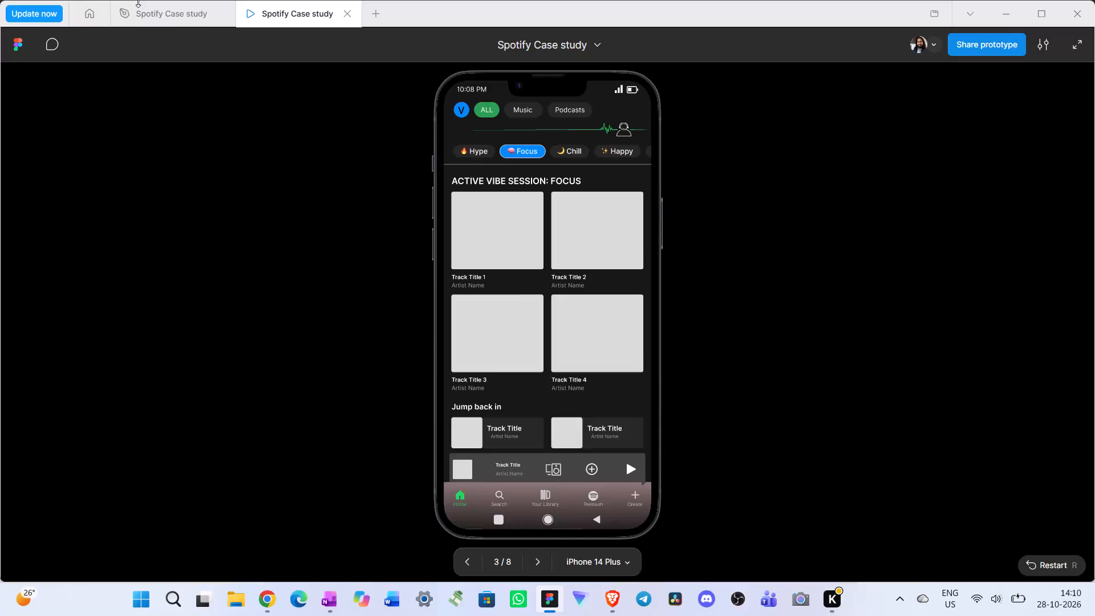
# Review the Focus screen's scrolling in the prototype preview, from the mood bar to the Jump back in section, and close the preview.
pyautogui.scroll(-10, 547, 301)
pyautogui.scroll(2, 583, 327)
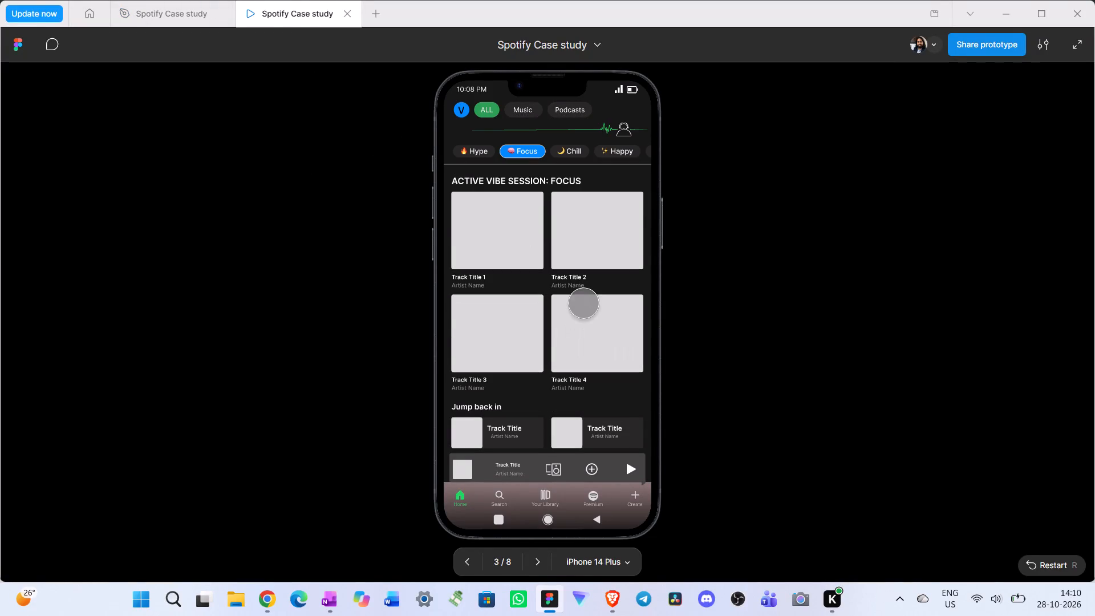
pyautogui.scroll(8, 583, 303)
pyautogui.scroll(-8, 527, 264)
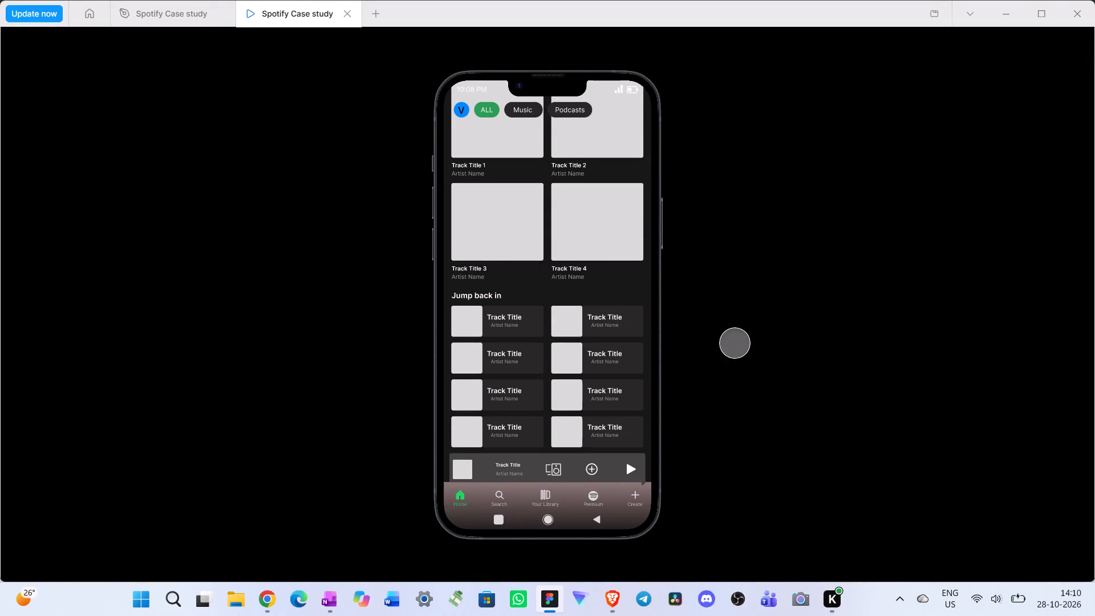
pyautogui.scroll(3, 550, 339)
pyautogui.scroll(-1, 552, 338)
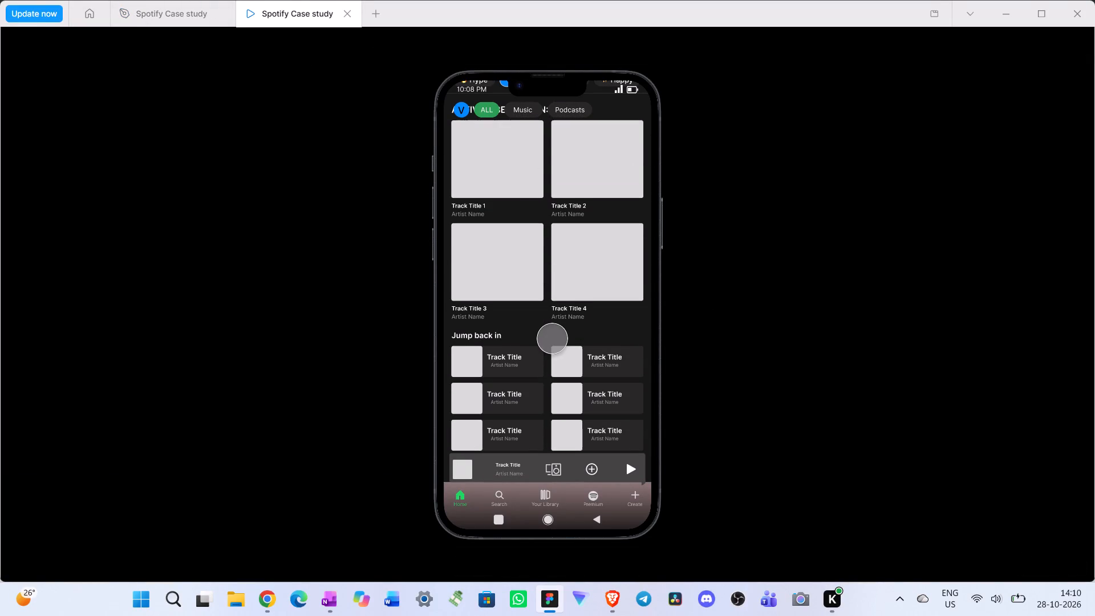
pyautogui.scroll(3, 558, 342)
pyautogui.scroll(-1, 558, 342)
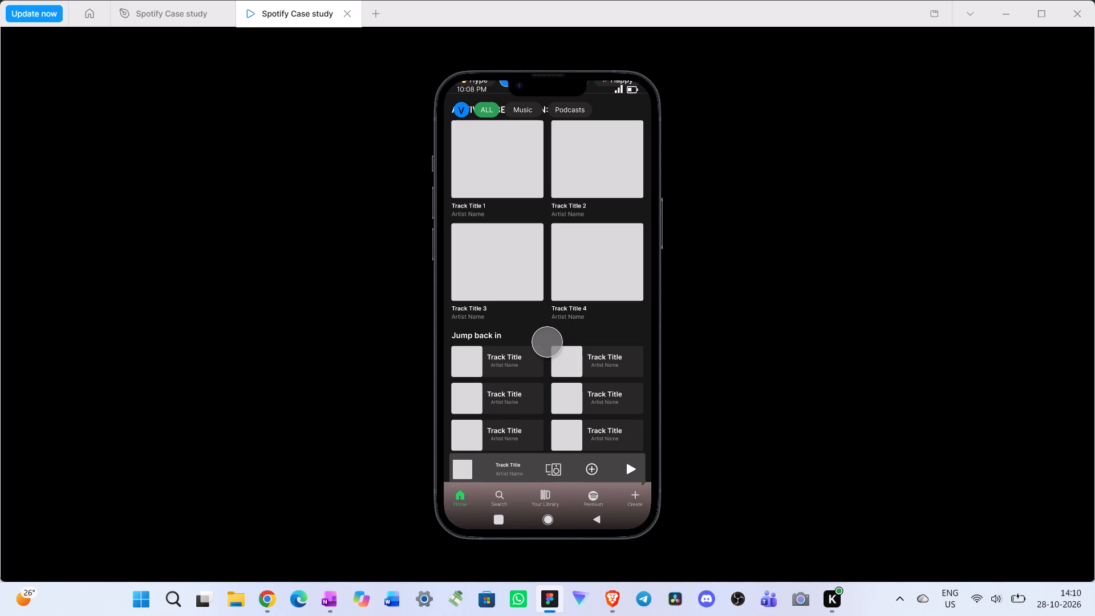
pyautogui.scroll(1, 547, 342)
pyautogui.scroll(-2, 547, 342)
pyautogui.scroll(5, 550, 339)
pyautogui.scroll(-2, 554, 337)
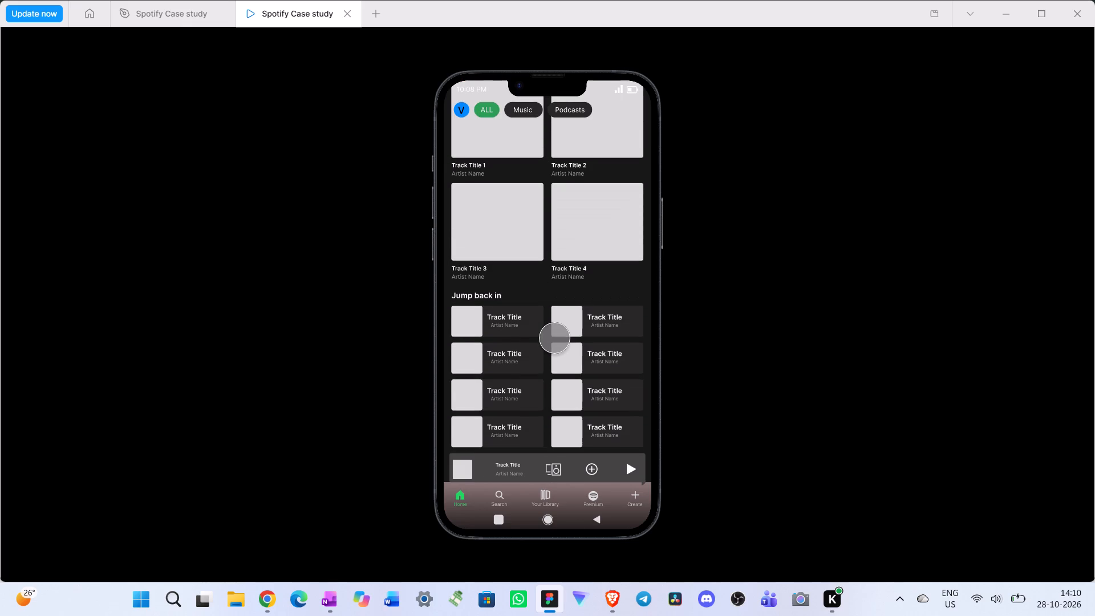
pyautogui.scroll(1, 554, 347)
pyautogui.scroll(-2, 554, 347)
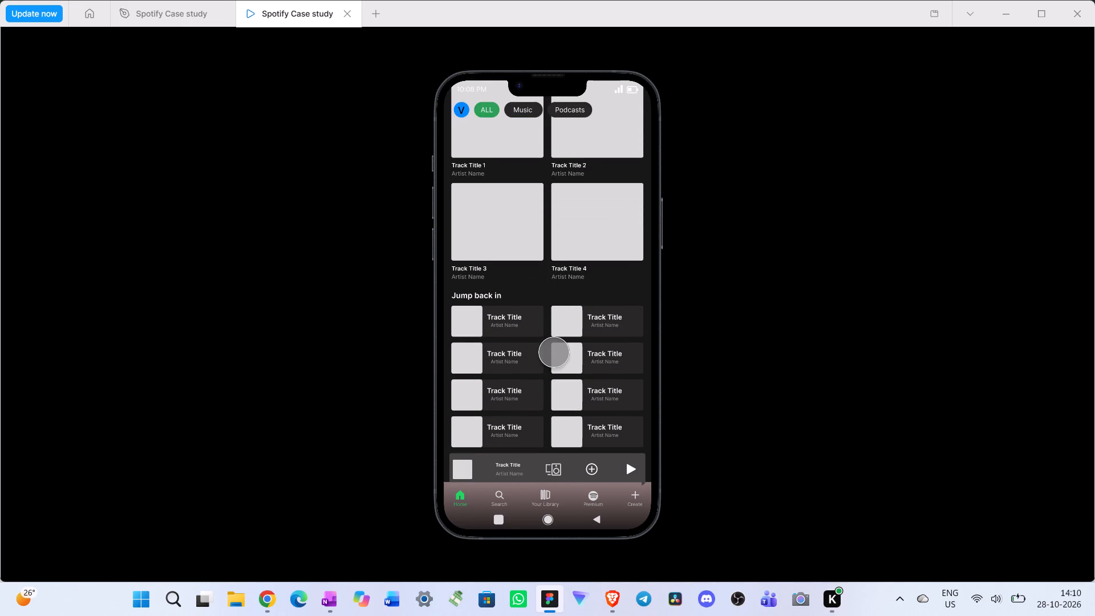
pyautogui.scroll(4, 554, 352)
pyautogui.scroll(-2, 554, 352)
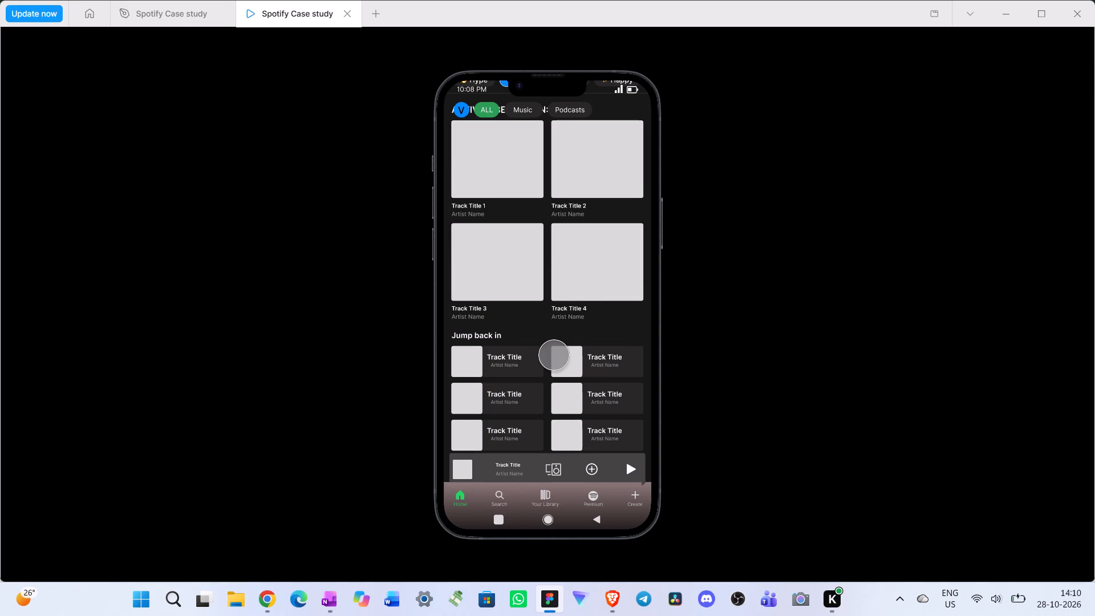
pyautogui.scroll(3, 554, 355)
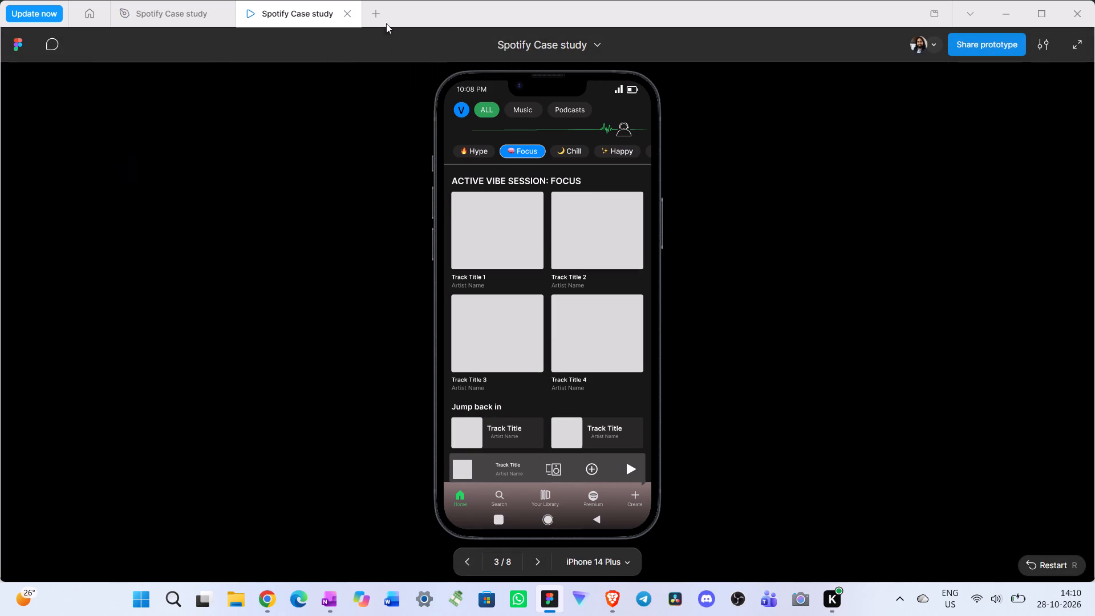
pyautogui.click(346, 14)
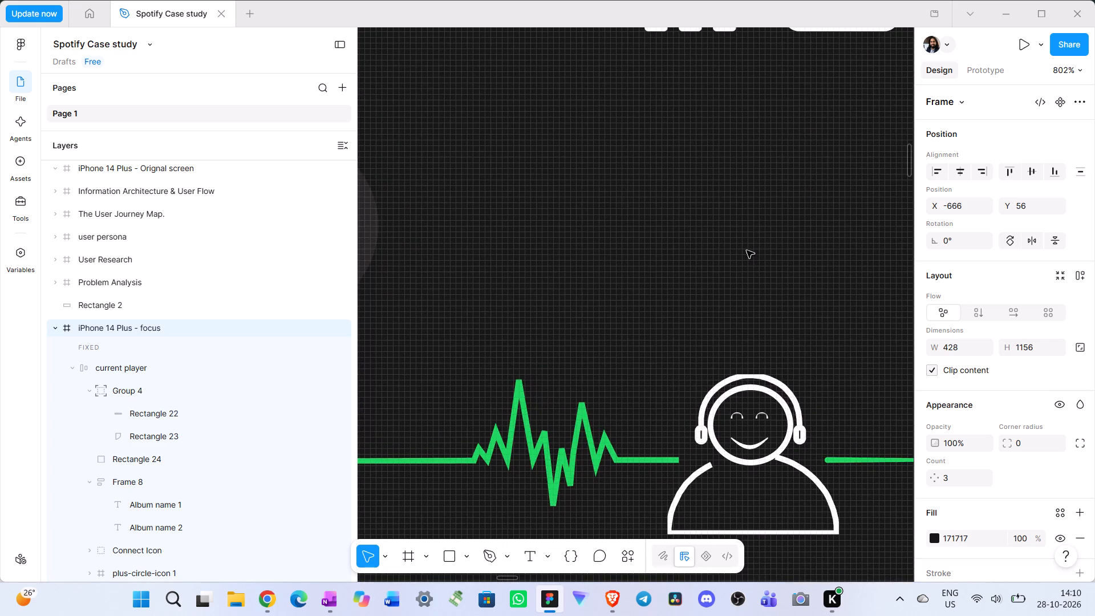
# Draw a 1 × 1 rectangle over the first eye of the man with headphone icon, at X 11, Y 7.
pyautogui.scroll(-1, 744, 250)
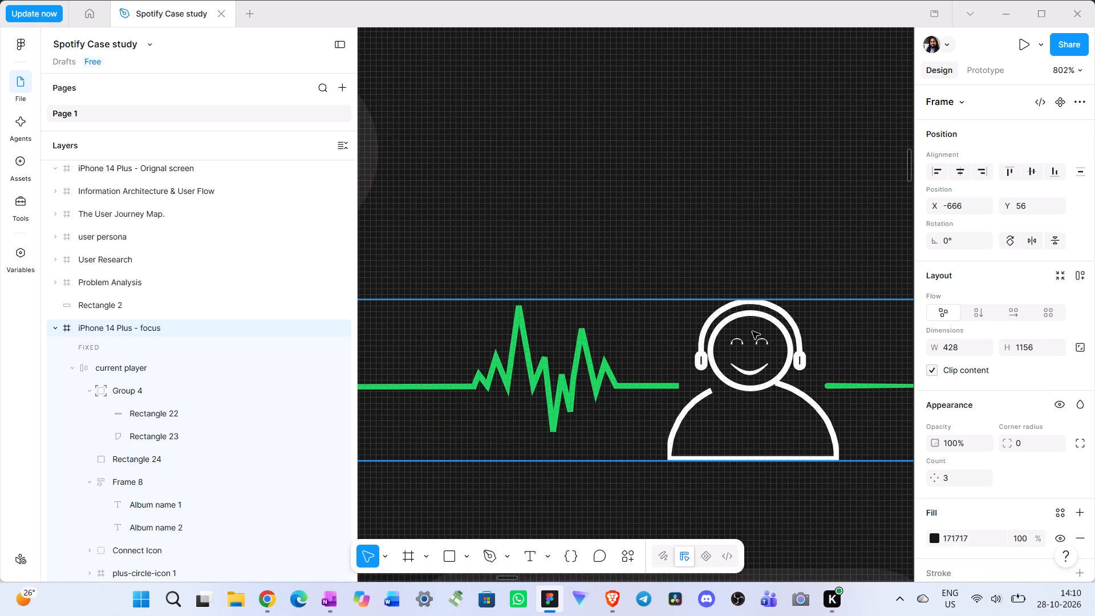
pyautogui.doubleClick(752, 331)
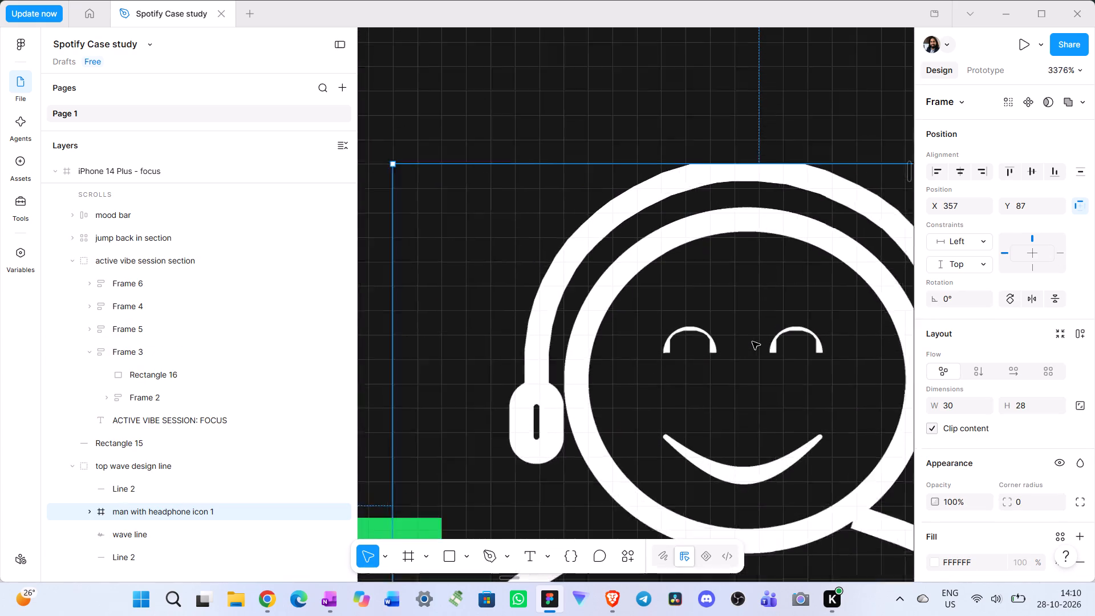
pyautogui.doubleClick(667, 334)
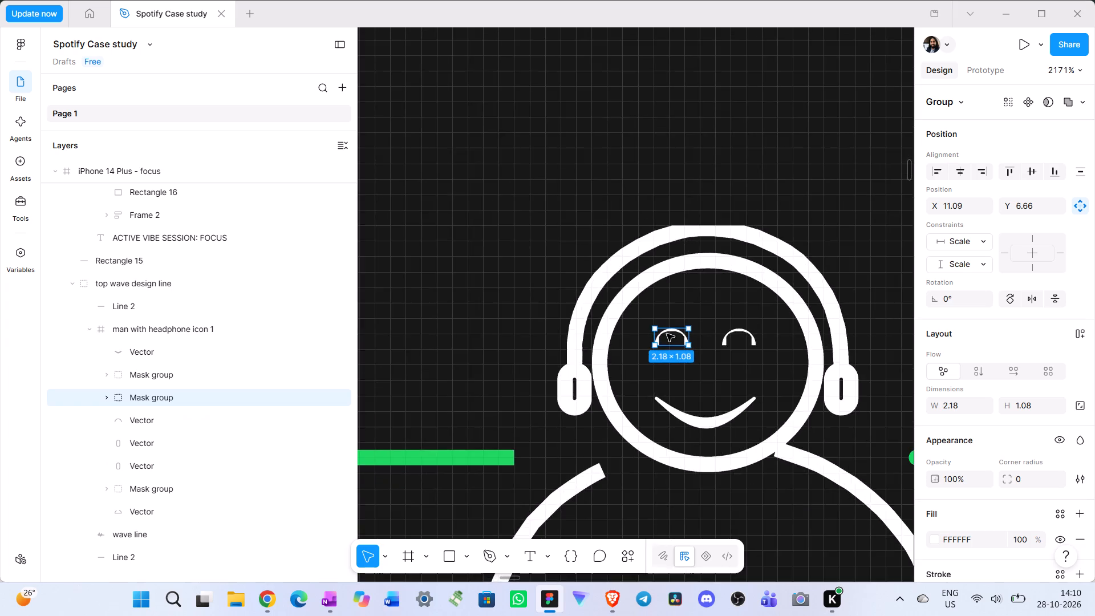
pyautogui.click(711, 344)
pyautogui.doubleClick(713, 396)
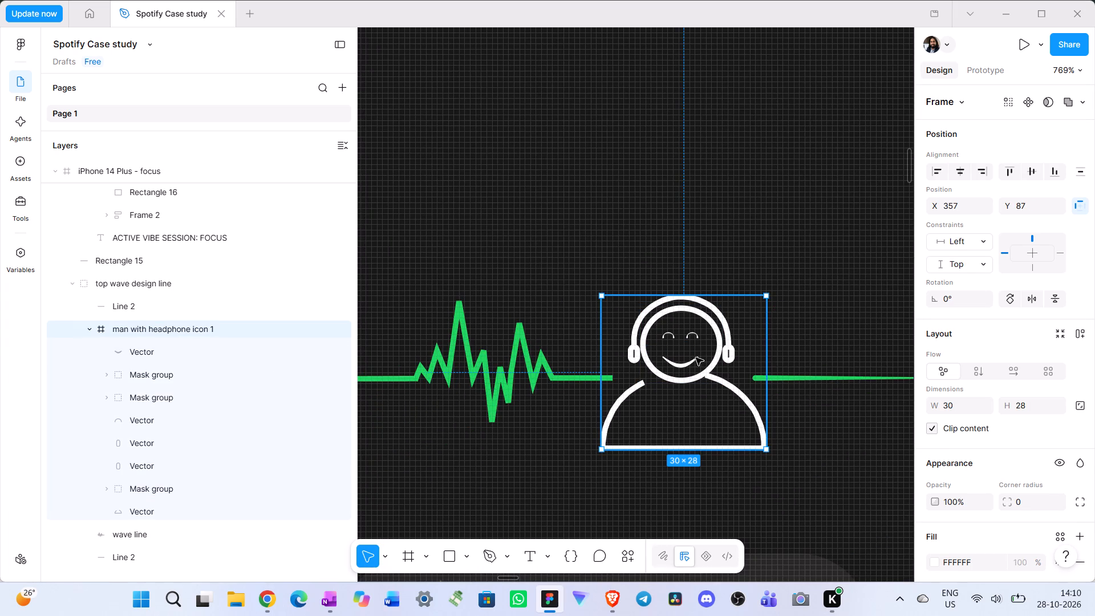
pyautogui.doubleClick(544, 277)
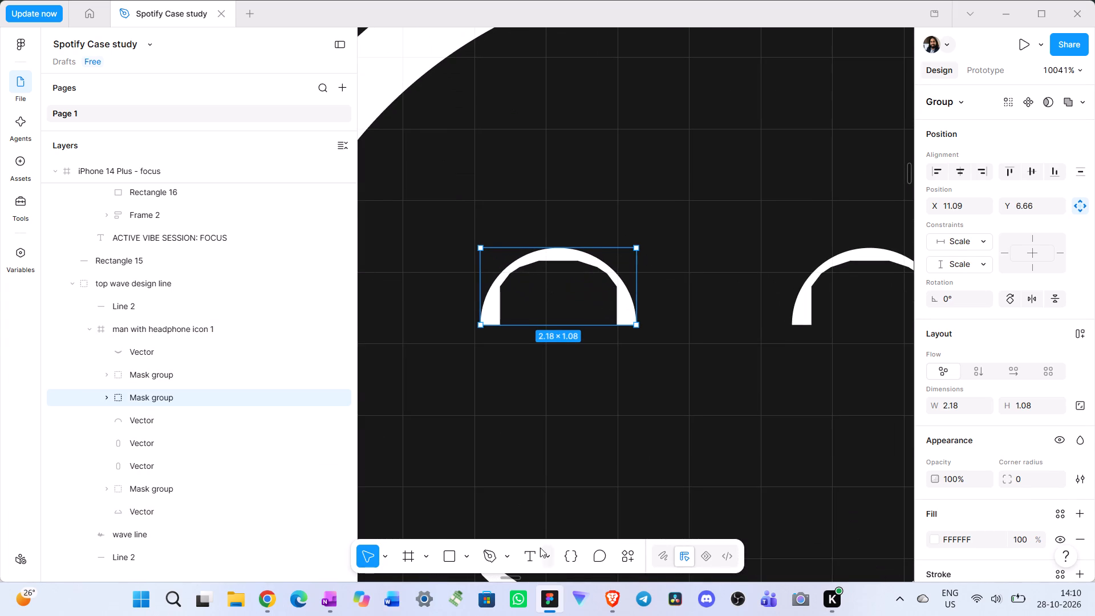
pyautogui.click(467, 556)
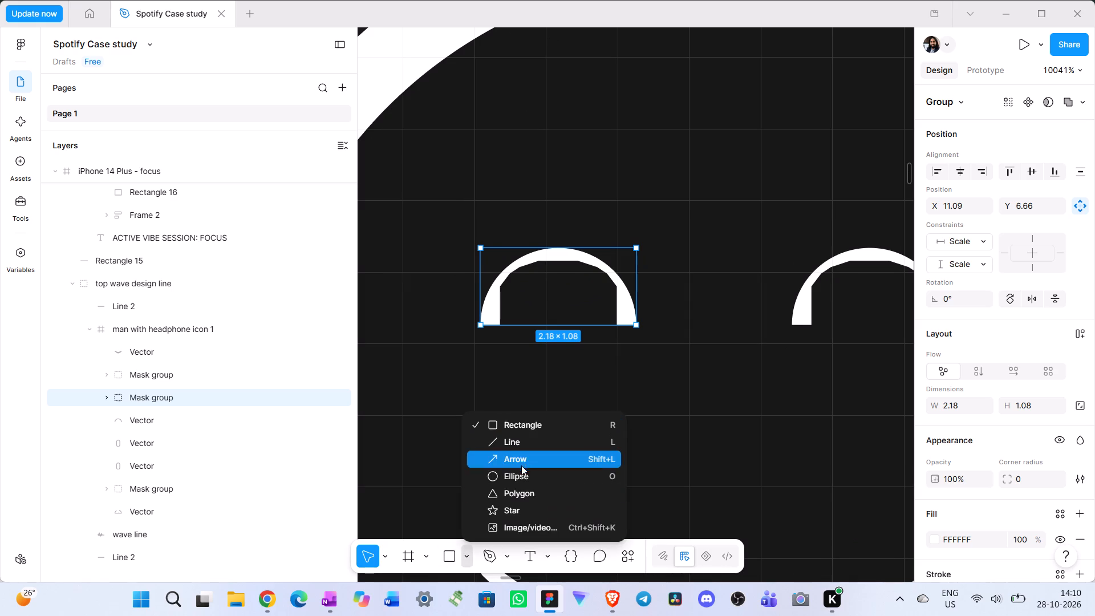
pyautogui.click(527, 423)
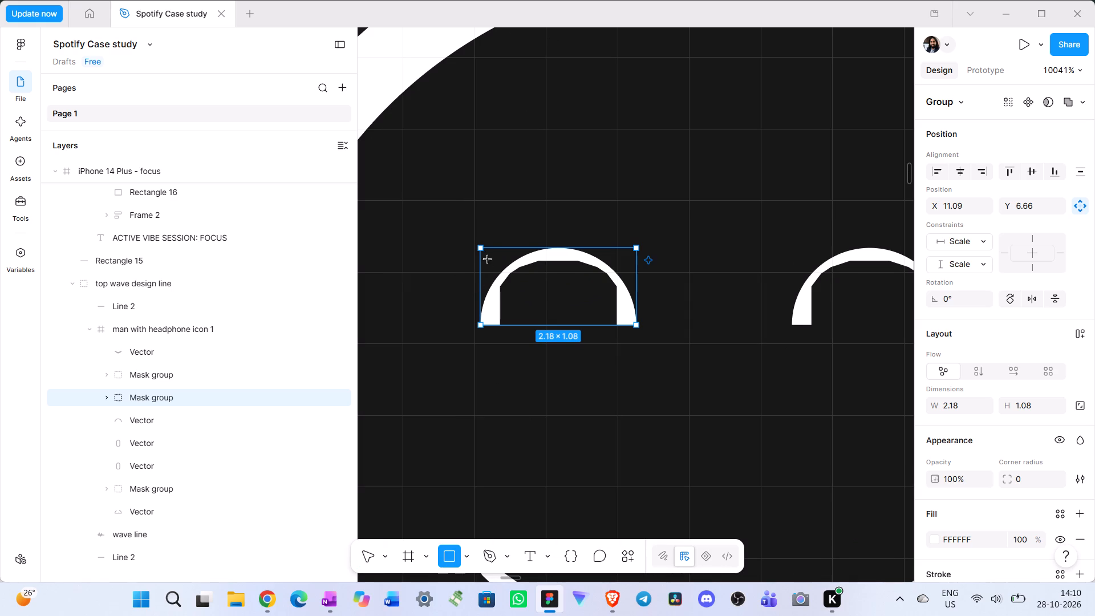
pyautogui.moveTo(481, 248); pyautogui.dragTo(488, 256)
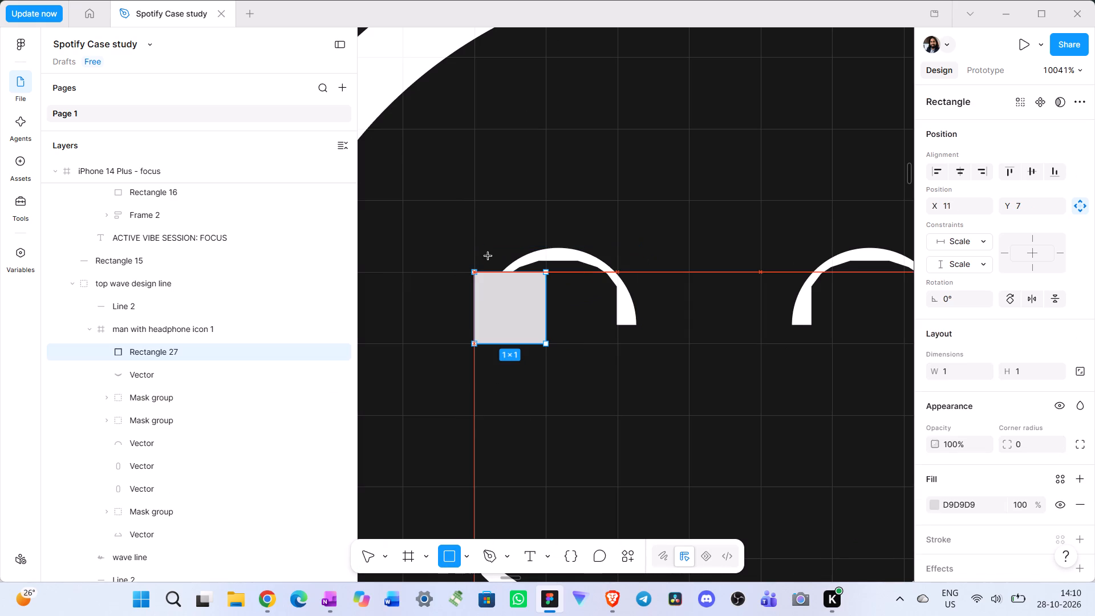
pyautogui.moveTo(488, 256); pyautogui.dragTo(494, 264)
# Place the small rectangle just below the eye at X 11, Y 8 and widen it to 2.
pyautogui.moveTo(513, 319); pyautogui.dragTo(544, 309)
pyautogui.click(608, 285)
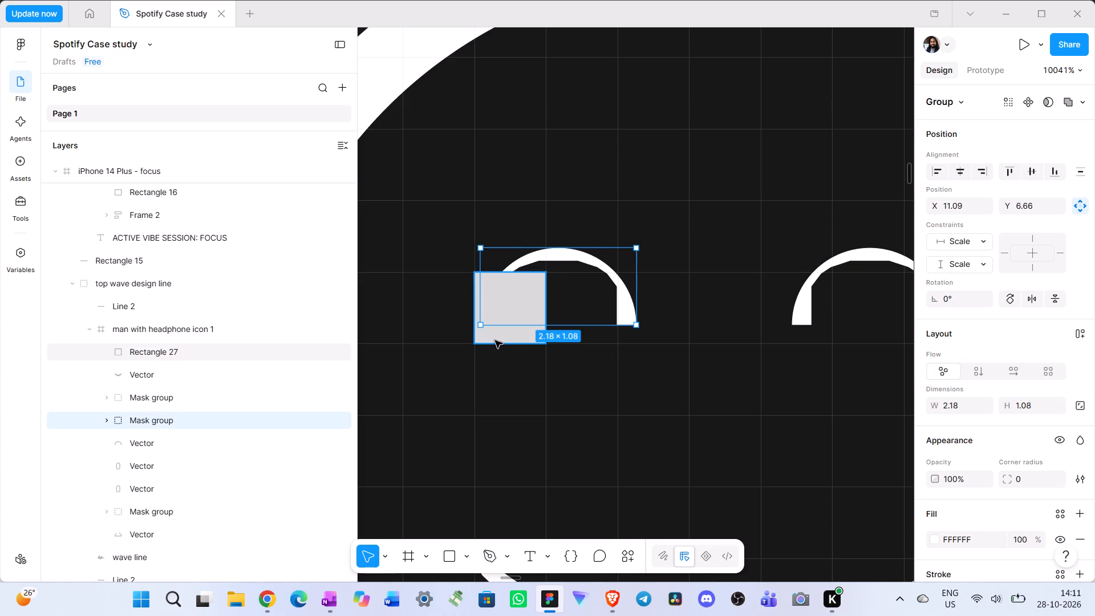
pyautogui.click(495, 341)
pyautogui.moveTo(505, 334); pyautogui.dragTo(516, 295)
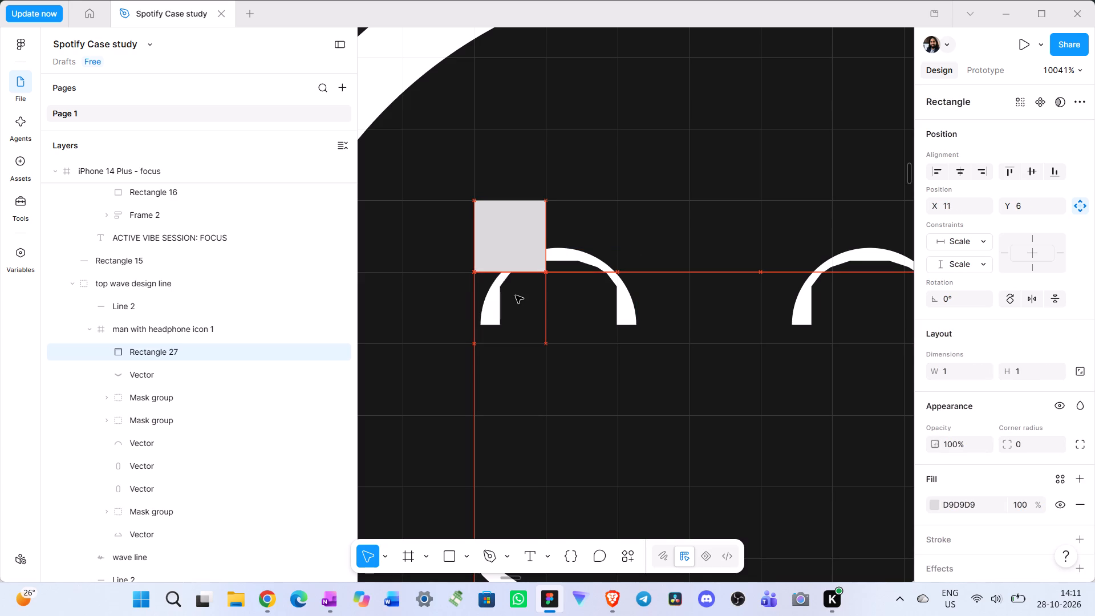
pyautogui.moveTo(516, 295); pyautogui.dragTo(524, 388)
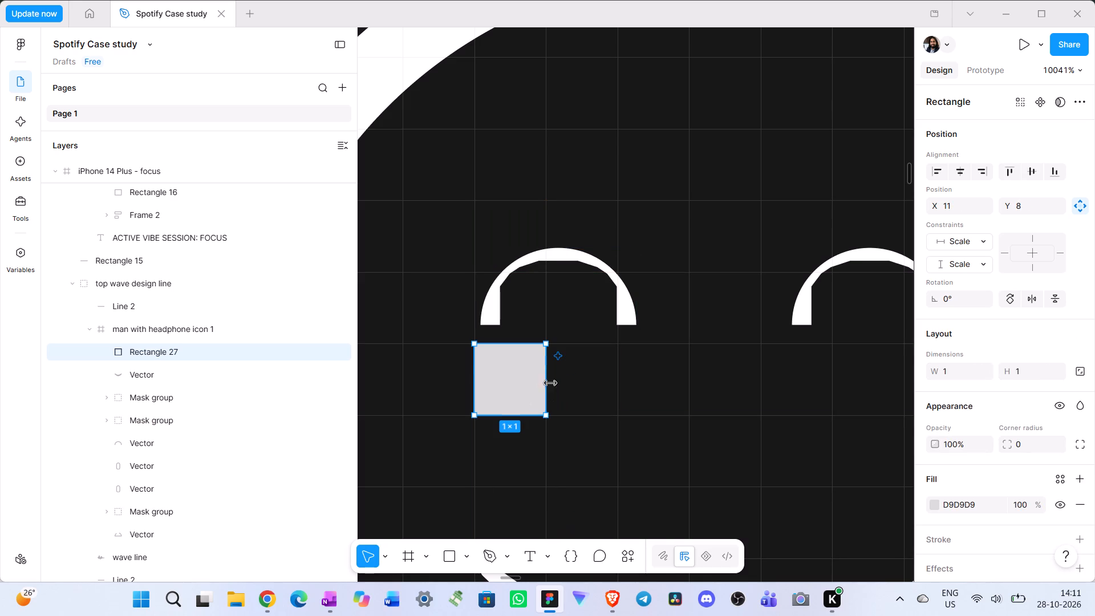
pyautogui.moveTo(545, 376); pyautogui.dragTo(650, 376)
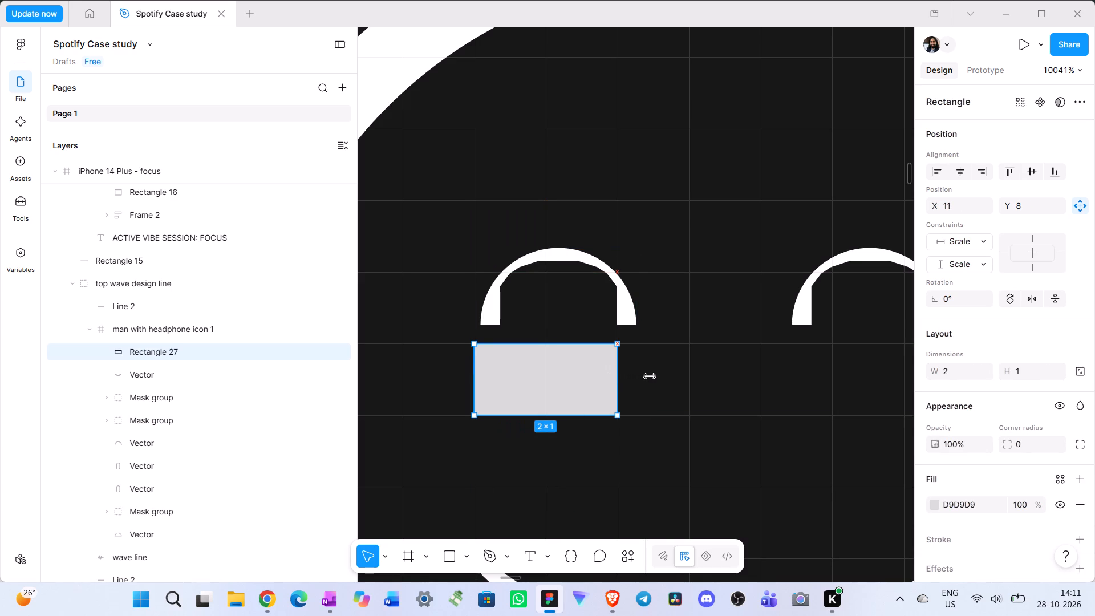
pyautogui.moveTo(650, 376); pyautogui.dragTo(648, 376)
# Set the rectangle's width to 2.18, copied from the eye's mask group.
pyautogui.click(589, 286)
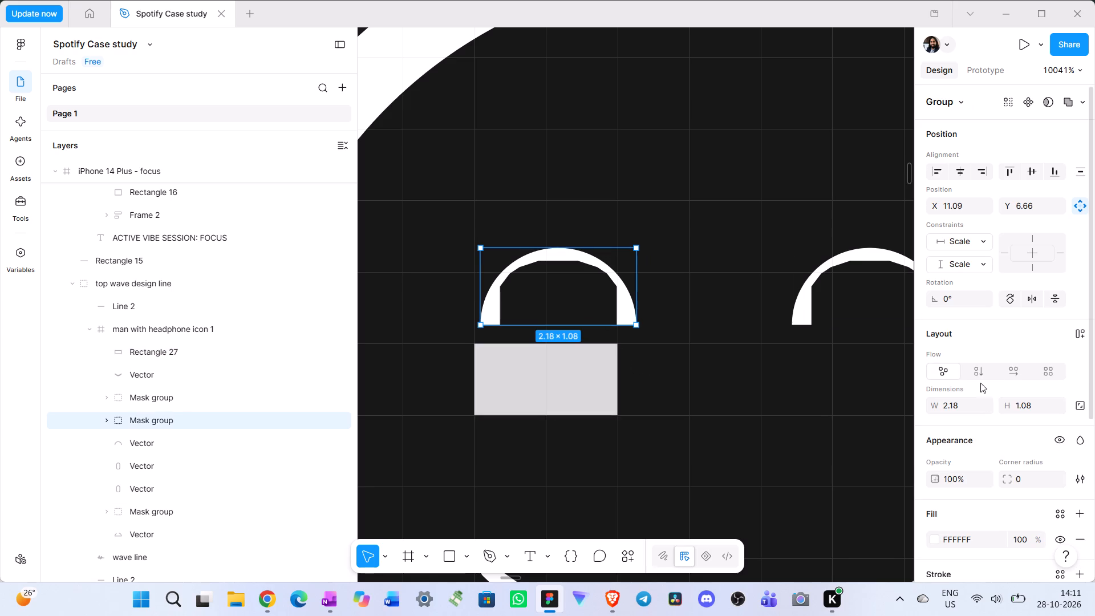
pyautogui.moveTo(960, 404); pyautogui.dragTo(941, 404)
pyautogui.hotkey('ctrl', 'c')
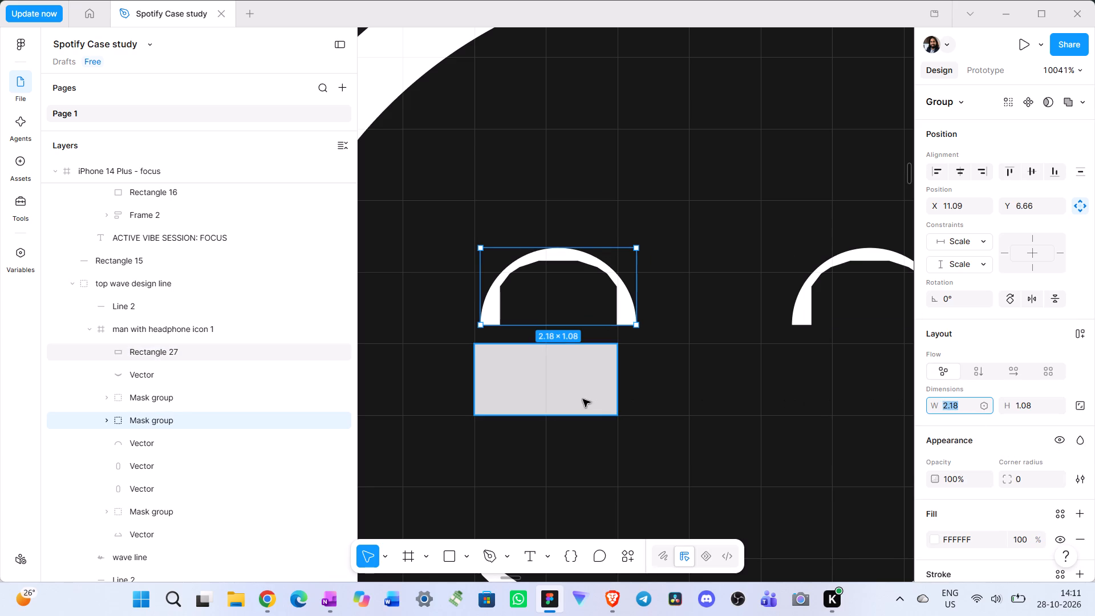
pyautogui.click(583, 399)
pyautogui.click(953, 373)
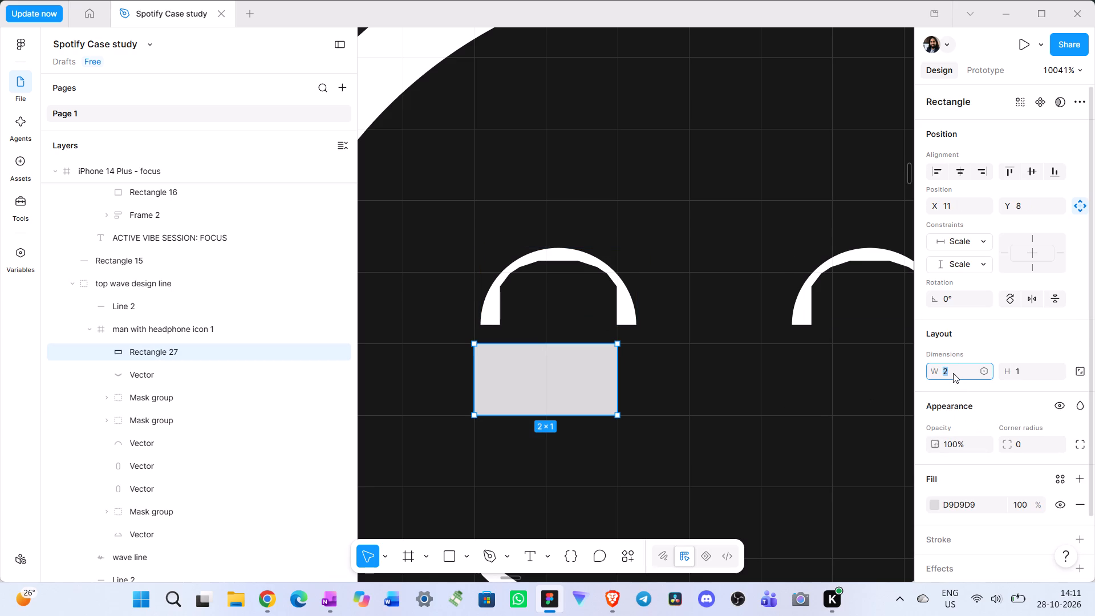
pyautogui.press('BackSpace')
pyautogui.hotkey('ctrl', 'v')
# Set the rectangle's height to 1.08, copied from the eye's mask group.
pyautogui.click(1019, 371)
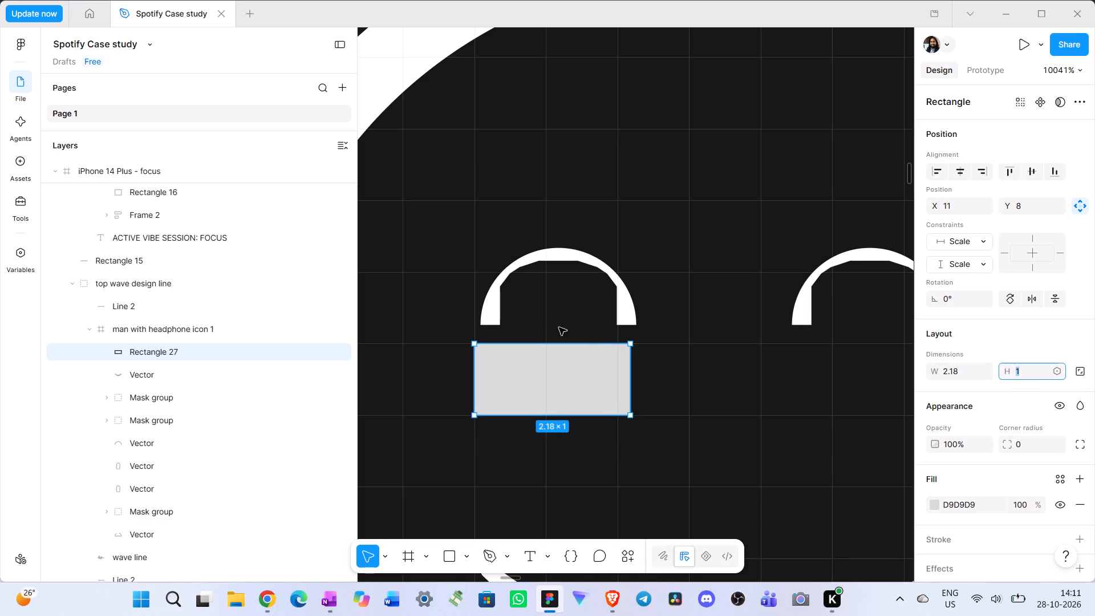
pyautogui.click(553, 299)
pyautogui.moveTo(1037, 403); pyautogui.dragTo(1004, 403)
pyautogui.hotkey('ctrl', 'c')
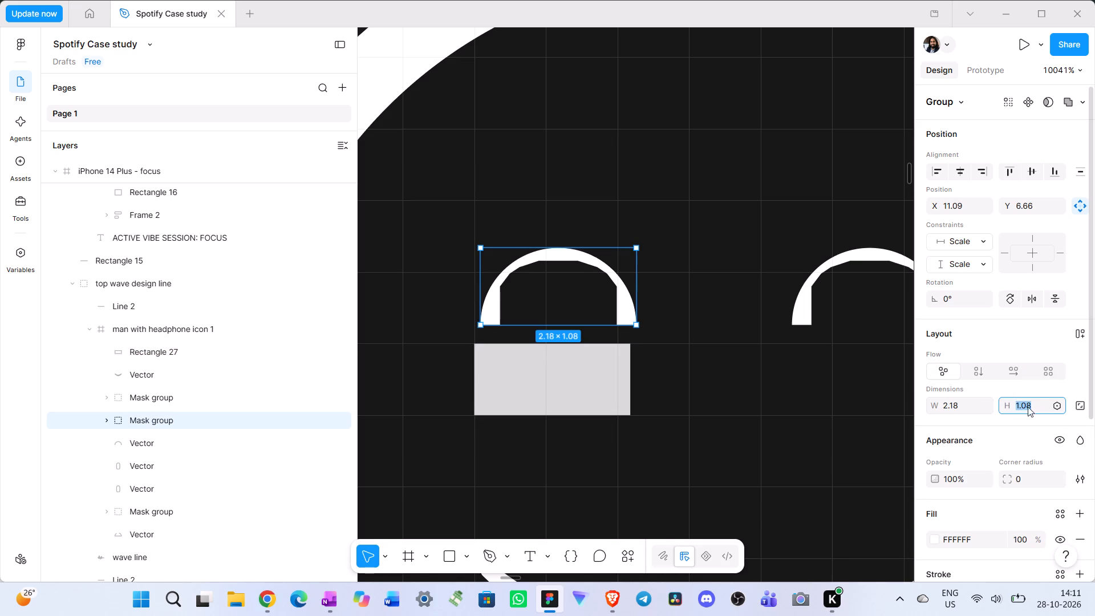
pyautogui.click(582, 390)
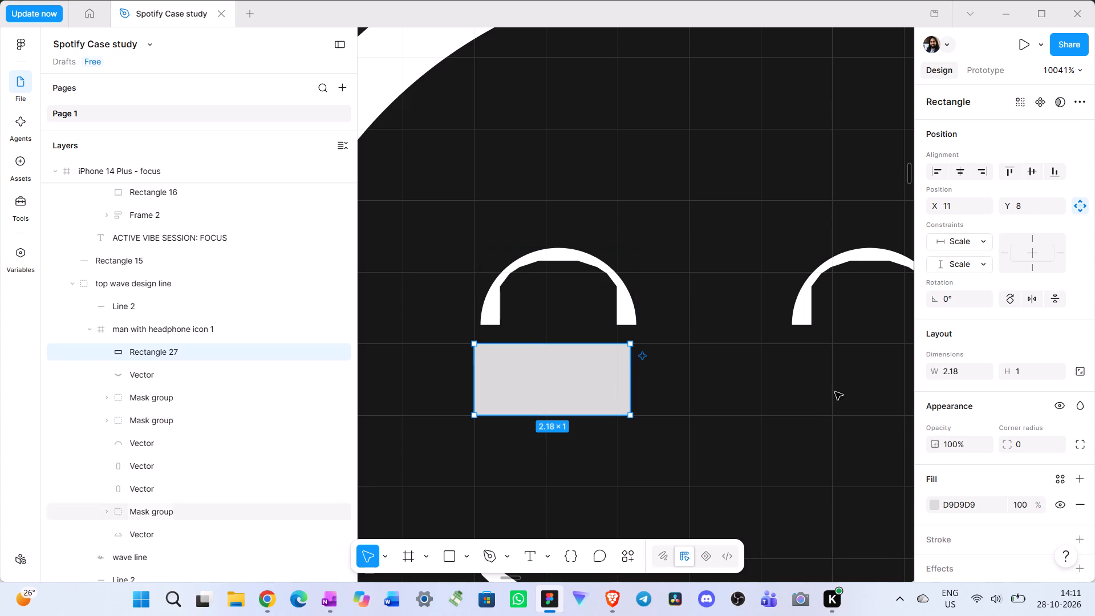
pyautogui.click(1029, 370)
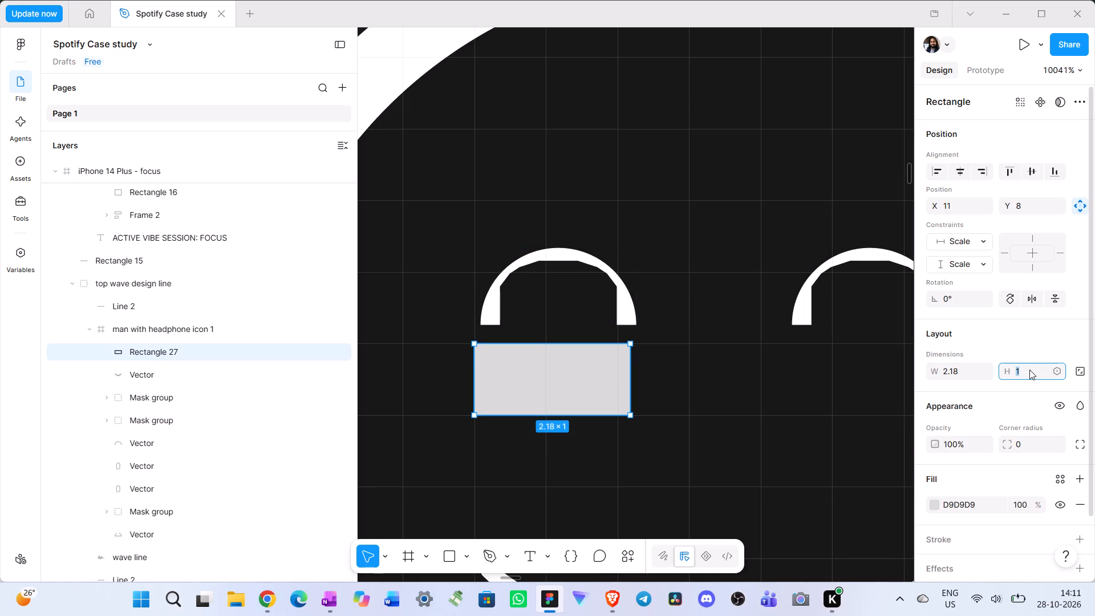
pyautogui.press('BackSpace')
pyautogui.hotkey('ctrl', 'v')
pyautogui.press('Return')
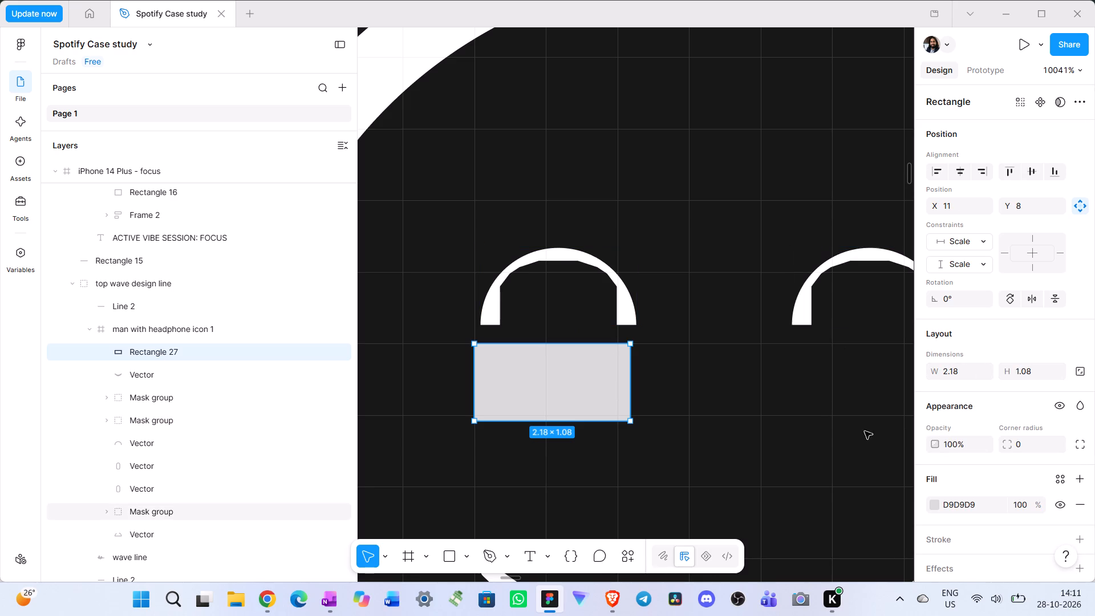
# Round the rectangle's top two corners individually with a radius of 4 each, leaving the bottom corners square.
pyautogui.scroll(-4, 1019, 433)
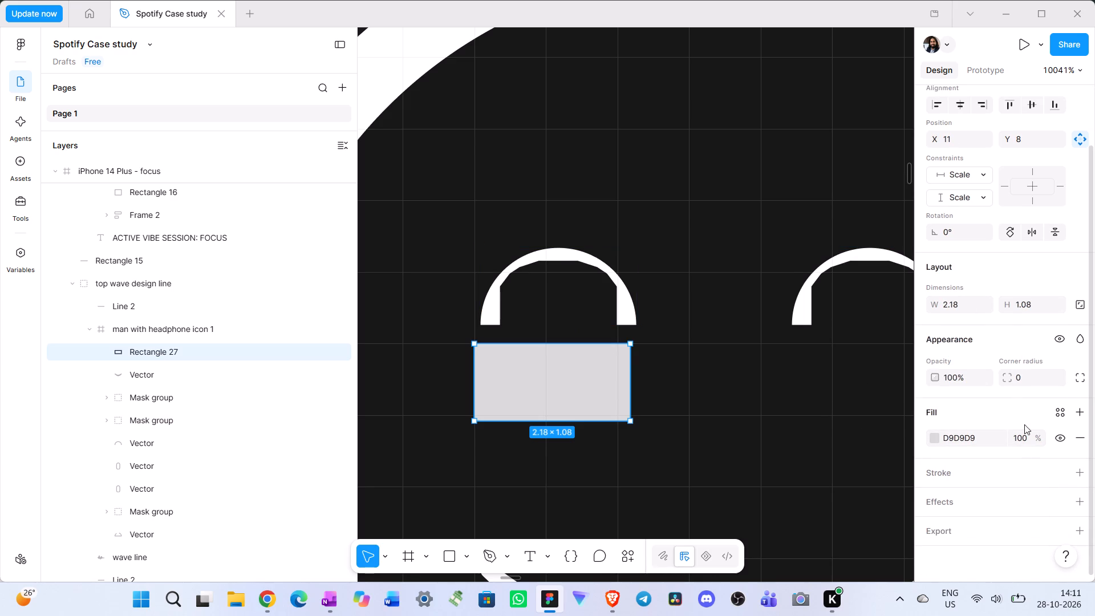
pyautogui.moveTo(1011, 381); pyautogui.dragTo(547, 303)
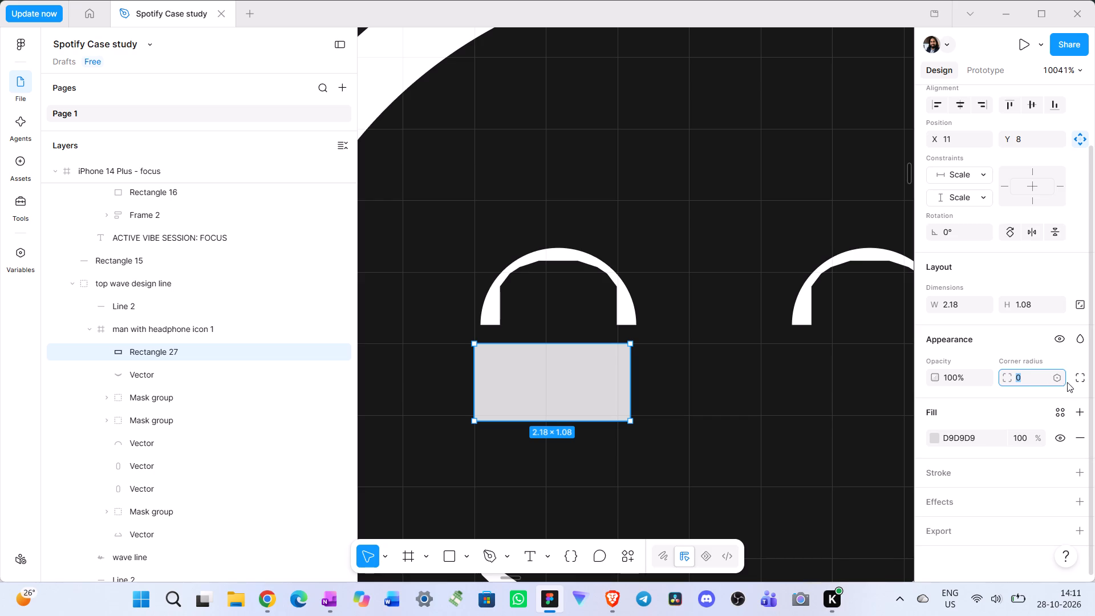
pyautogui.click(1079, 378)
pyautogui.moveTo(936, 427); pyautogui.dragTo(553, 302)
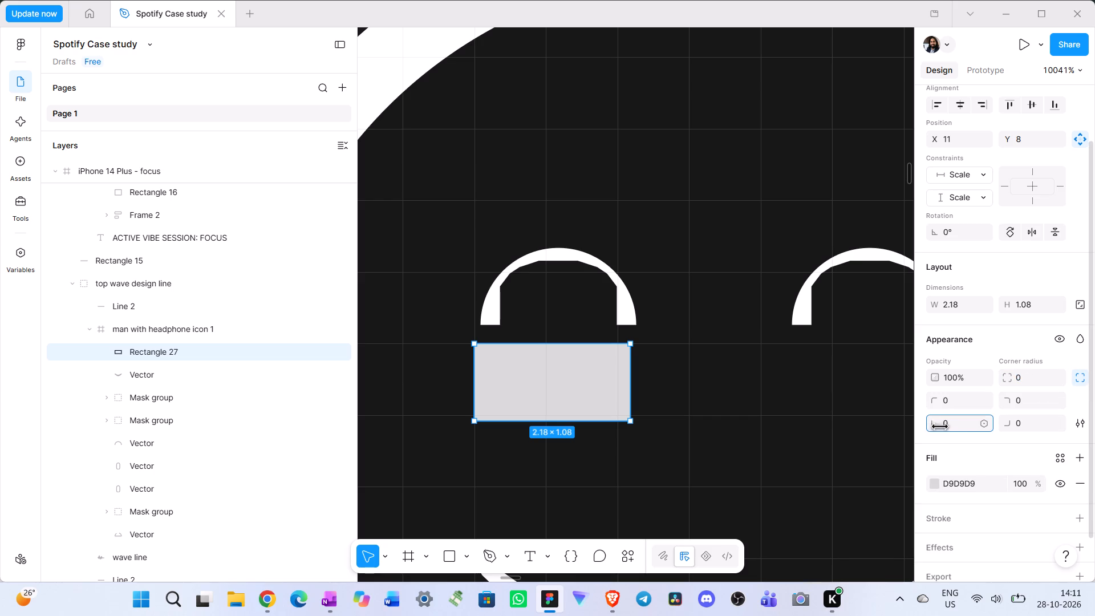
pyautogui.moveTo(553, 302); pyautogui.dragTo(536, 301)
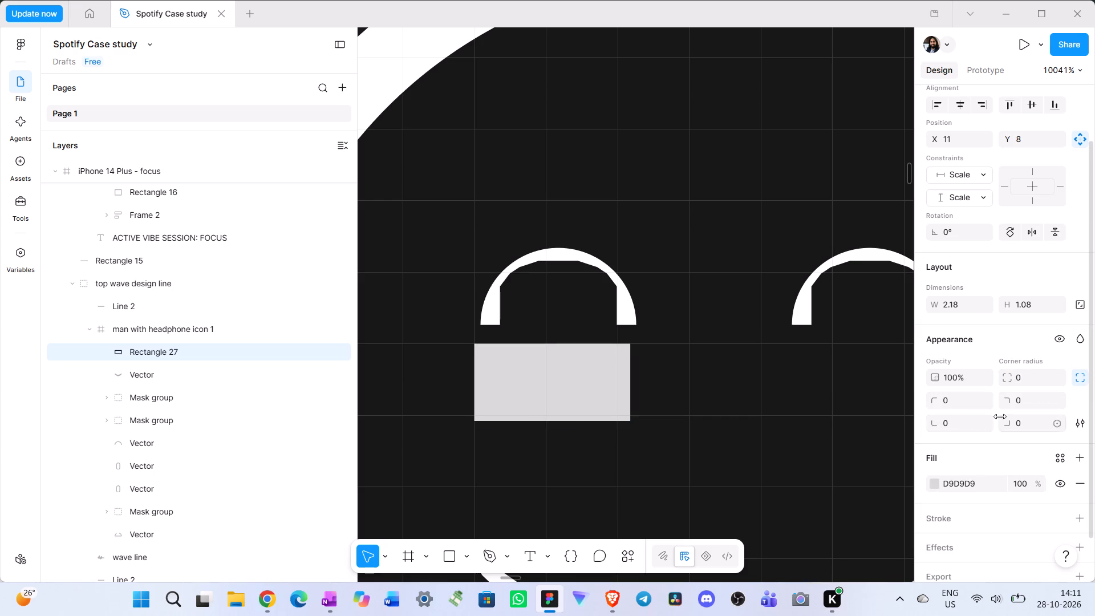
pyautogui.moveTo(937, 401); pyautogui.dragTo(605, 305)
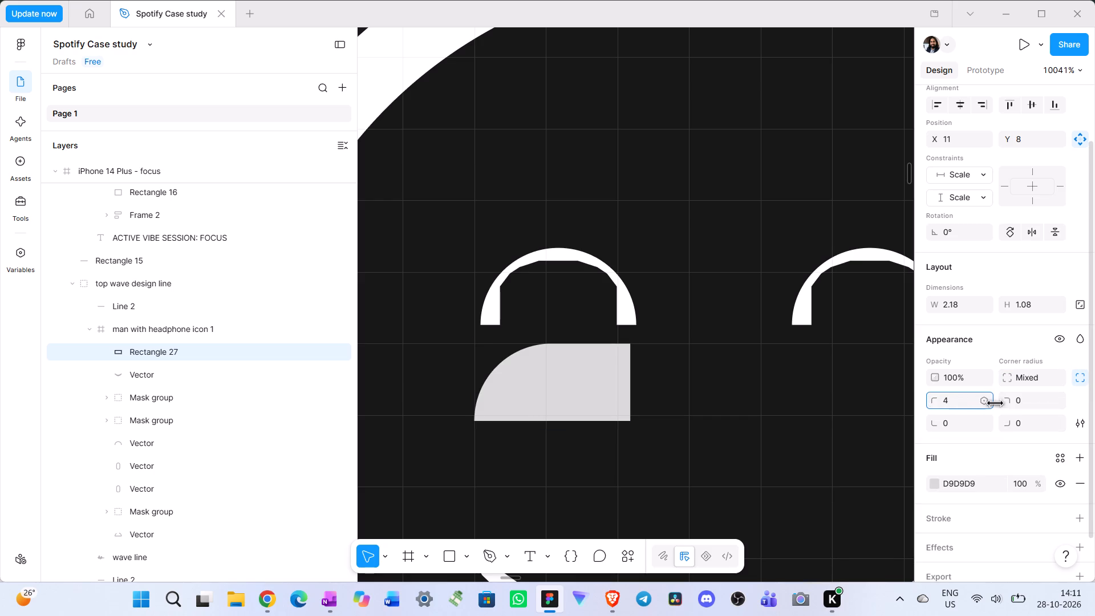
pyautogui.moveTo(605, 305); pyautogui.dragTo(611, 306)
pyautogui.moveTo(1009, 404); pyautogui.dragTo(534, 303)
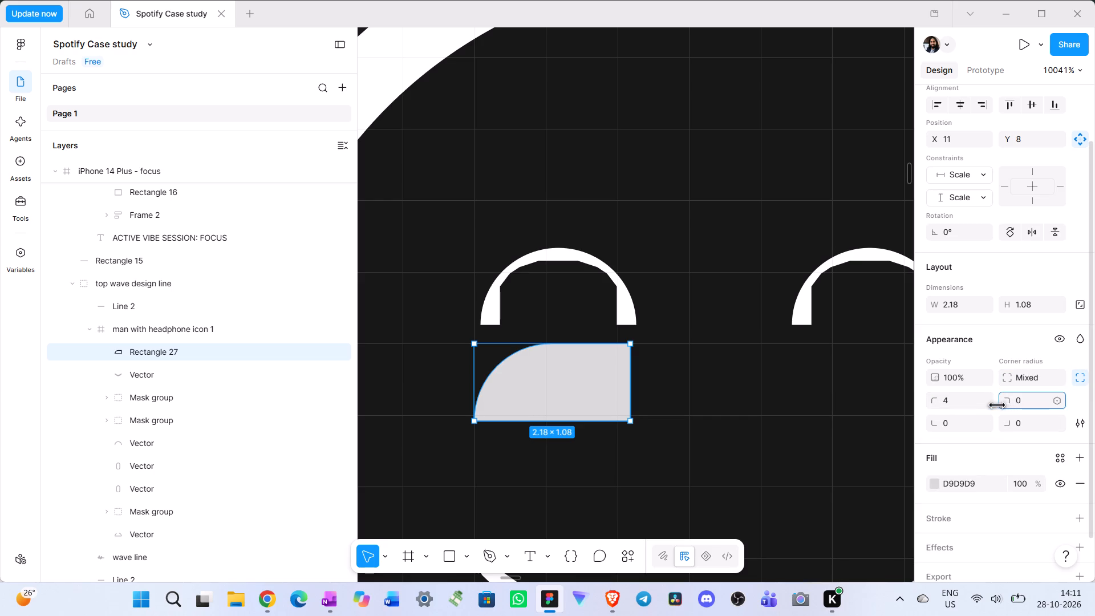
pyautogui.moveTo(534, 303); pyautogui.dragTo(502, 307)
pyautogui.moveTo(1007, 402); pyautogui.dragTo(614, 307)
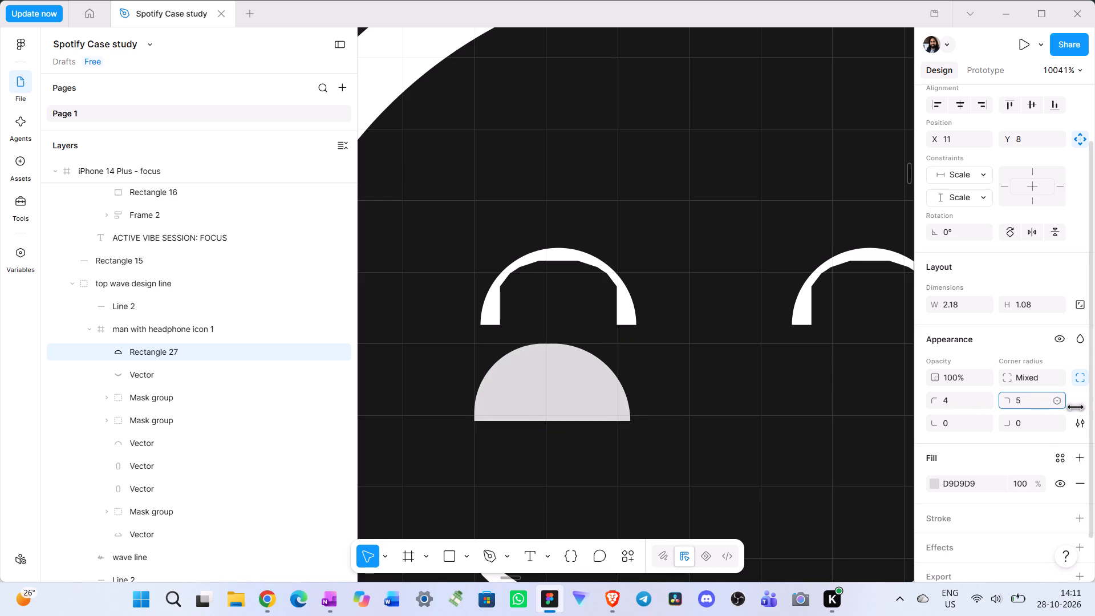
pyautogui.moveTo(614, 307); pyautogui.dragTo(608, 307)
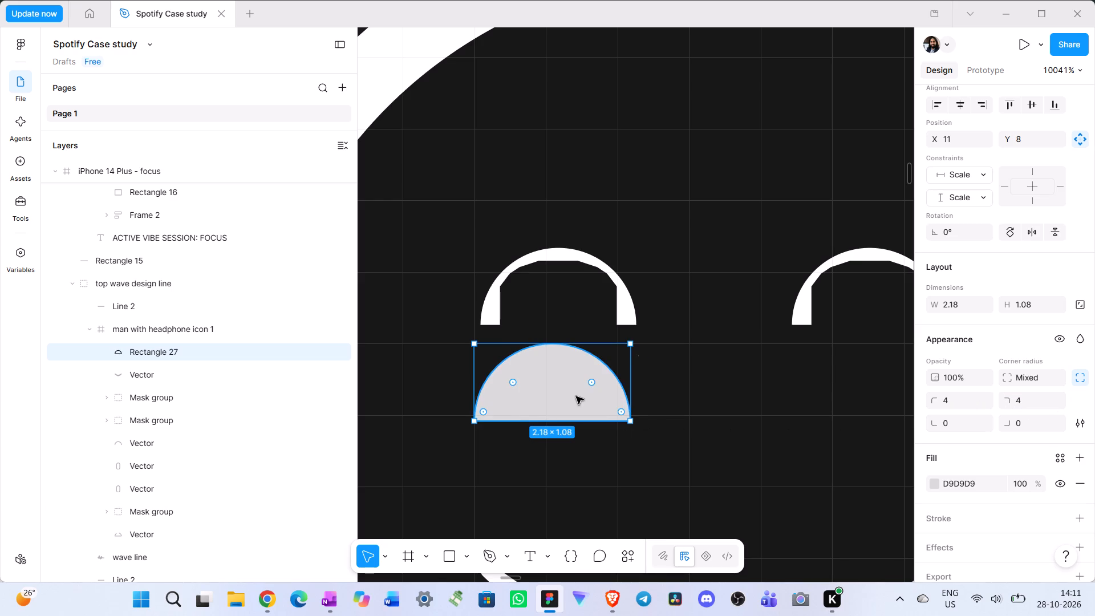
# Move the half-circle up over the icon's first eye, to X 11, Y 7.
pyautogui.moveTo(576, 396); pyautogui.dragTo(589, 290)
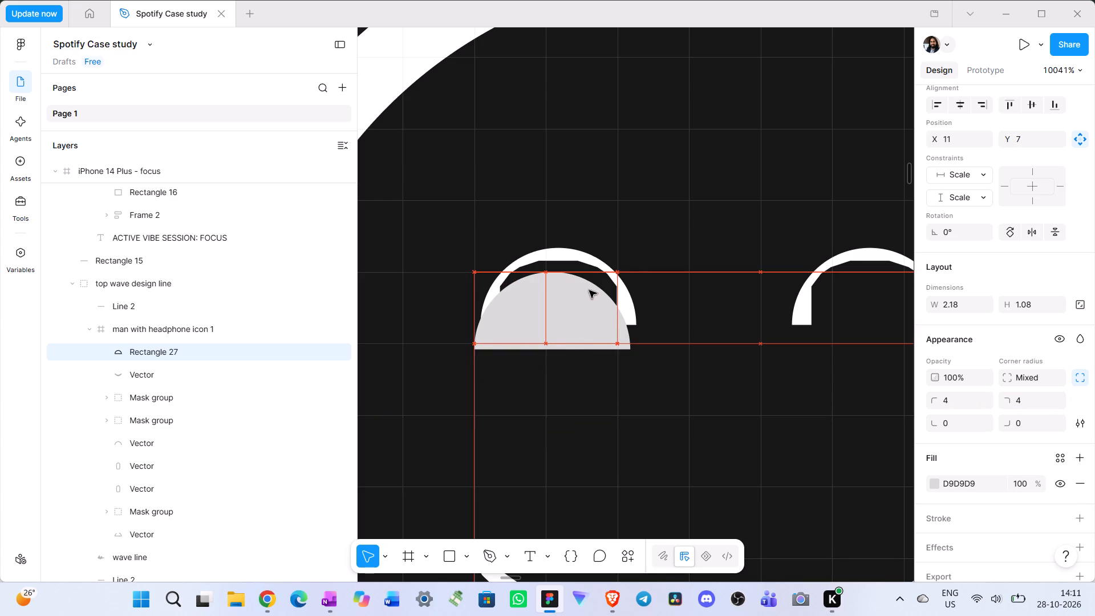
pyautogui.moveTo(589, 290); pyautogui.dragTo(598, 298)
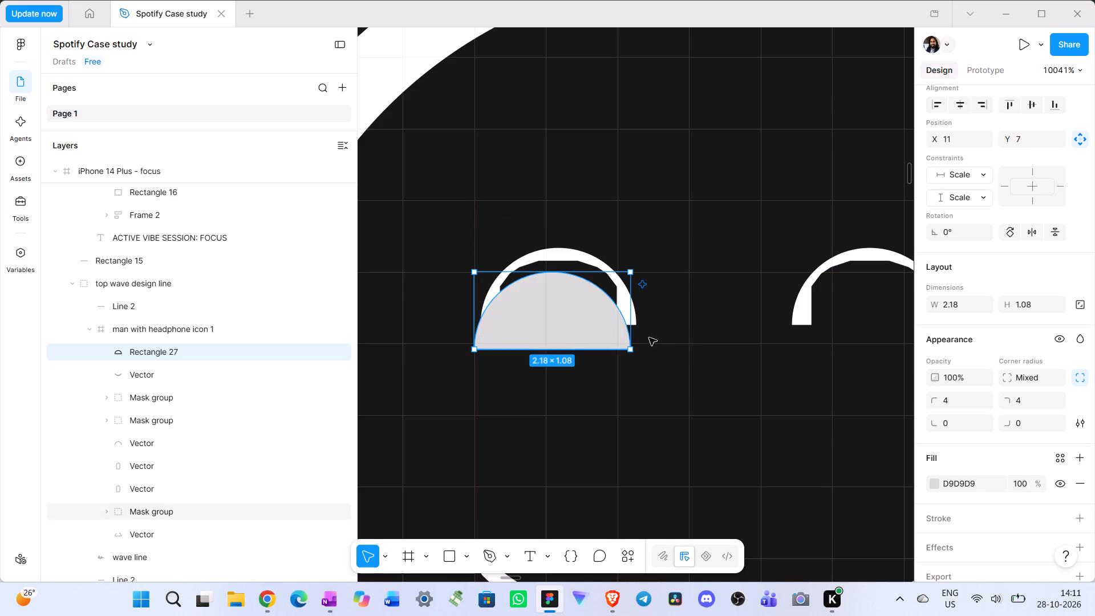
# Delete the mask group of the original first eye behind the half-circle.
pyautogui.click(586, 260)
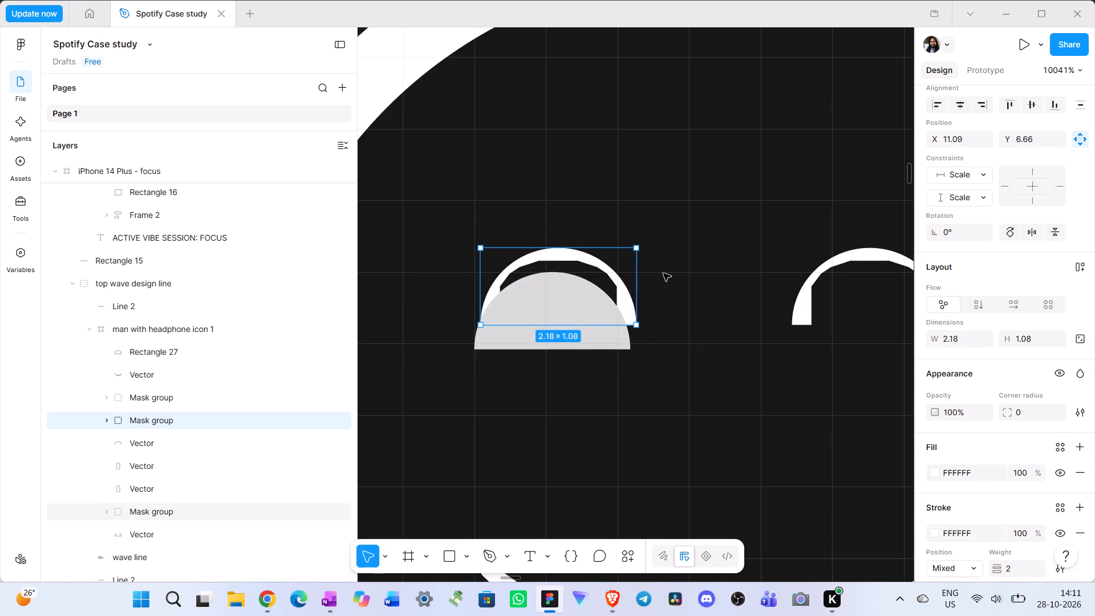
pyautogui.press('Delete')
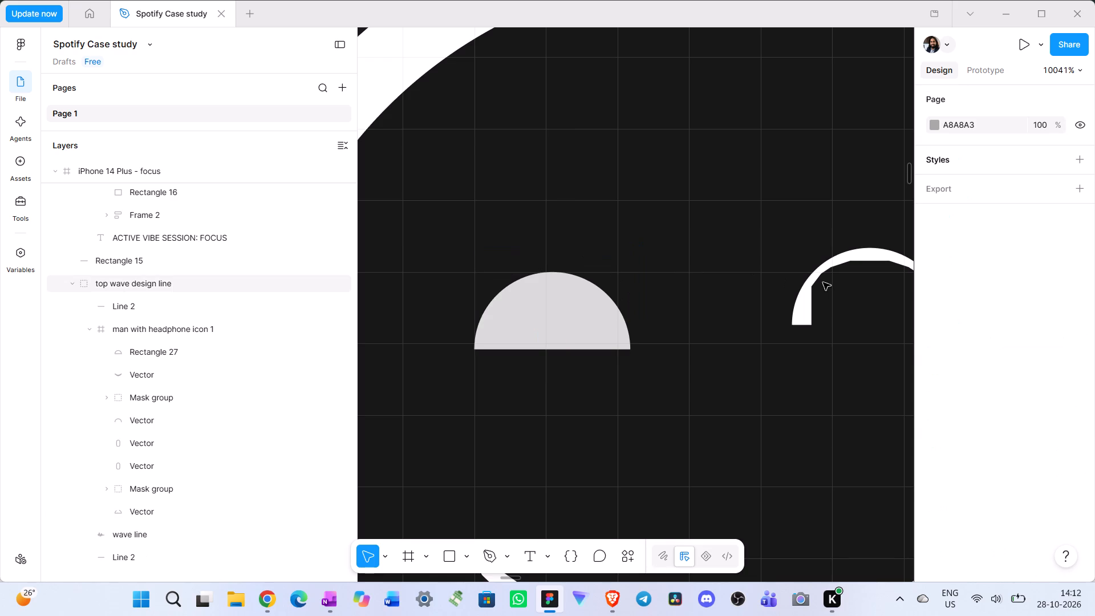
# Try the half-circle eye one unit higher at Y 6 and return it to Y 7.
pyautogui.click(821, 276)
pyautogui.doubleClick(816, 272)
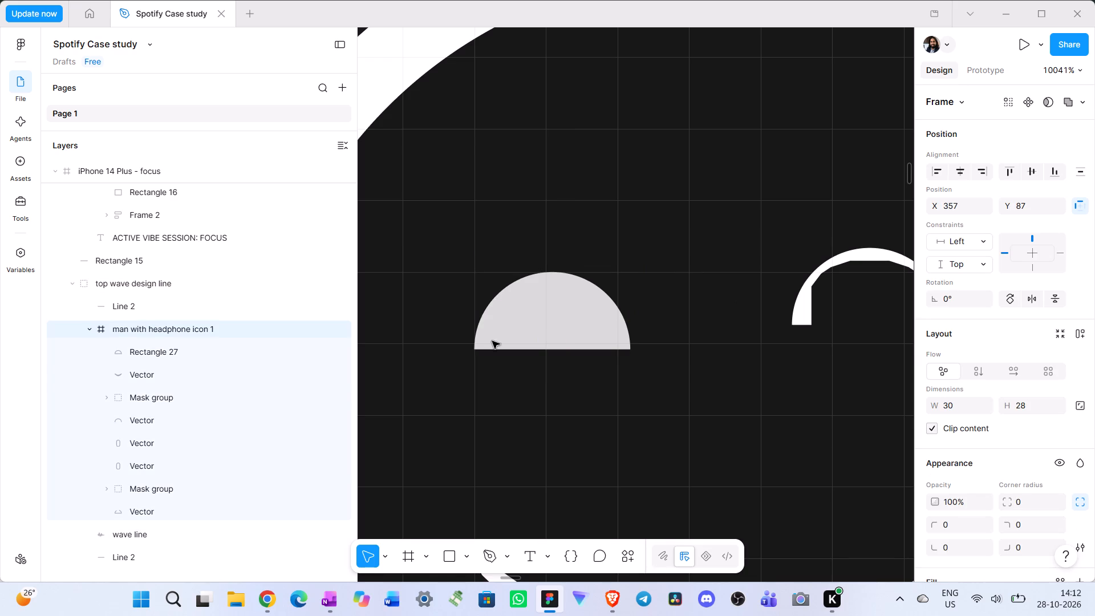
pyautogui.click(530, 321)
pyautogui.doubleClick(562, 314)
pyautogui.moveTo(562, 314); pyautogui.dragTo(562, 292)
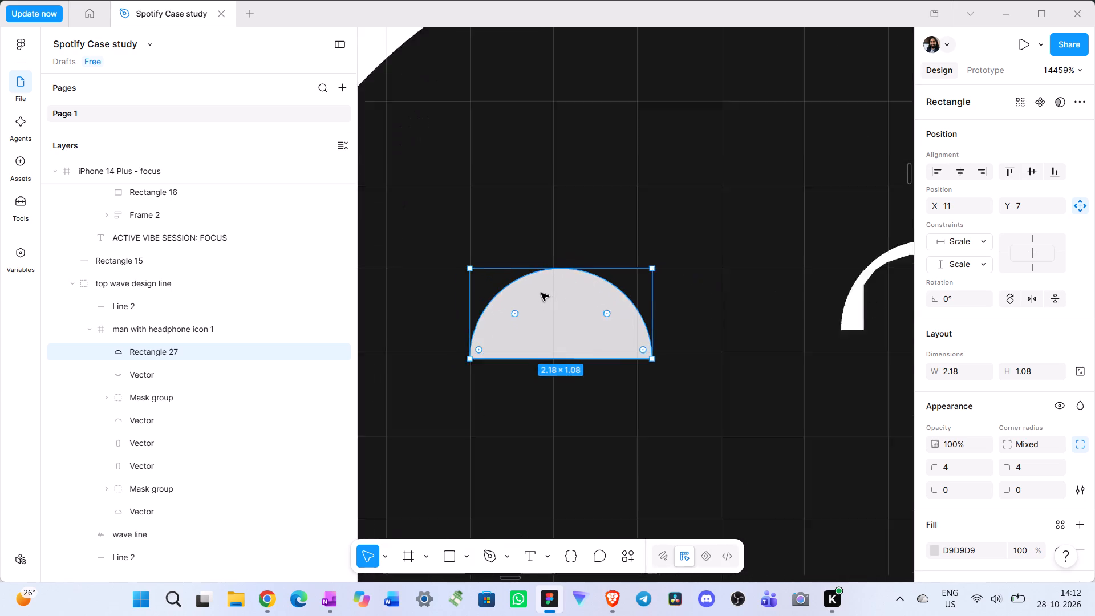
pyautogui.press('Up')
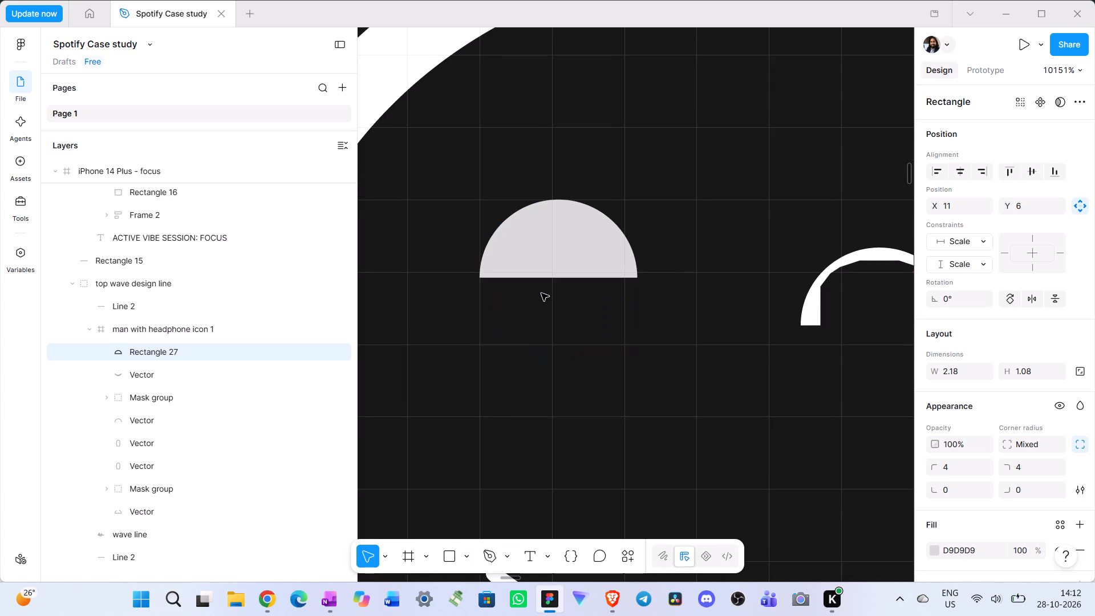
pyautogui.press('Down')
# Delete the mask group of the icon's original second eye.
pyautogui.hscroll(-2, 541, 293)
pyautogui.click(653, 273)
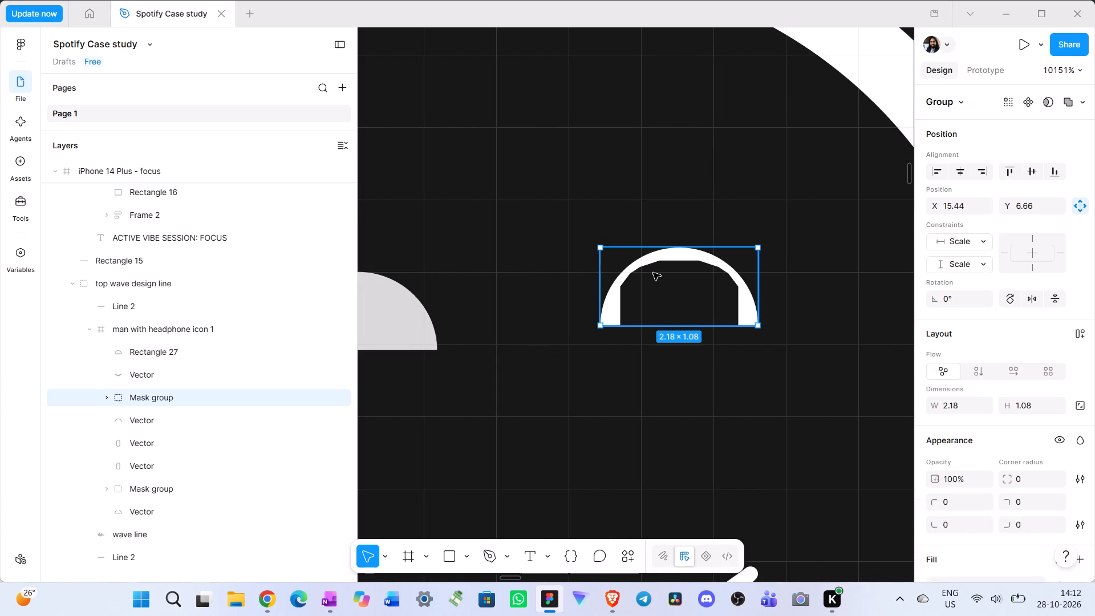
pyautogui.click(399, 335)
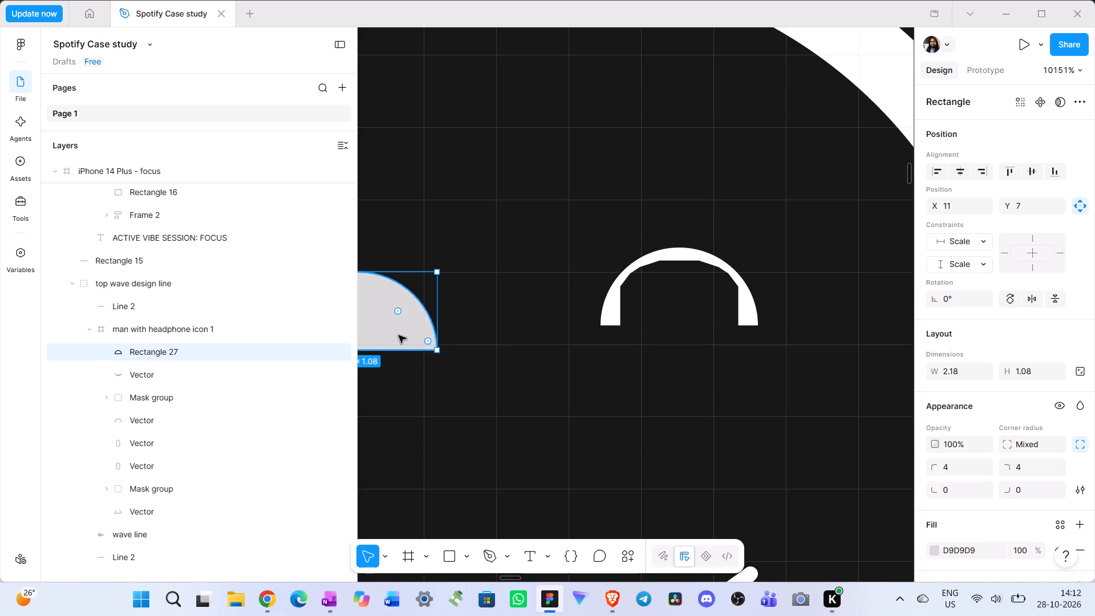
pyautogui.click(739, 297)
pyautogui.press('Delete')
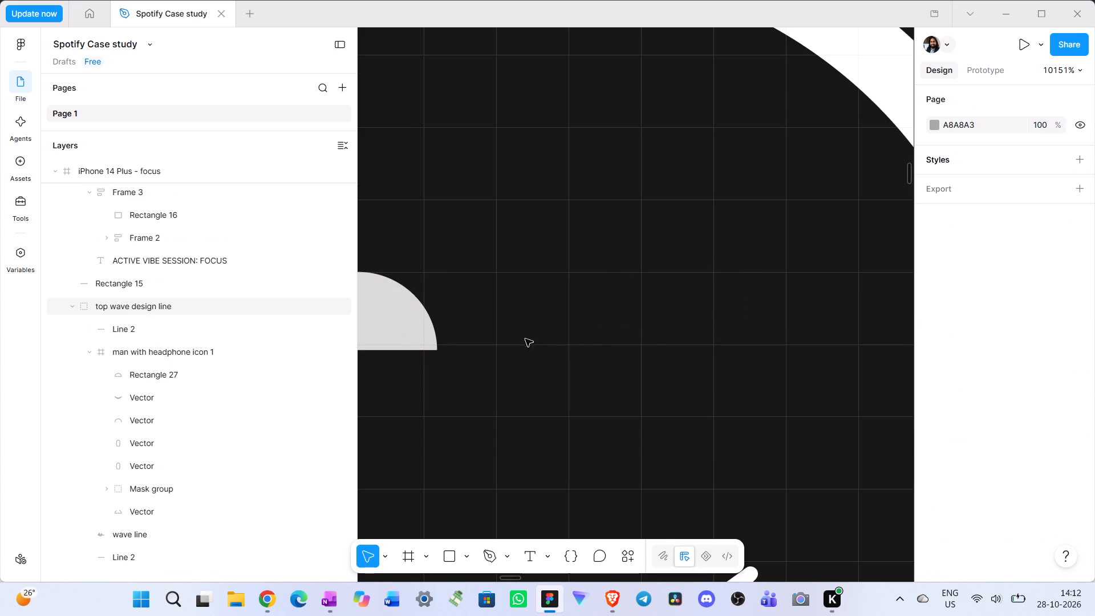
# Resize the half-circle eye to 2 × 1, keeping it at X 11, Y 7.
pyautogui.hscroll(2, 471, 325)
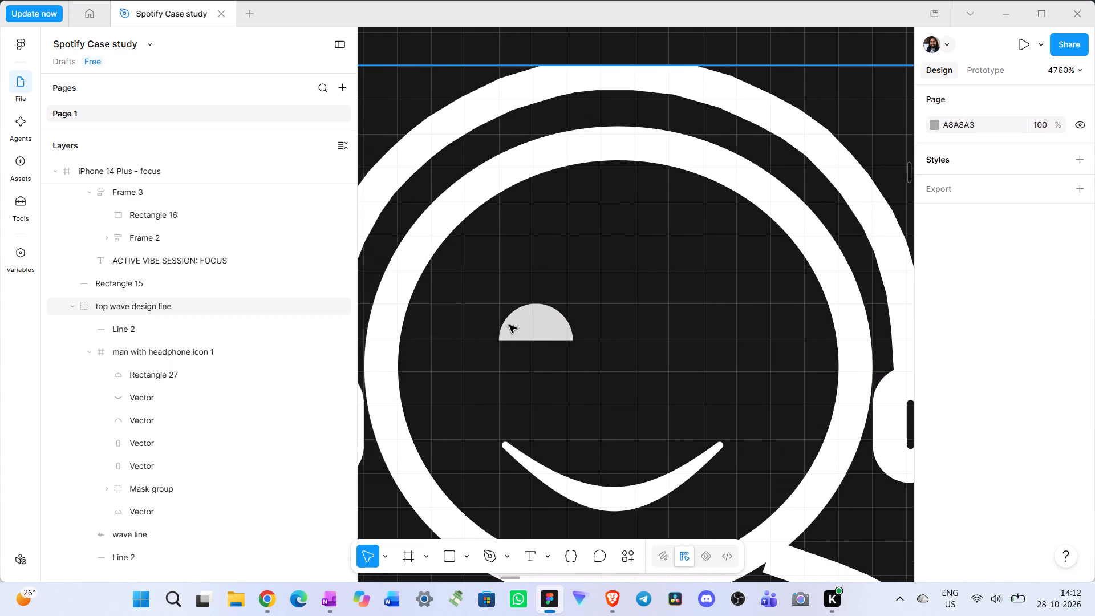
pyautogui.click(528, 325)
pyautogui.doubleClick(528, 325)
pyautogui.doubleClick(545, 325)
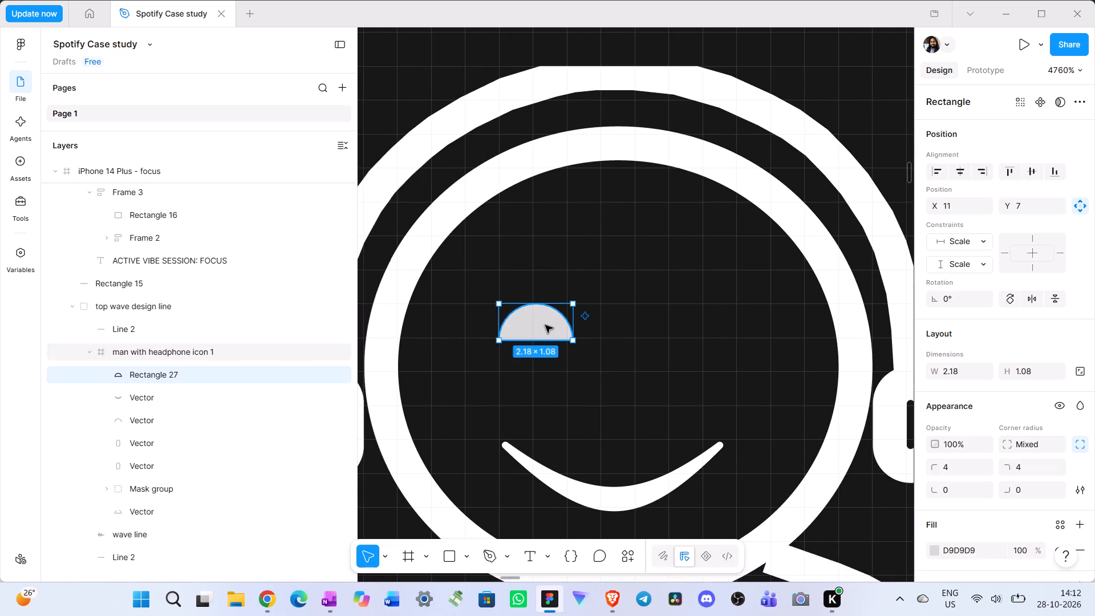
pyautogui.moveTo(545, 325); pyautogui.dragTo(544, 313)
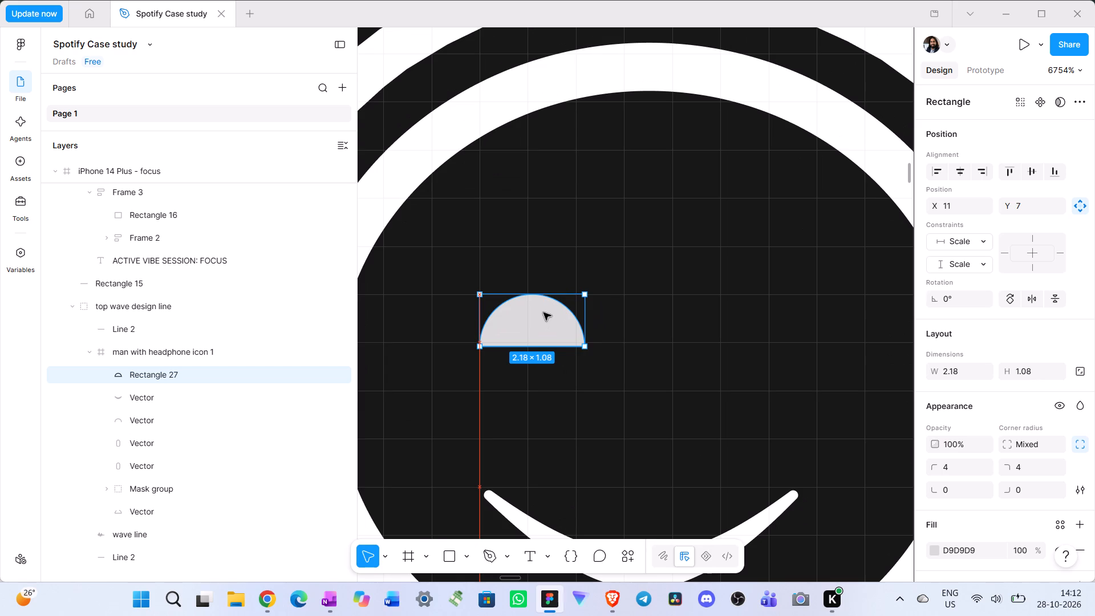
pyautogui.moveTo(544, 313); pyautogui.dragTo(544, 308)
pyautogui.click(543, 293)
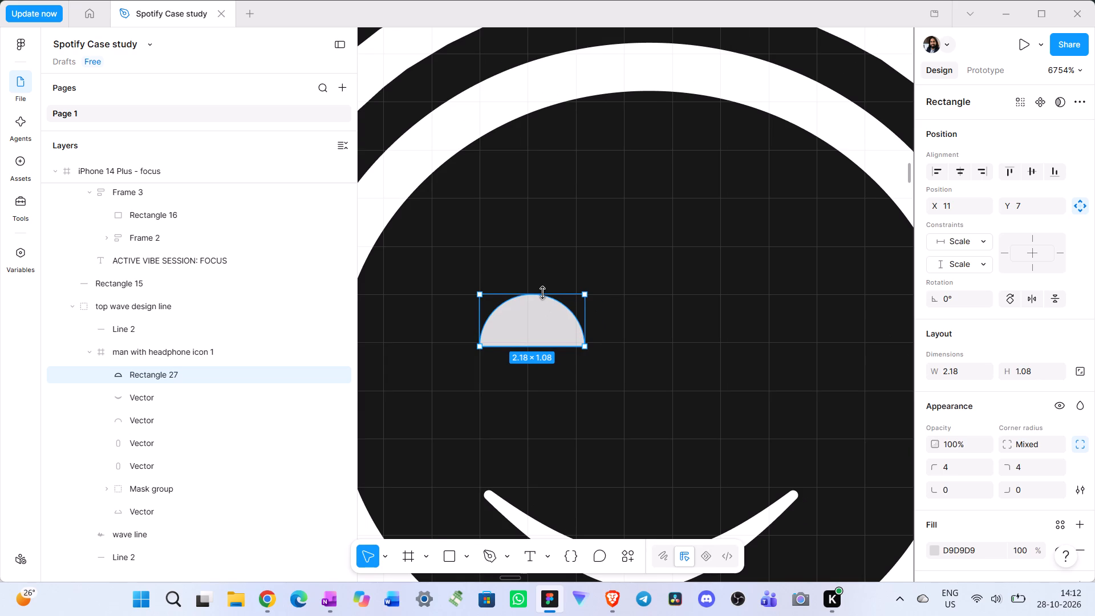
pyautogui.moveTo(543, 293); pyautogui.dragTo(554, 279)
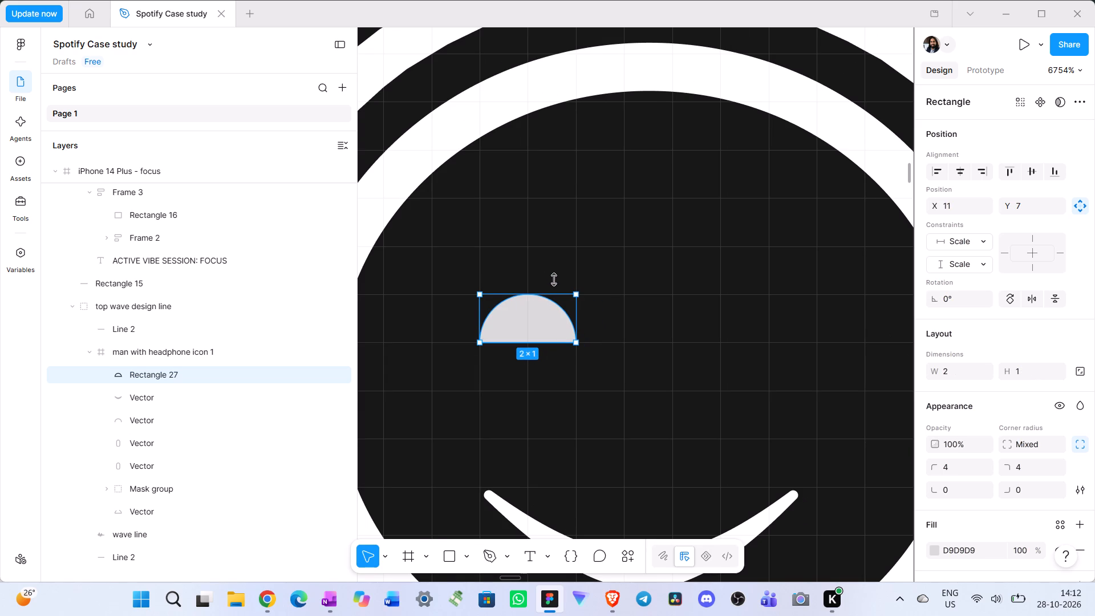
pyautogui.moveTo(554, 279); pyautogui.dragTo(570, 301)
pyautogui.moveTo(570, 301); pyautogui.dragTo(569, 300)
pyautogui.click(638, 330)
pyautogui.click(529, 330)
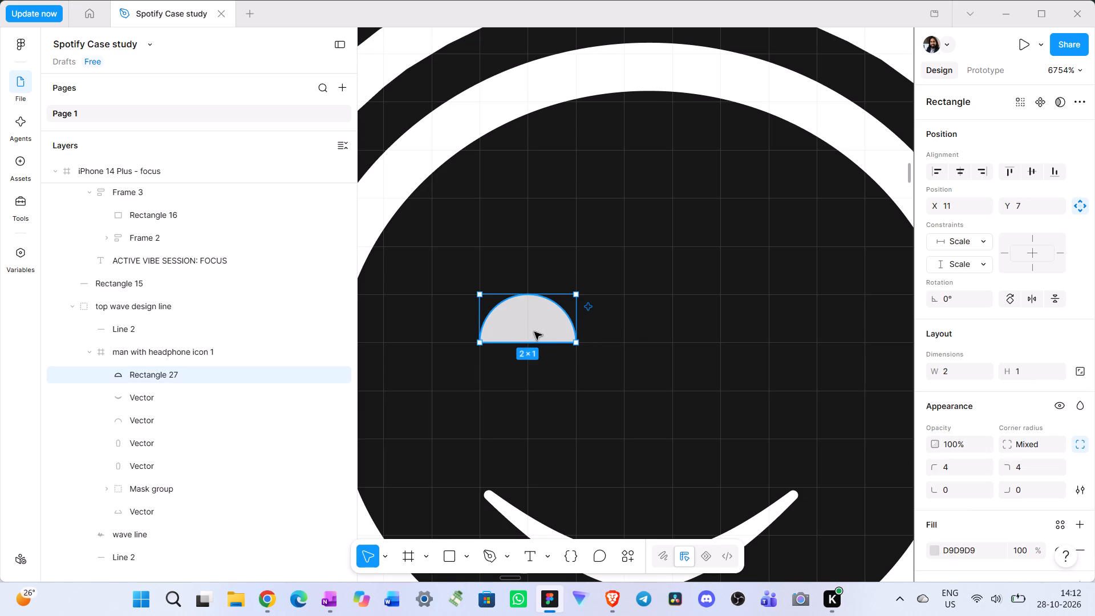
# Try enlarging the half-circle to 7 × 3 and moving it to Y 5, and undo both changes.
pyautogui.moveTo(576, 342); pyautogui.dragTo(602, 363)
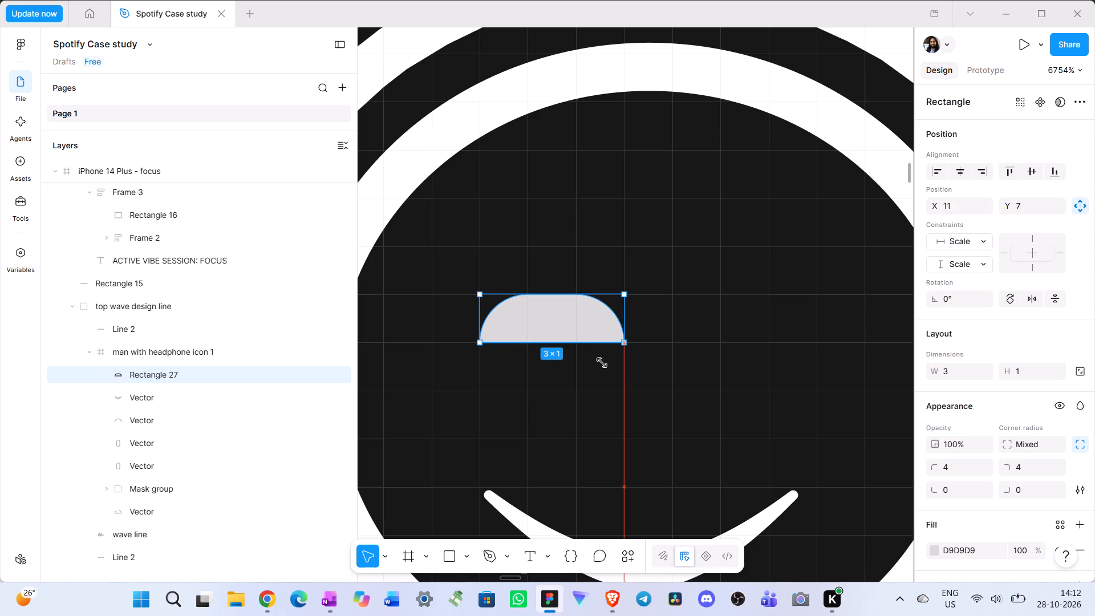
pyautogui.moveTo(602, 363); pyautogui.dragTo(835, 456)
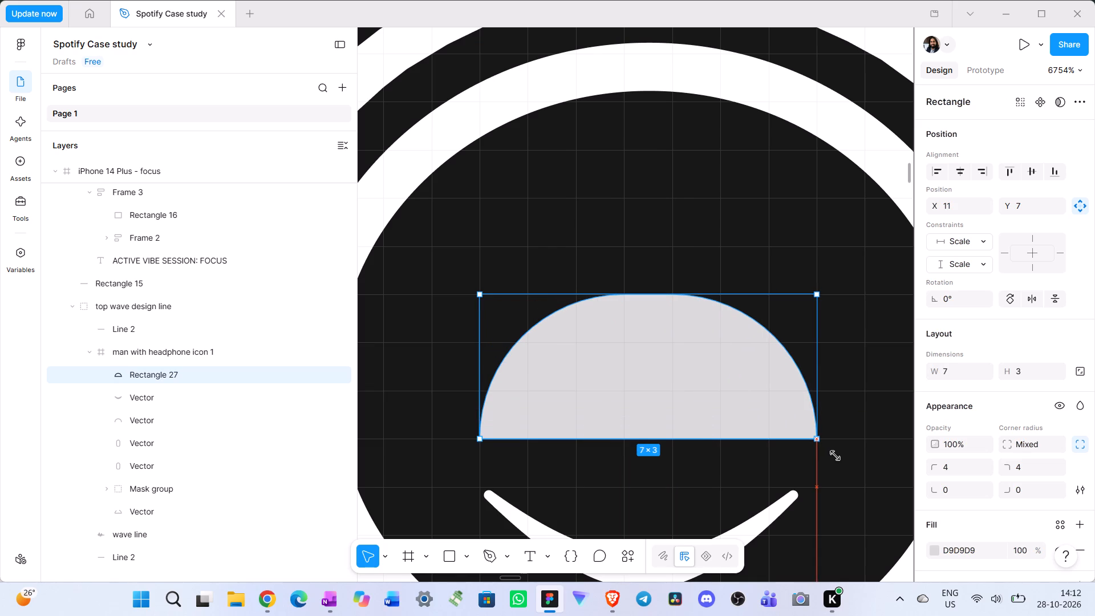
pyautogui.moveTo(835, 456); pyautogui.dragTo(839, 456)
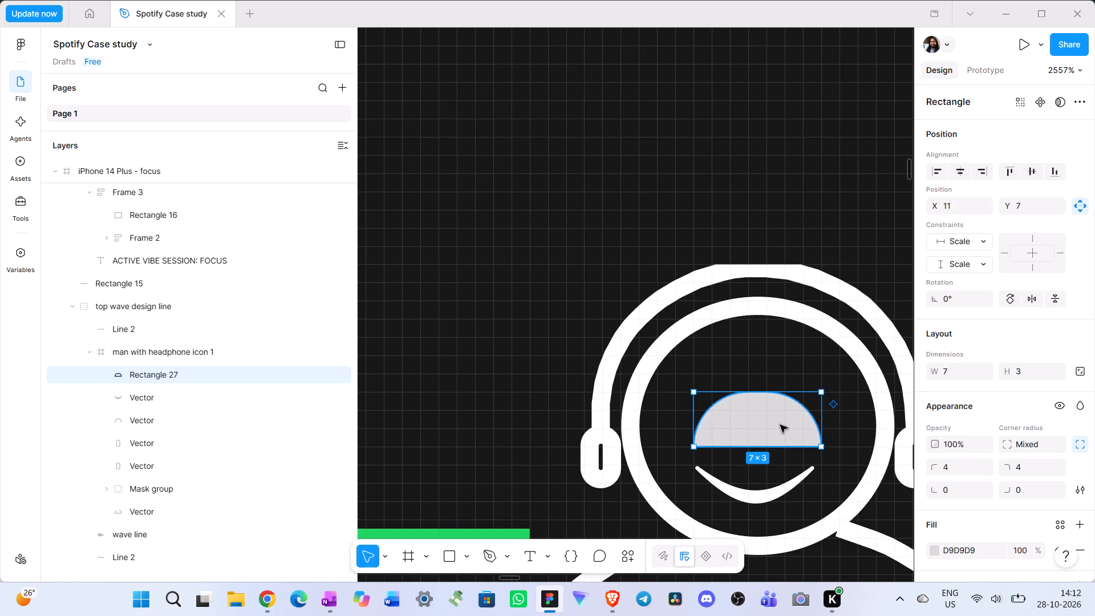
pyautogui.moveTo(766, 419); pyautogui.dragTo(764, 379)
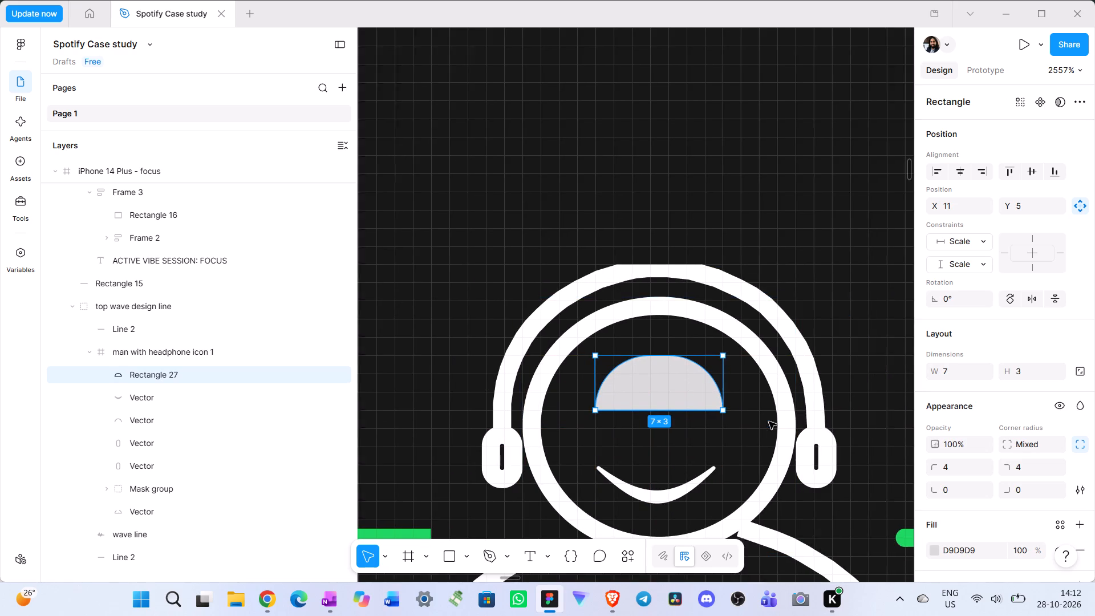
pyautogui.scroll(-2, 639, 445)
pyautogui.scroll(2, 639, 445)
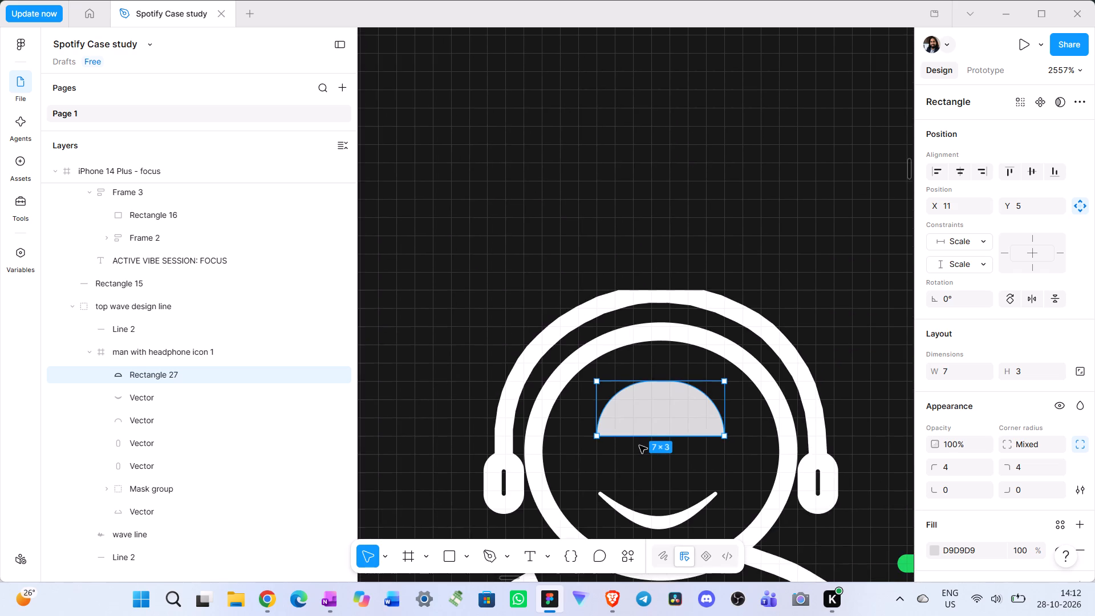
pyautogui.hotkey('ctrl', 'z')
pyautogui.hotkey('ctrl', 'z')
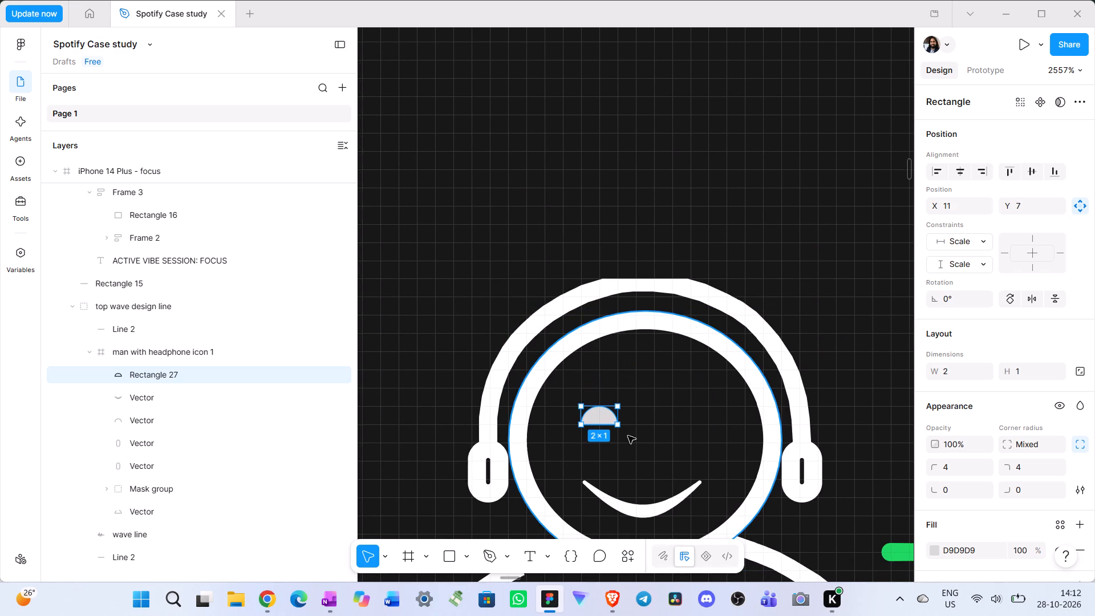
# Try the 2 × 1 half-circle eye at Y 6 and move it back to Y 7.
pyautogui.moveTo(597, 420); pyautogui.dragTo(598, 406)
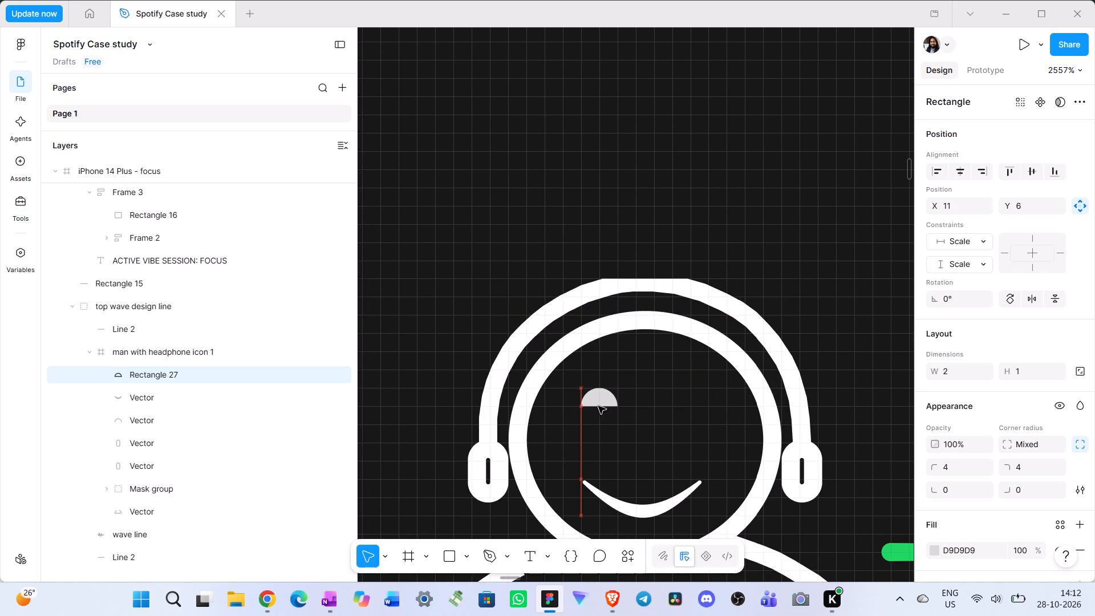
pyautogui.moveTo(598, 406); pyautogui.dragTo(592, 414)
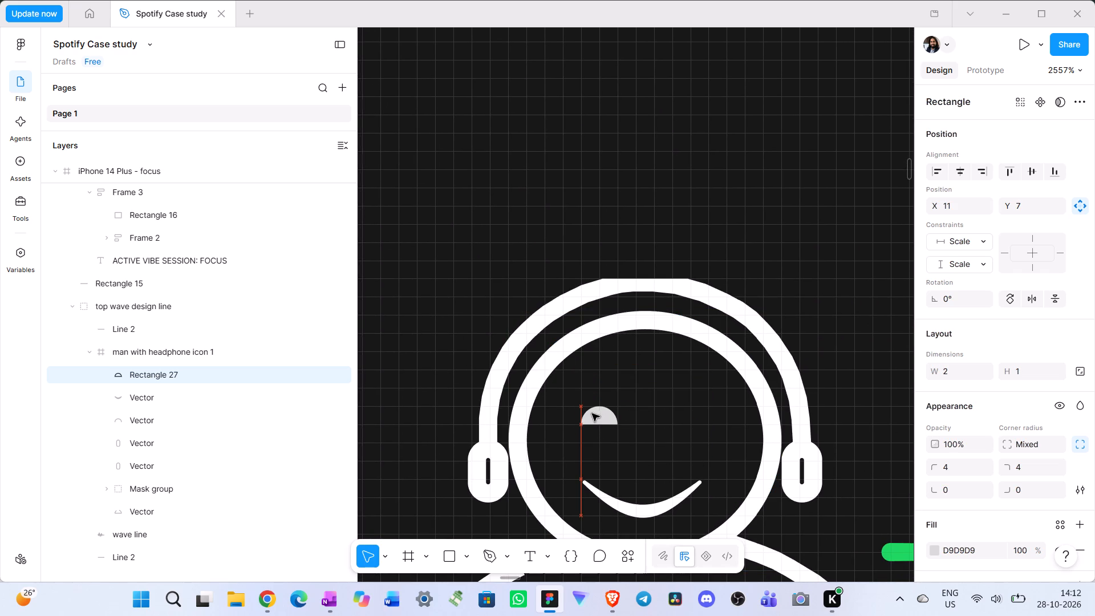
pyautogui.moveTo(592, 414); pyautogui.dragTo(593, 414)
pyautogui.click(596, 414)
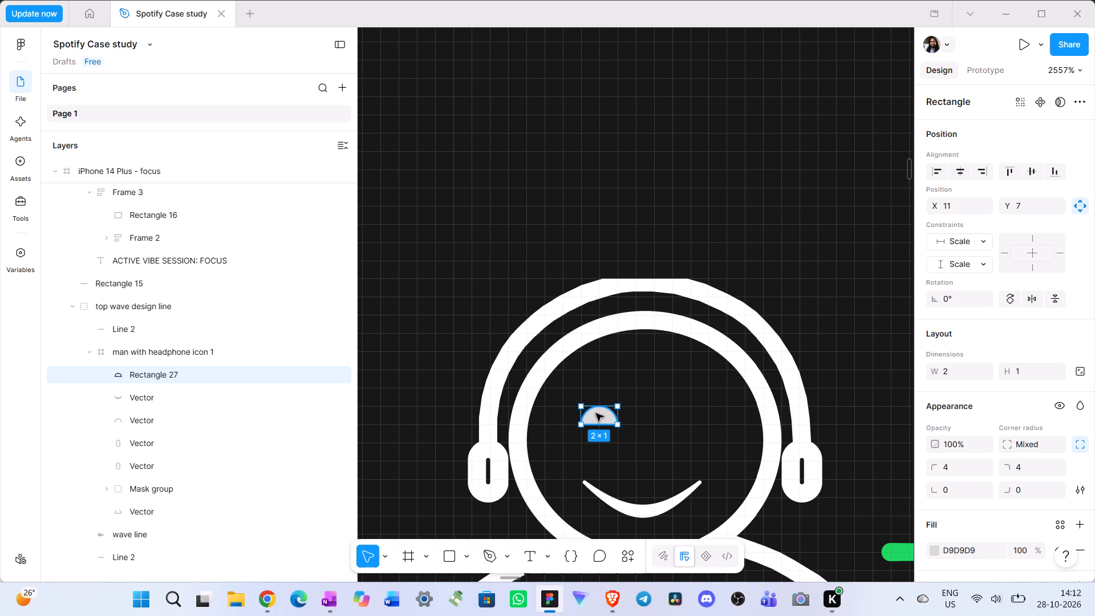
# Duplicate the 2 × 1 half-circle eye and place the copy at X 16, Y 7 as the icon's second eye.
pyautogui.hotkey('ctrl', 'd')
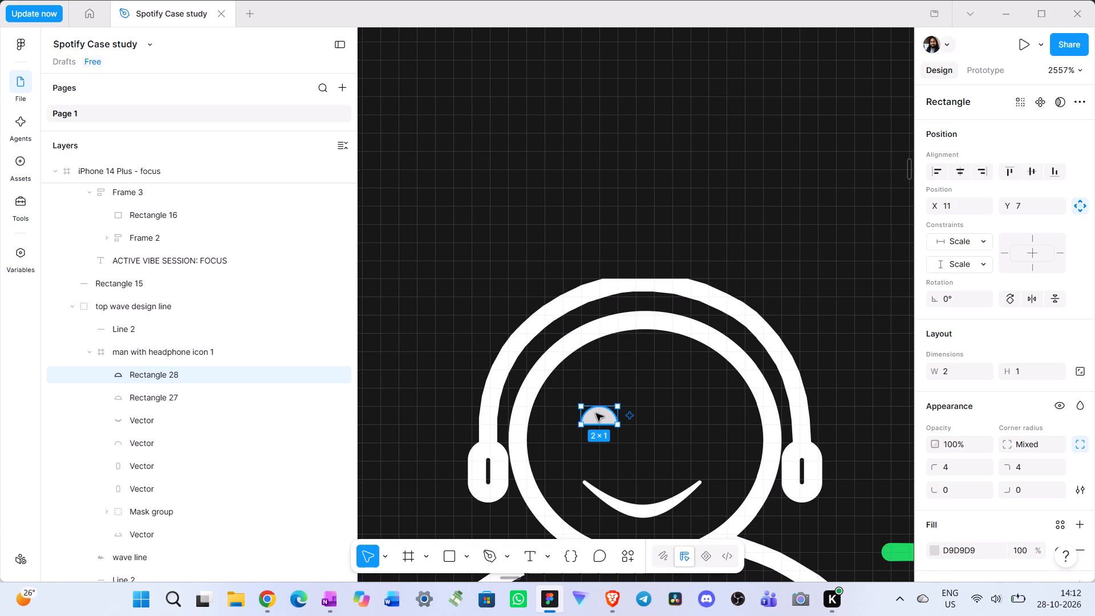
pyautogui.hotkey('shift', 'Right')
pyautogui.hotkey('shift', 'Right')
pyautogui.hotkey('shift', 'Left')
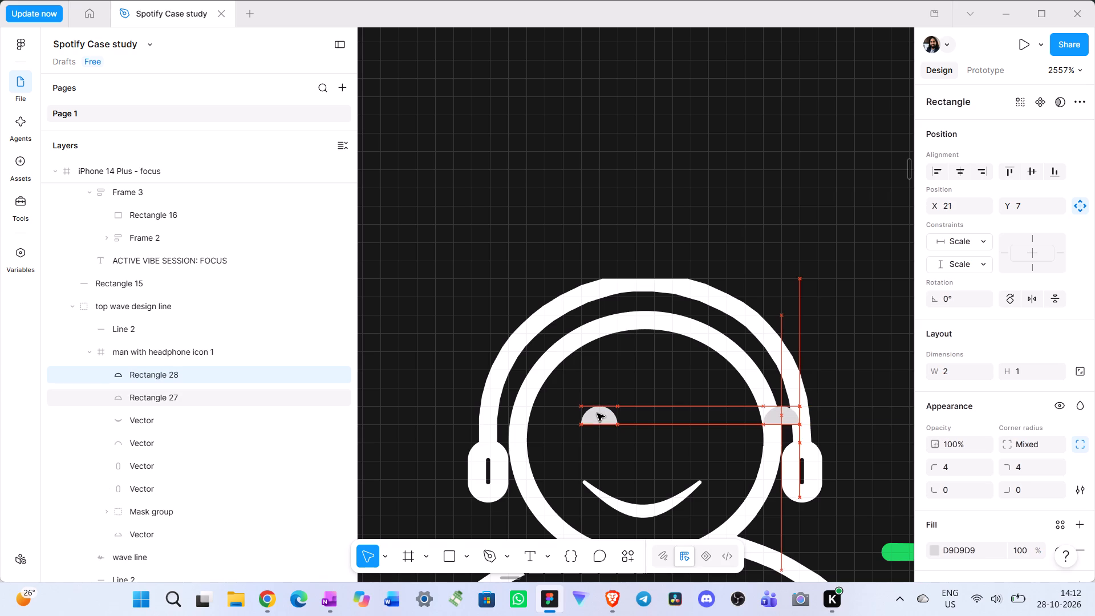
pyautogui.press('Left')
pyautogui.press('Left')
pyautogui.press('Left')
pyautogui.press('Left')
pyautogui.press('Left')
pyautogui.press('Left')
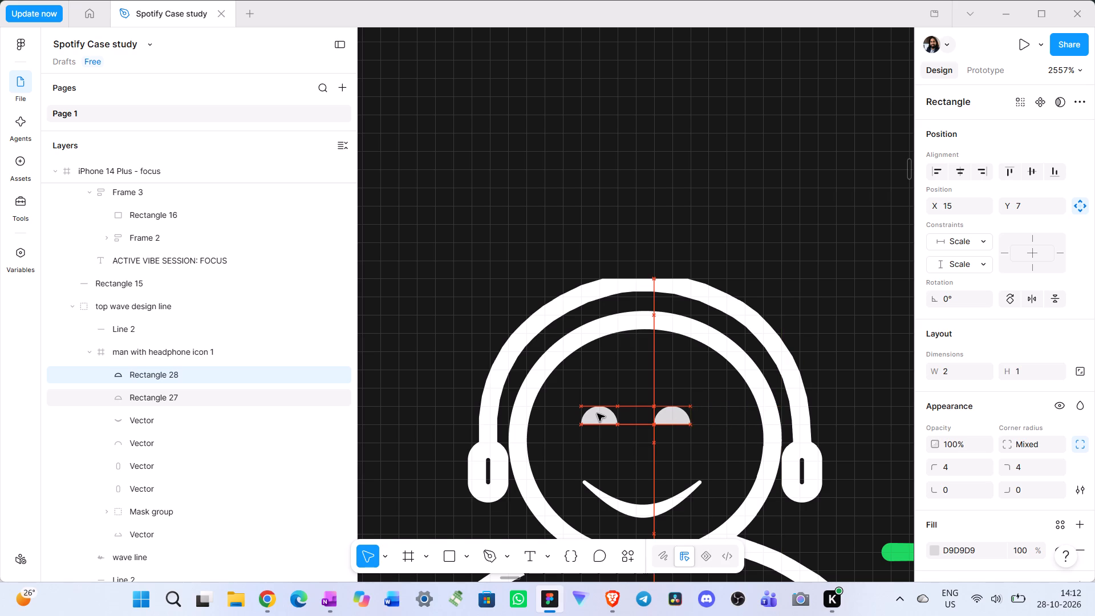
pyautogui.press('Right')
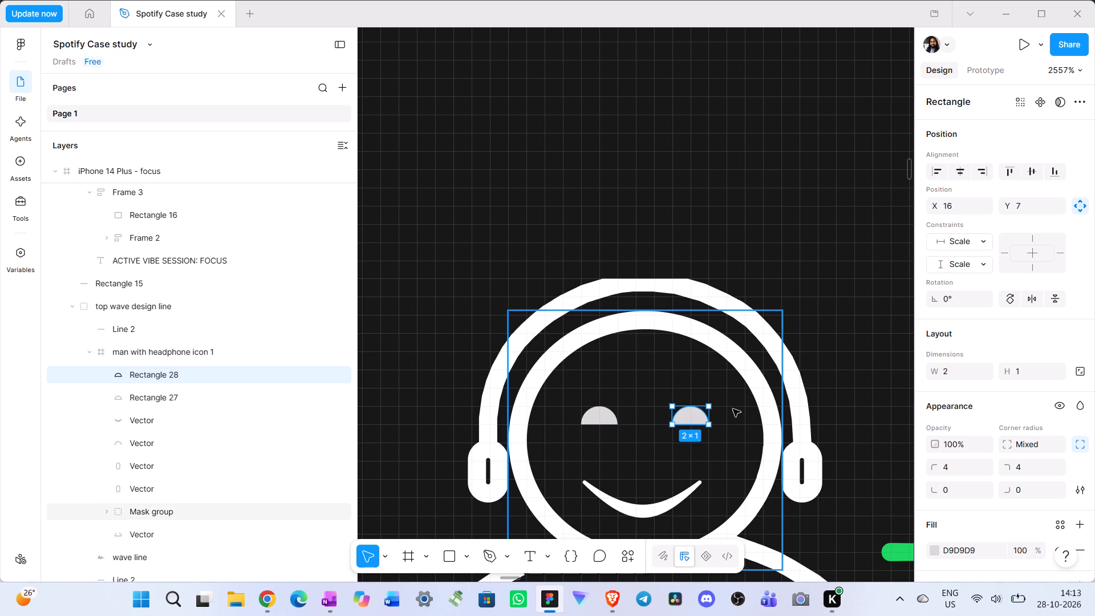
pyautogui.scroll(-1, 721, 411)
pyautogui.click(773, 168)
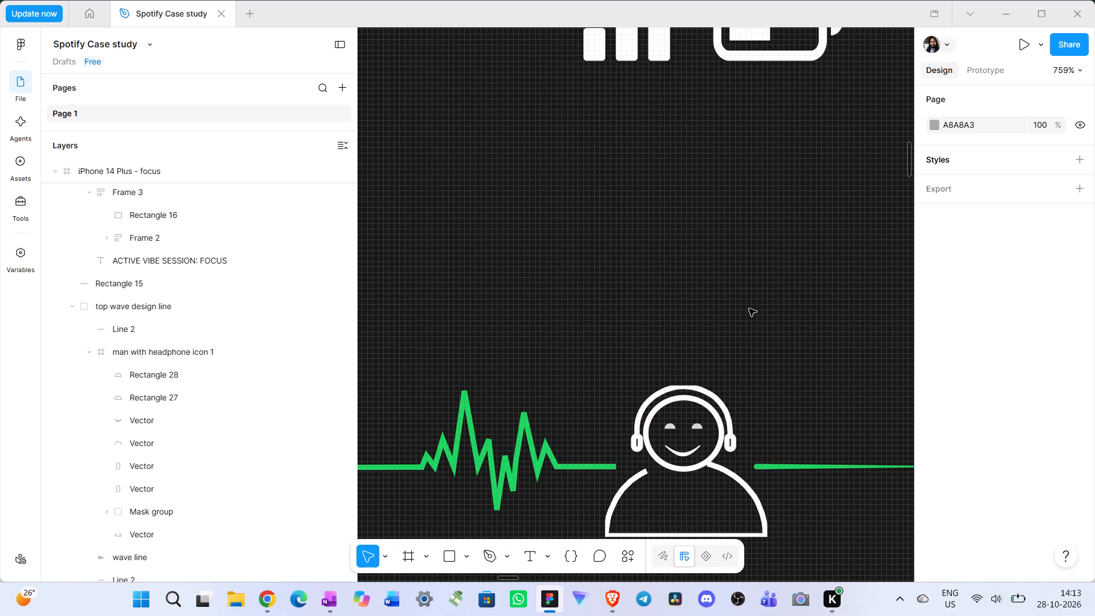
# Review the Focus screen and check the prototype scroll behaviour of the TOP HEADING and top section layers.
pyautogui.click(688, 387)
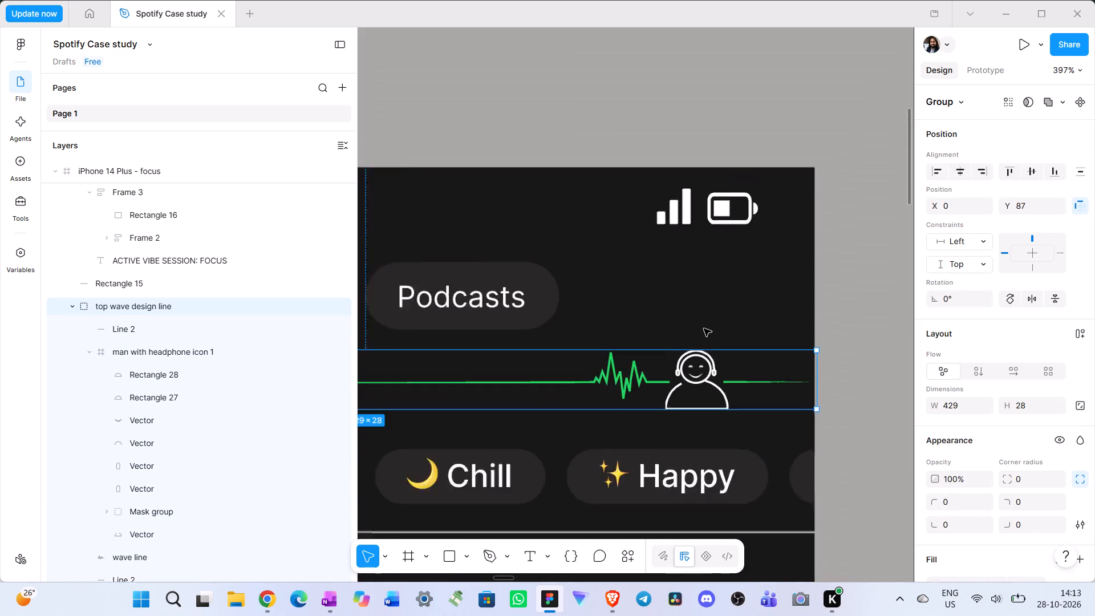
pyautogui.scroll(-1, 703, 333)
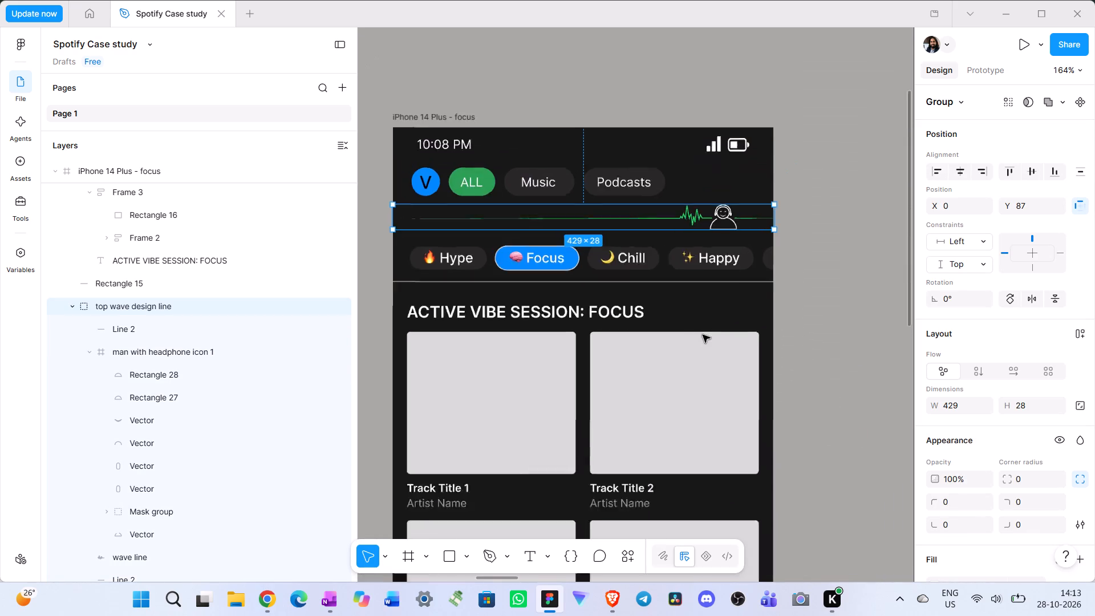
pyautogui.hscroll(1, 703, 336)
pyautogui.click(830, 306)
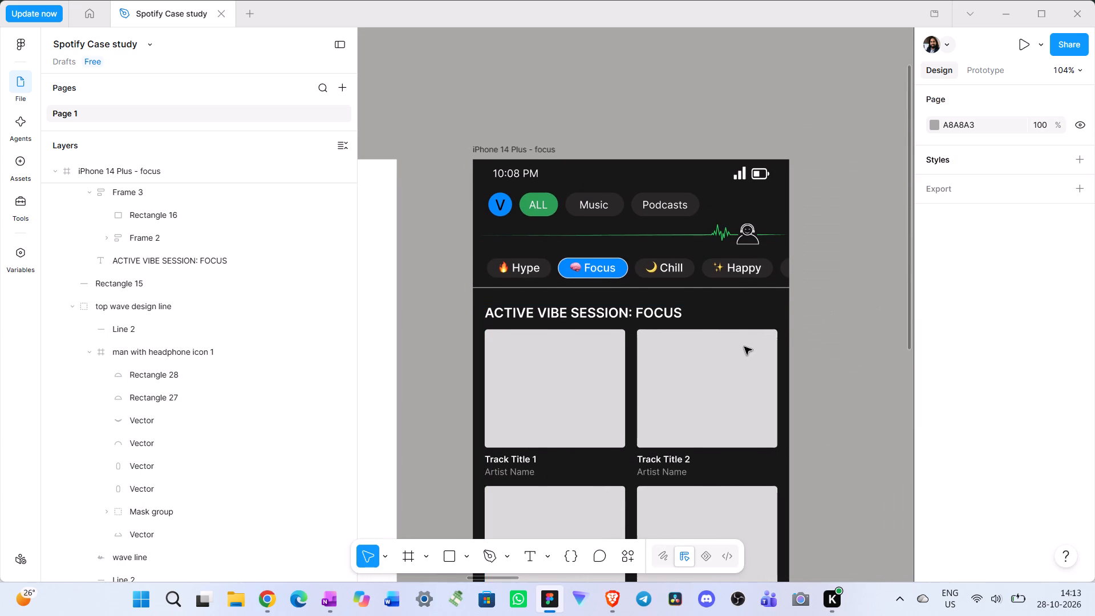
pyautogui.scroll(-2, 744, 347)
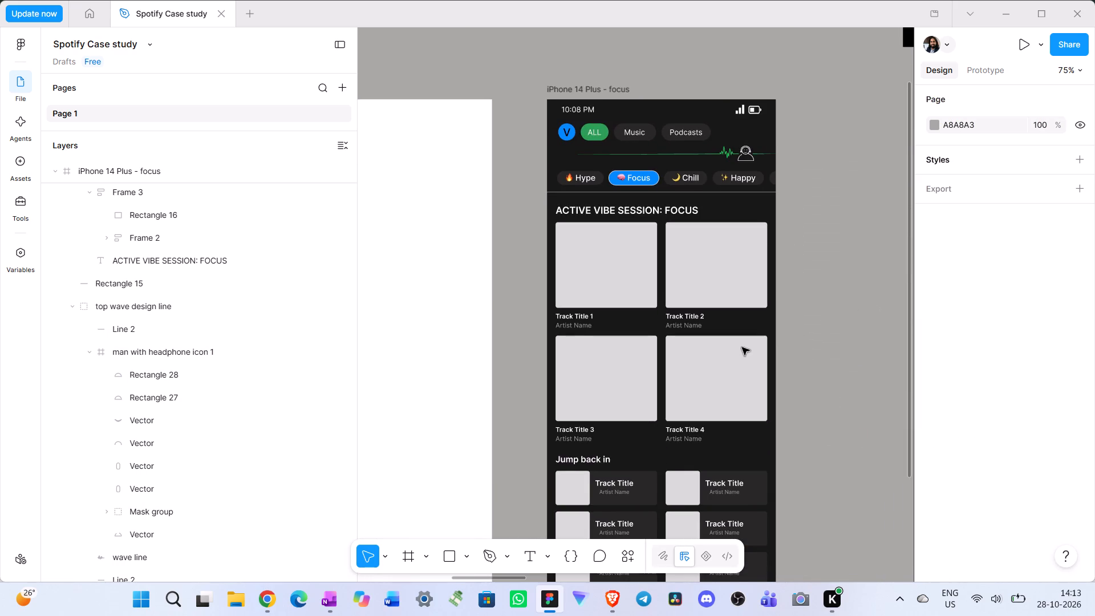
pyautogui.click(693, 323)
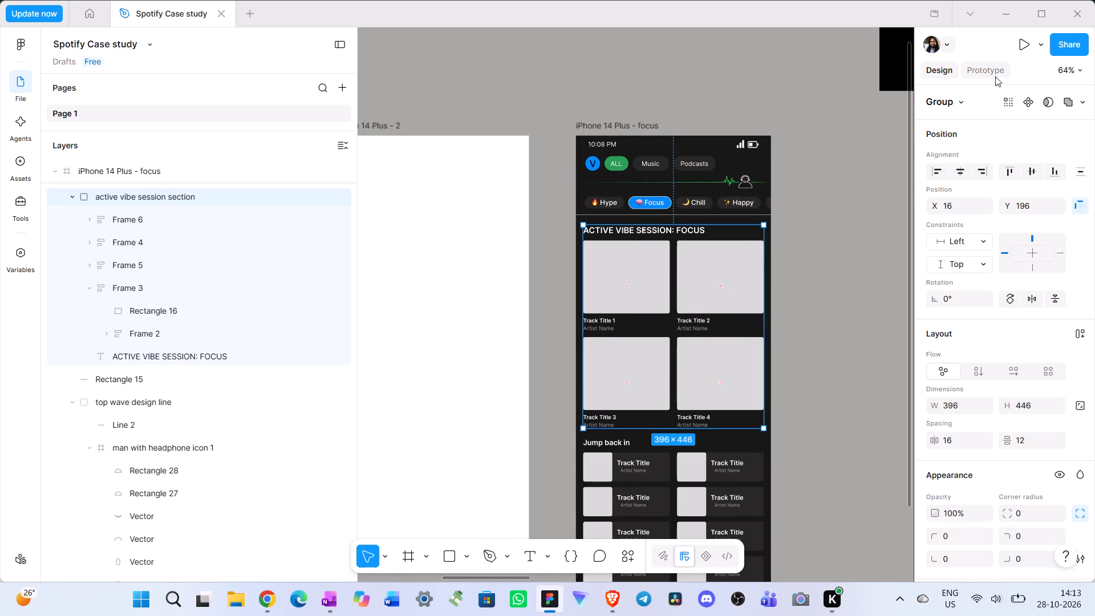
pyautogui.click(994, 71)
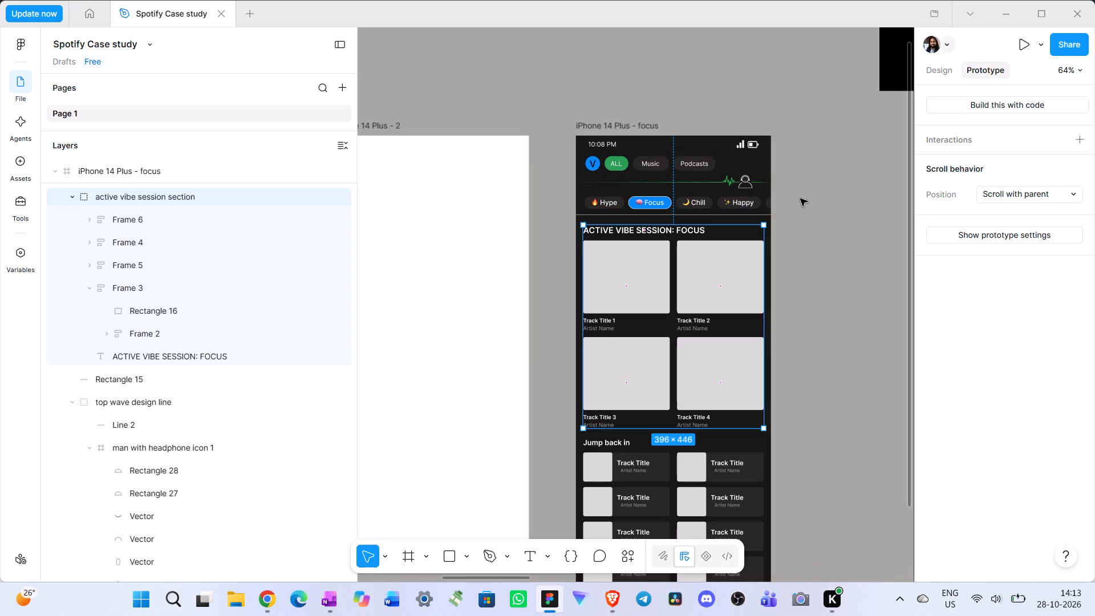
pyautogui.click(659, 148)
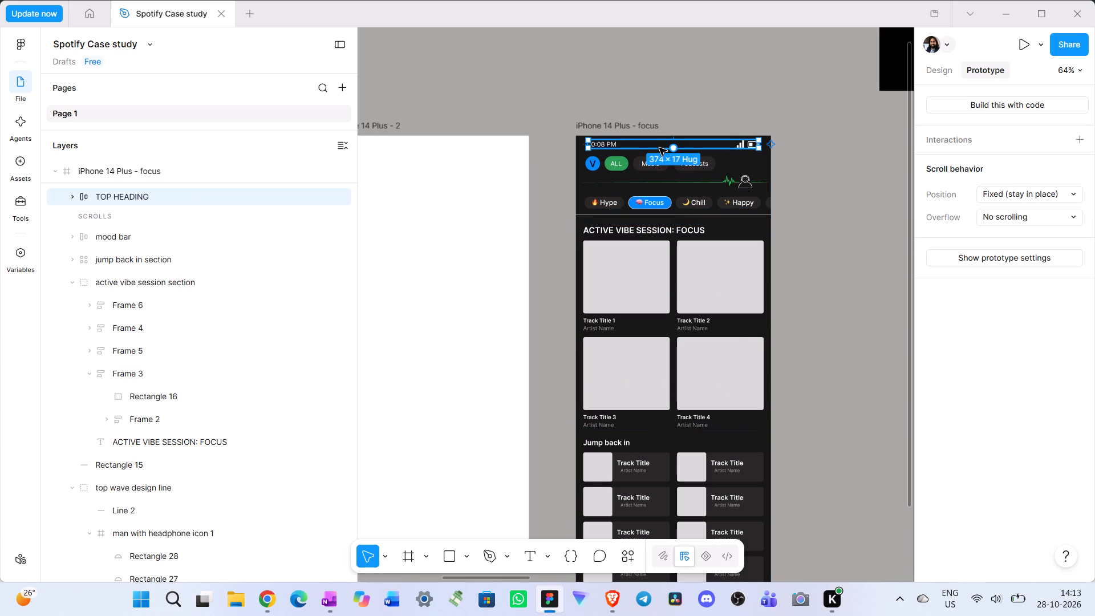
pyautogui.scroll(1, 184, 398)
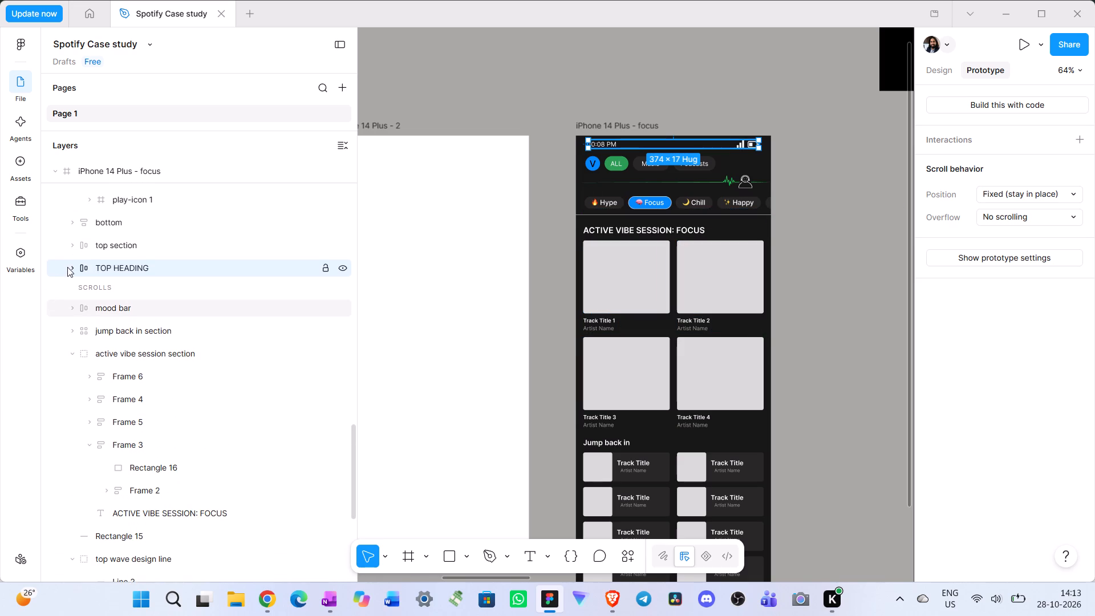
pyautogui.click(136, 240)
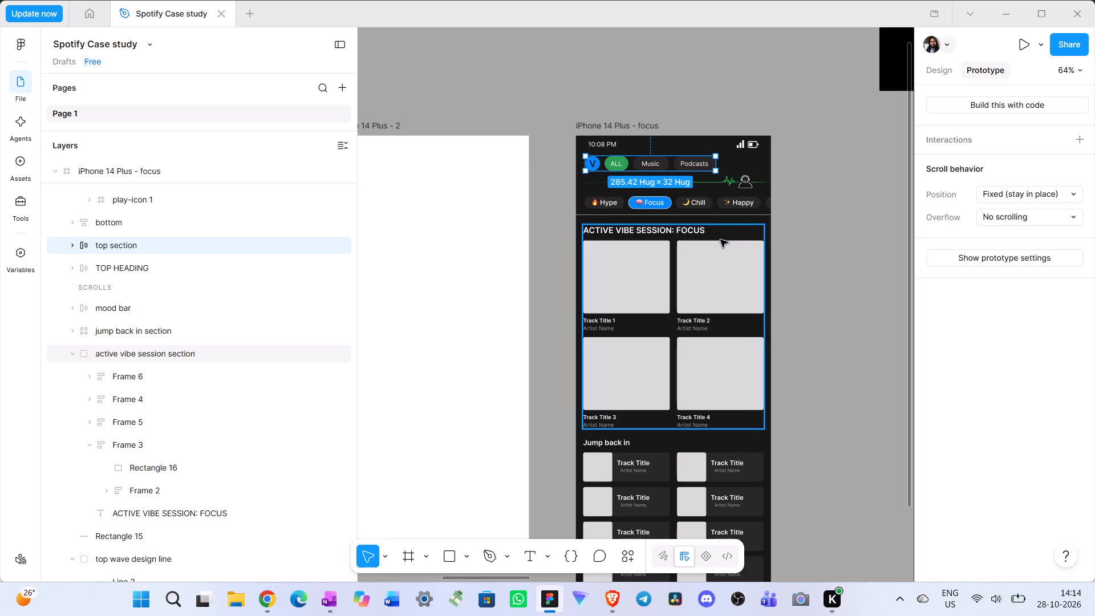
# Shorten the active vibe section's heading to "ACTIVE VIBE : FOCUS" by removing the word SESSION.
pyautogui.click(675, 230)
pyautogui.doubleClick(684, 231)
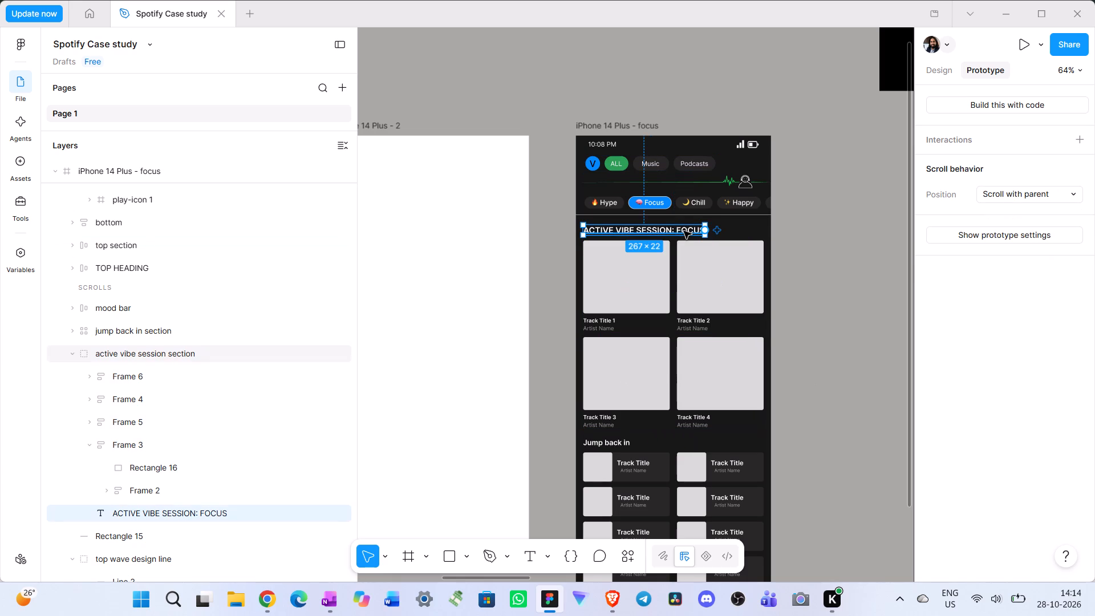
pyautogui.doubleClick(682, 230)
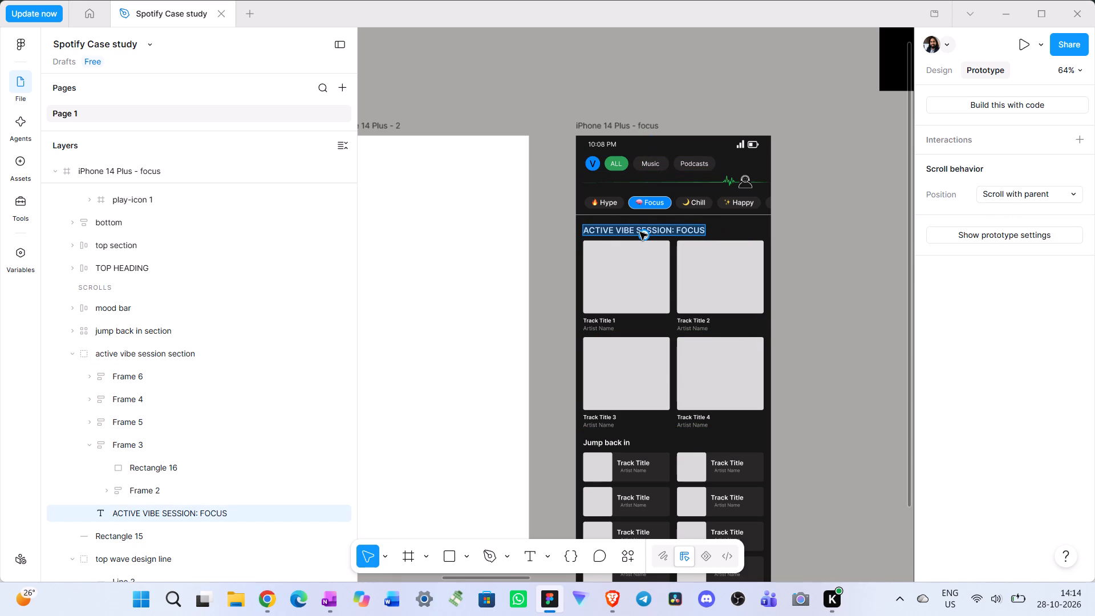
pyautogui.click(672, 232)
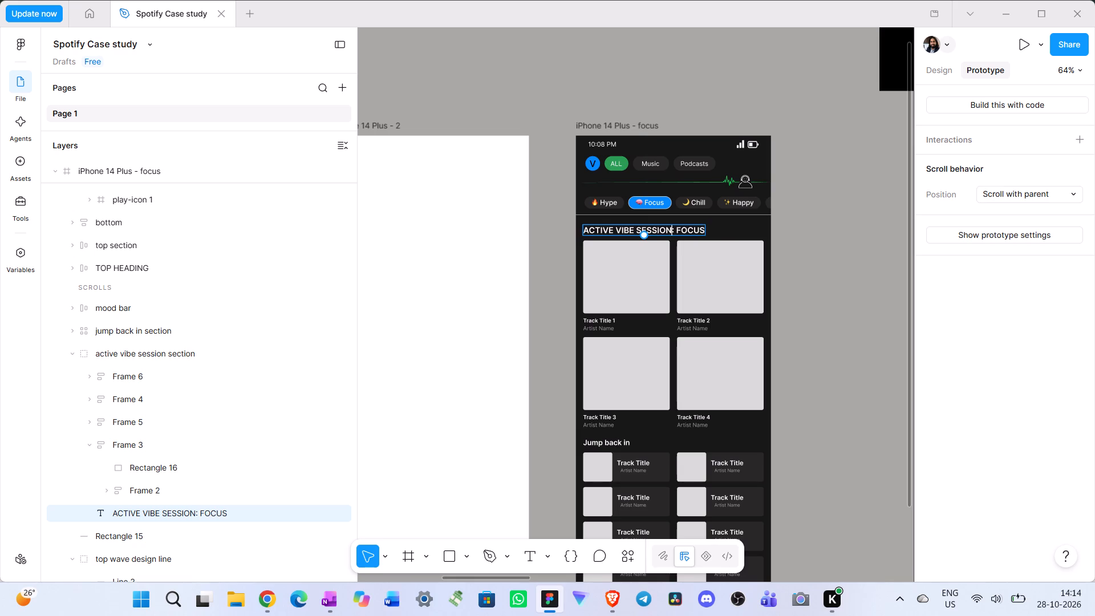
pyautogui.press('BackSpace')
pyautogui.press('BackSpace')
pyautogui.press('BackSpace')
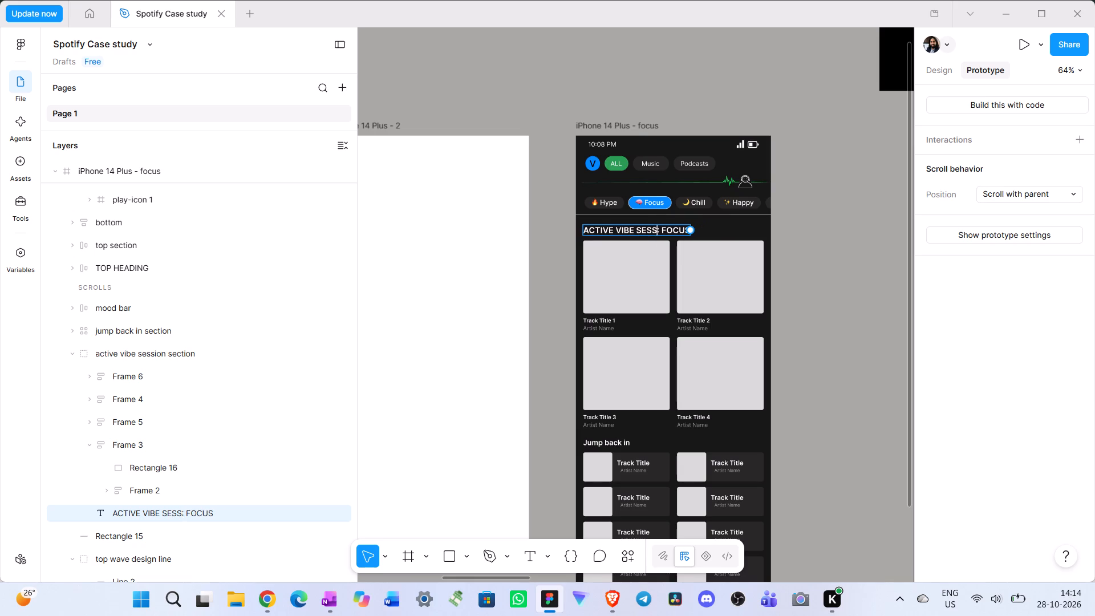
pyautogui.press('BackSpace')
pyautogui.press('BackSpace')
pyautogui.press('BackSpace')
pyautogui.press('BackSpace')
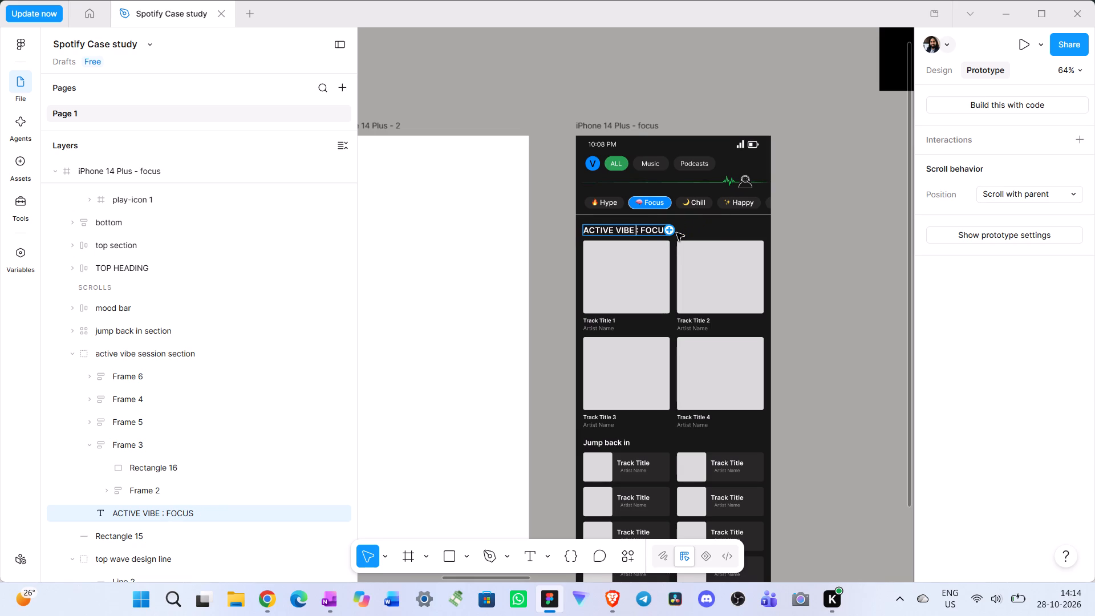
pyautogui.press('BackSpace')
pyautogui.press('space')
pyautogui.click(825, 285)
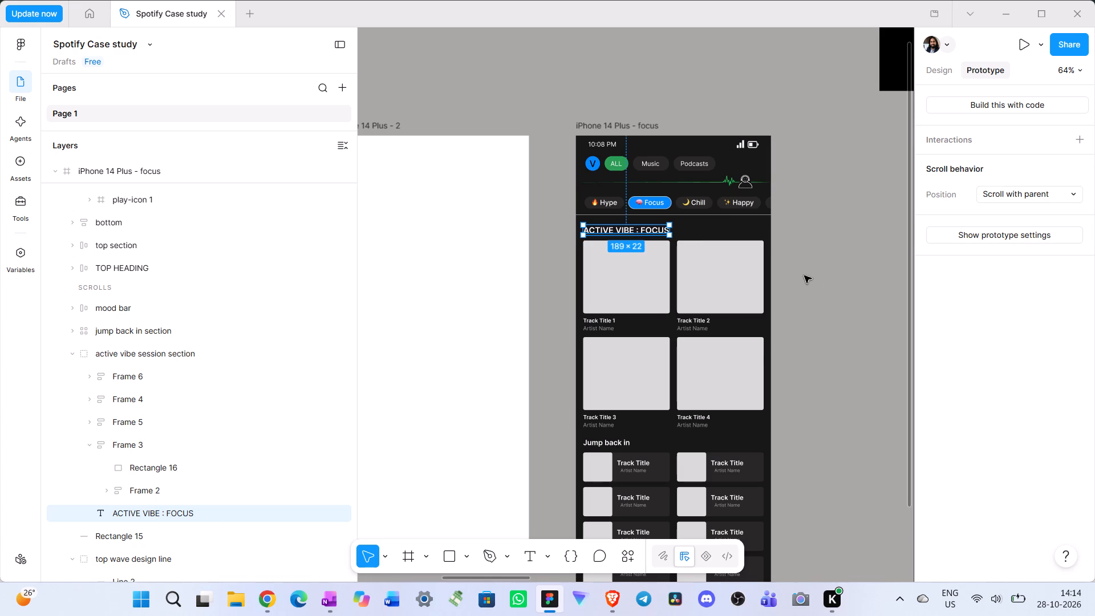
# Copy the "ACTIVE VIBE : FOCUS" heading and place the duplicate beside it on the same line at X 214, Y 196.
pyautogui.hscroll(2, 793, 262)
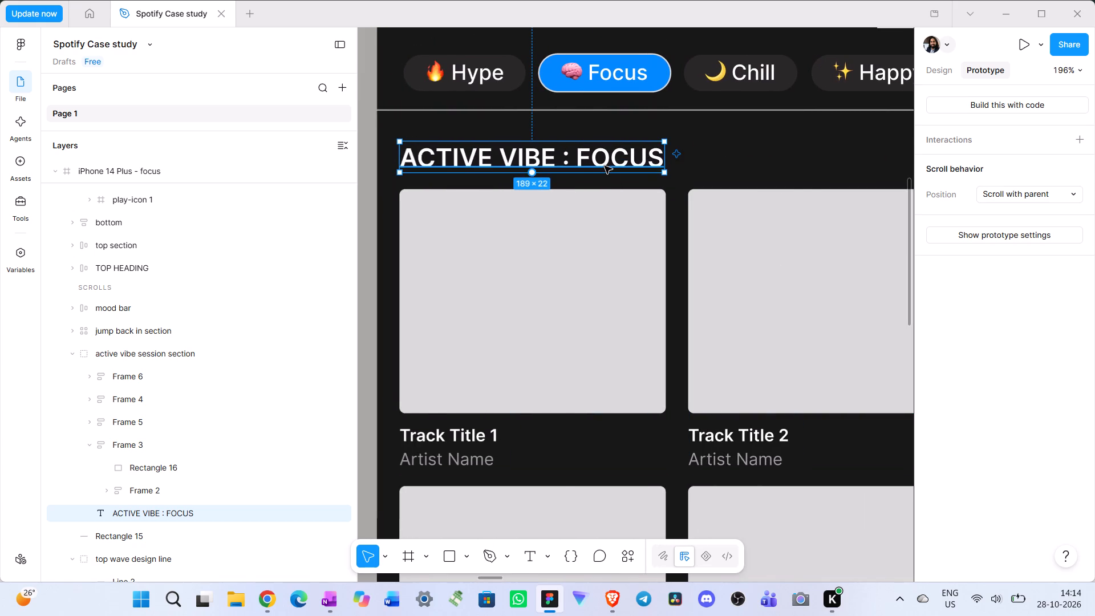
pyautogui.hscroll(-1, 605, 166)
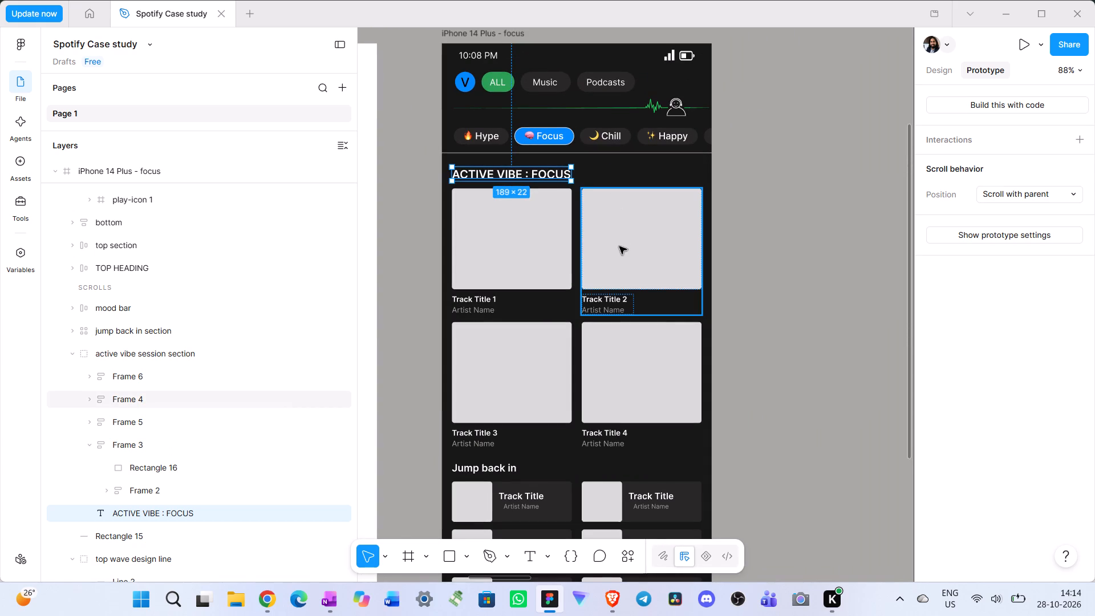
pyautogui.click(619, 246)
pyautogui.click(561, 169)
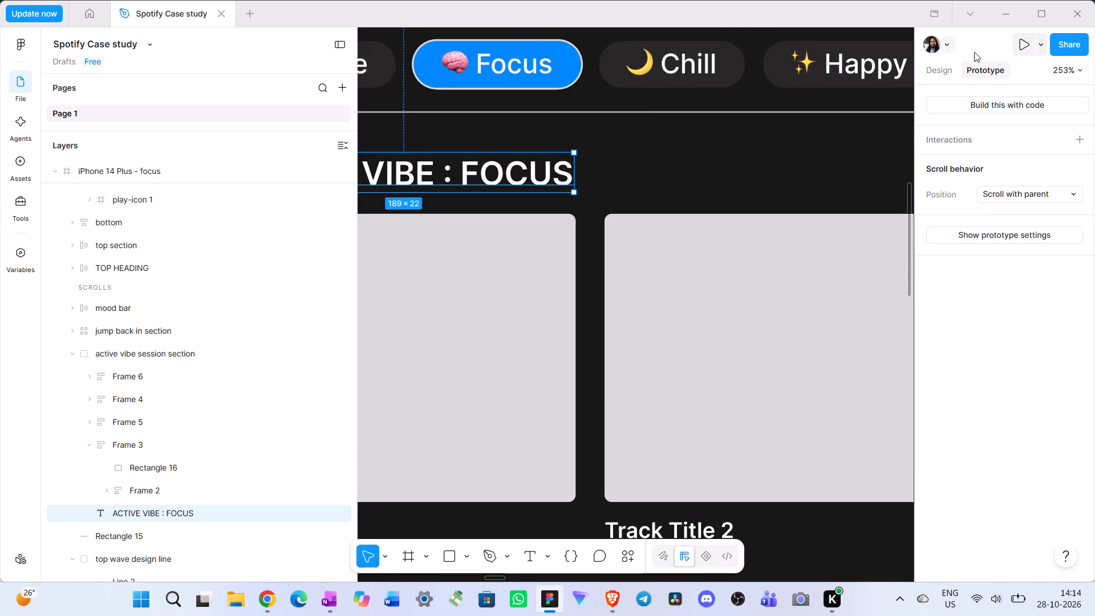
pyautogui.click(938, 74)
pyautogui.click(529, 181)
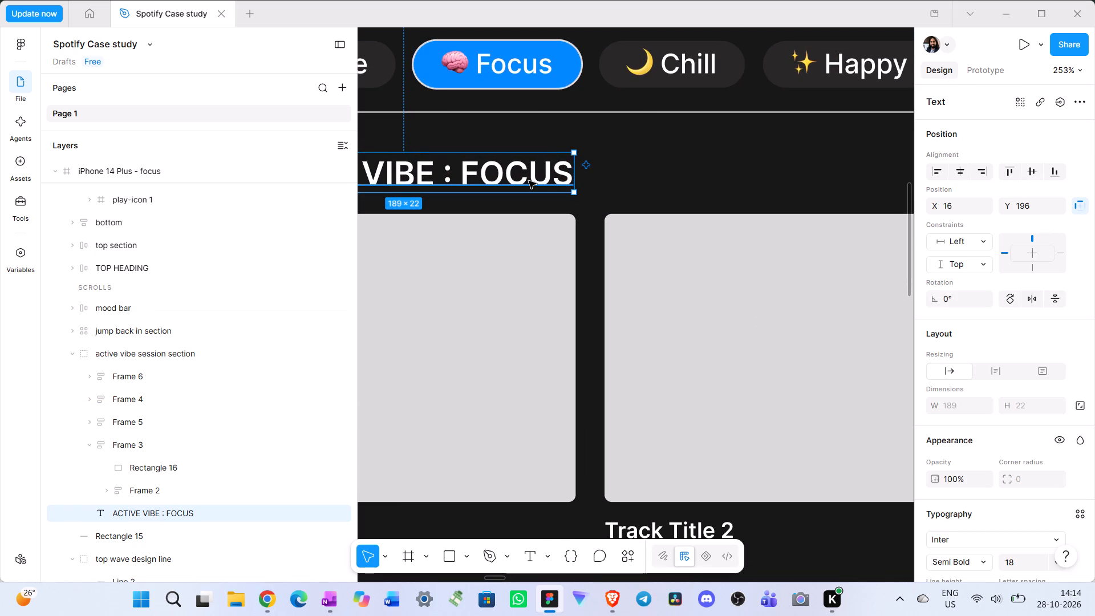
pyautogui.hotkey('ctrl', 'c')
pyautogui.hotkey('ctrl', 'v')
pyautogui.moveTo(529, 174); pyautogui.dragTo(605, 174)
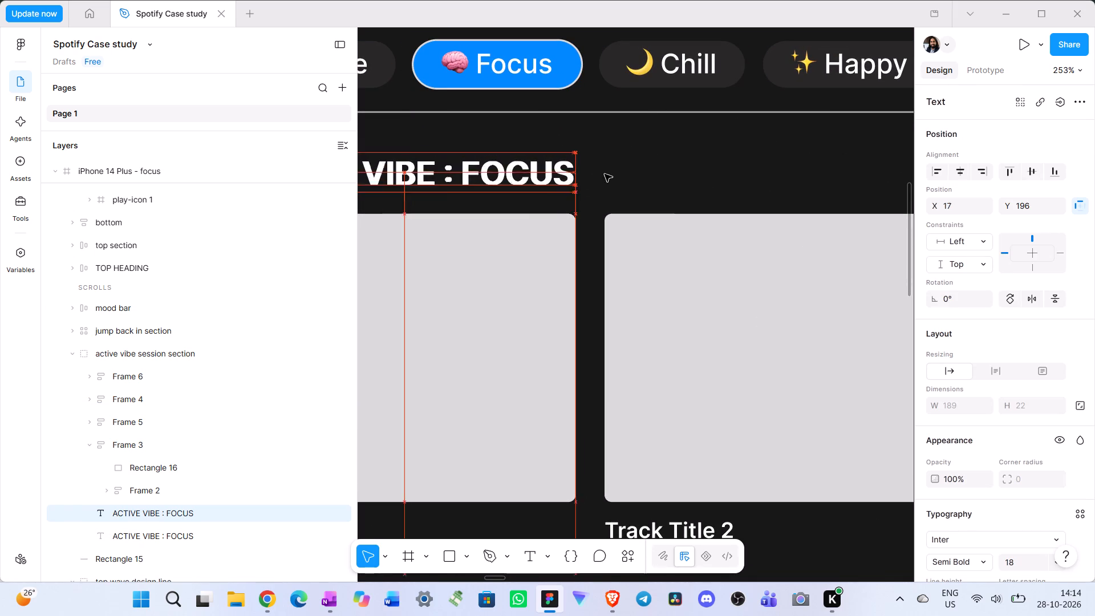
pyautogui.moveTo(605, 174); pyautogui.dragTo(724, 178)
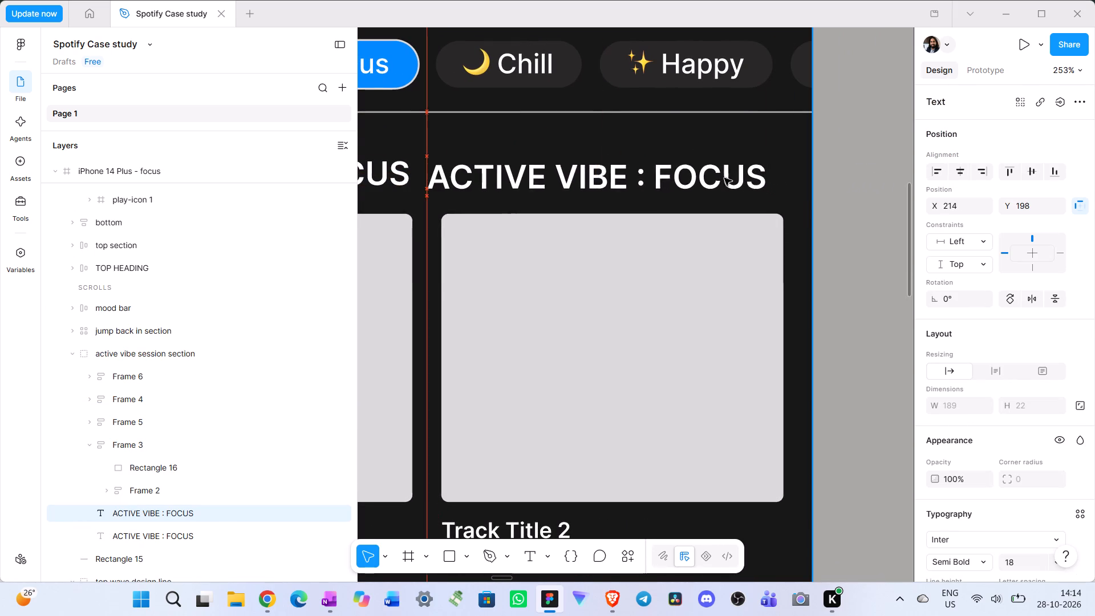
pyautogui.moveTo(724, 178); pyautogui.dragTo(723, 175)
# Replace the duplicated heading's text with "show all".
pyautogui.doubleClick(723, 175)
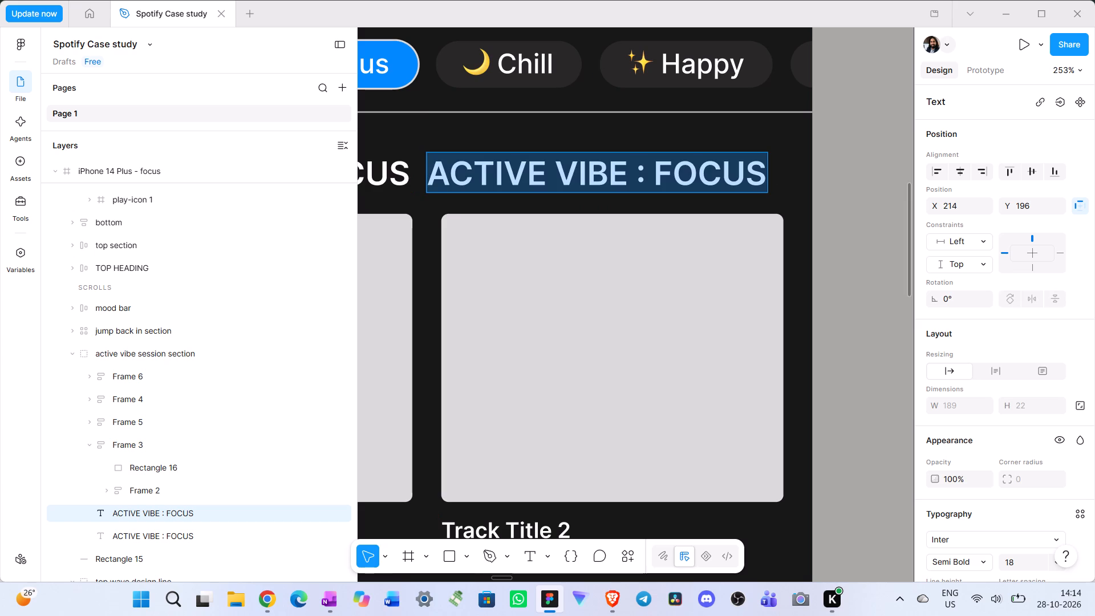
pyautogui.press('BackSpace')
pyautogui.write('show')
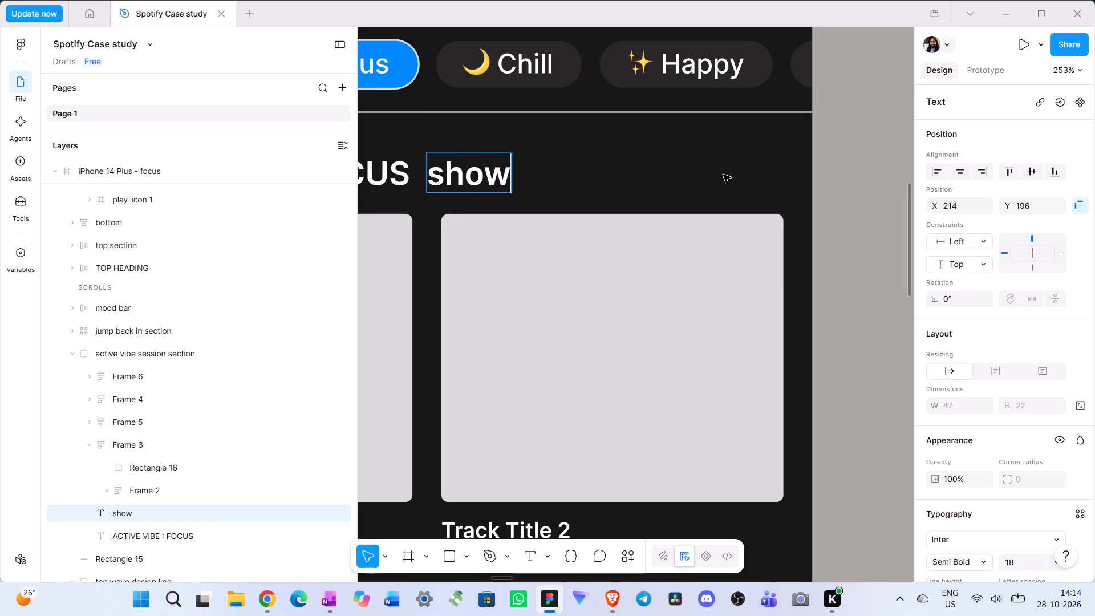
pyautogui.press('space')
pyautogui.write('all')
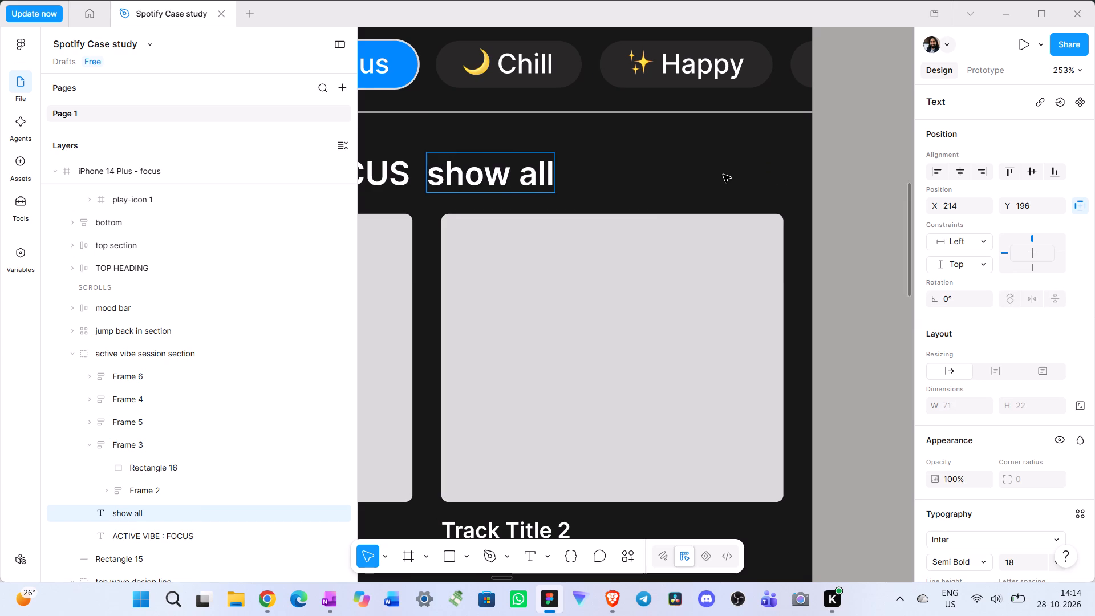
# Set the letter case of the whole "show all" text to title case in its type settings.
pyautogui.hotkey('ctrl', 'a')
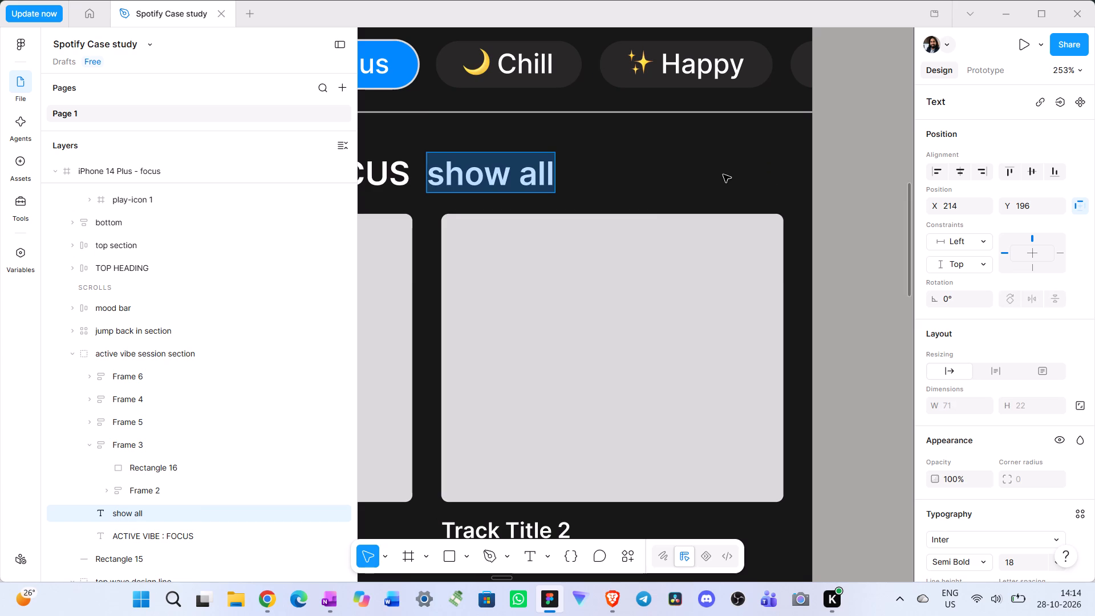
pyautogui.scroll(-4, 1066, 484)
pyautogui.click(1088, 372)
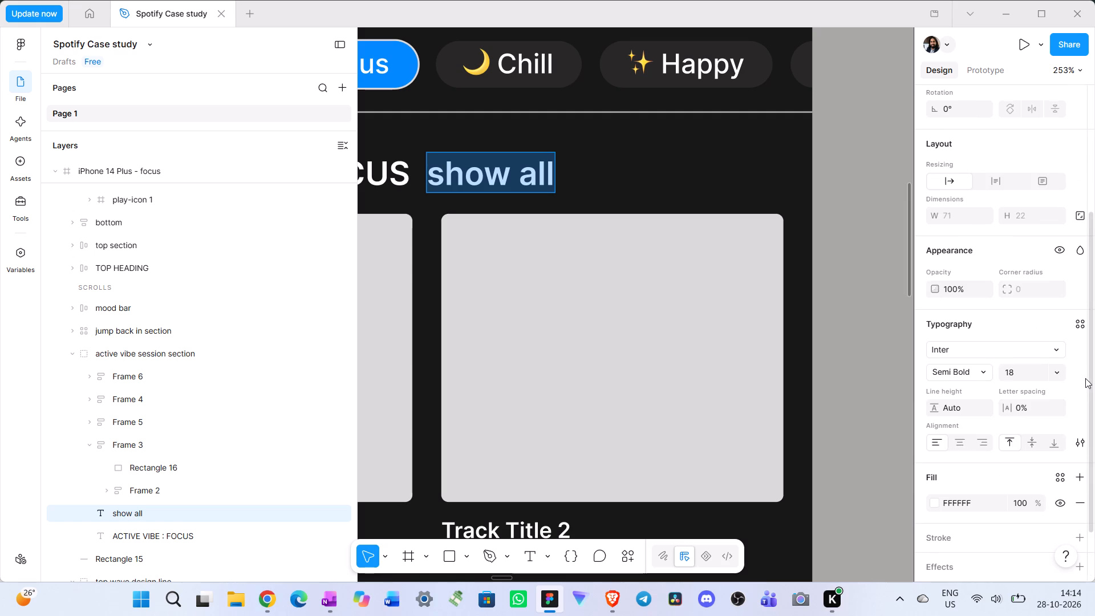
pyautogui.click(1082, 448)
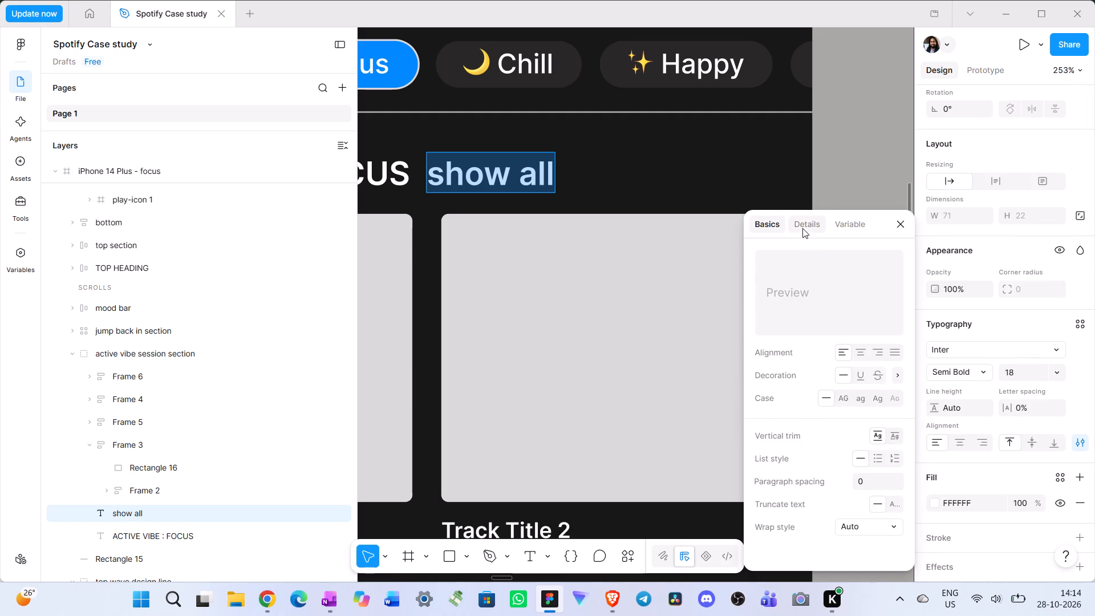
pyautogui.click(802, 228)
pyautogui.click(847, 227)
pyautogui.click(752, 227)
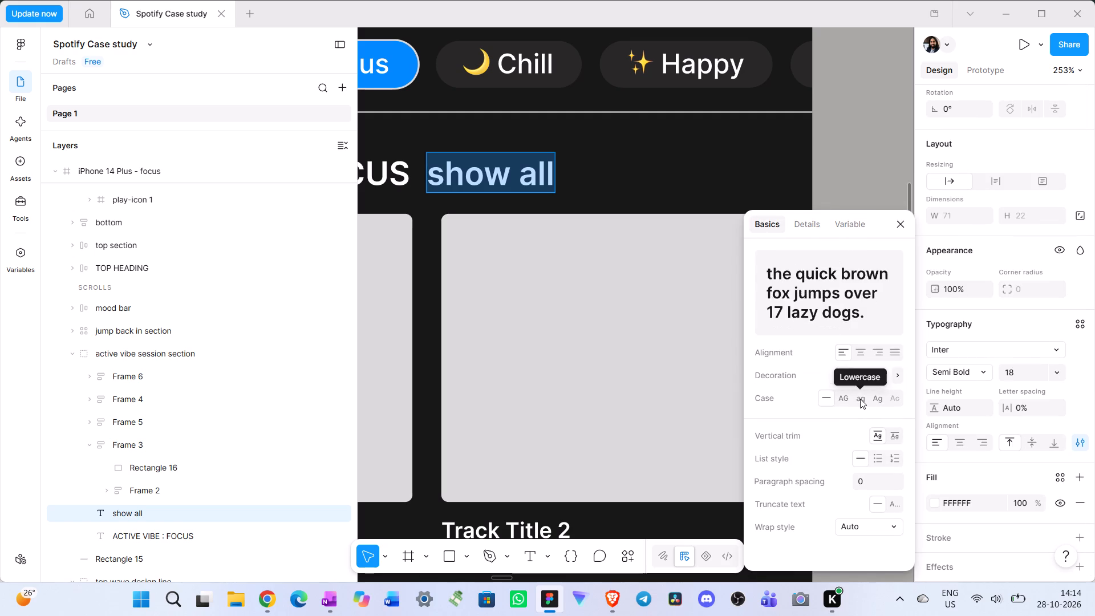
pyautogui.click(877, 400)
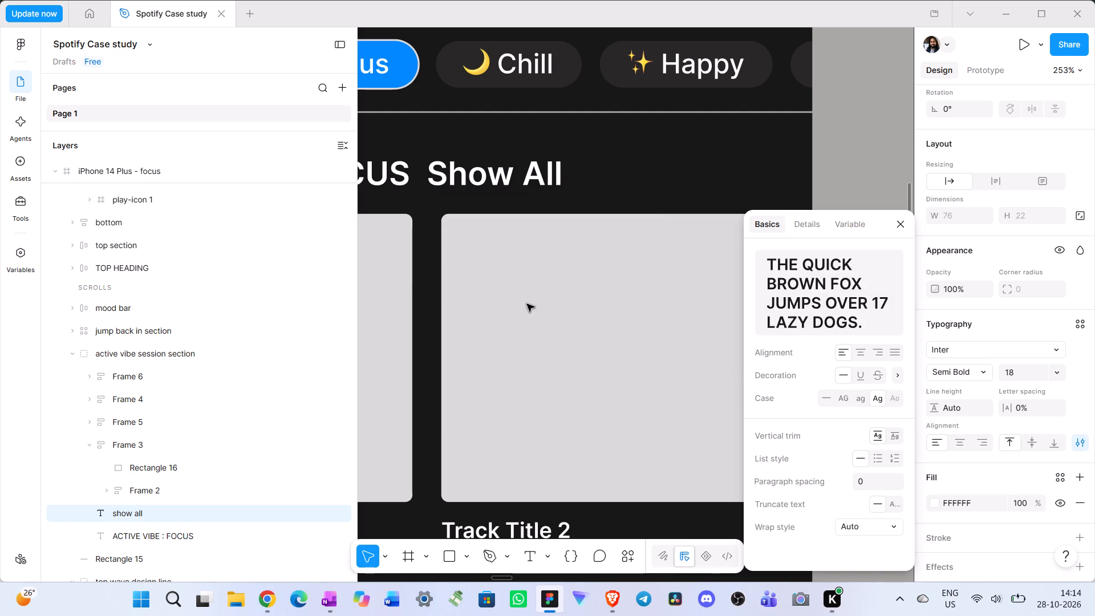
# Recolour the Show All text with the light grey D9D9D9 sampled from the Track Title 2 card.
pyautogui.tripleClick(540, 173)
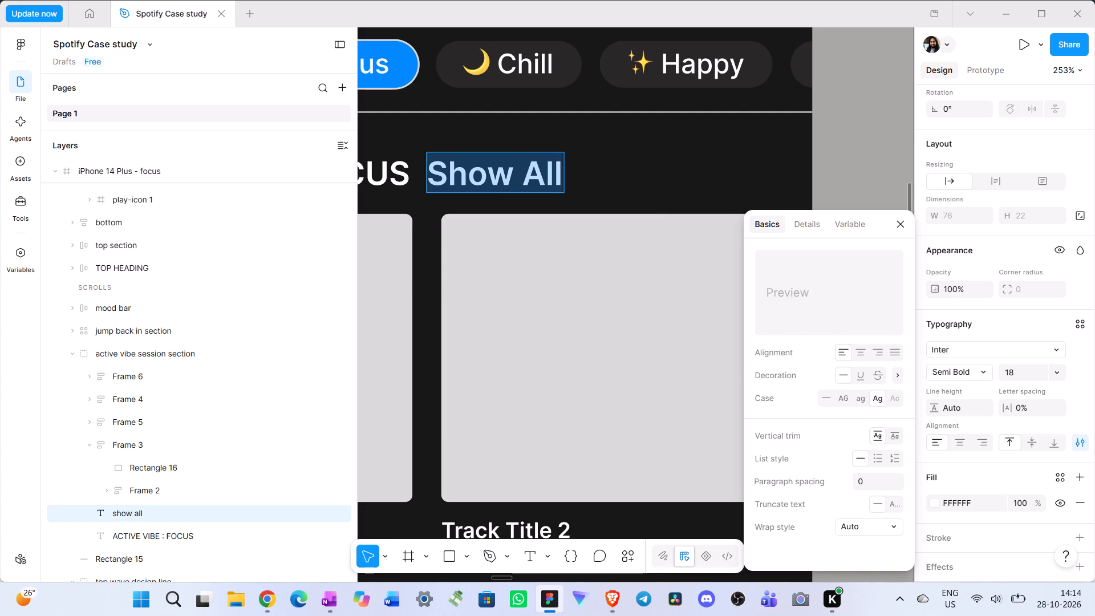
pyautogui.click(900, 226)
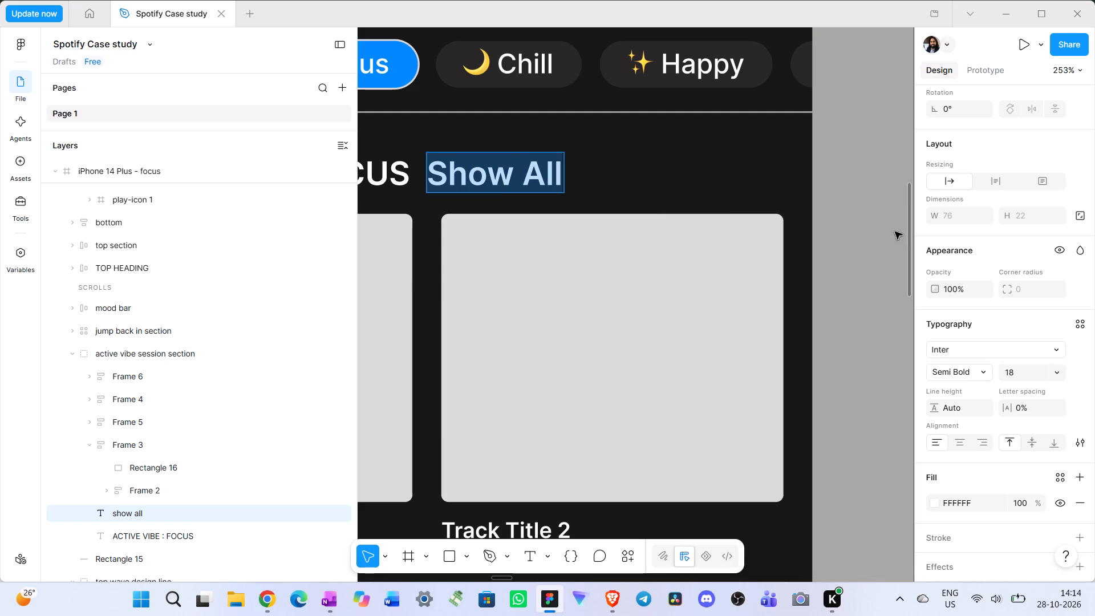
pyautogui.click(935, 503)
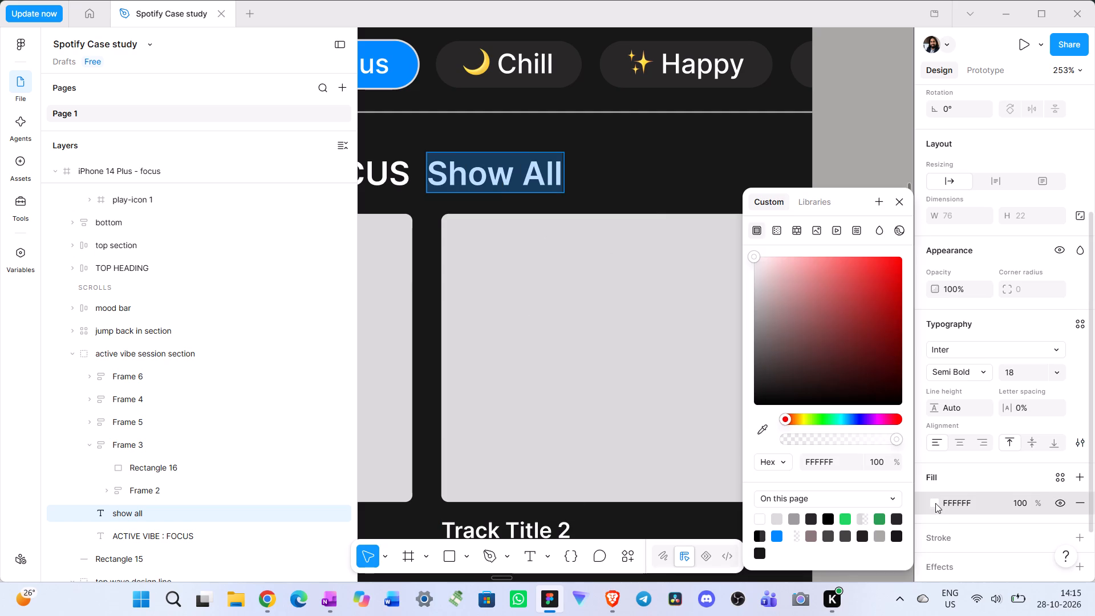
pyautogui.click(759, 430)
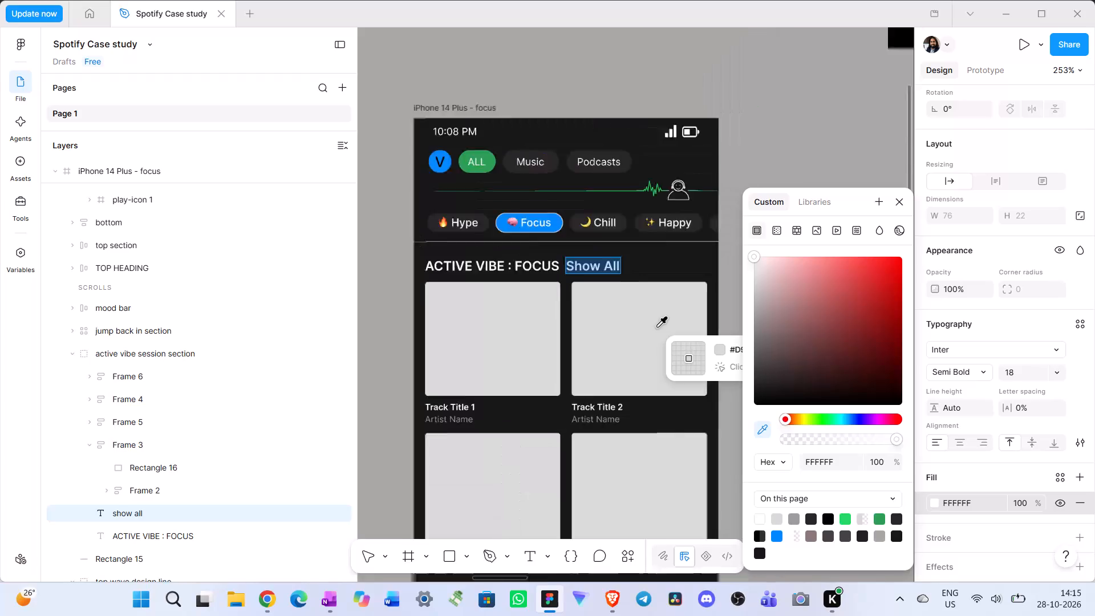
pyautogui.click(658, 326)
# Set the Show All text's fill to grey 9D9C9C, sampled from the "Album" caption on the original screen.
pyautogui.hscroll(3, 759, 374)
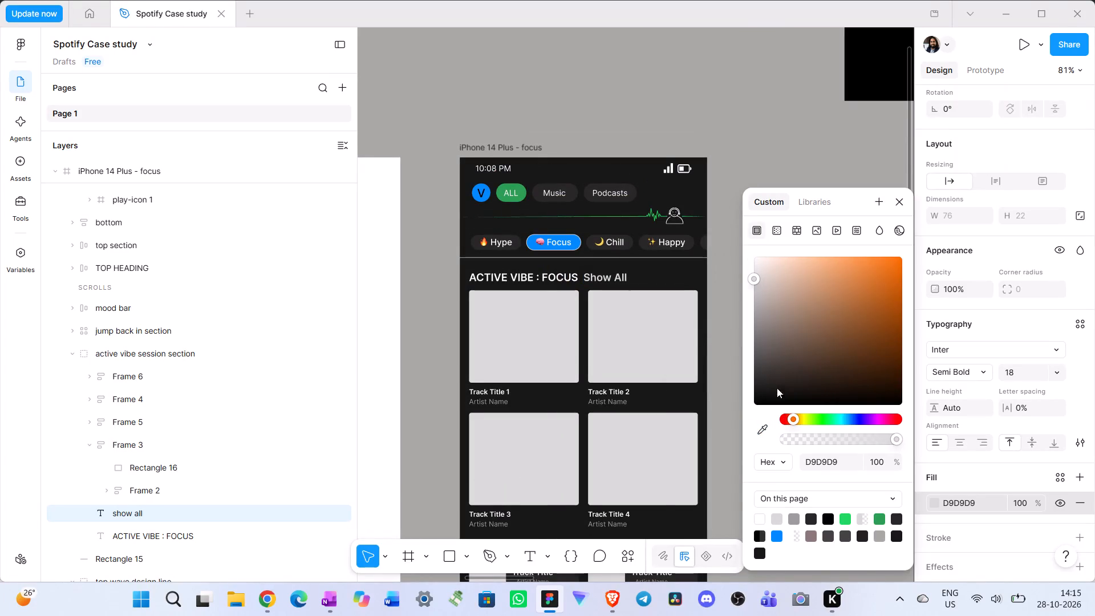
pyautogui.hscroll(5, 541, 391)
pyautogui.click(763, 427)
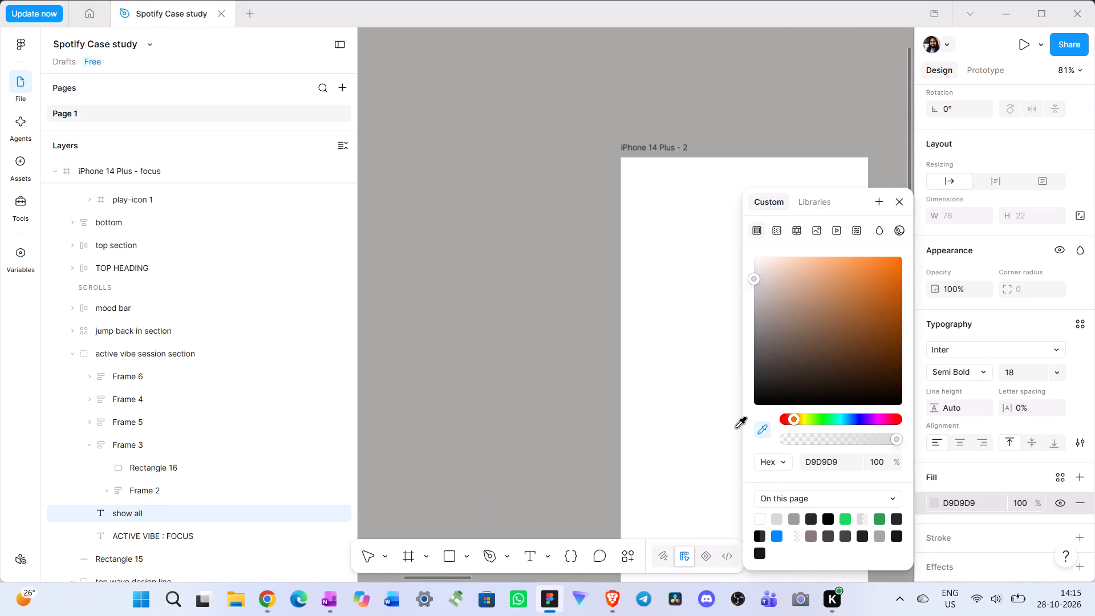
pyautogui.hscroll(1, 525, 404)
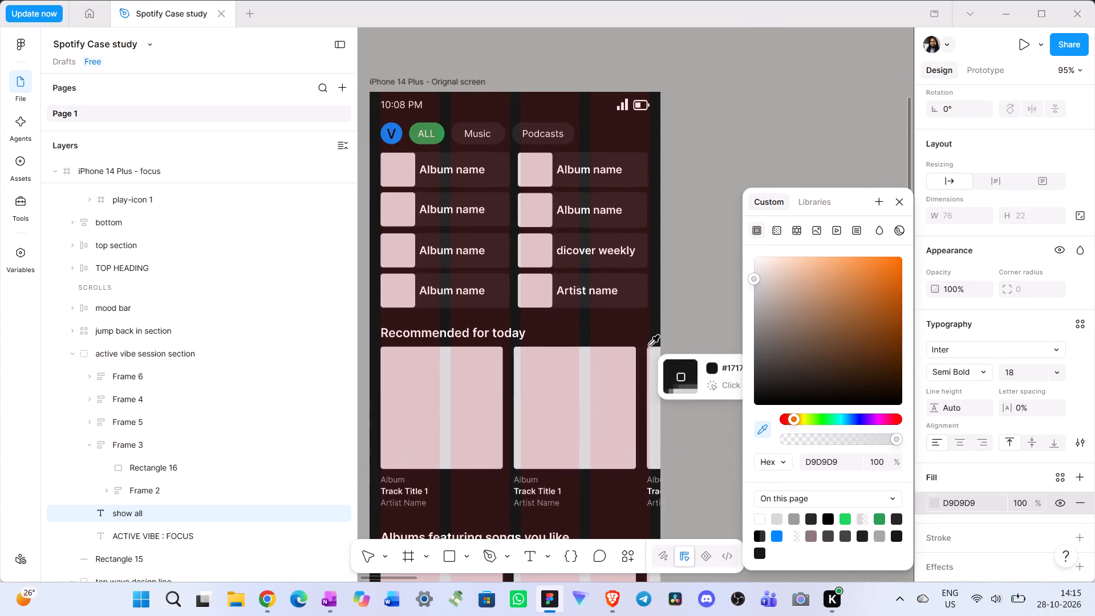
pyautogui.hscroll(1, 645, 345)
pyautogui.scroll(-3, 644, 345)
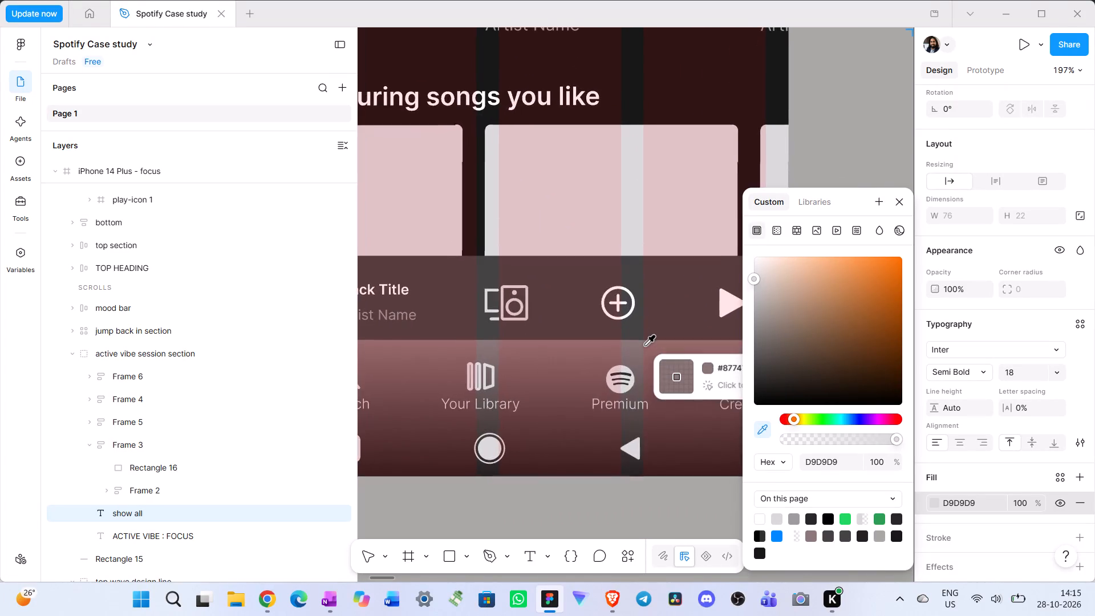
pyautogui.scroll(4, 644, 345)
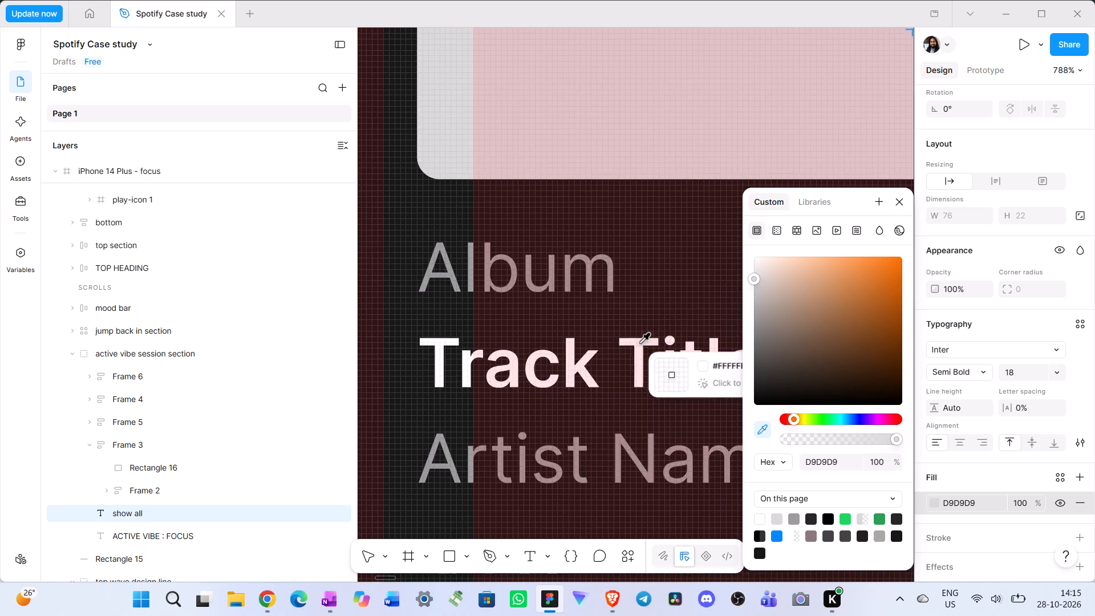
pyautogui.click(612, 242)
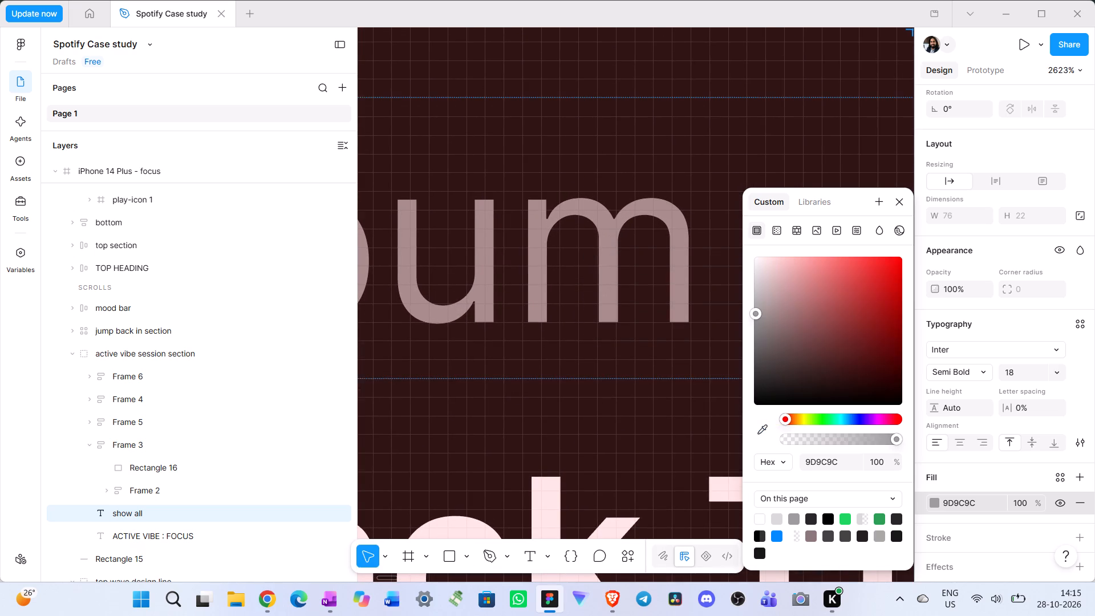
pyautogui.hscroll(-1, 614, 266)
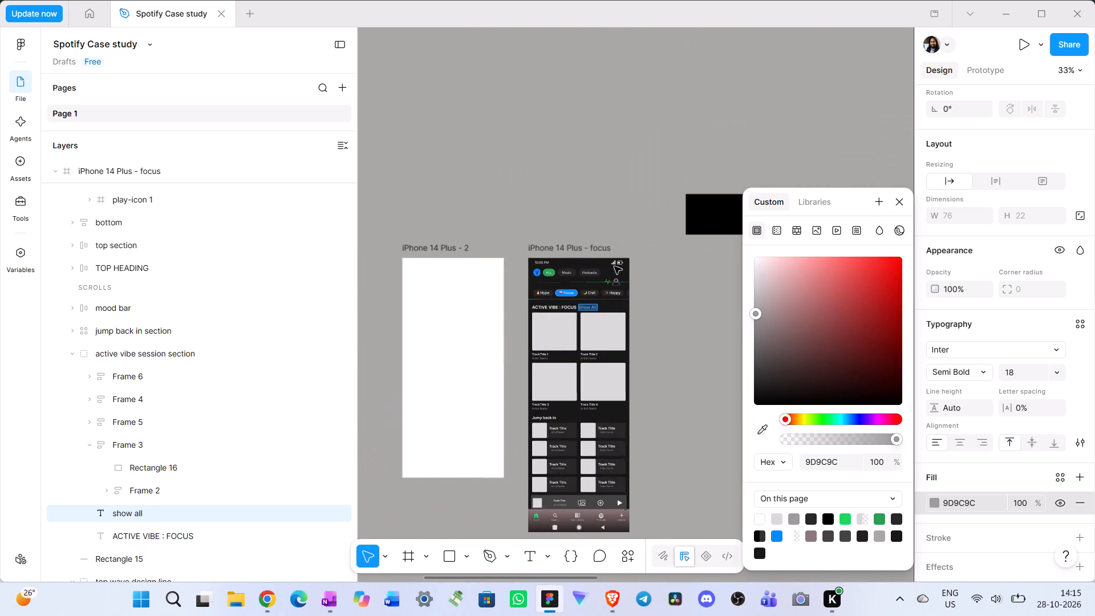
pyautogui.hscroll(-1, 614, 266)
pyautogui.scroll(-2, 614, 266)
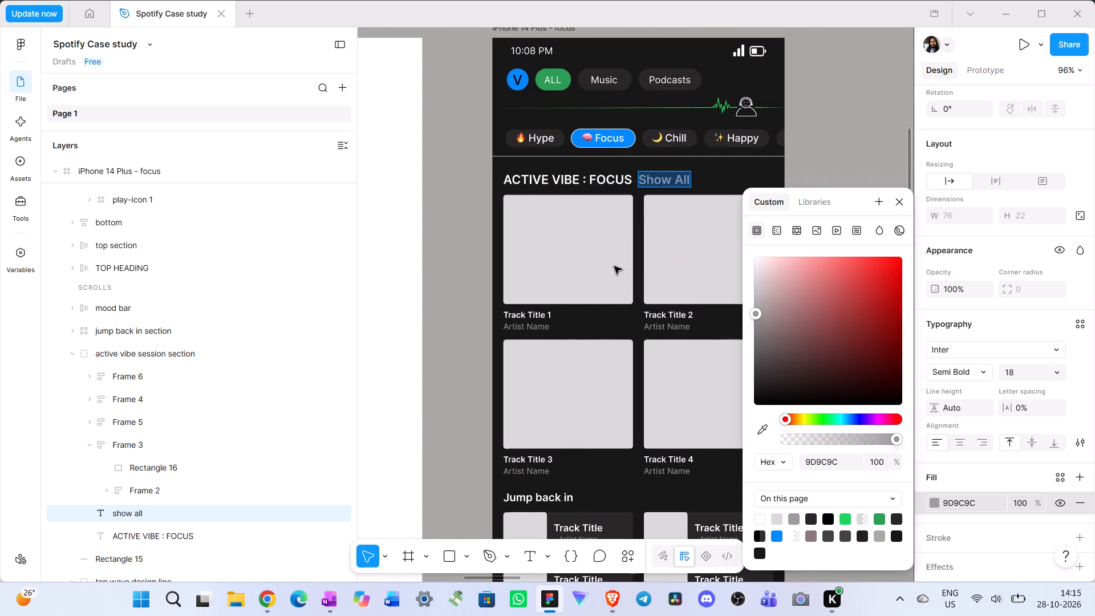
pyautogui.click(897, 201)
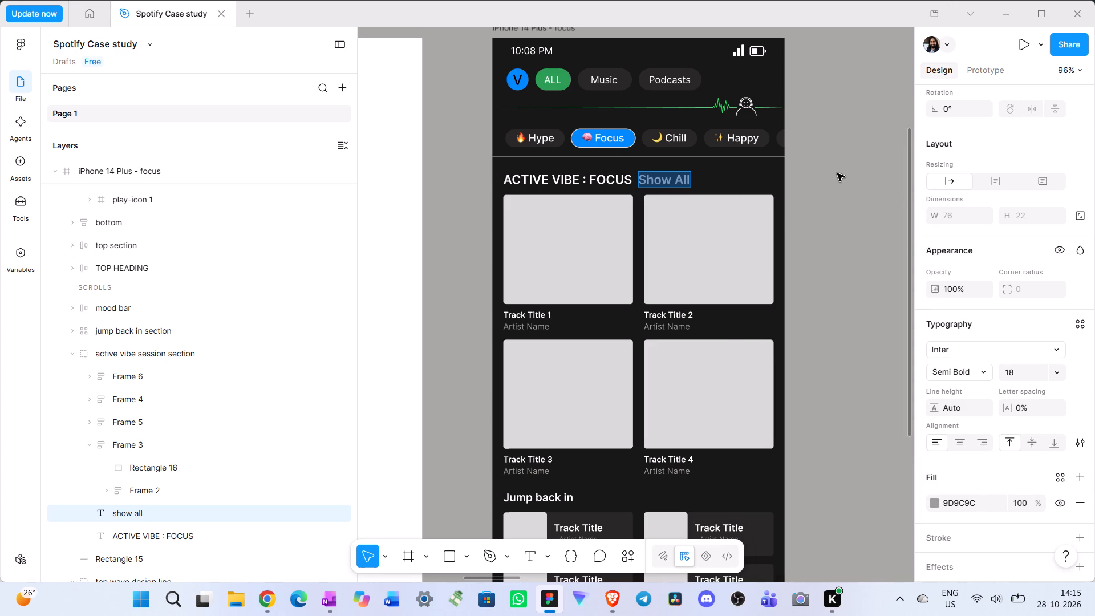
pyautogui.click(837, 173)
# Set the font size of the Show All text to 14.
pyautogui.hscroll(3, 797, 189)
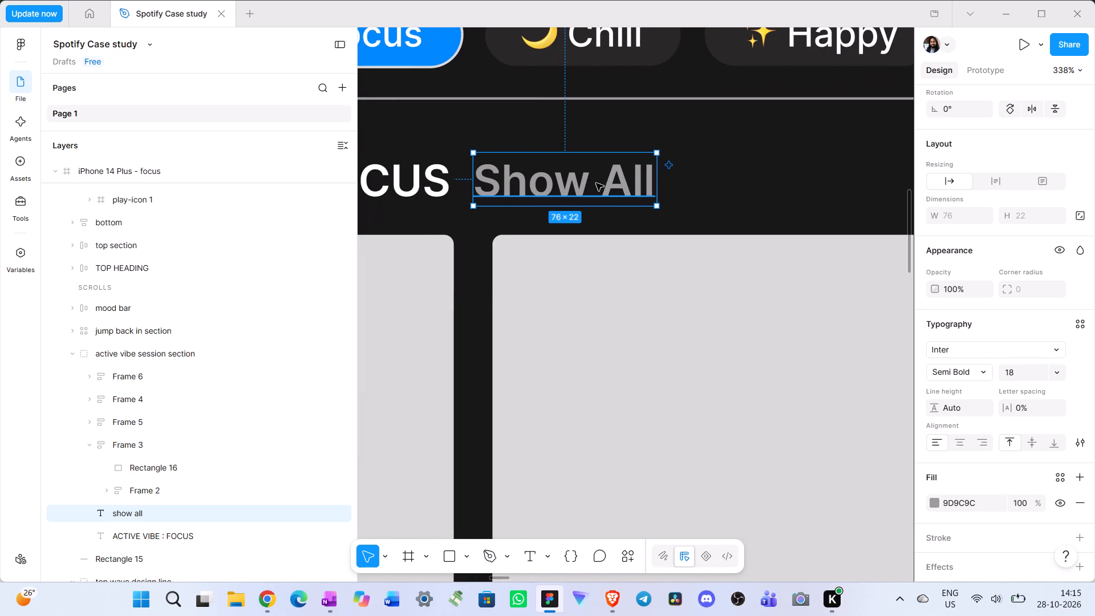
pyautogui.doubleClick(607, 180)
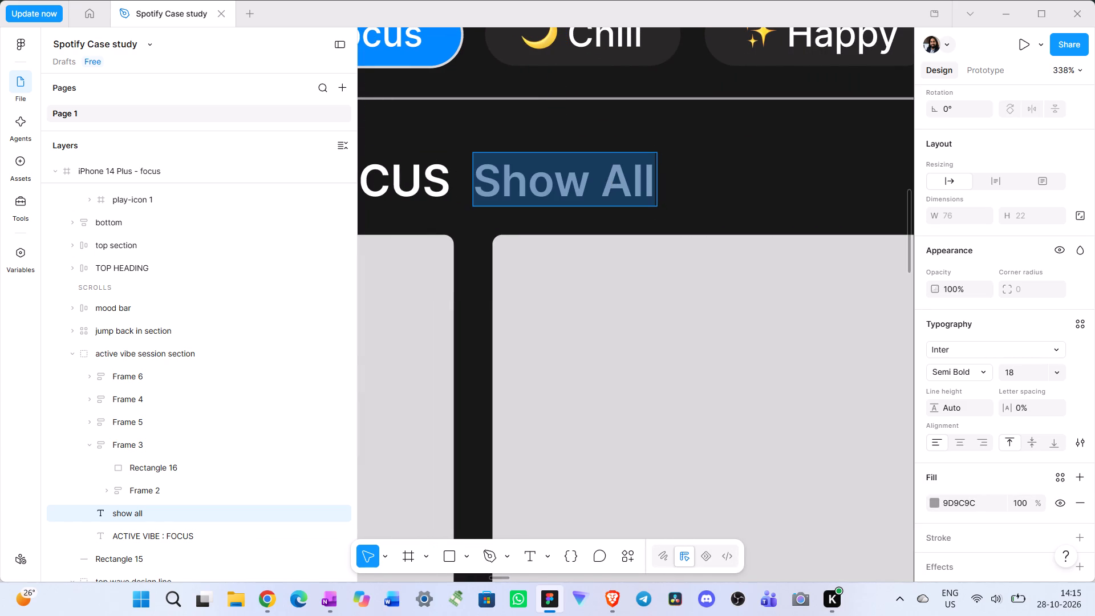
pyautogui.click(1024, 364)
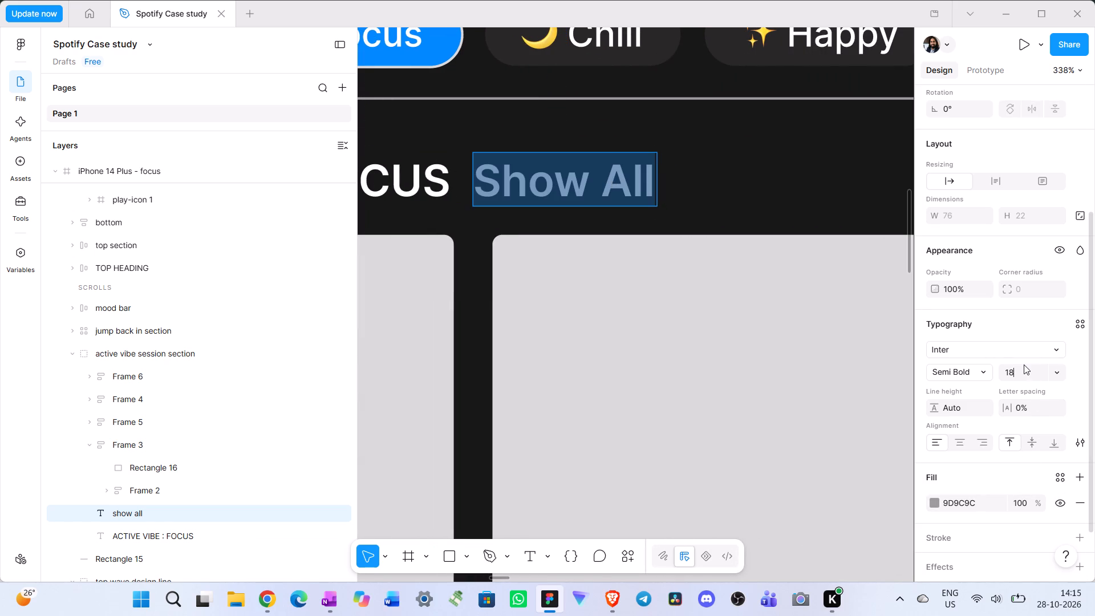
pyautogui.press('1')
pyautogui.press('4')
pyautogui.press('Return')
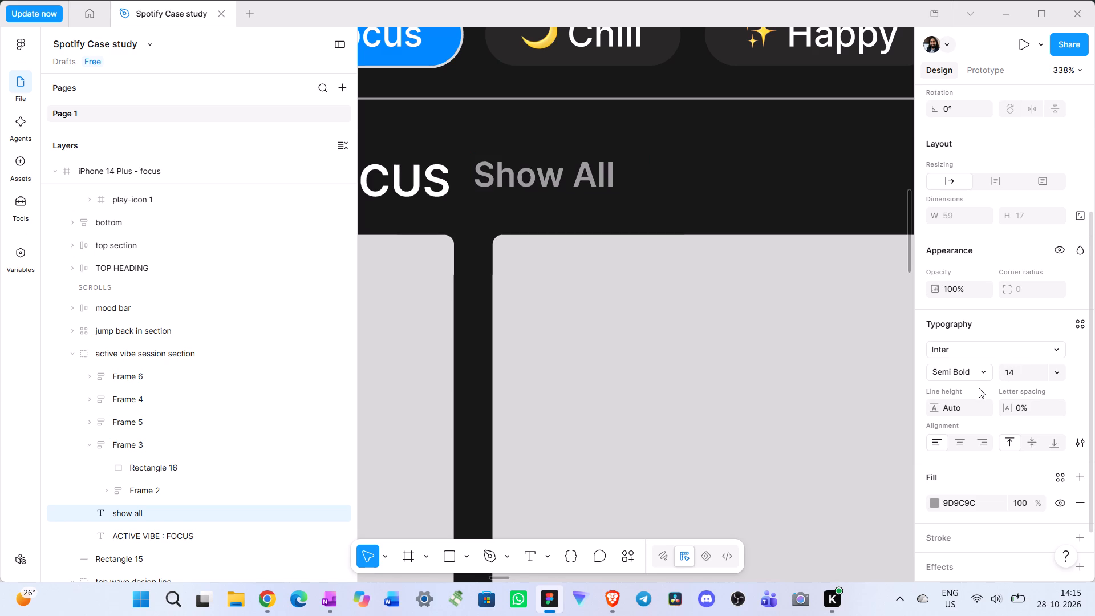
# Move the Show All label down onto the baseline of the "ACTIVE VIBE : FOCUS" heading and slightly closer to it.
pyautogui.click(522, 173)
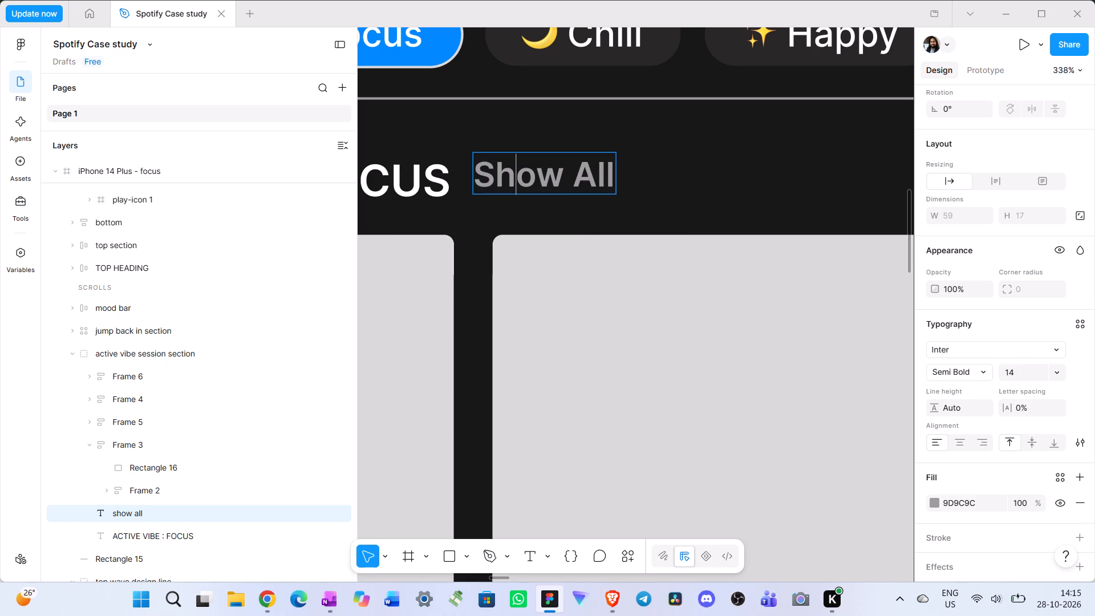
pyautogui.hscroll(3, 532, 180)
pyautogui.click(701, 246)
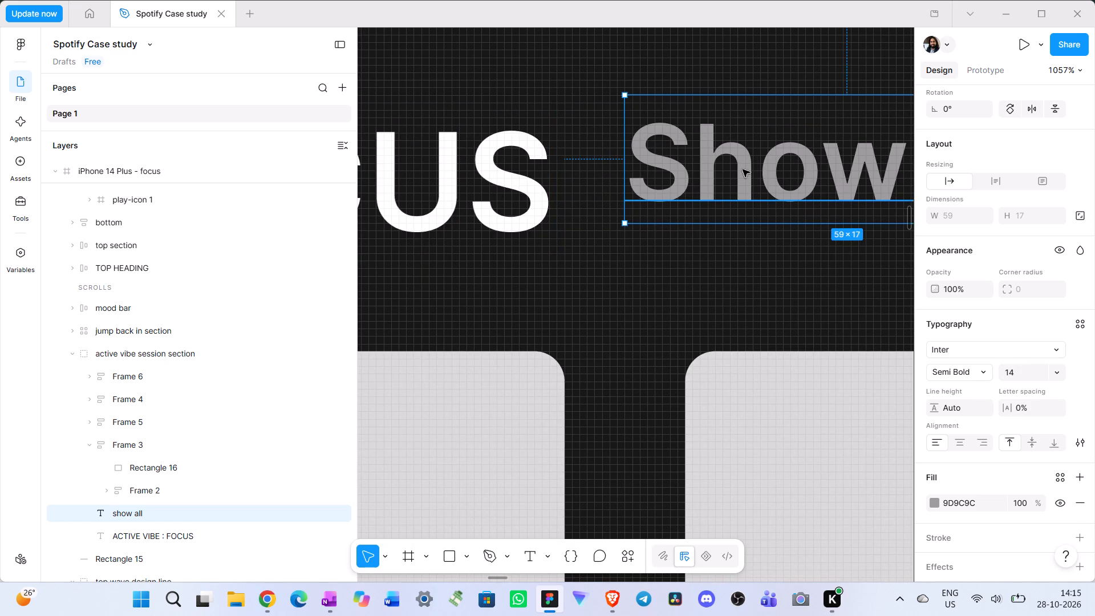
pyautogui.moveTo(743, 169); pyautogui.dragTo(741, 200)
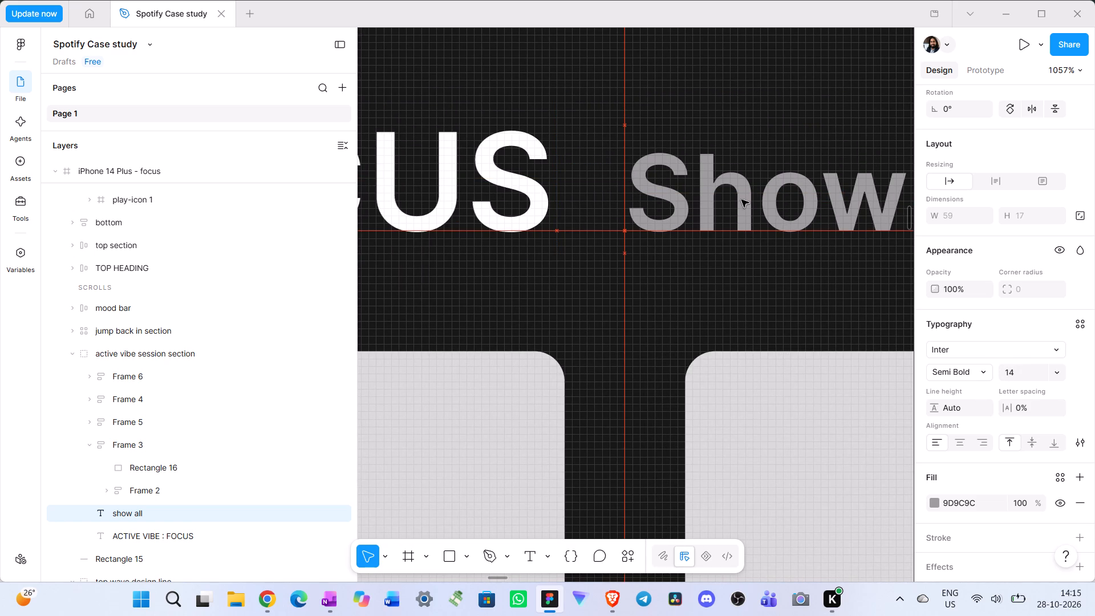
pyautogui.moveTo(741, 200); pyautogui.dragTo(720, 197)
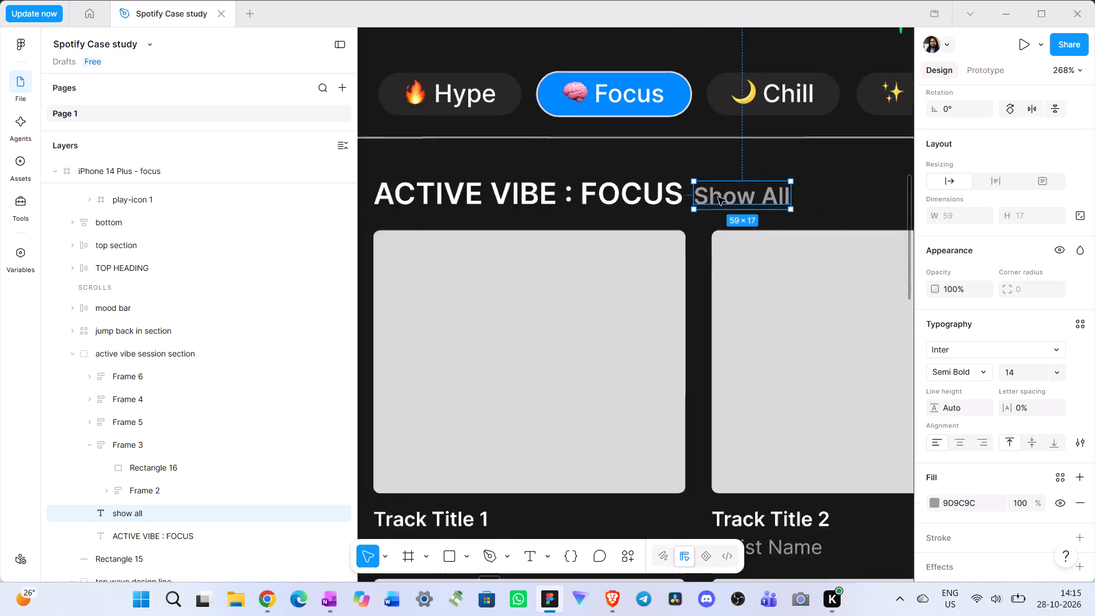
# Turn on the visibility of the 4-column layout guide for the "iPhone 14 Plus - focus" frame.
pyautogui.hscroll(-2, 718, 198)
pyautogui.hscroll(2, 718, 198)
pyautogui.scroll(1, 727, 120)
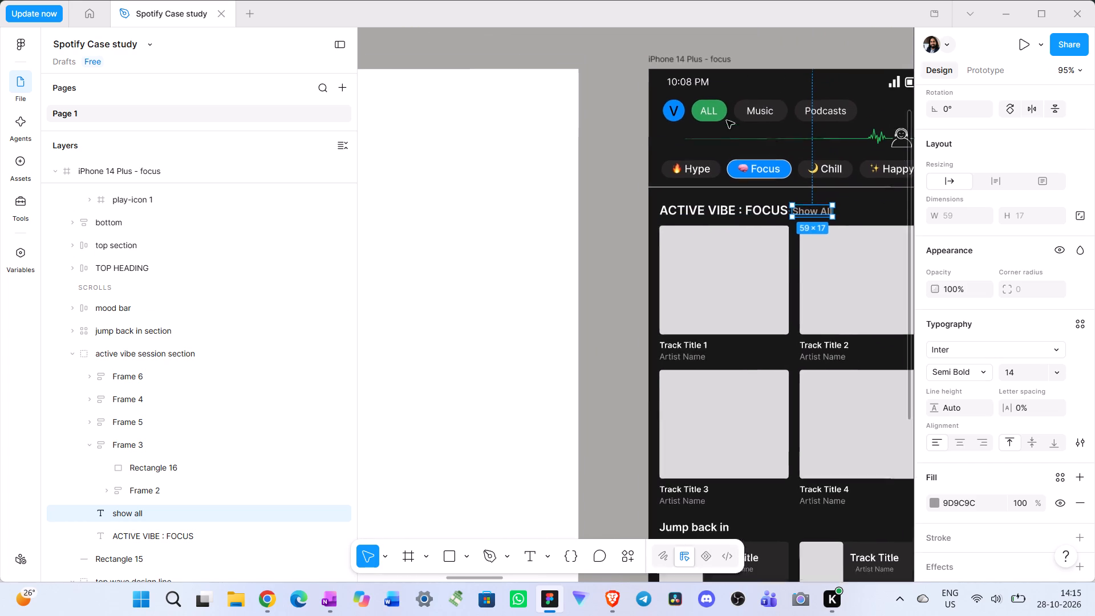
pyautogui.scroll(1, 727, 120)
pyautogui.click(680, 161)
pyautogui.scroll(-6, 1043, 384)
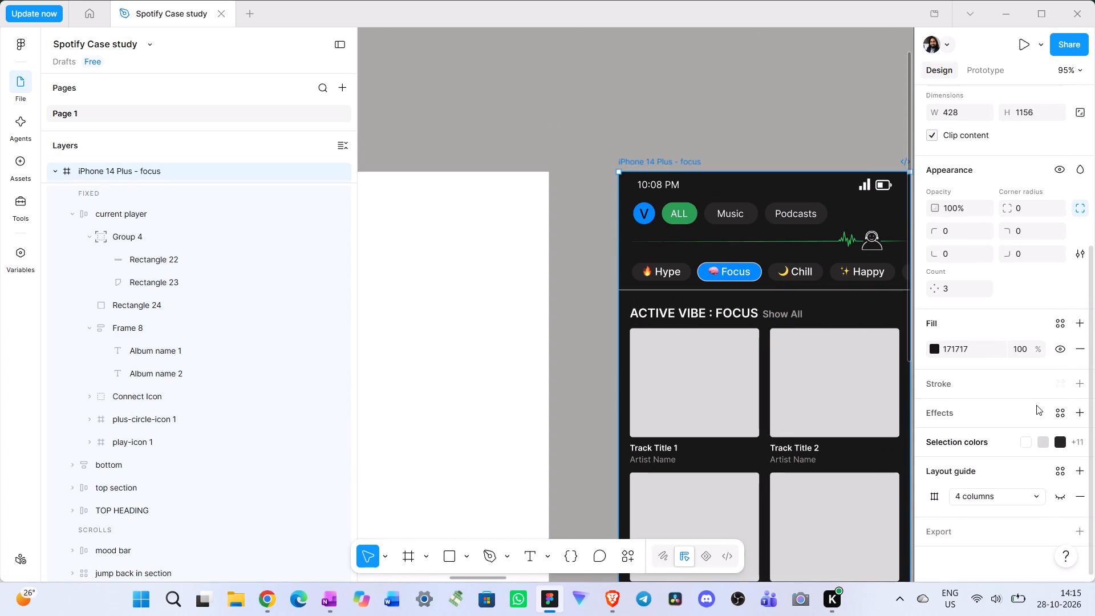
pyautogui.scroll(-7, 1036, 405)
pyautogui.scroll(-1, 1060, 502)
pyautogui.click(1061, 491)
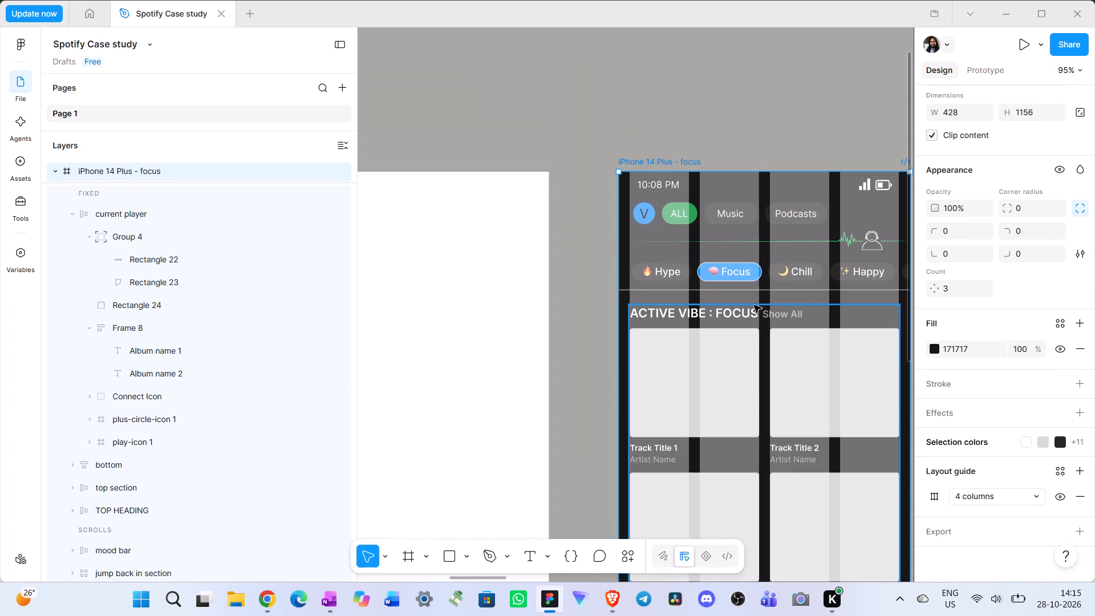
# Shift the Show All label horizontally along the heading line until its right edge aligns with the fourth column and the Track Title 2 card.
pyautogui.hscroll(-2, 765, 289)
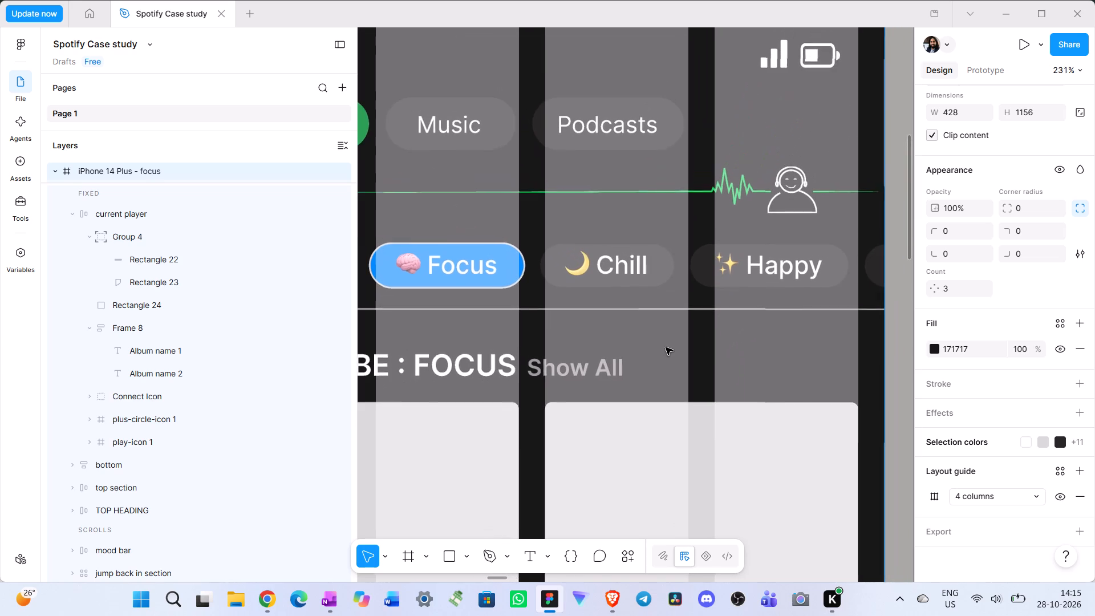
pyautogui.doubleClick(585, 371)
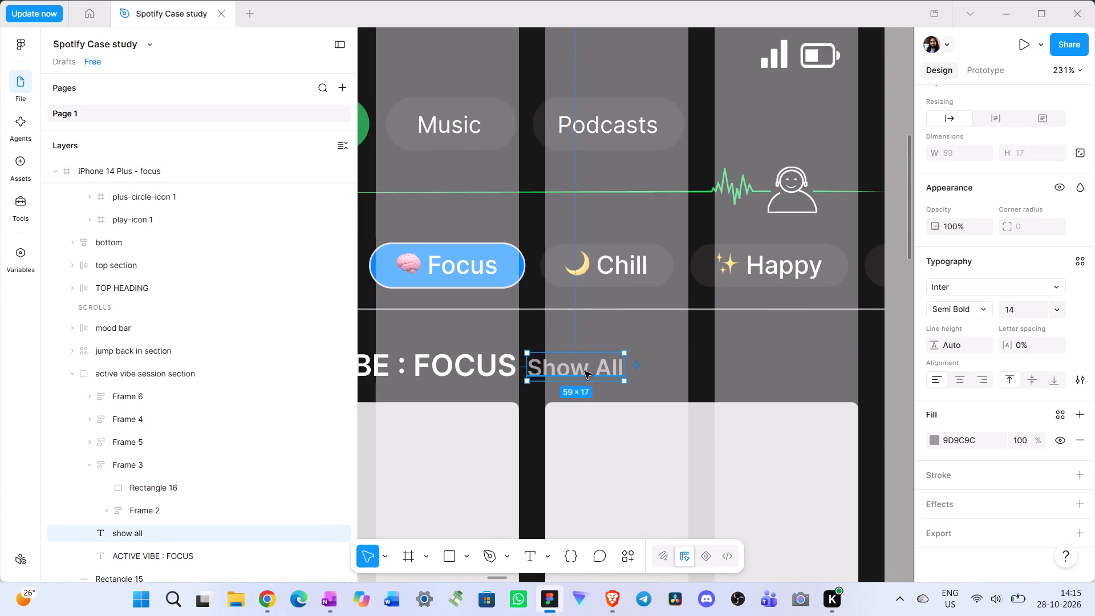
pyautogui.hotkey('shift', 'Right')
pyautogui.hotkey('shift', 'Right')
pyautogui.hotkey('shift', 'Right')
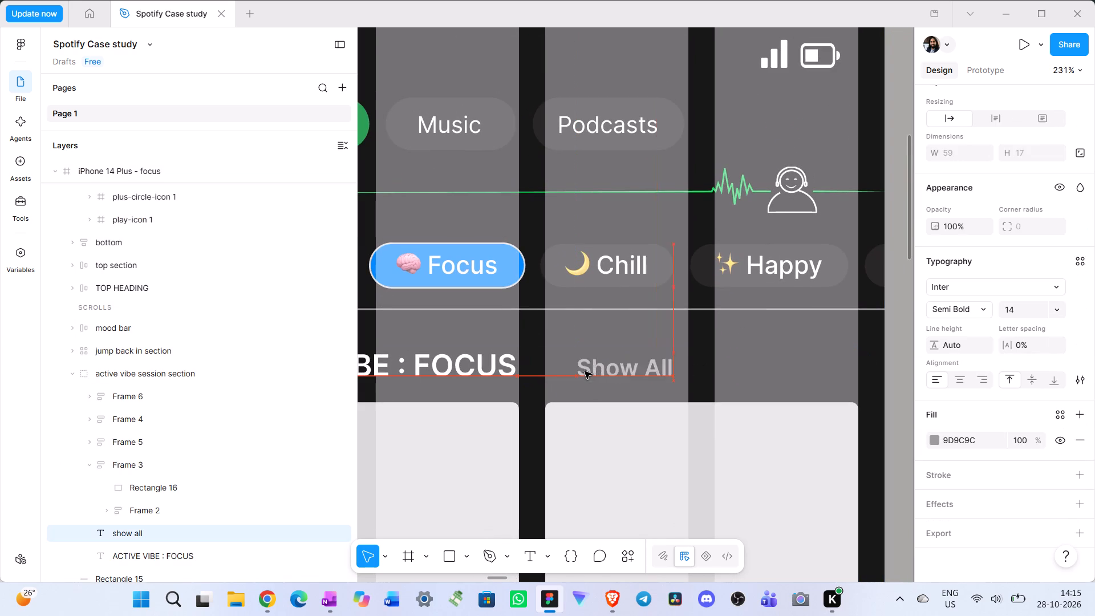
pyautogui.hotkey('shift', 'Right')
pyautogui.hotkey('shift', 'Right')
pyautogui.hotkey('shift', 'Right')
pyautogui.hotkey('shift', 'Right')
pyautogui.hotkey('shift', 'Right')
pyautogui.hotkey('shift', 'Right')
pyautogui.hotkey('shift', 'Right')
pyautogui.hotkey('shift', 'Right')
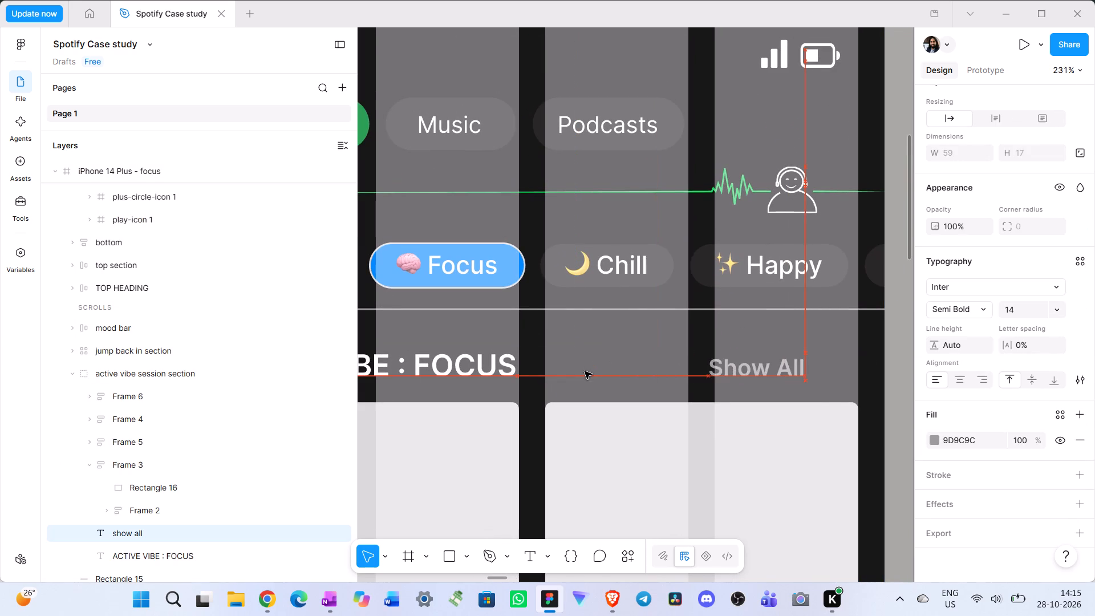
pyautogui.hotkey('shift', 'Right')
pyautogui.hotkey('shift', 'Right')
pyautogui.hotkey('shift', 'Right')
pyautogui.press('Right')
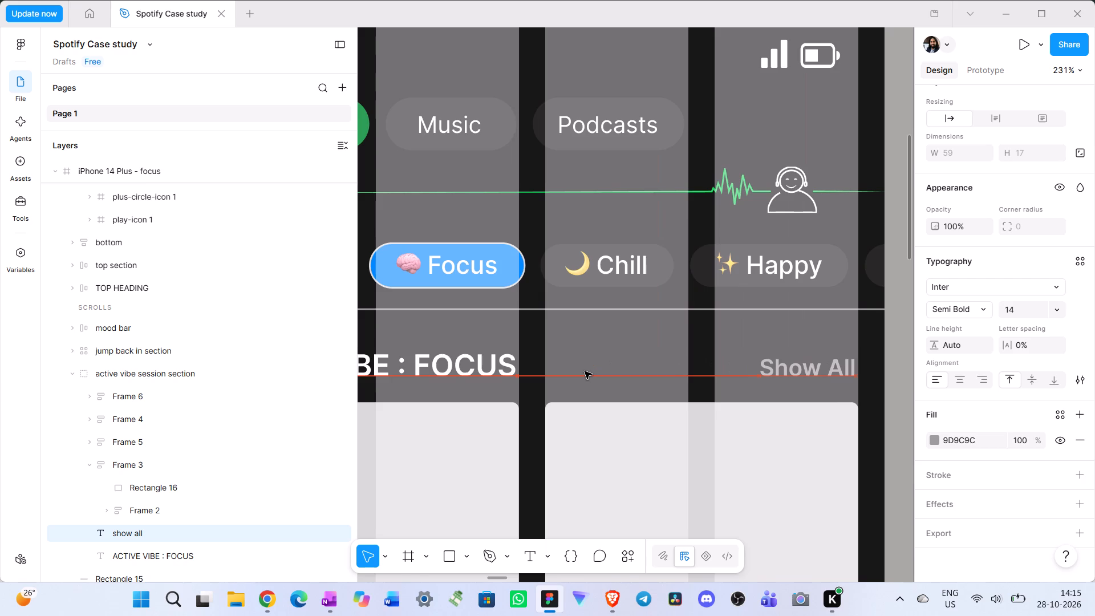
pyautogui.press('Right')
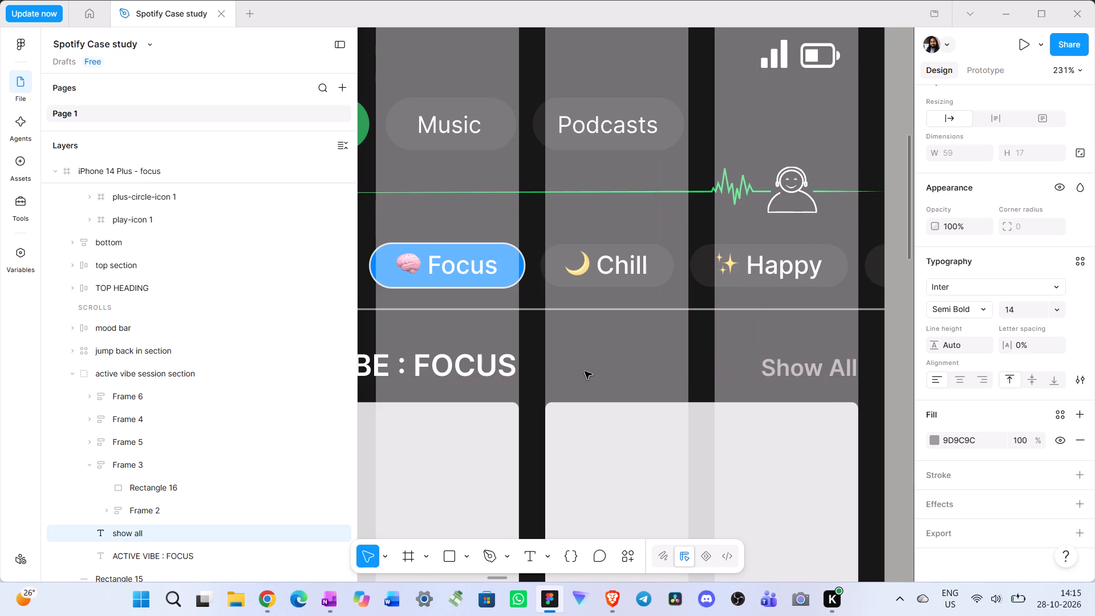
pyautogui.press('Right')
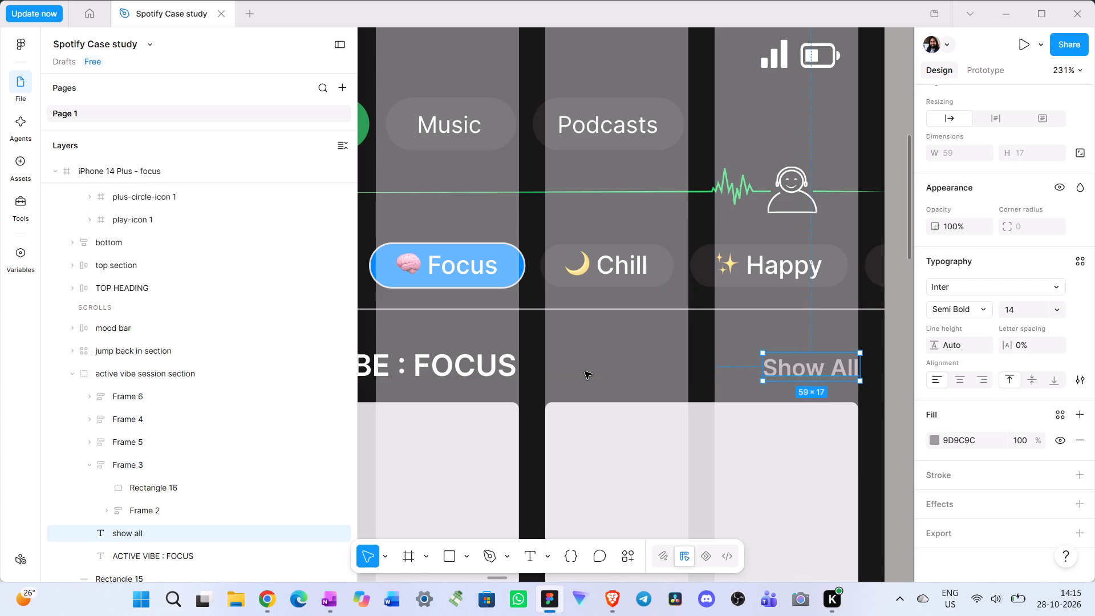
pyautogui.press('Left')
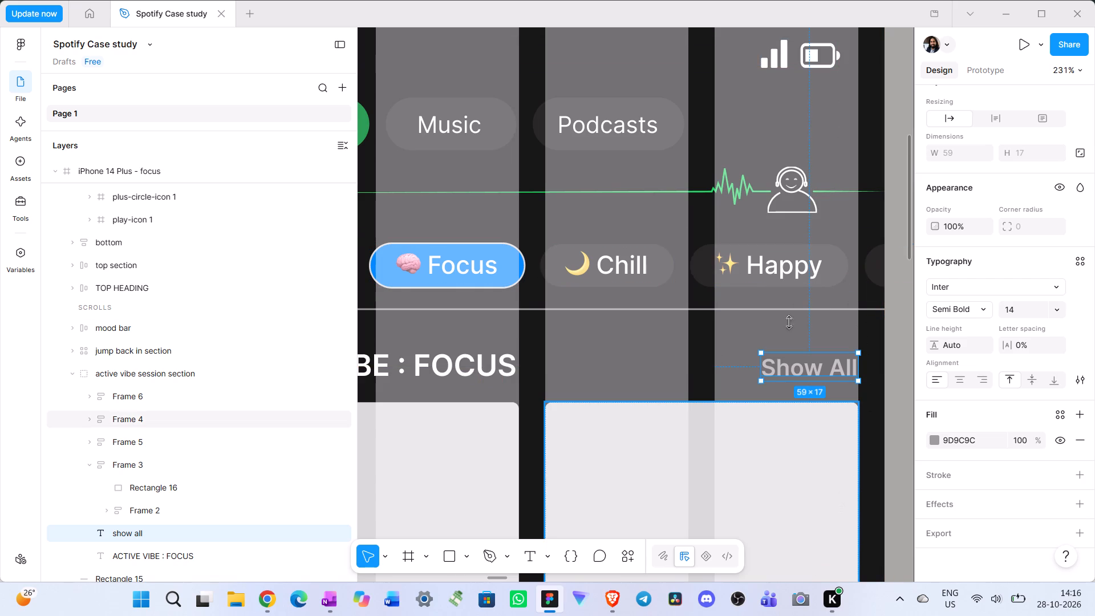
# Widen the TOP HEADING status row to 385 so its battery icon reaches the fourth column's right edge.
pyautogui.scroll(1, 876, 88)
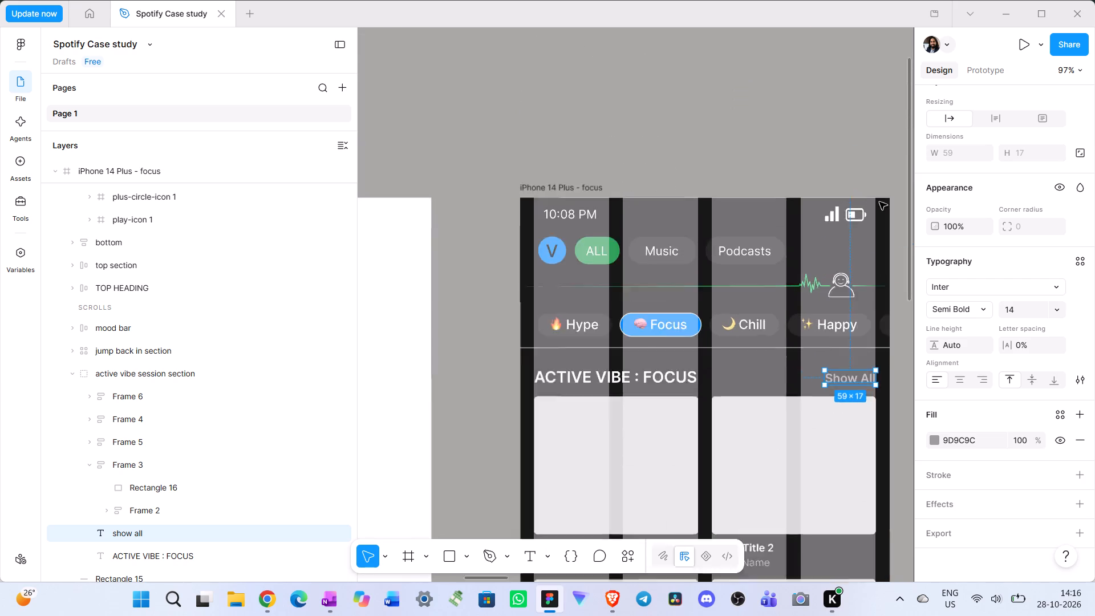
pyautogui.click(828, 225)
pyautogui.moveTo(855, 233); pyautogui.dragTo(856, 233)
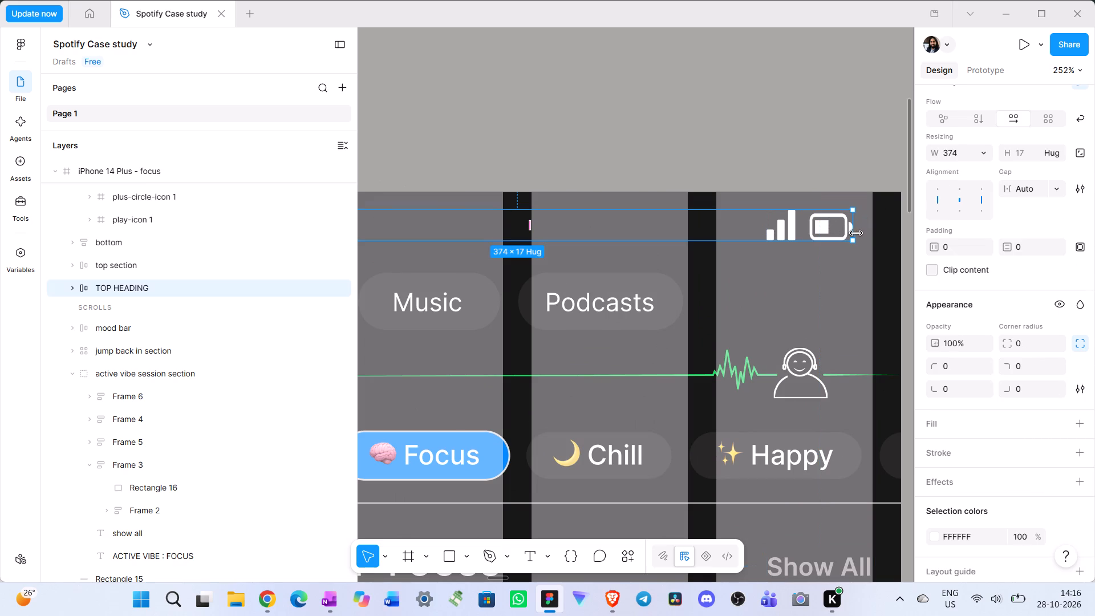
pyautogui.moveTo(856, 233); pyautogui.dragTo(871, 229)
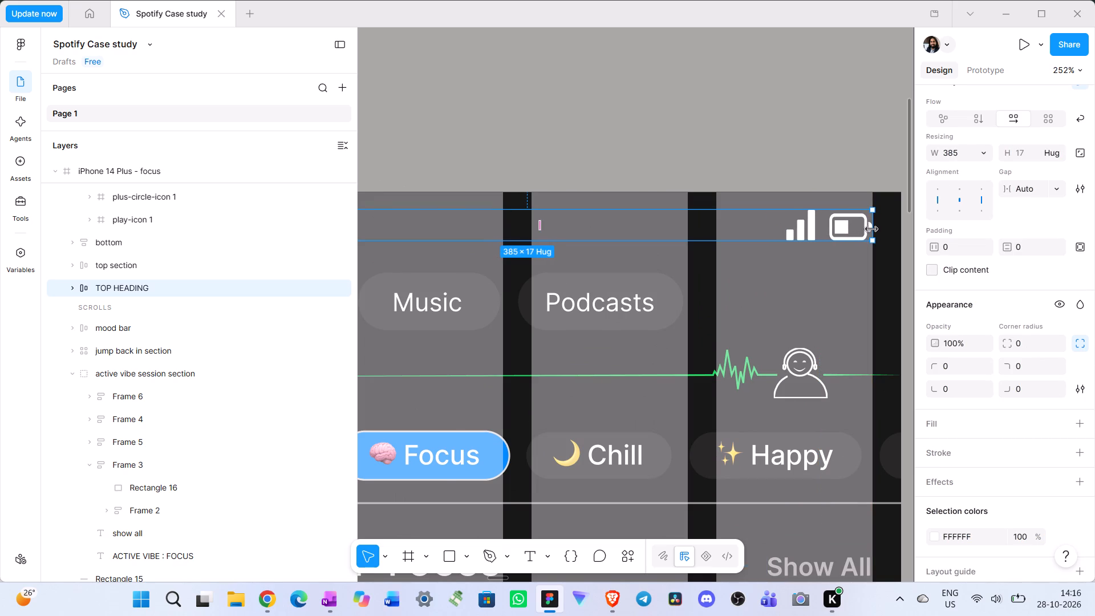
# Extend the TOP HEADING status row to a width of 396, bringing its start edge to the first column's left edge.
pyautogui.hscroll(4, 871, 229)
pyautogui.moveTo(552, 224); pyautogui.dragTo(535, 222)
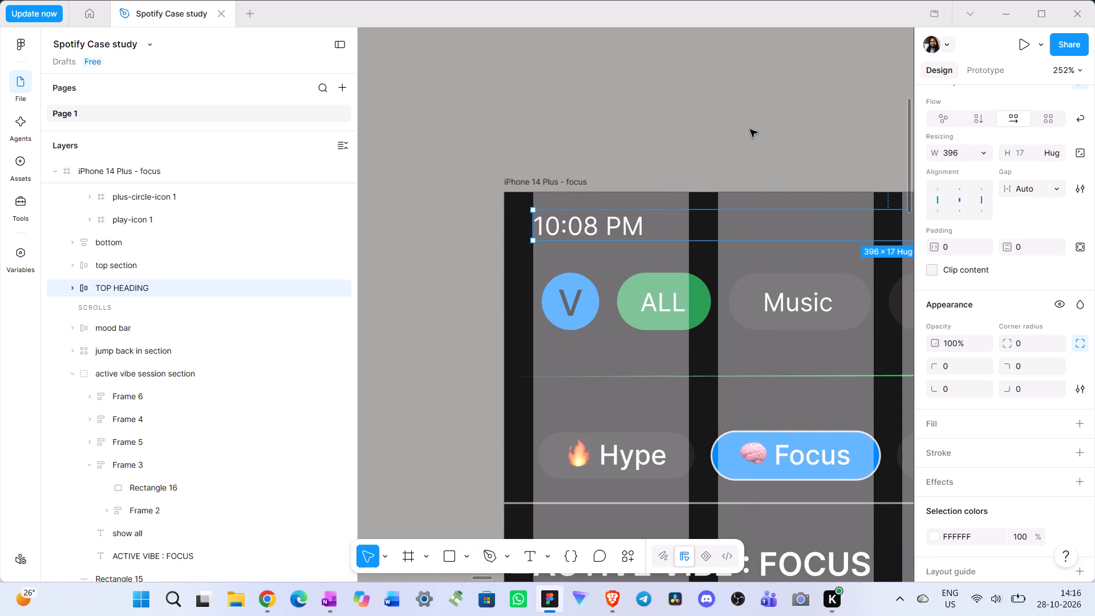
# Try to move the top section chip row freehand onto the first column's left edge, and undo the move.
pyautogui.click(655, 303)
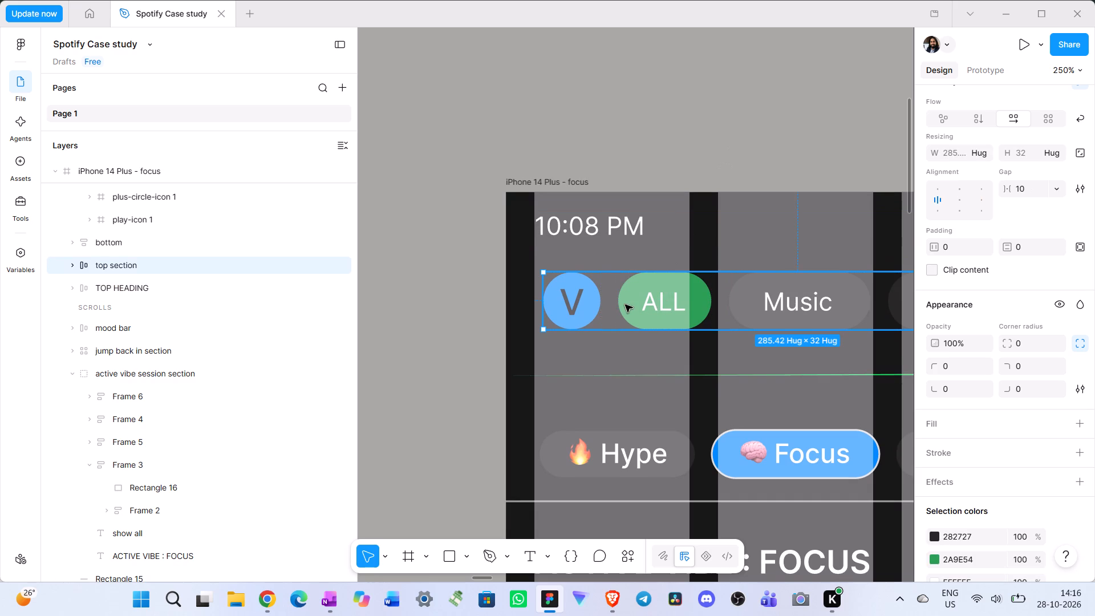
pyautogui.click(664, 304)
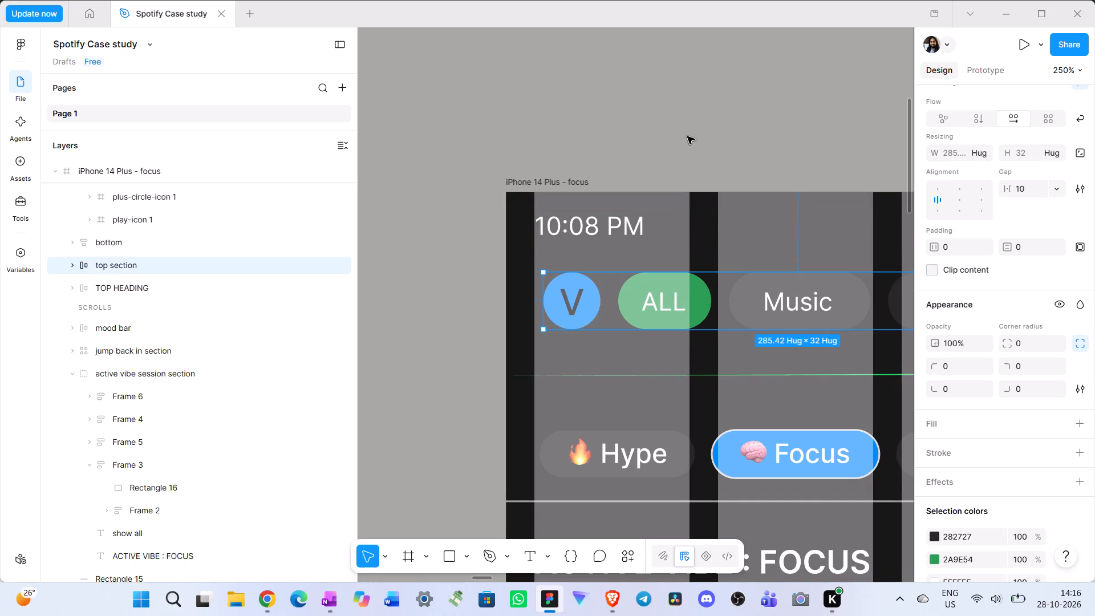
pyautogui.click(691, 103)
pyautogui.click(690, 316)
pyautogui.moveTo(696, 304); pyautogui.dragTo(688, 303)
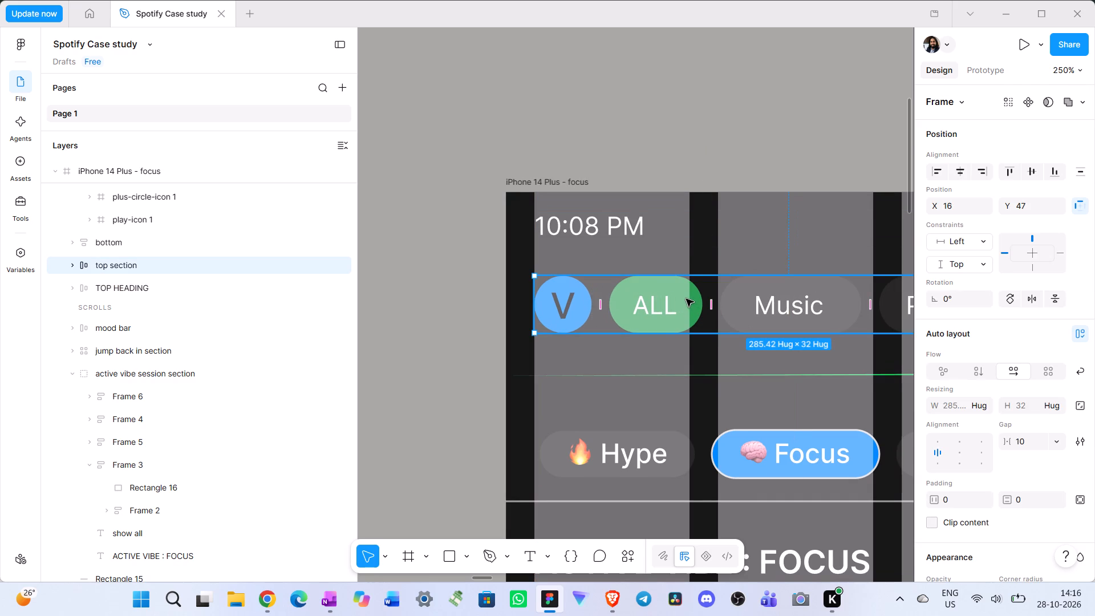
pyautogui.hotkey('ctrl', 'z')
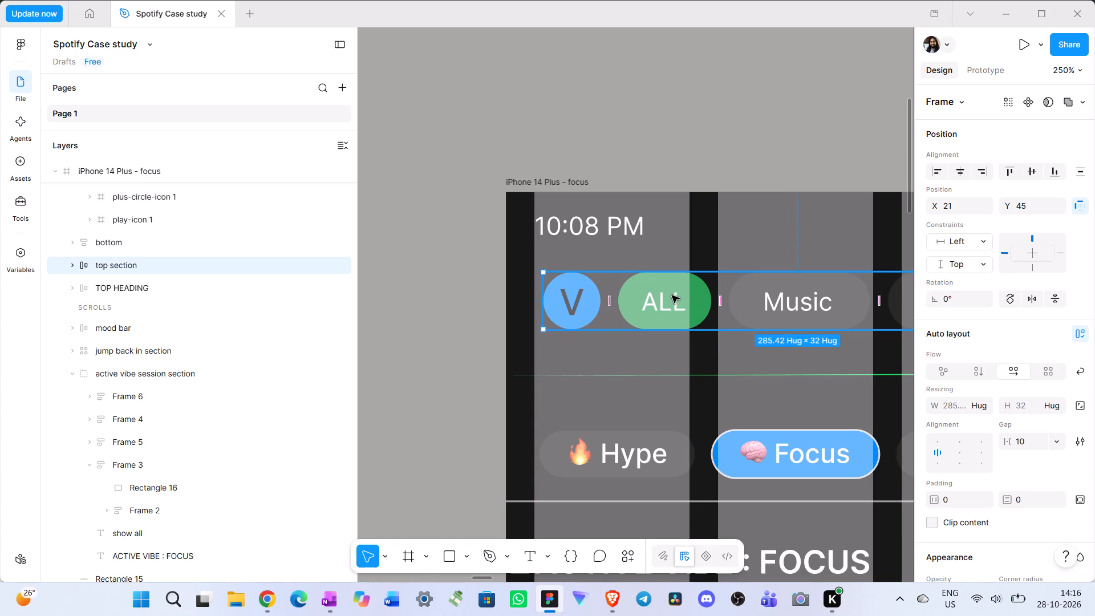
# Nudge the top section chip row horizontally to X 16, keeping it at Y 45, to line up with the first column.
pyautogui.click(674, 294)
pyautogui.hotkey('shift', 'Left')
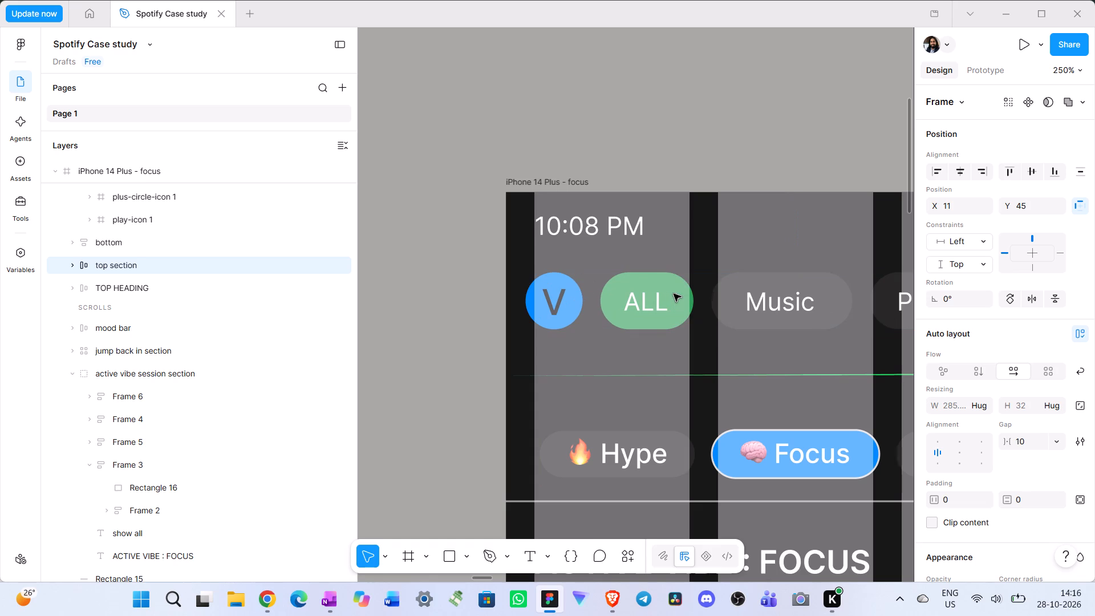
pyautogui.press('Right')
pyautogui.press('Right')
pyautogui.press('Right')
pyautogui.press('Right')
pyautogui.press('Right')
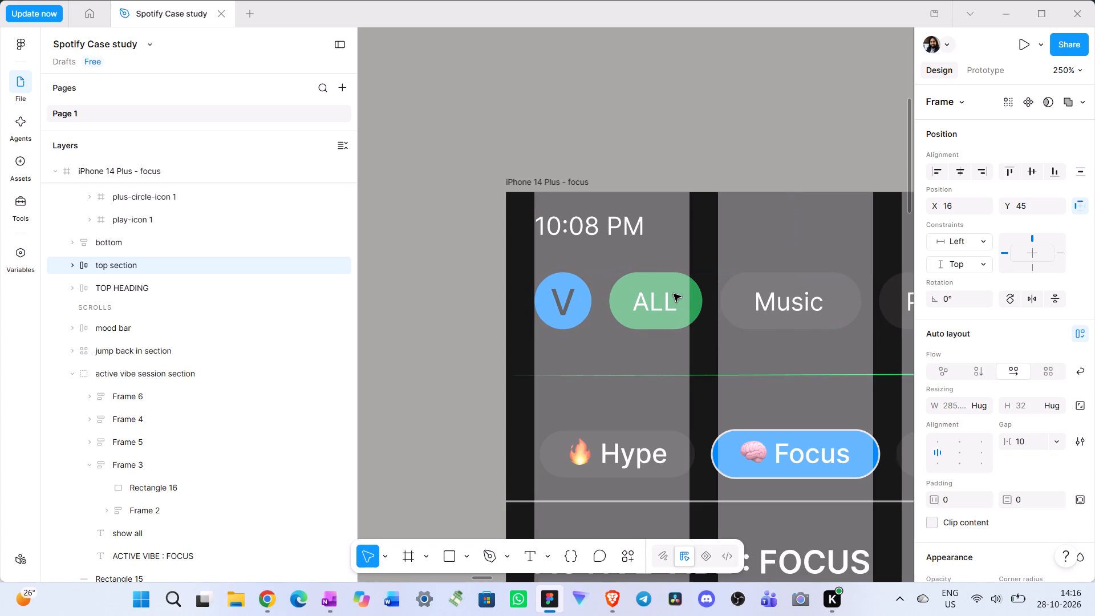
pyautogui.press('Right')
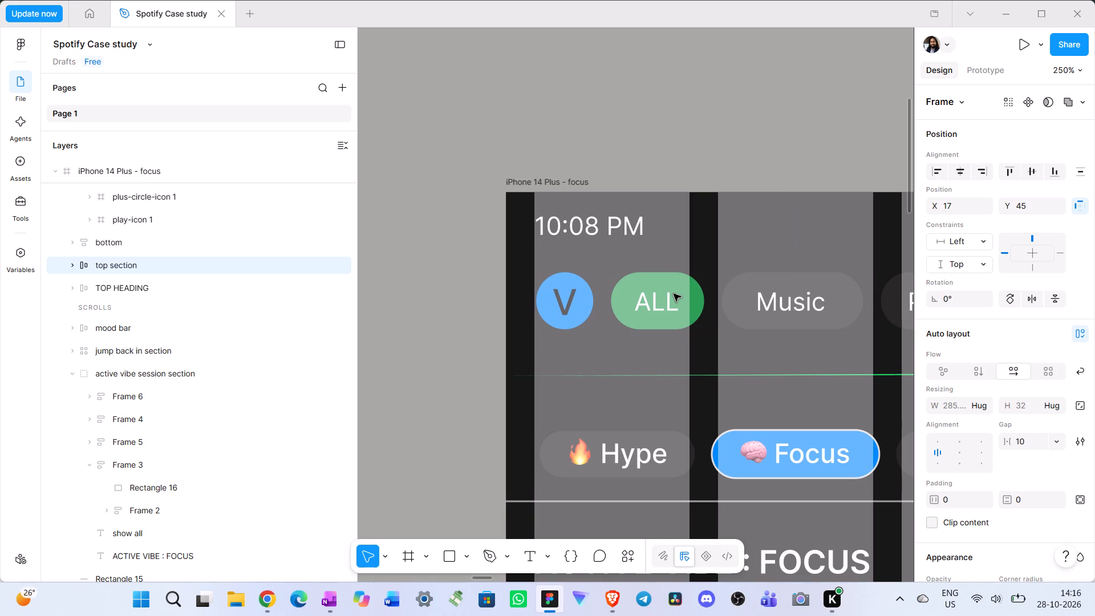
pyautogui.press('Left')
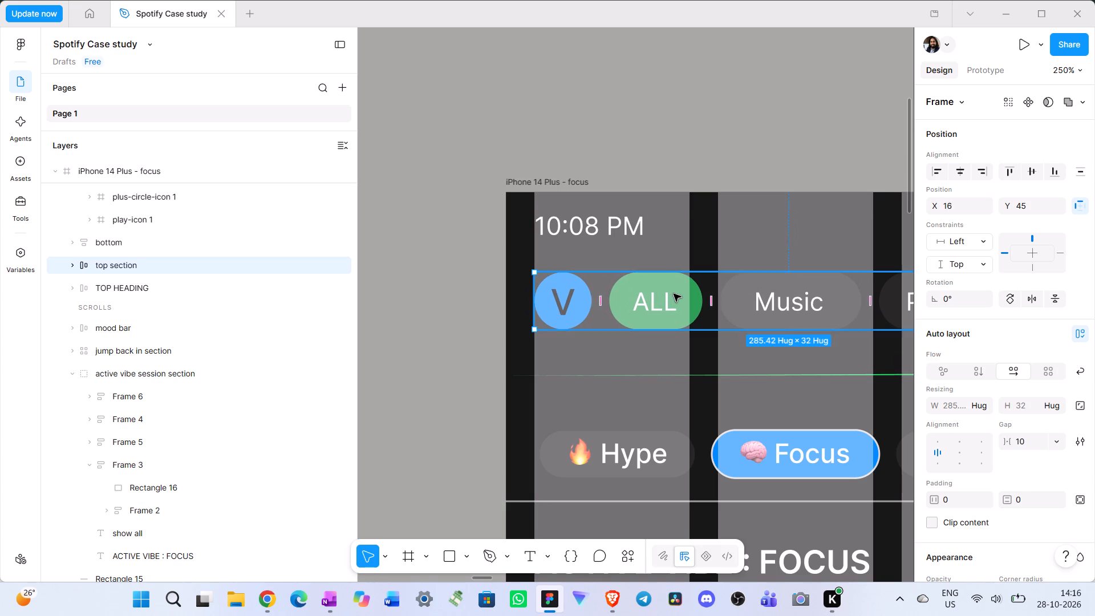
pyautogui.click(702, 104)
# Nudge the mood bar row with the Hype and Focus chips to X 16, on the first column's left edge.
pyautogui.scroll(-3, 706, 232)
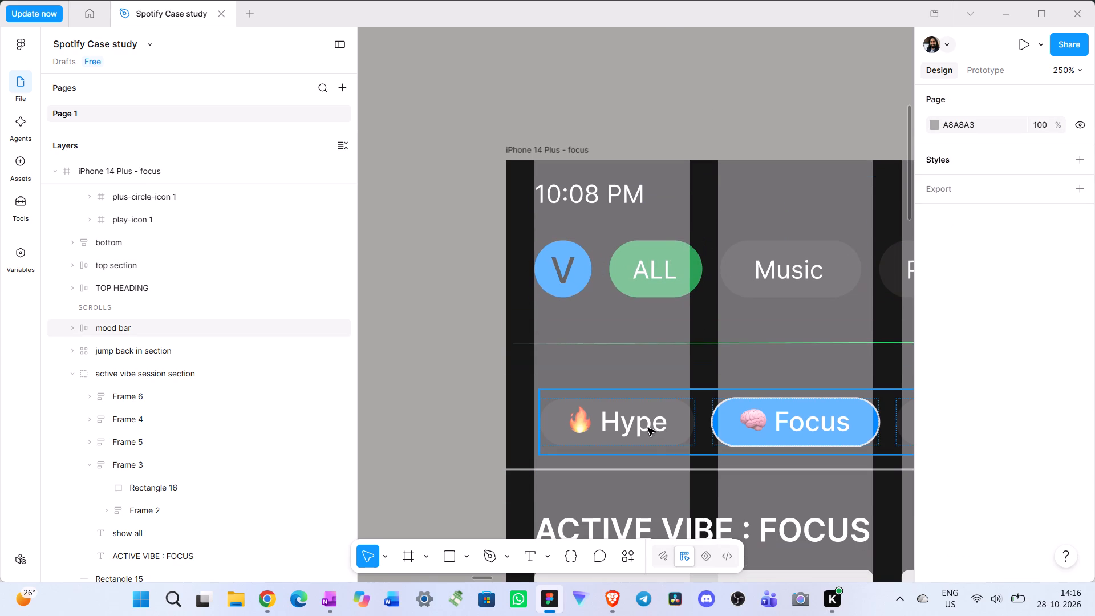
pyautogui.click(647, 428)
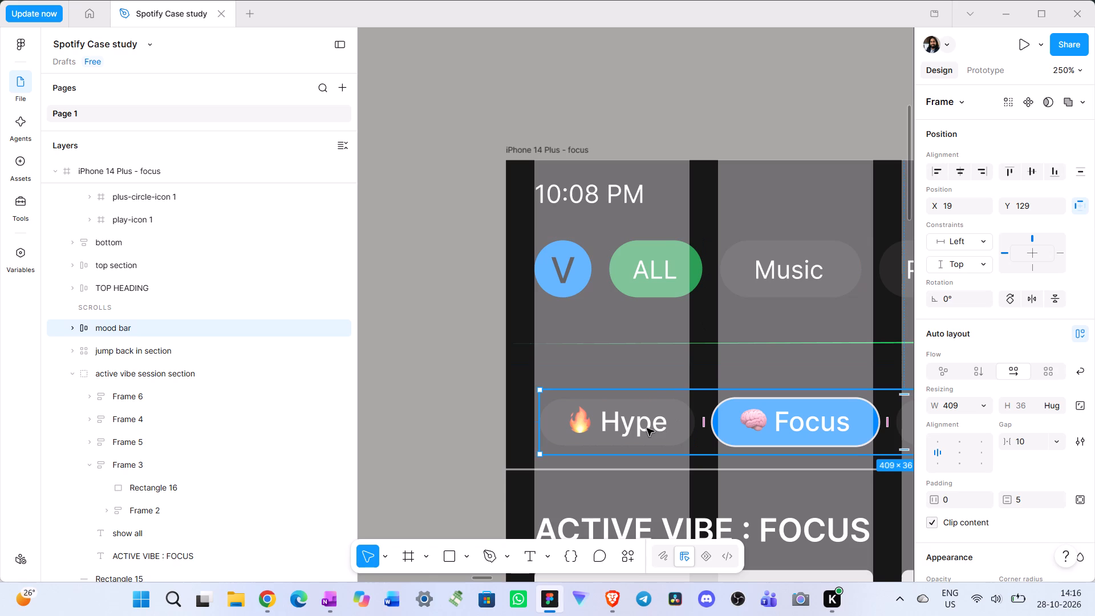
pyautogui.press('Left')
pyautogui.press('Left')
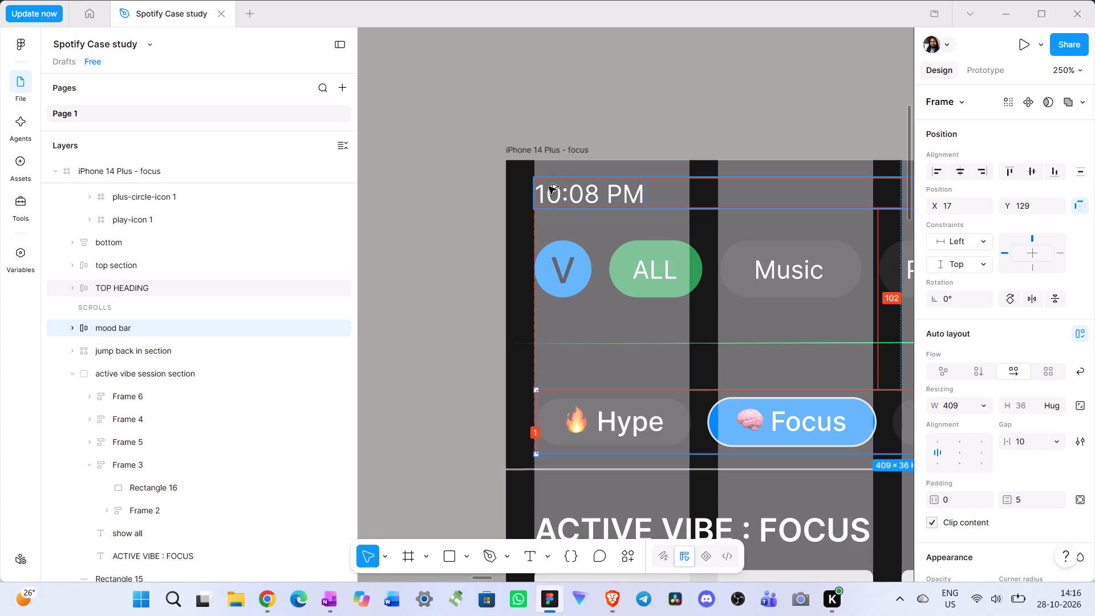
pyautogui.hotkey('alt', 'Left')
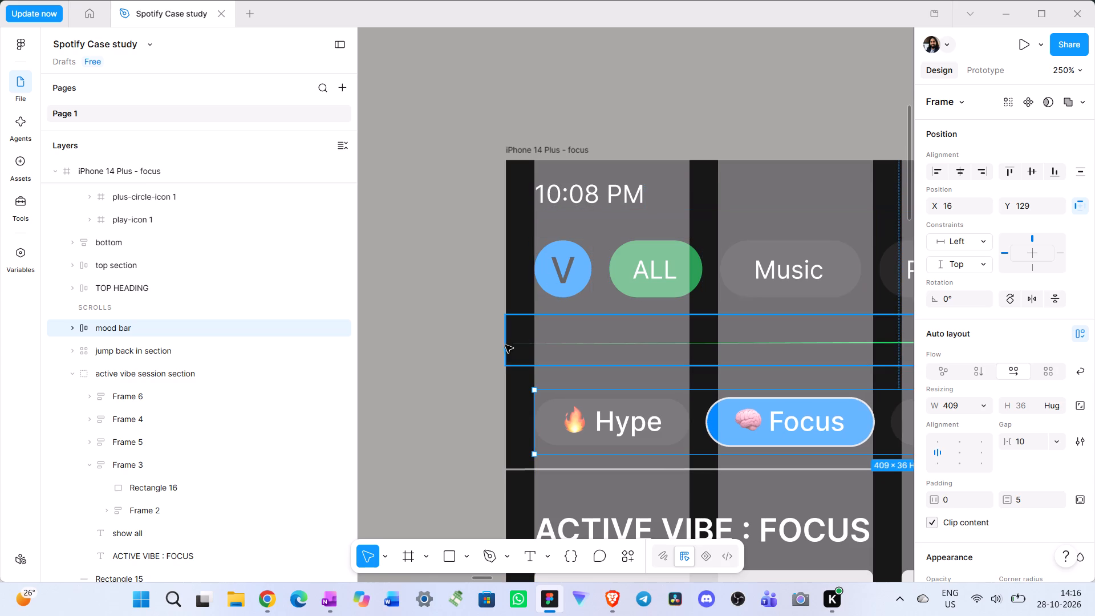
pyautogui.click(463, 367)
# Examine the whole Focus screen against the column guide and alongside the neighbouring iPhone 14 Plus frames.
pyautogui.keyDown('ctrl'); pyautogui.scroll(-6, 486, 374); pyautogui.keyUp('ctrl')
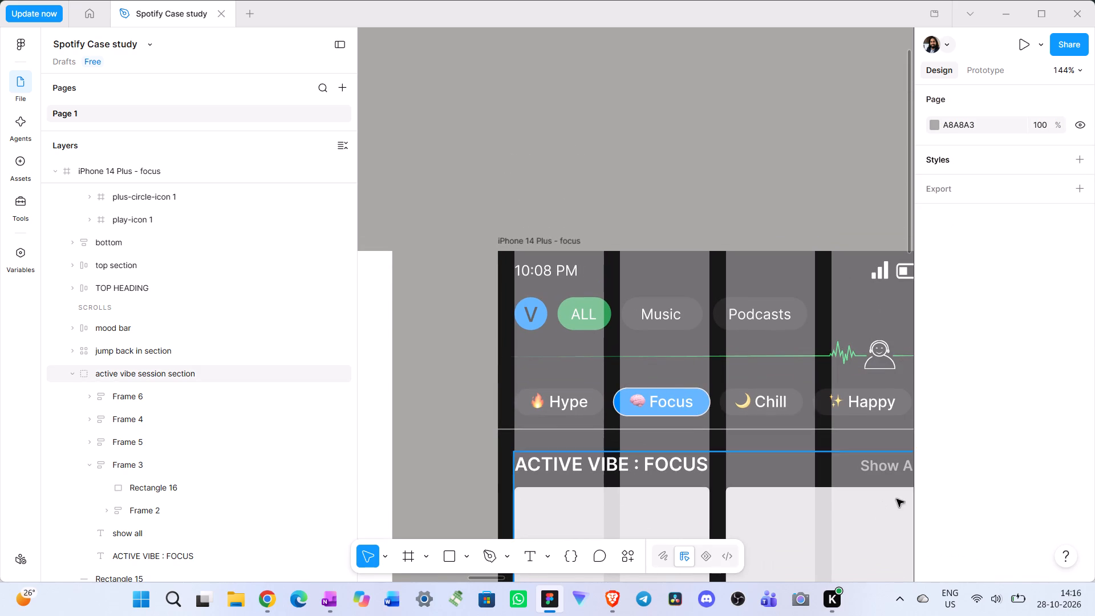
pyautogui.keyDown('ctrl'); pyautogui.scroll(-2, 776, 464); pyautogui.keyUp('ctrl')
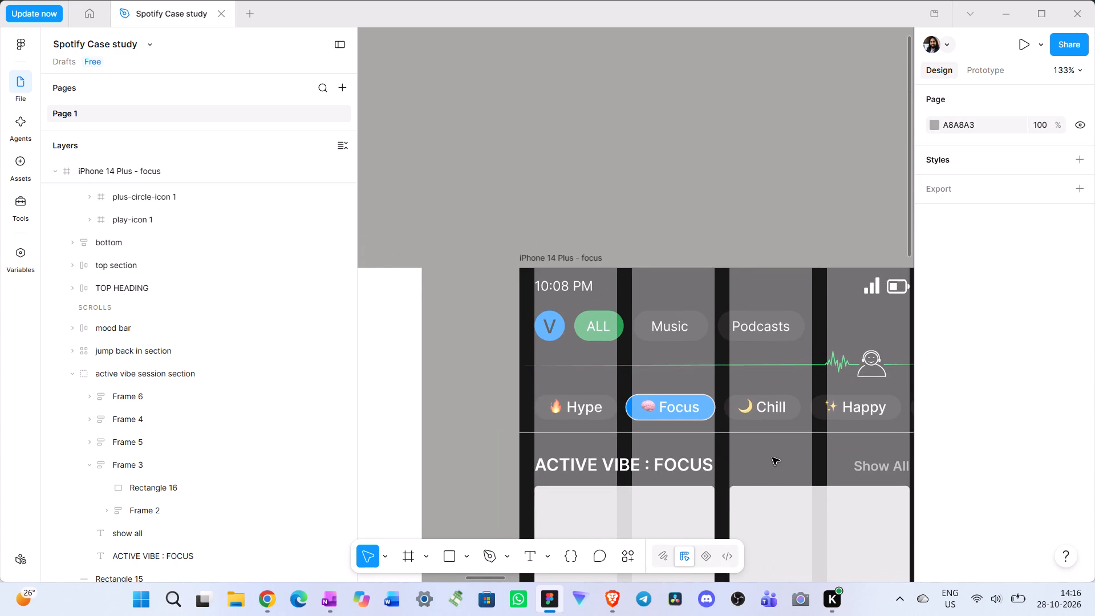
pyautogui.hscroll(-1, 770, 444)
pyautogui.scroll(-2, 768, 444)
pyautogui.click(873, 382)
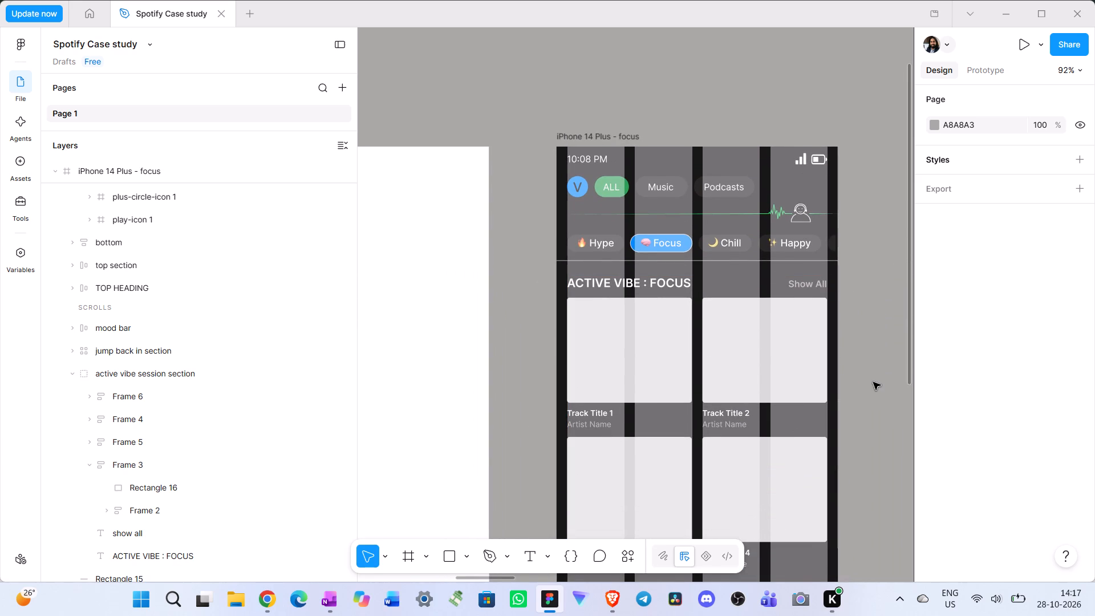
pyautogui.scroll(-2, 861, 387)
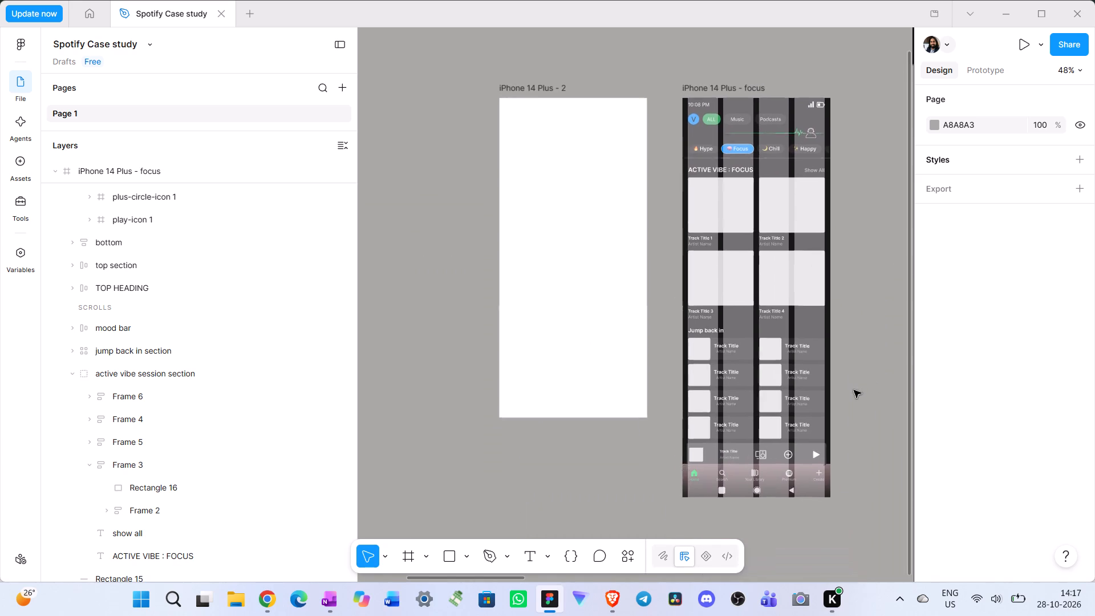
pyautogui.scroll(-1, 854, 390)
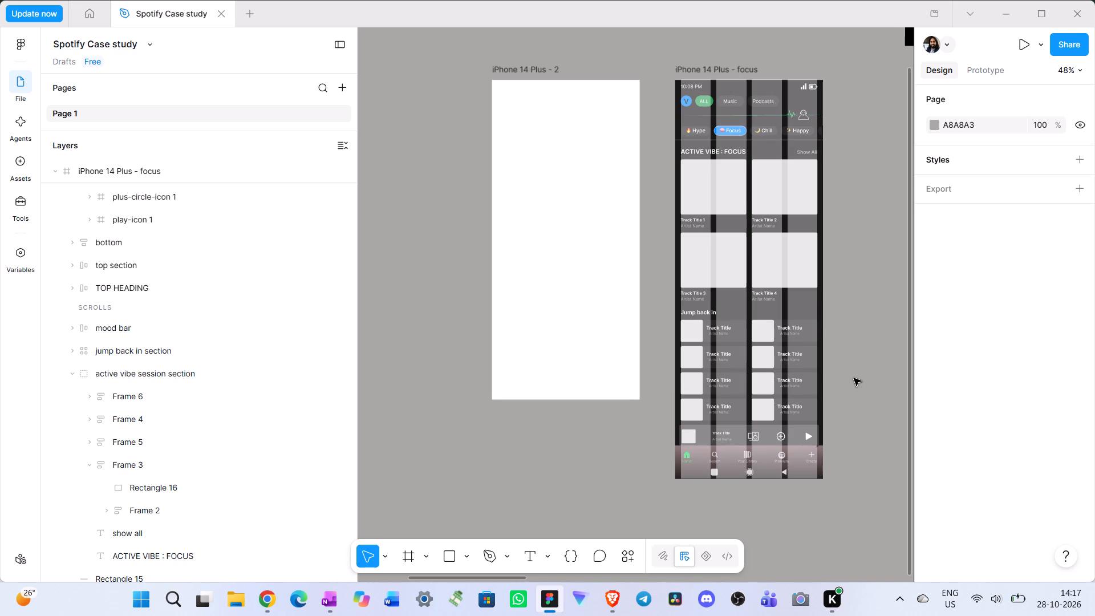
pyautogui.scroll(2, 854, 378)
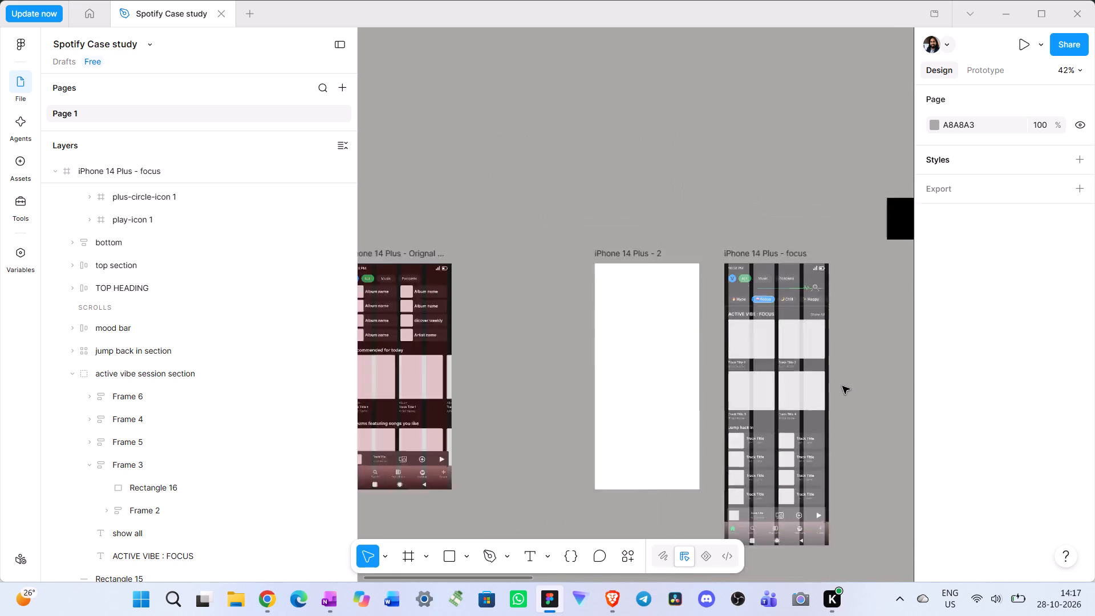
# Hide the 4-column layout guide of the "iPhone 14 Plus - focus" frame.
pyautogui.click(791, 288)
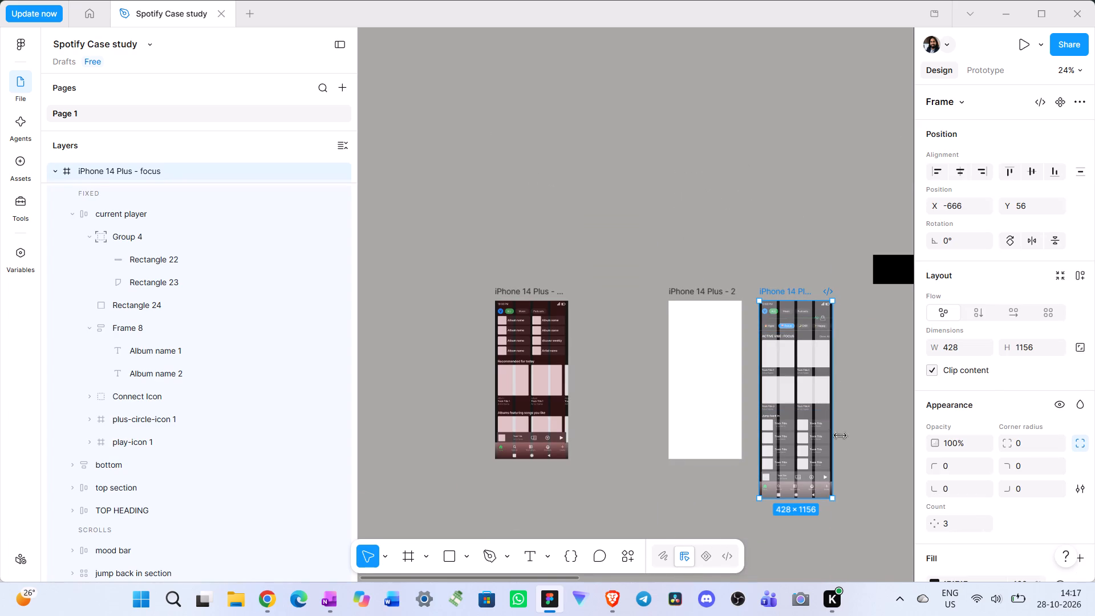
pyautogui.scroll(-3, 999, 444)
pyautogui.click(1058, 517)
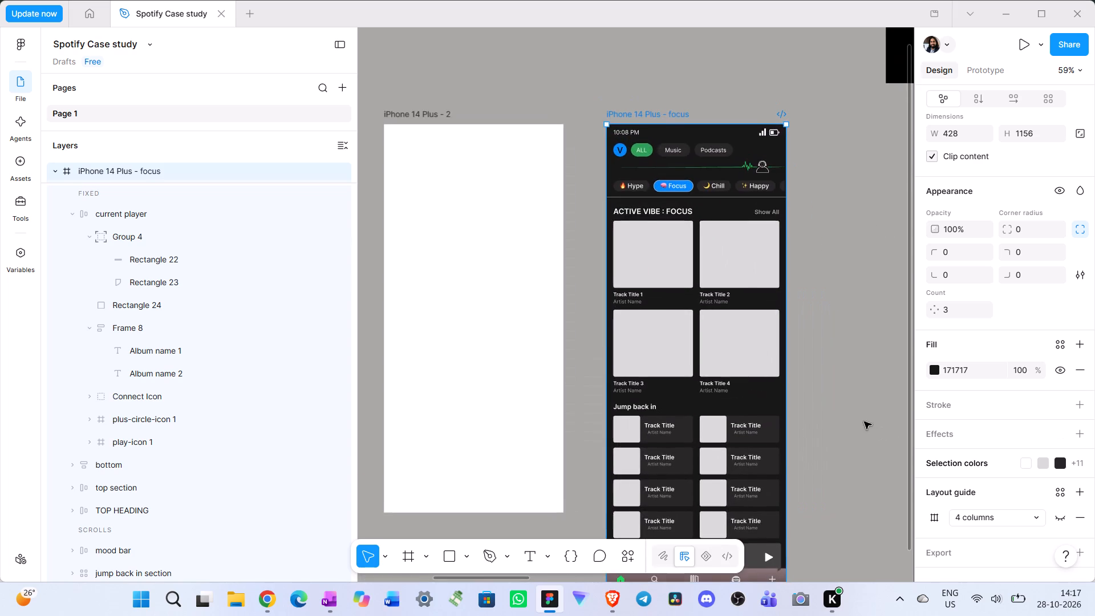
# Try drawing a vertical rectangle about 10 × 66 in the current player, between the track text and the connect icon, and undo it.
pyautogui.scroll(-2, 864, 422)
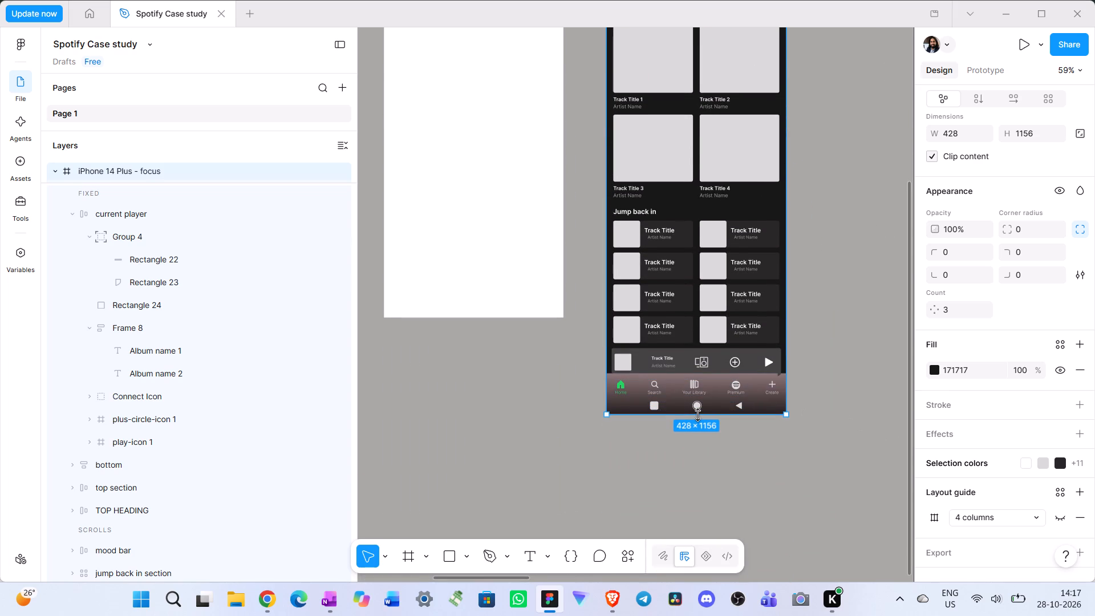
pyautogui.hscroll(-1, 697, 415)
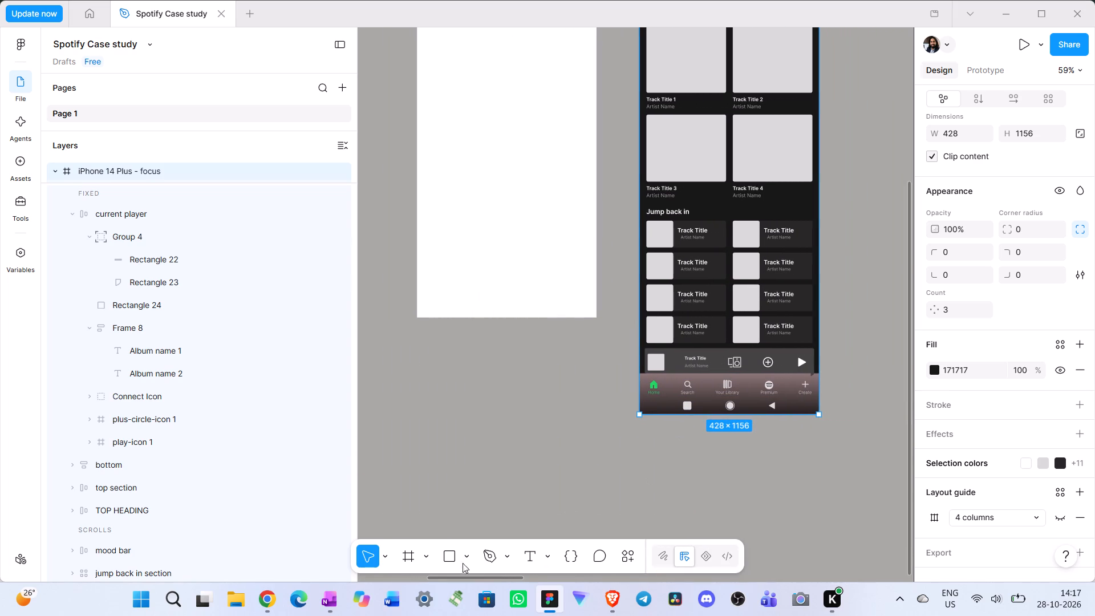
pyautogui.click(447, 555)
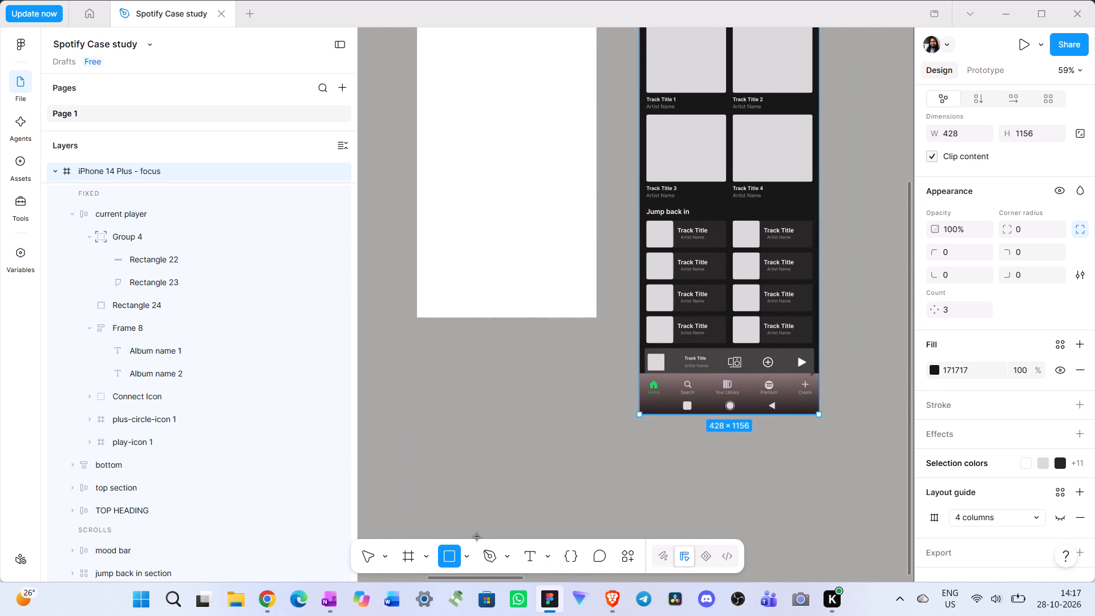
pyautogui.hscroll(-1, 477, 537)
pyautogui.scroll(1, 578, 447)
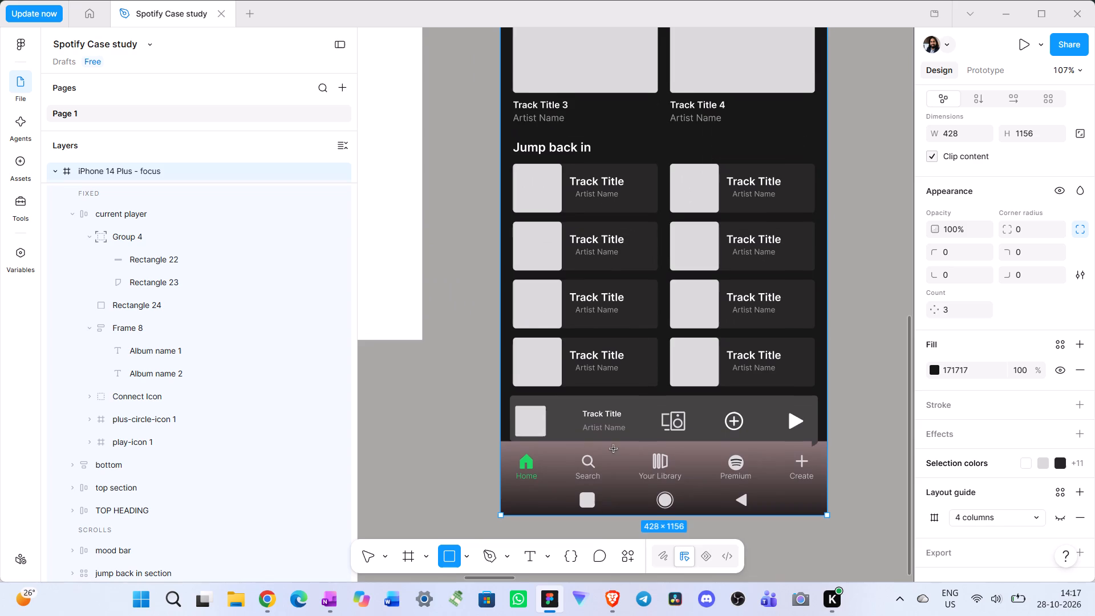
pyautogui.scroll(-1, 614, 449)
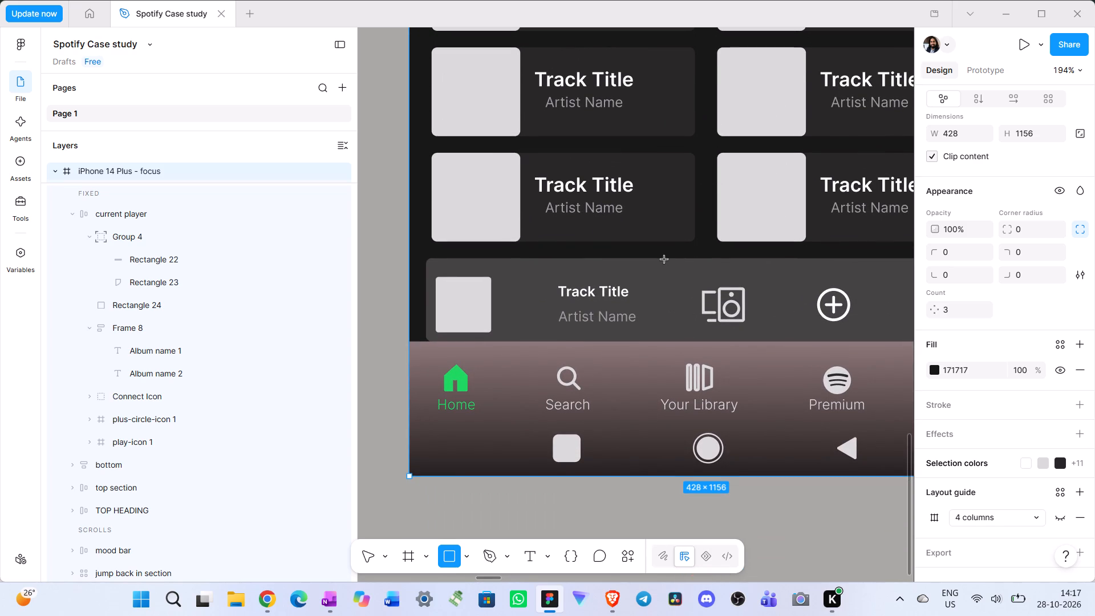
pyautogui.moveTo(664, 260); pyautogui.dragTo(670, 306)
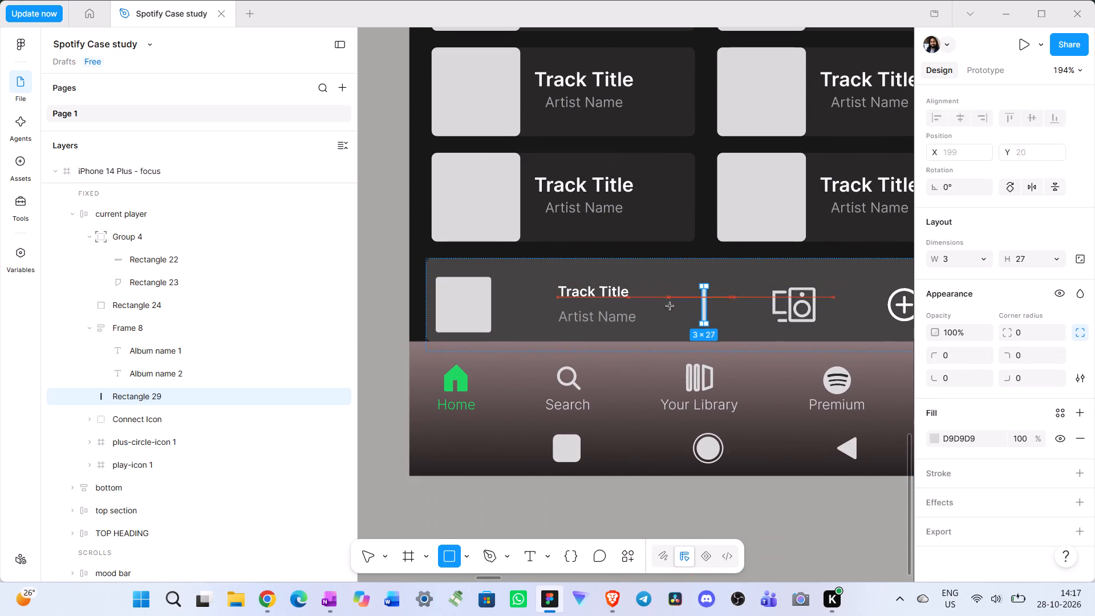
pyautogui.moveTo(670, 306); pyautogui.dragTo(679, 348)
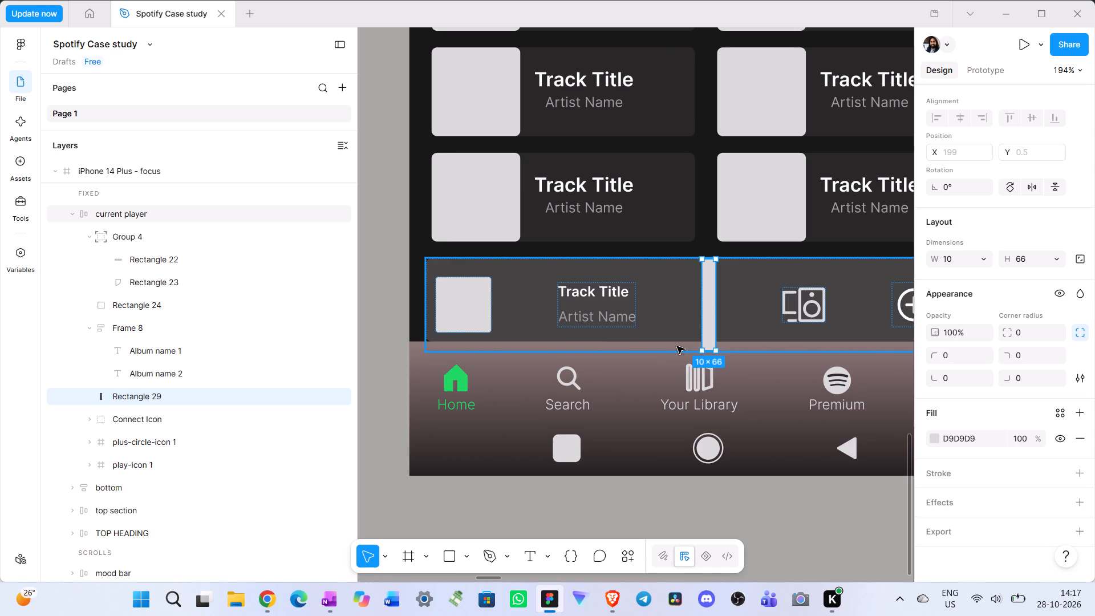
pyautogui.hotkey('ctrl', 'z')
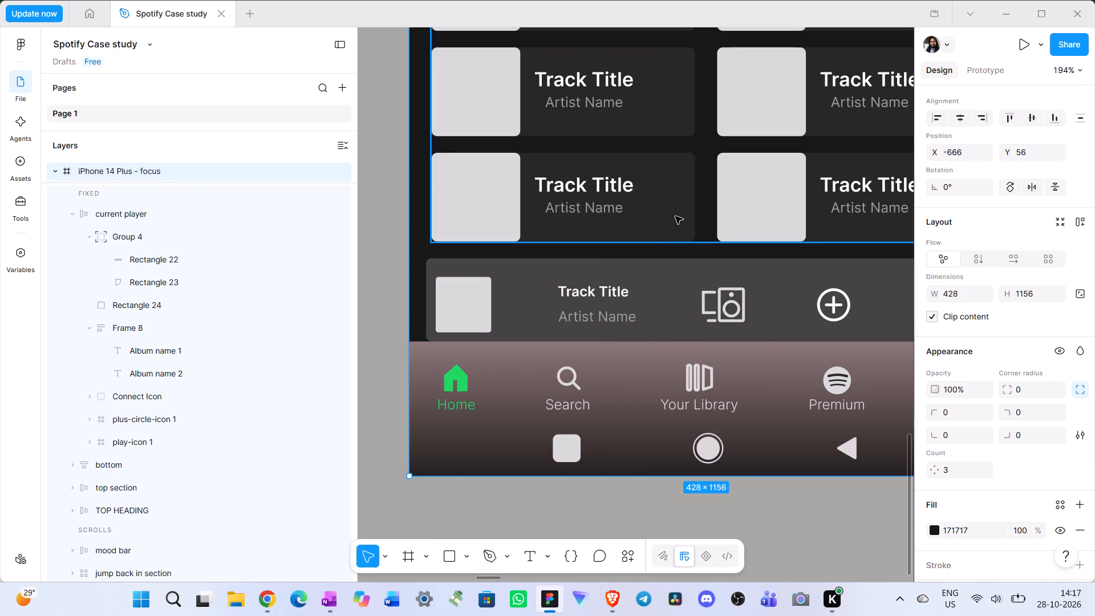
# Shift the "iPhone 14 Plus - focus" frame slightly to X -671, Y 58.
pyautogui.moveTo(705, 201); pyautogui.dragTo(699, 203)
# Draw a thin vertical rectangle about 6 × 158 on the empty canvas below the Focus frame.
pyautogui.scroll(-2, 624, 453)
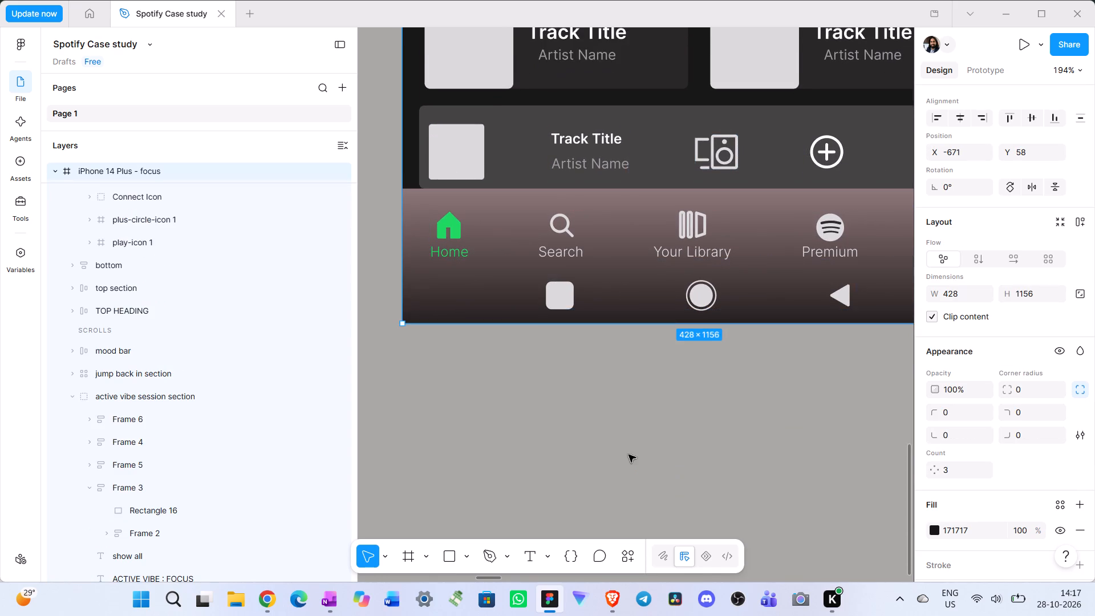
pyautogui.scroll(-5, 628, 455)
pyautogui.moveTo(651, 366); pyautogui.dragTo(666, 556)
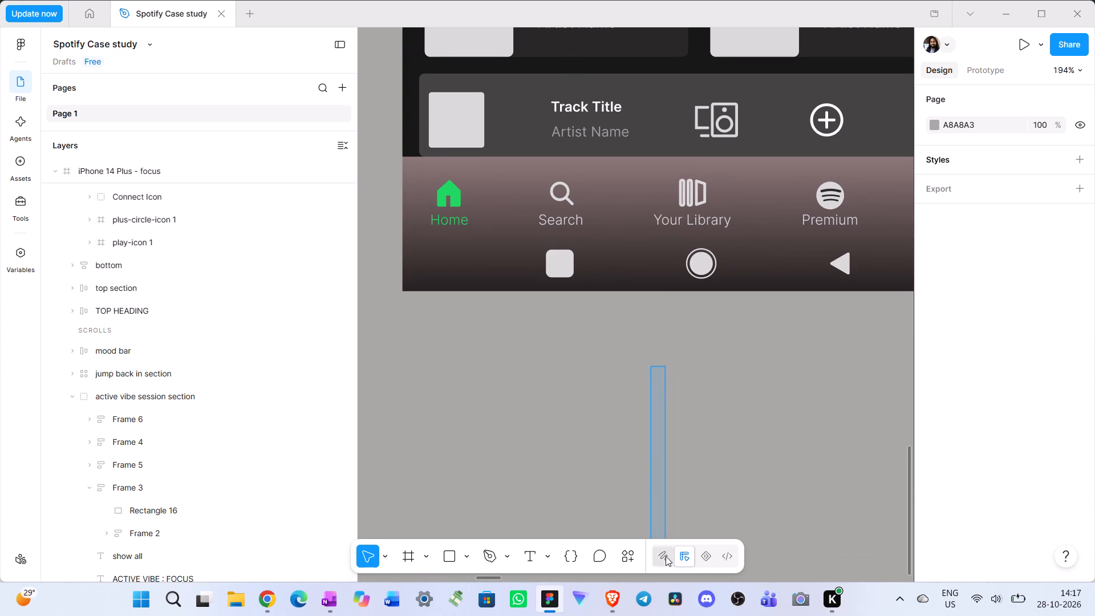
pyautogui.moveTo(666, 556); pyautogui.dragTo(667, 548)
pyautogui.click(449, 551)
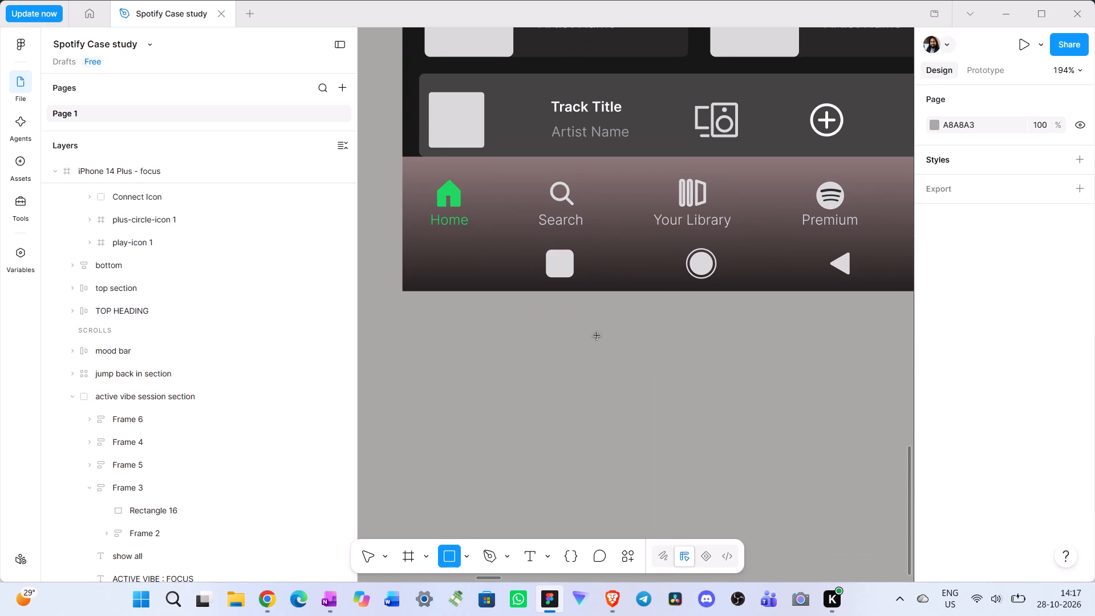
pyautogui.moveTo(597, 335); pyautogui.dragTo(601, 557)
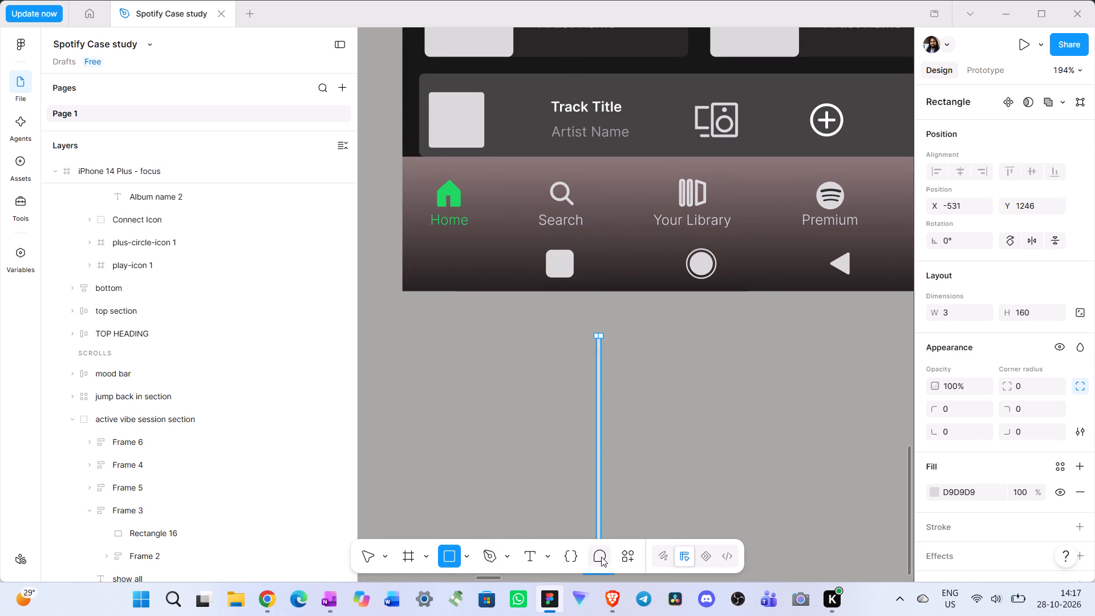
pyautogui.moveTo(601, 557); pyautogui.dragTo(605, 554)
# Move the thin 6 × 158 rectangle into the "iPhone 14 Plus - focus" frame, between the two track columns at about X 211, Y 525.
pyautogui.moveTo(601, 469); pyautogui.dragTo(646, 181)
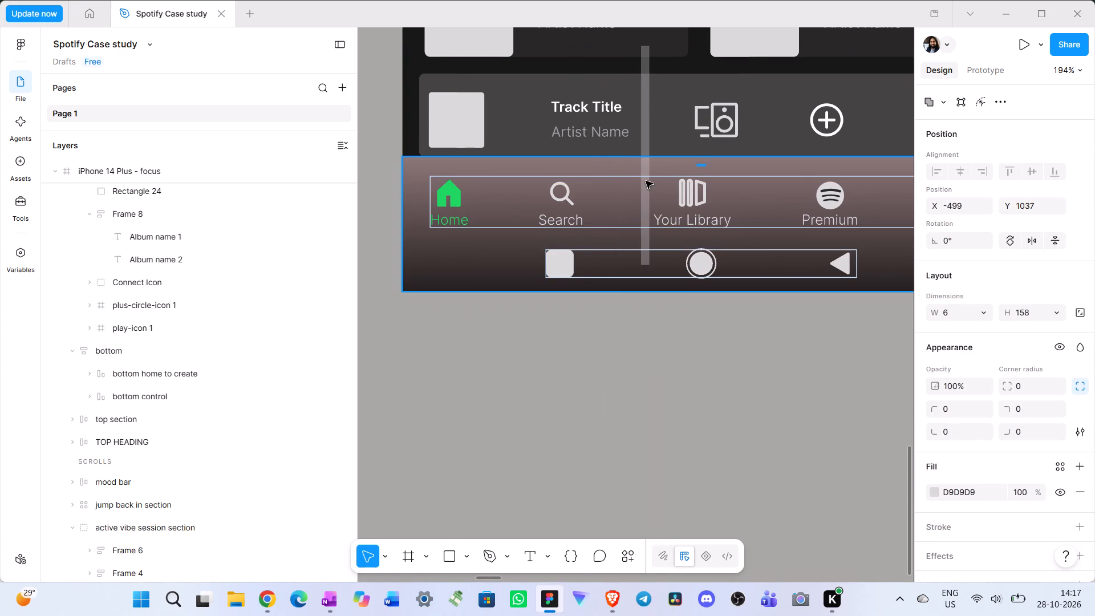
pyautogui.moveTo(646, 181); pyautogui.dragTo(651, 208)
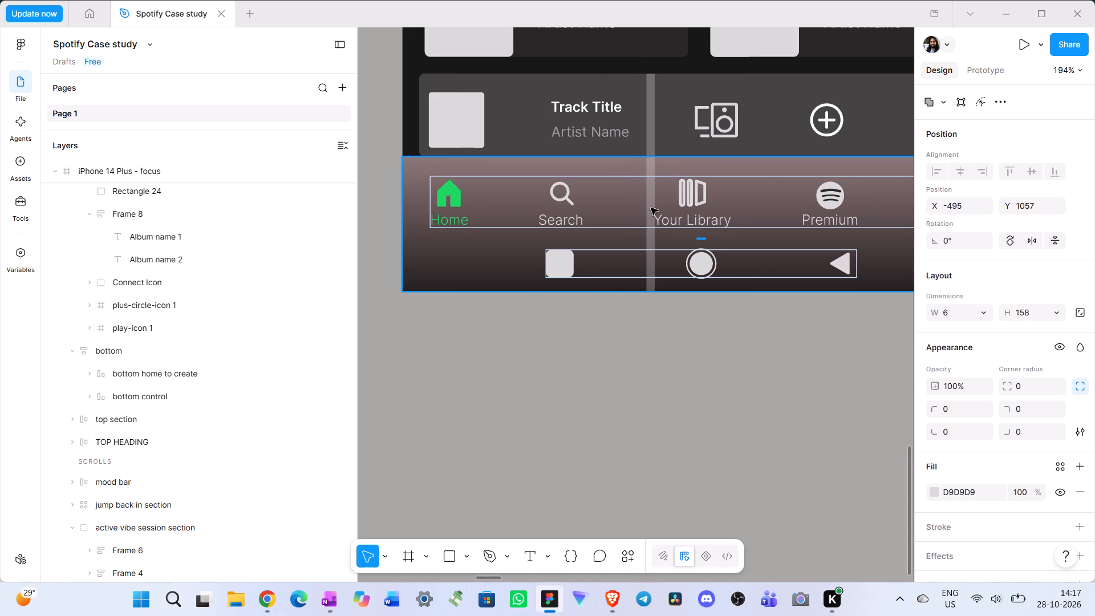
pyautogui.moveTo(651, 208); pyautogui.dragTo(651, 208)
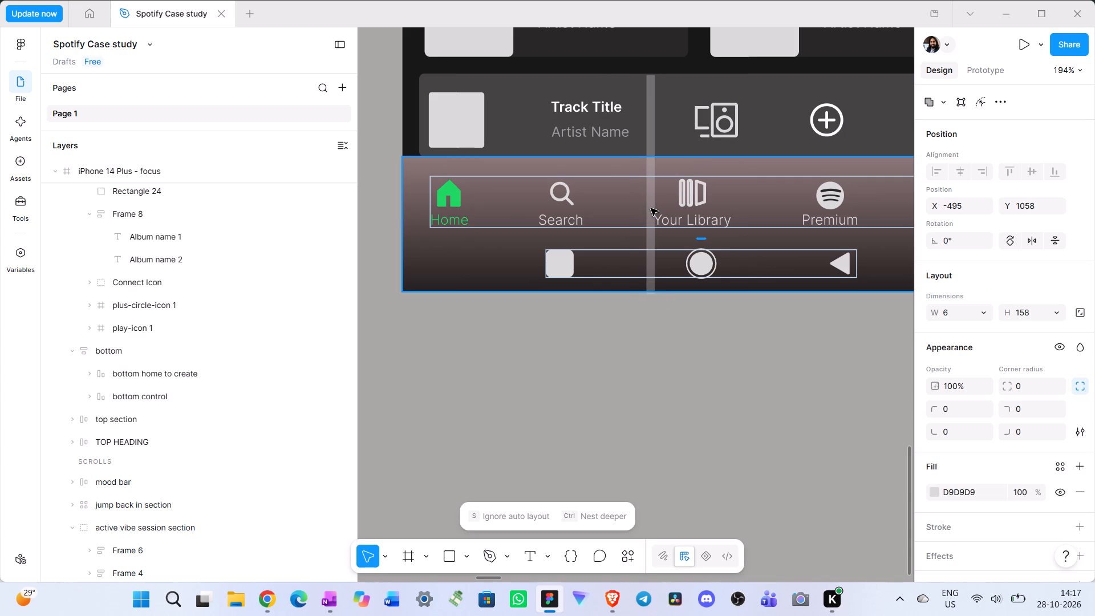
pyautogui.moveTo(651, 208); pyautogui.dragTo(710, 33)
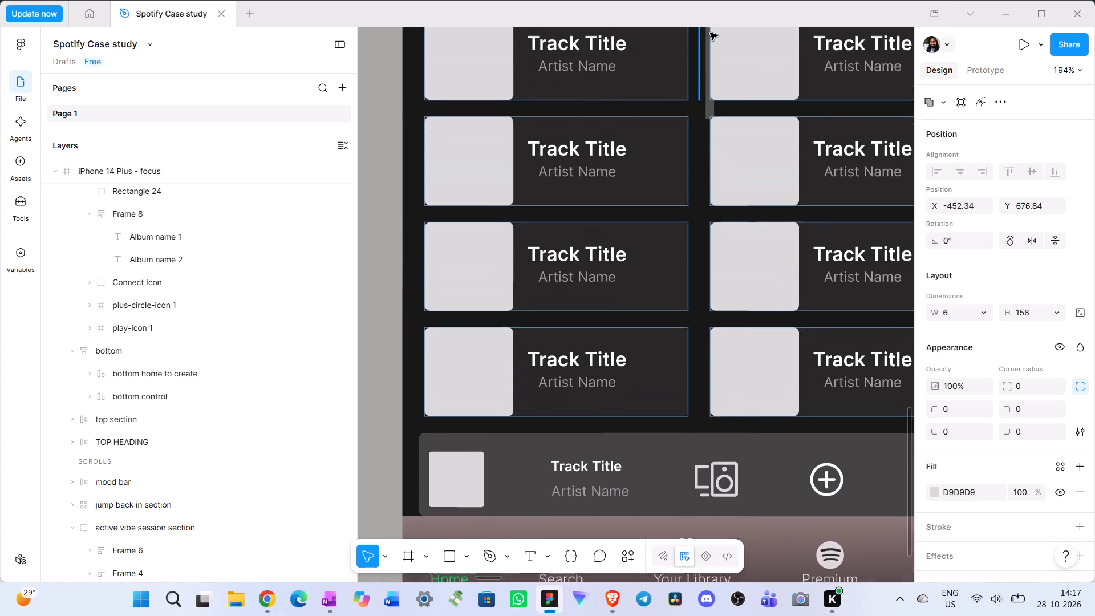
pyautogui.moveTo(710, 33); pyautogui.dragTo(697, 108)
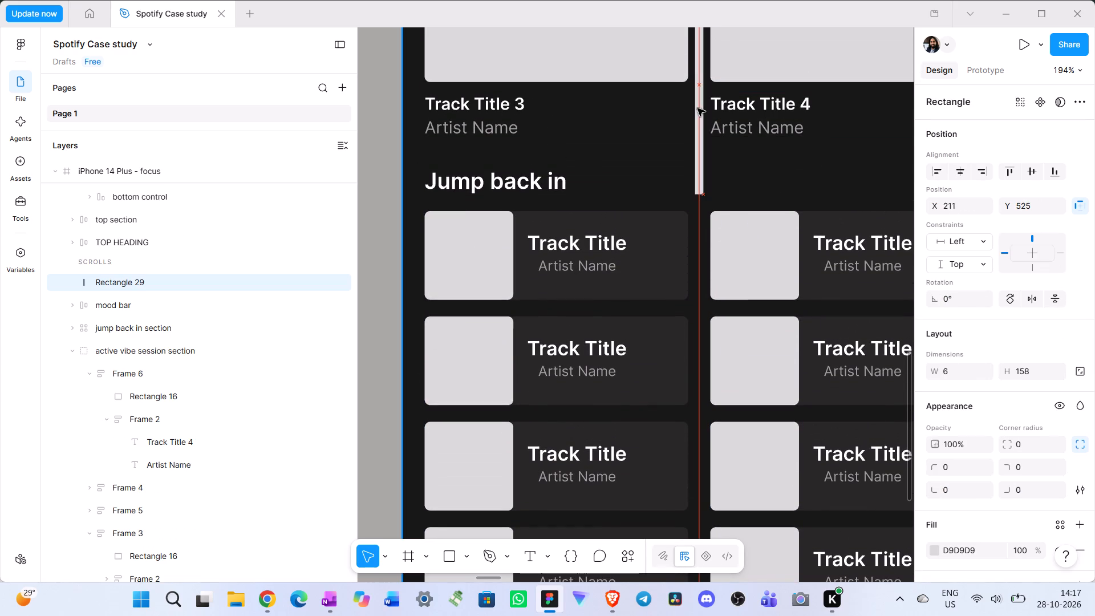
pyautogui.moveTo(697, 108); pyautogui.dragTo(699, 108)
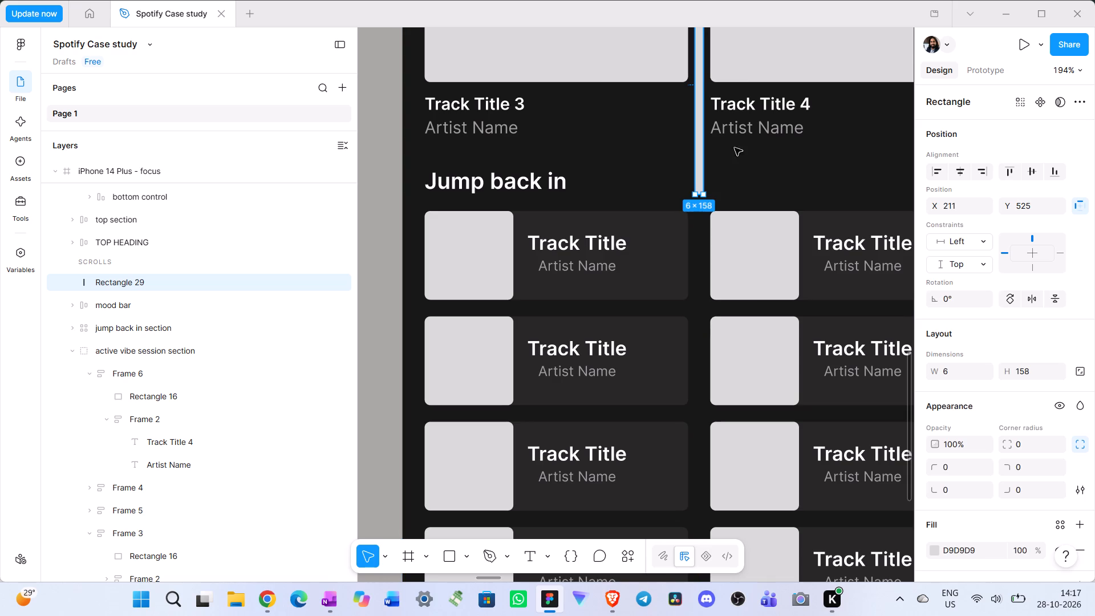
# Extend the "iPhone 14 Plus - focus" frame downward to a height of about 1725.
pyautogui.scroll(-17, 762, 153)
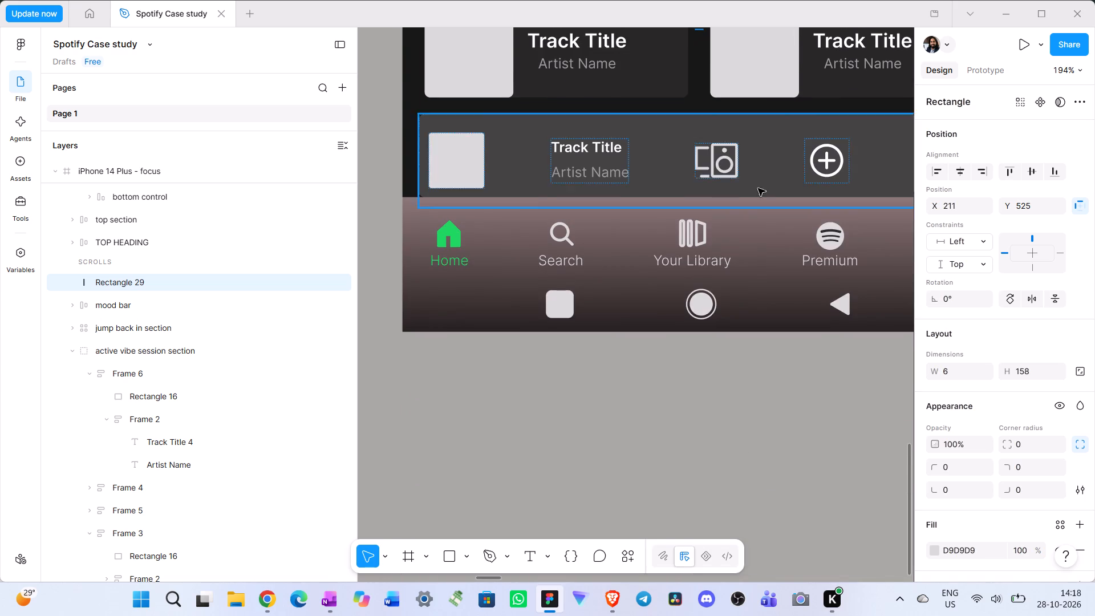
pyautogui.keyDown('ctrl'); pyautogui.scroll(-4, 745, 309); pyautogui.keyUp('ctrl')
pyautogui.scroll(10, 806, 354)
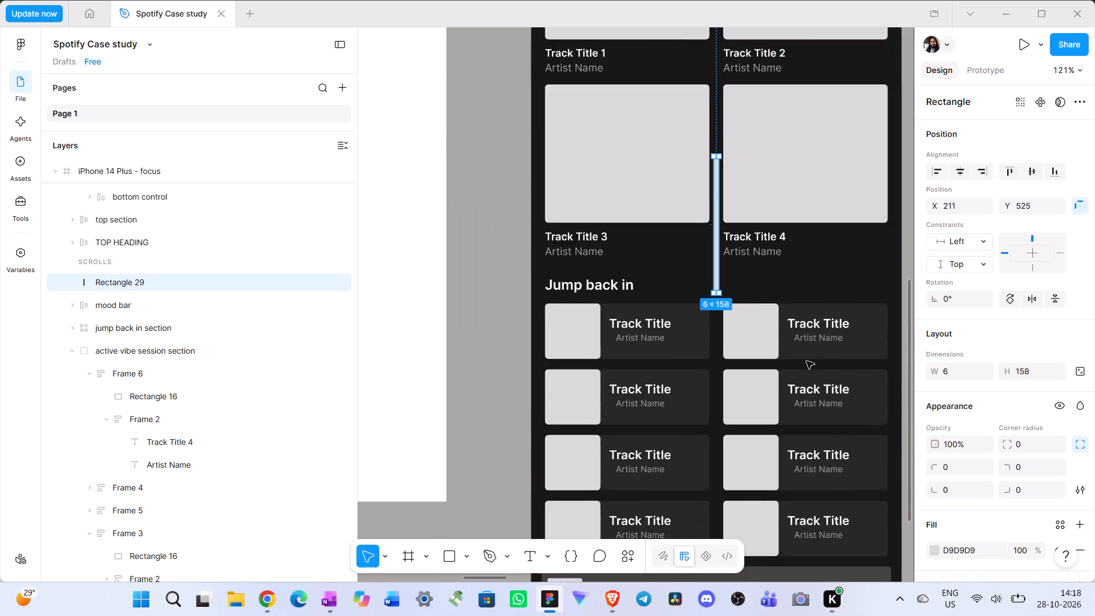
pyautogui.scroll(15, 806, 361)
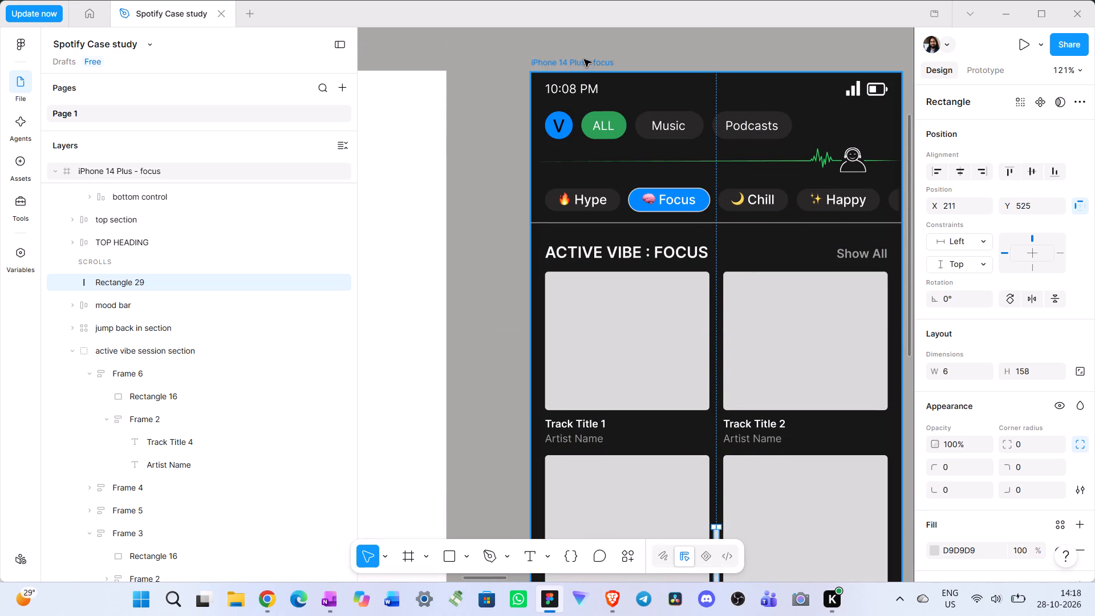
pyautogui.click(584, 59)
pyautogui.scroll(-20, 680, 249)
pyautogui.scroll(-1, 680, 249)
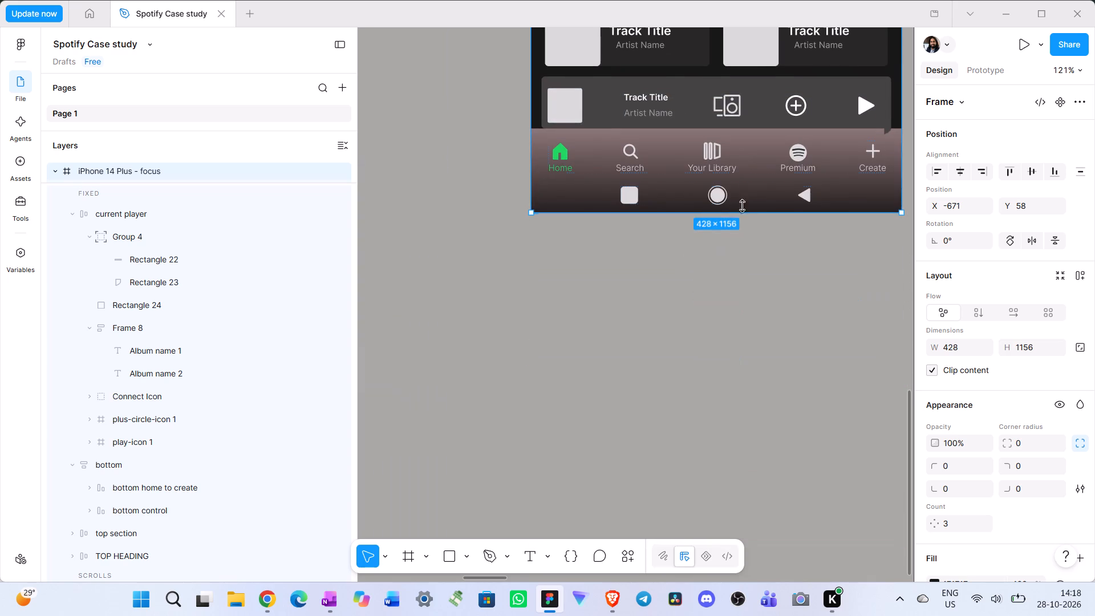
pyautogui.moveTo(740, 213); pyautogui.dragTo(755, 573)
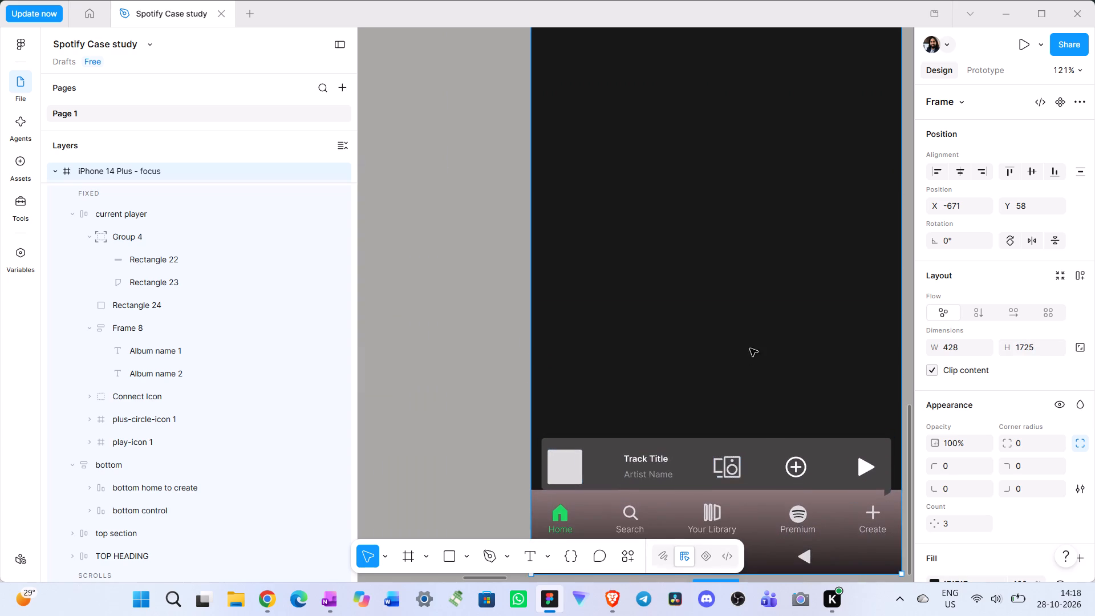
# Shift the "iPhone 14 Plus - focus" frame slightly to about X -662, Y 92.
pyautogui.scroll(19, 752, 336)
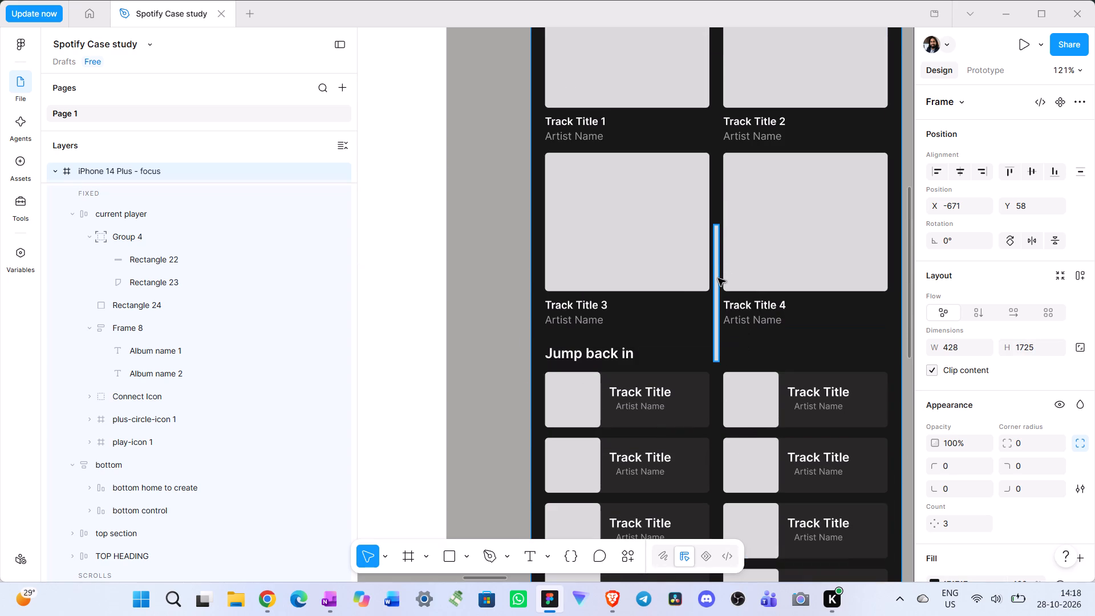
pyautogui.moveTo(718, 278); pyautogui.dragTo(726, 307)
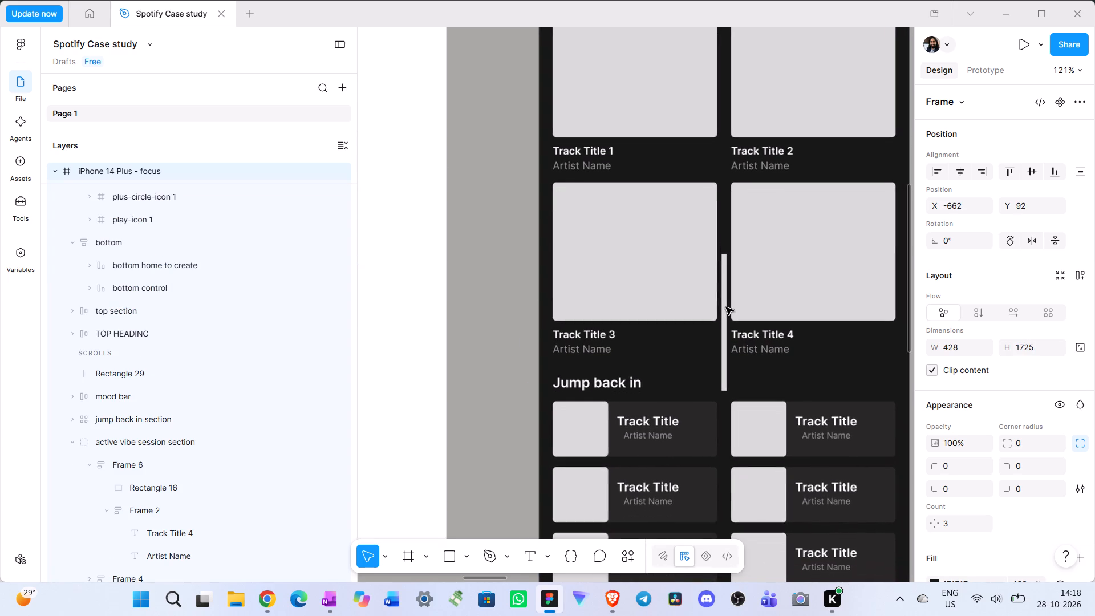
pyautogui.moveTo(726, 307); pyautogui.dragTo(726, 307)
# Move the thin vertical rectangle straight down into the empty area below the "Jump back in" rows, to Y 1035.
pyautogui.click(725, 307)
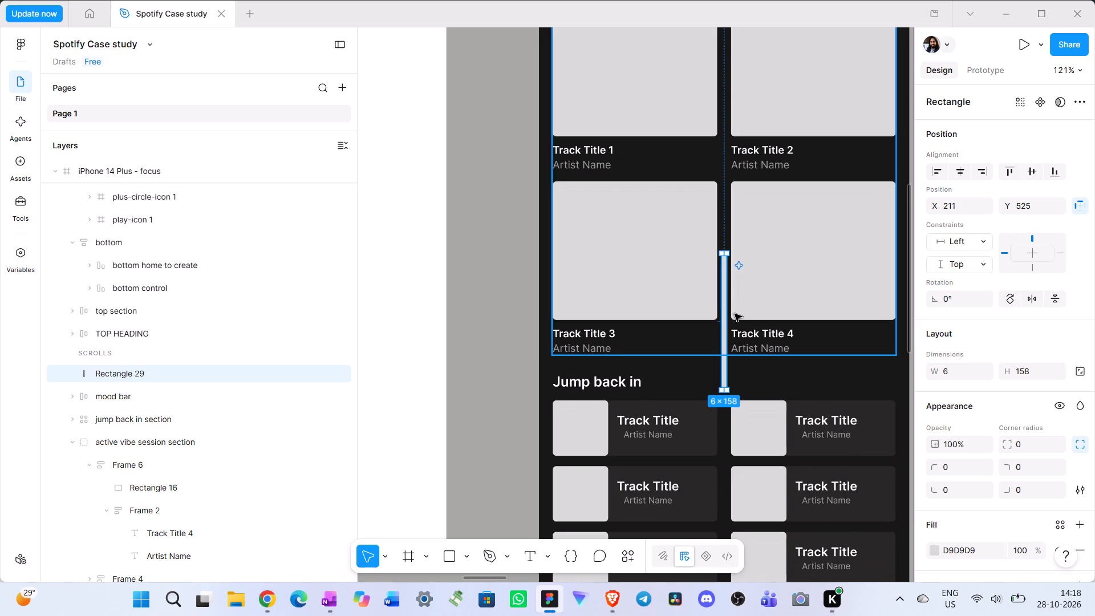
pyautogui.hotkey('shift', 'Down')
pyautogui.hotkey('shift', 'Down')
pyautogui.hotkey('shift', 'Down')
pyautogui.hotkey('shift', 'Down')
pyautogui.hotkey('shift', 'Down')
pyautogui.hotkey('shift', 'Down')
pyautogui.hotkey('shift', 'Down')
pyautogui.hotkey('shift', 'Down')
pyautogui.hotkey('shift', 'Down')
pyautogui.hotkey('shift', 'Down')
pyautogui.hotkey('shift', 'Down')
pyautogui.hotkey('shift', 'Down')
pyautogui.hotkey('shift', 'Down')
pyautogui.hotkey('shift', 'Down')
pyautogui.hotkey('shift', 'Down')
pyautogui.hotkey('shift', 'Down')
pyautogui.hotkey('shift', 'Down')
pyautogui.hotkey('shift', 'Down')
pyautogui.hotkey('shift', 'Down')
pyautogui.hotkey('shift', 'Down')
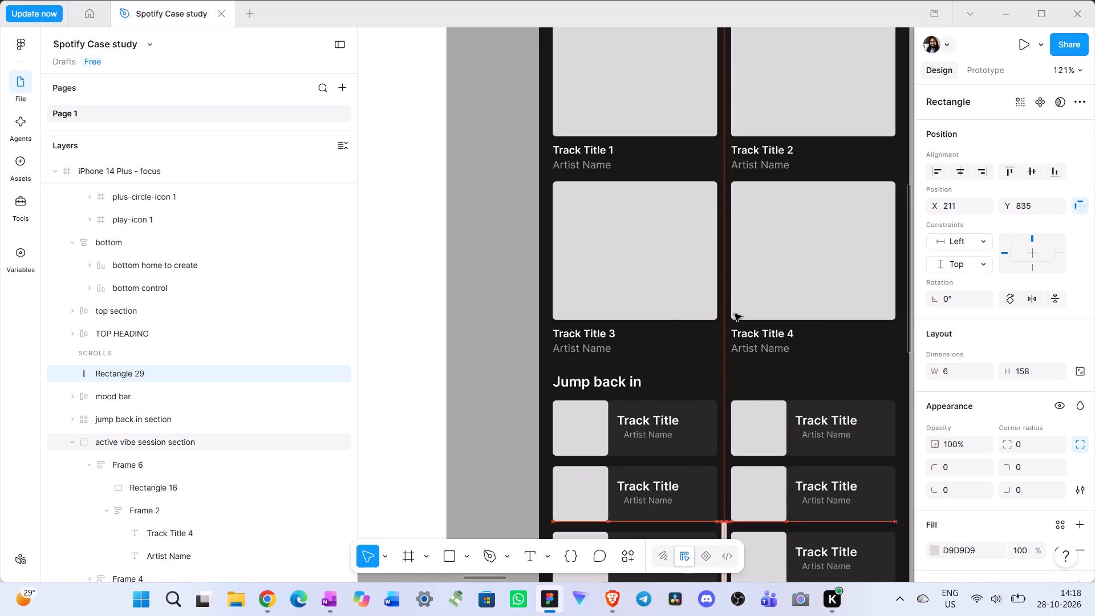
pyautogui.scroll(-14, 753, 302)
pyautogui.hotkey('shift', 'Down')
pyautogui.hotkey('shift', 'Down')
pyautogui.hotkey('shift', 'Down')
pyautogui.hotkey('shift', 'Down')
pyautogui.hotkey('shift', 'Down')
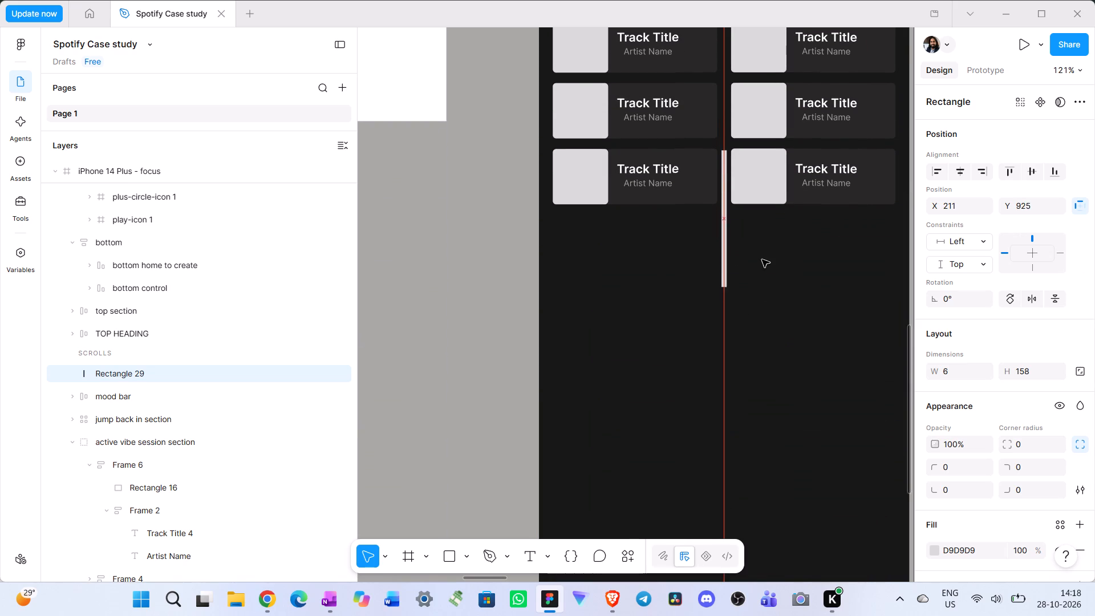
pyautogui.hotkey('shift', 'Down')
pyautogui.hotkey('shift', 'Down')
pyautogui.hotkey('shift', 'Down')
pyautogui.hotkey('shift', 'Down')
pyautogui.hotkey('shift', 'Down')
pyautogui.hotkey('shift', 'Down')
pyautogui.hotkey('shift', 'Down')
pyautogui.hotkey('shift', 'Down')
pyautogui.hotkey('shift', 'Down')
pyautogui.hotkey('shift', 'Down')
pyautogui.hotkey('shift', 'Down')
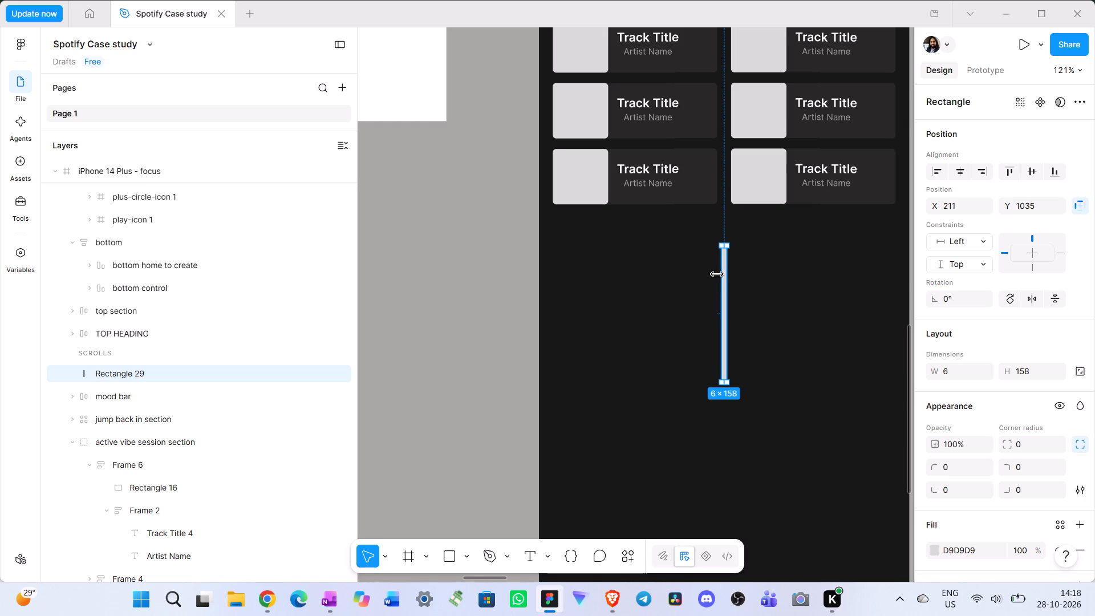
# Place the vertical rectangle against the bottom edge of the last "Jump back in" row at Y 987 and centre it horizontally in the frame.
pyautogui.moveTo(726, 285); pyautogui.dragTo(729, 252)
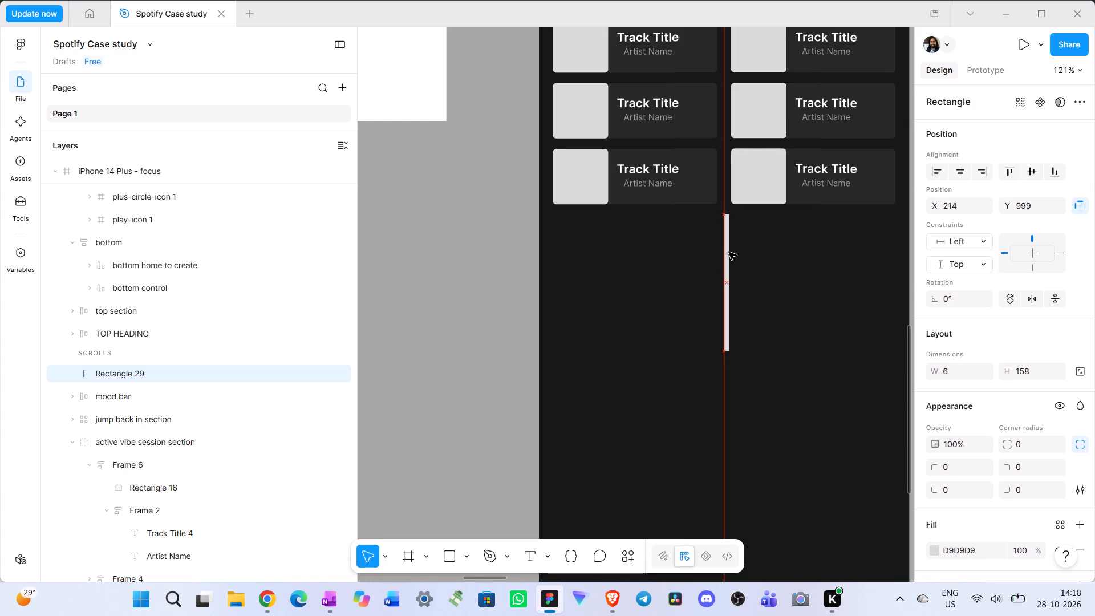
pyautogui.moveTo(729, 252); pyautogui.dragTo(728, 245)
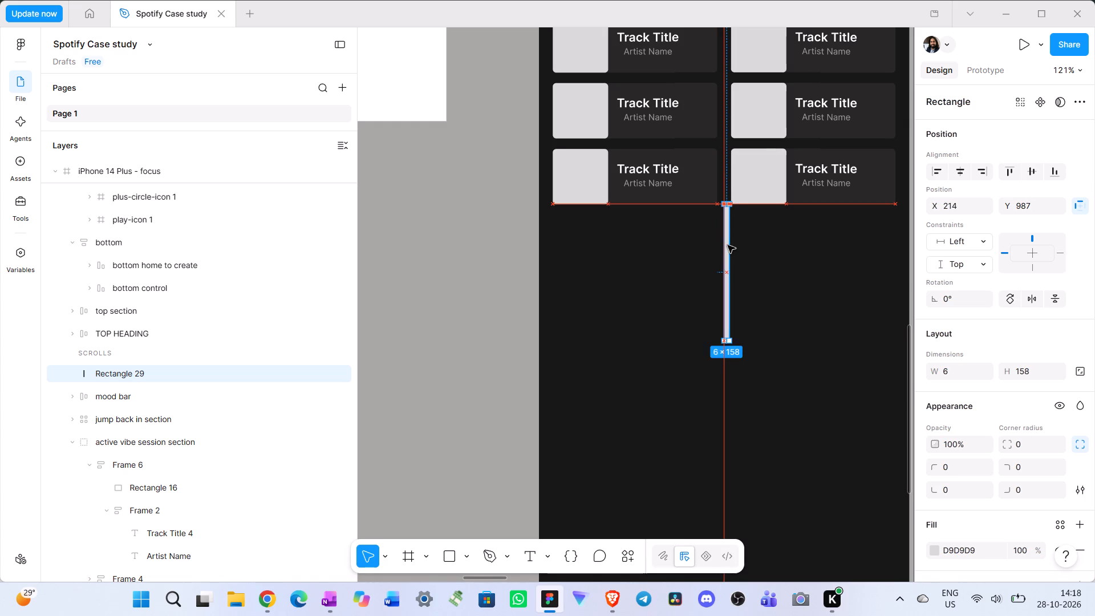
pyautogui.moveTo(728, 245); pyautogui.dragTo(730, 247)
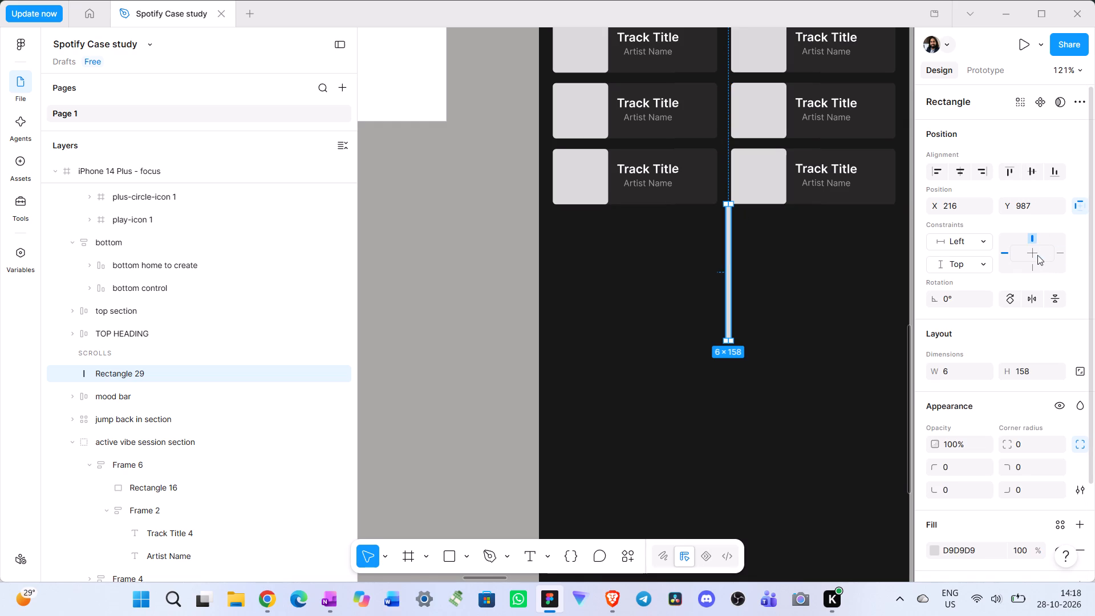
pyautogui.click(961, 173)
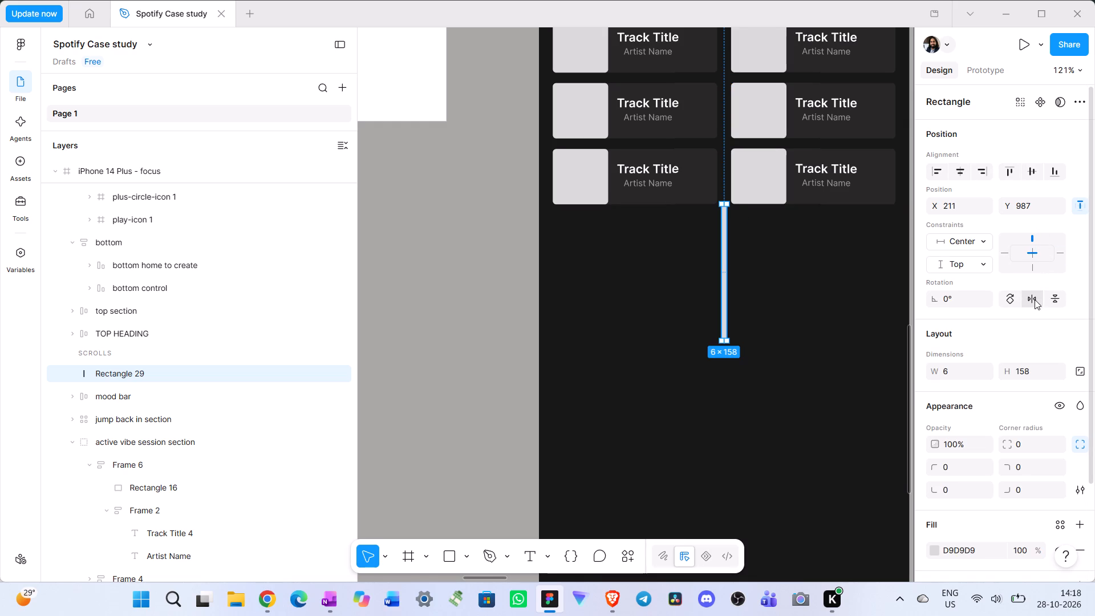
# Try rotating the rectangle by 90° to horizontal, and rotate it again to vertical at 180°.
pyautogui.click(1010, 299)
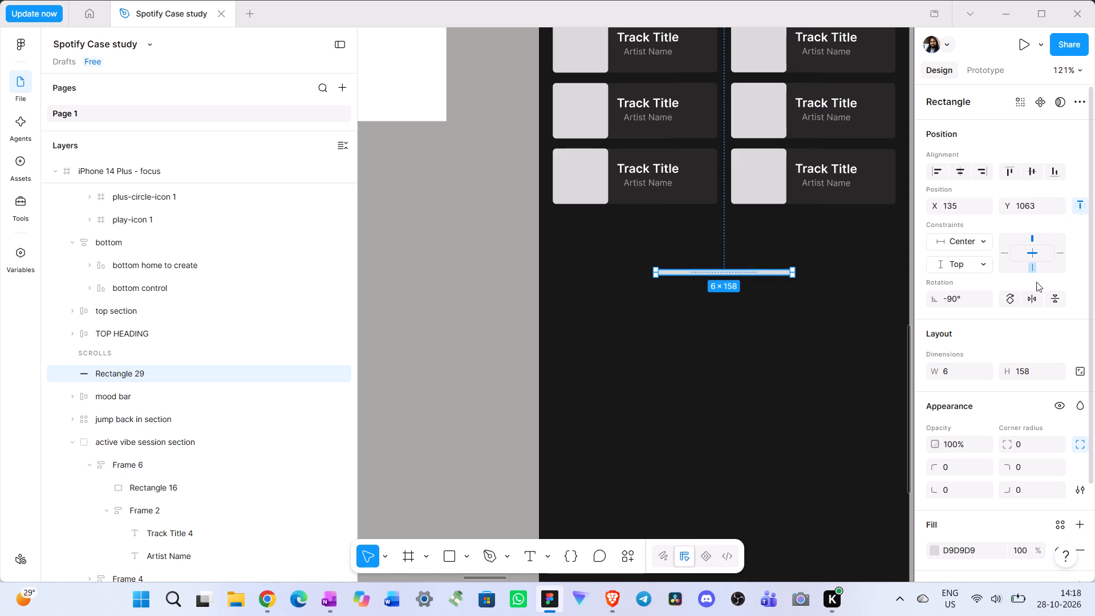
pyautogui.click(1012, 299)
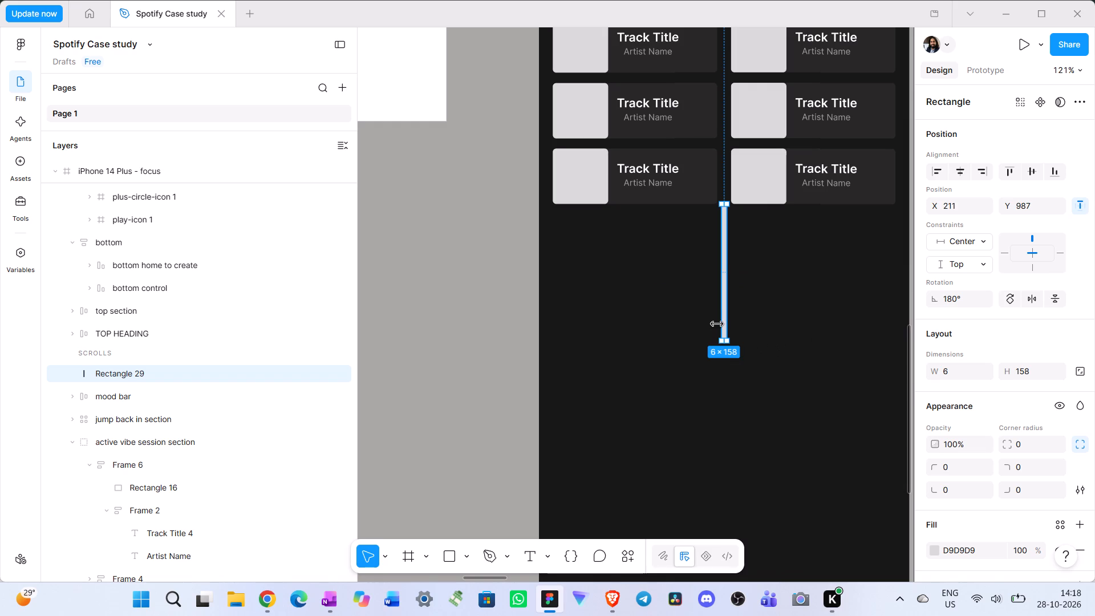
# Duplicate the vertical rectangle in place and rotate the copy to horizontal at 90°.
pyautogui.hotkey('ctrl', 'c')
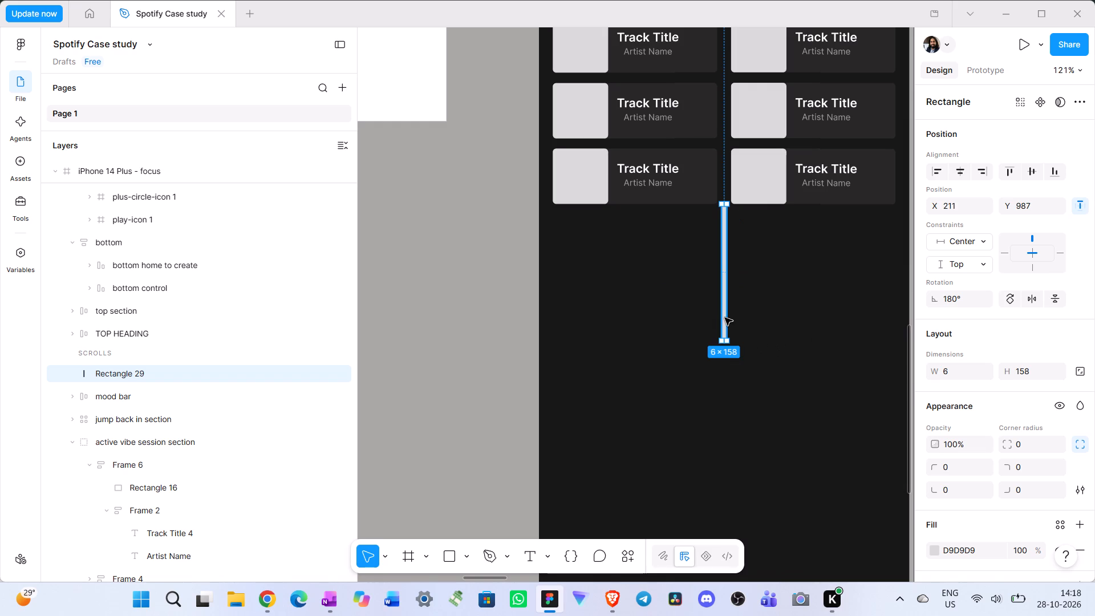
pyautogui.hotkey('ctrl', 'v')
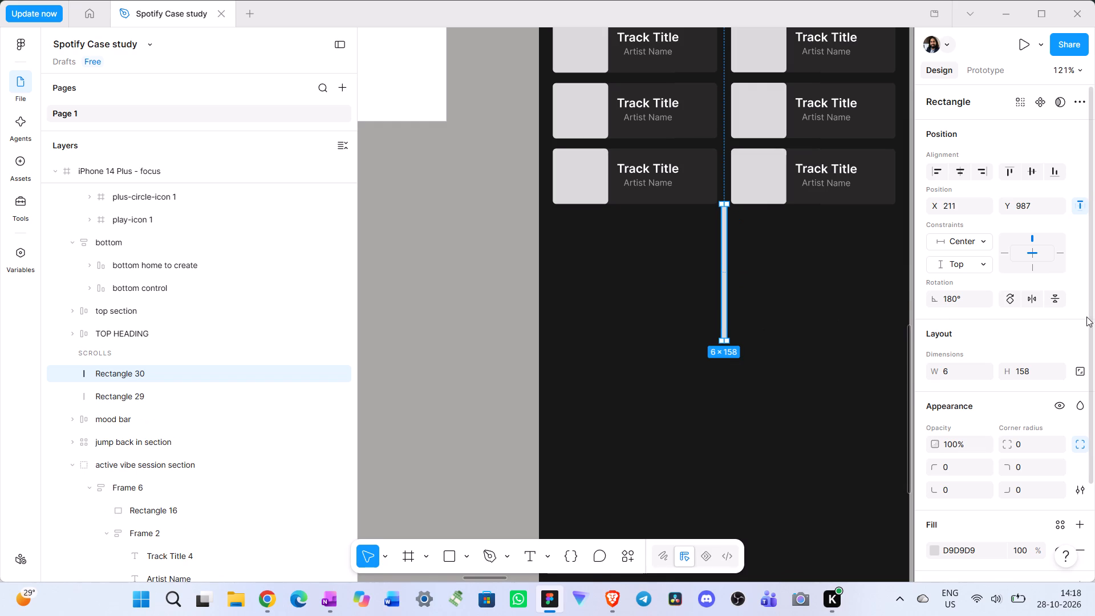
pyautogui.click(1014, 299)
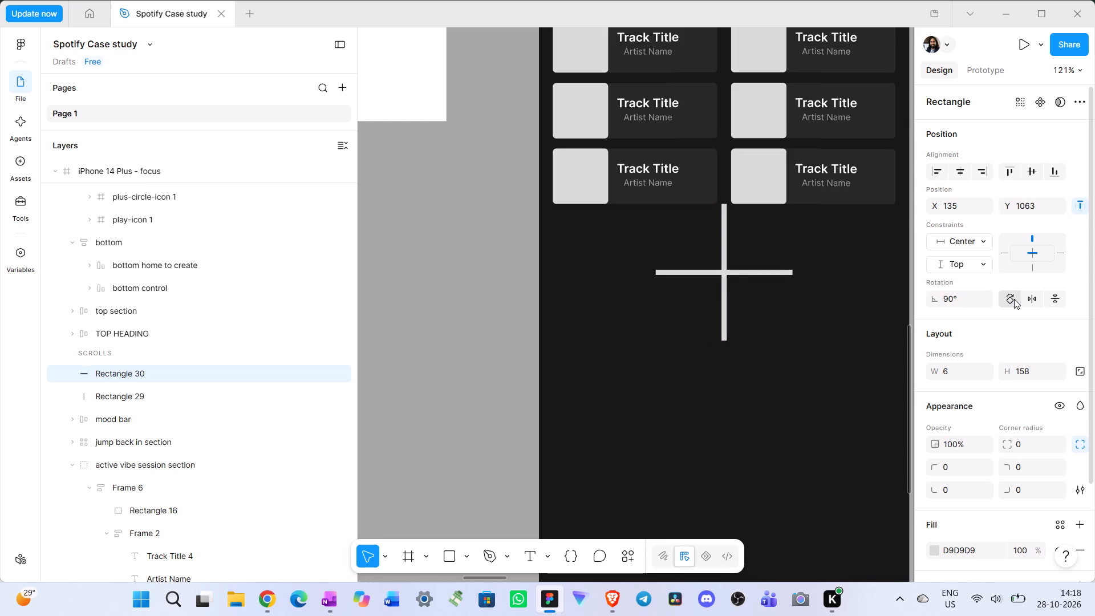
# Move the horizontal copy down to Y 1145 so it meets the bottom end of the vertical rectangle.
pyautogui.hotkey('shift', 'Down')
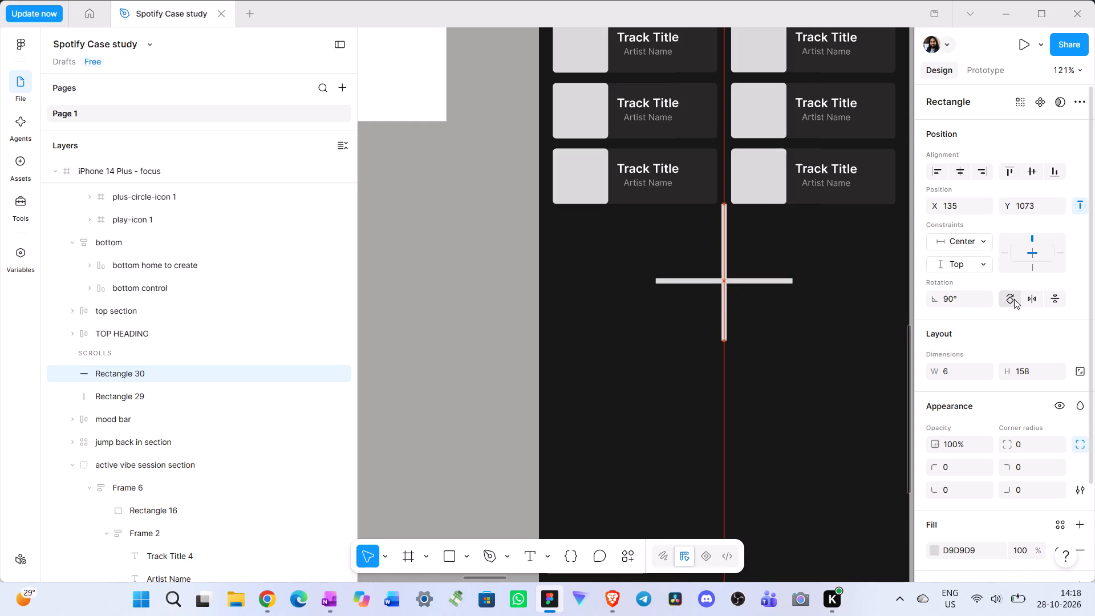
pyautogui.hotkey('shift', 'Down')
pyautogui.hotkey('shift', 'Down')
pyautogui.hotkey('shift', 'Down')
pyautogui.hotkey('shift', 'Down')
pyautogui.hotkey('shift', 'Down')
pyautogui.hotkey('shift', 'Down')
pyautogui.hotkey('shift', 'Down')
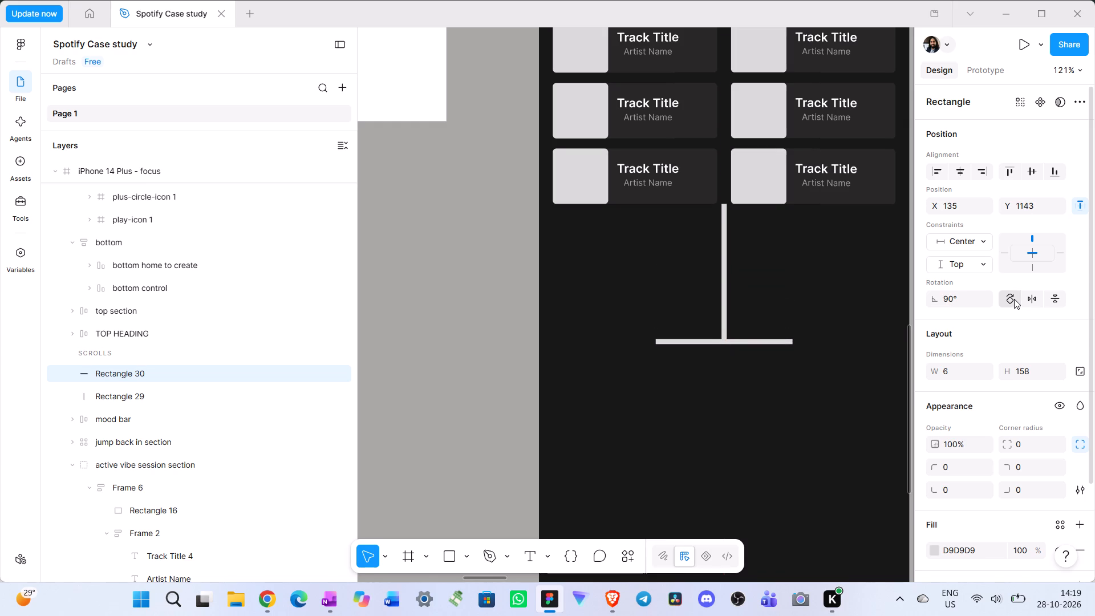
pyautogui.press('Down')
pyautogui.press('Down')
pyautogui.press('Down')
pyautogui.press('Down')
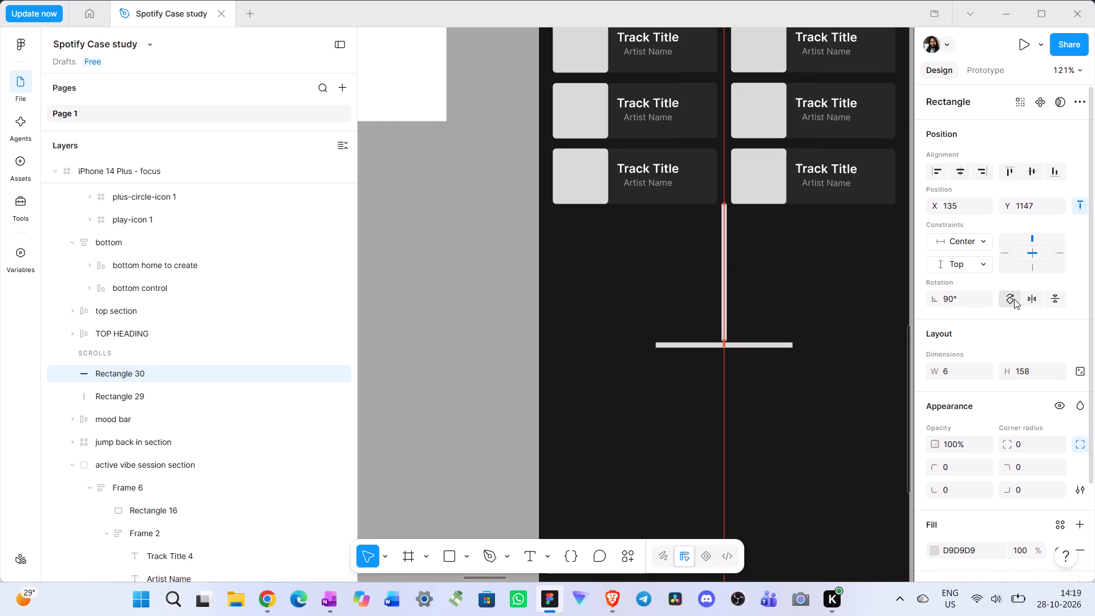
pyautogui.hscroll(-1, 1014, 299)
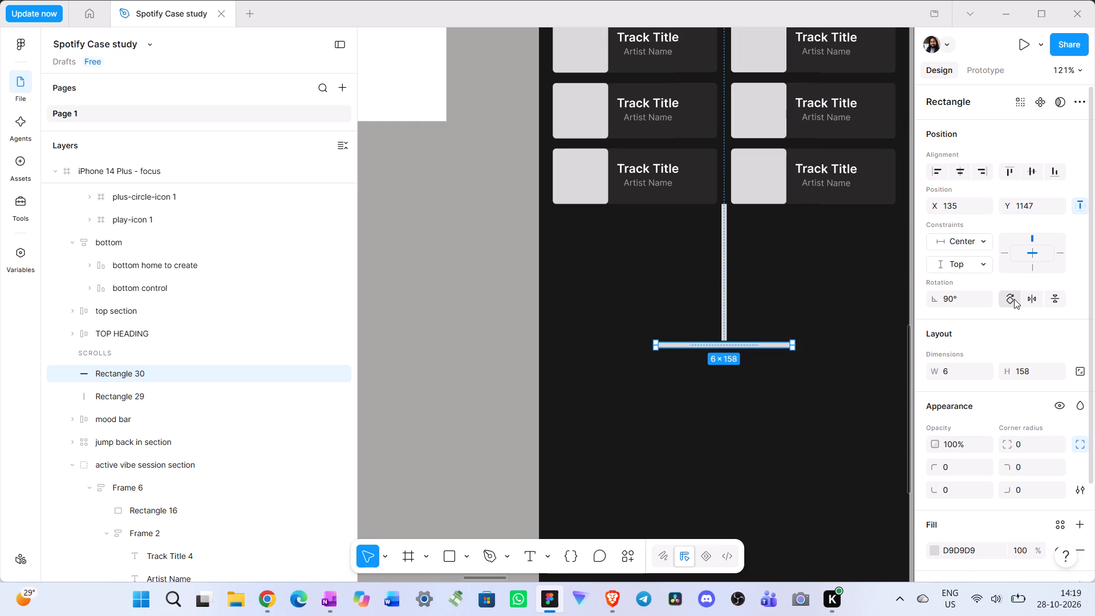
pyautogui.hscroll(-1, 843, 306)
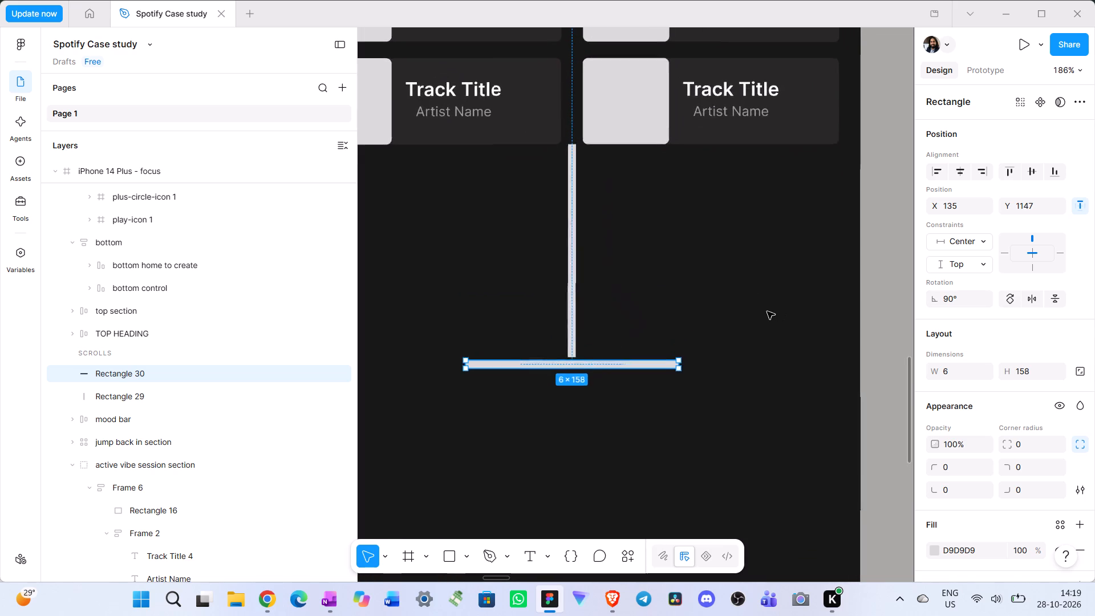
pyautogui.hscroll(1, 766, 311)
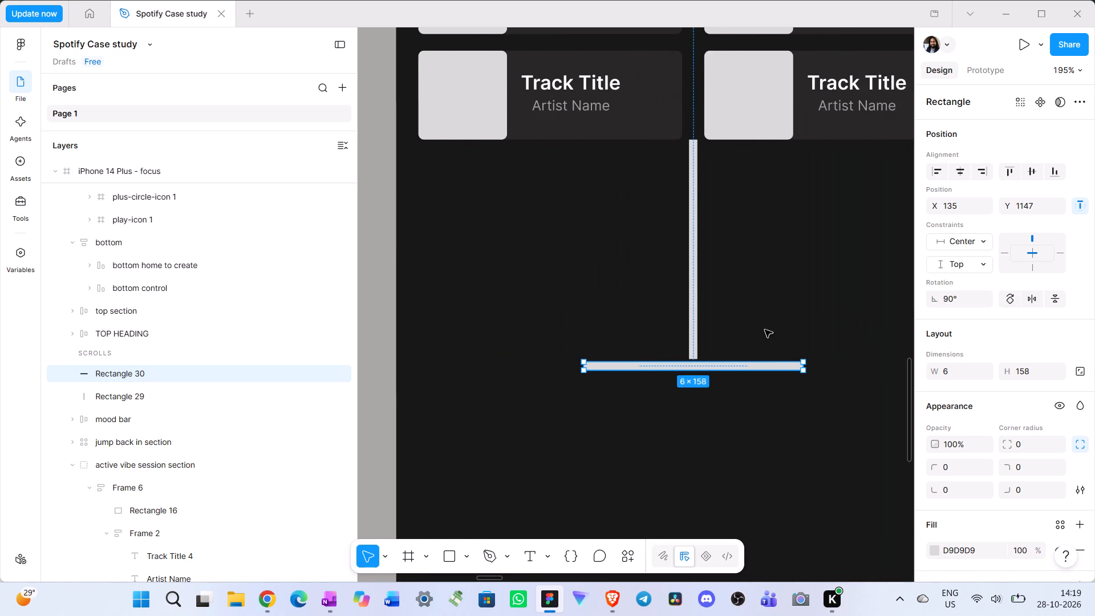
pyautogui.press('Up')
pyautogui.press('Up')
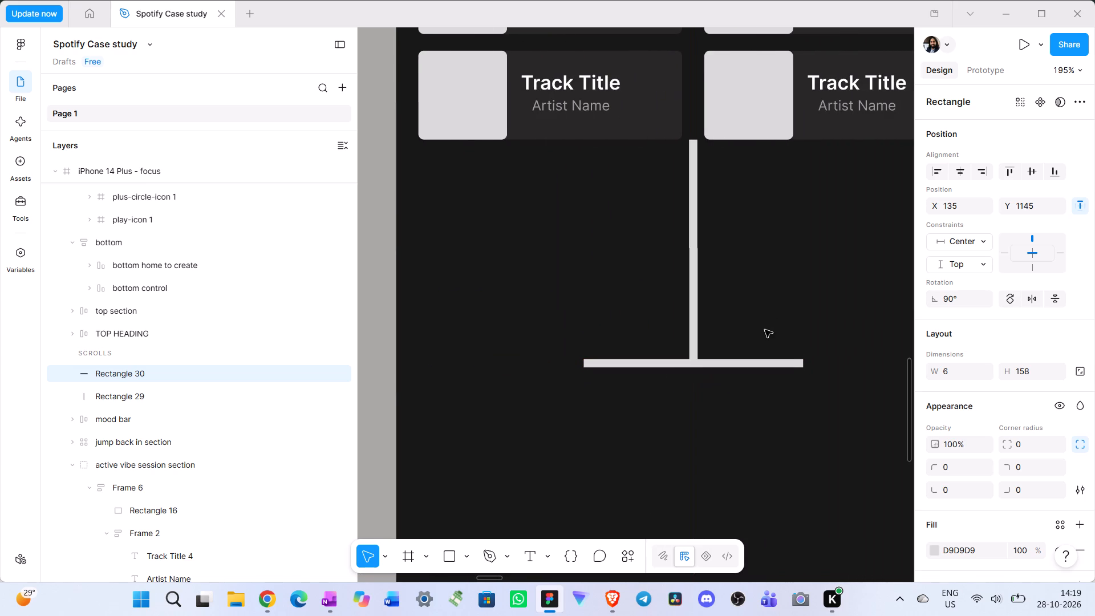
# Lengthen the horizontal rectangle to about 277 by extending its right end to the right edge of the "Jump back in" cards.
pyautogui.keyDown('shift'); pyautogui.scroll(-2, 831, 383); pyautogui.keyUp('shift')
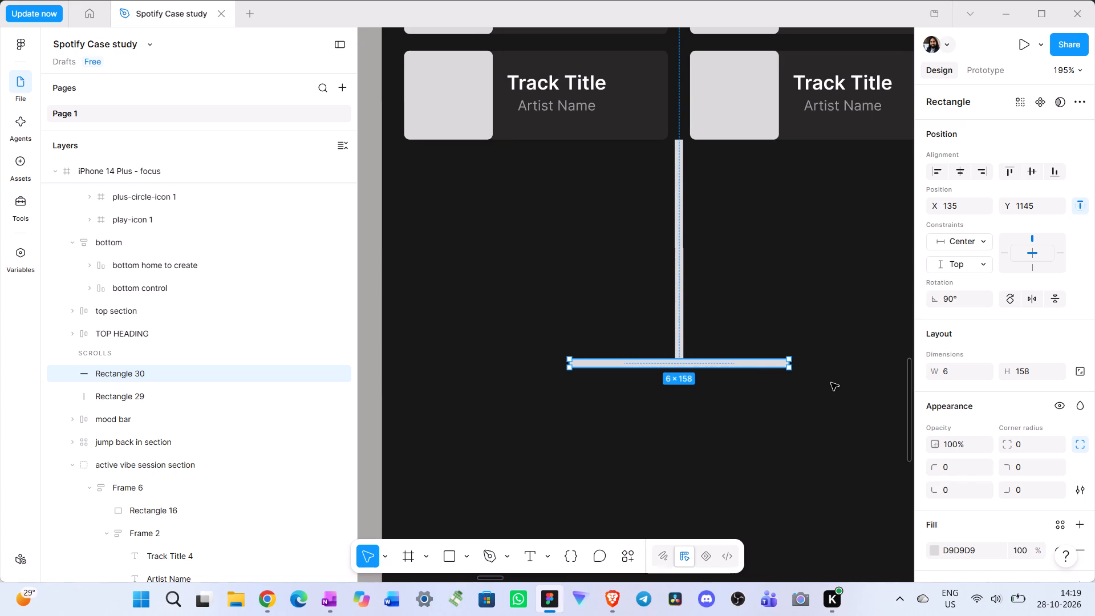
pyautogui.keyDown('shift'); pyautogui.scroll(-2, 831, 383); pyautogui.keyUp('shift')
pyautogui.moveTo(766, 365); pyautogui.dragTo(750, 355)
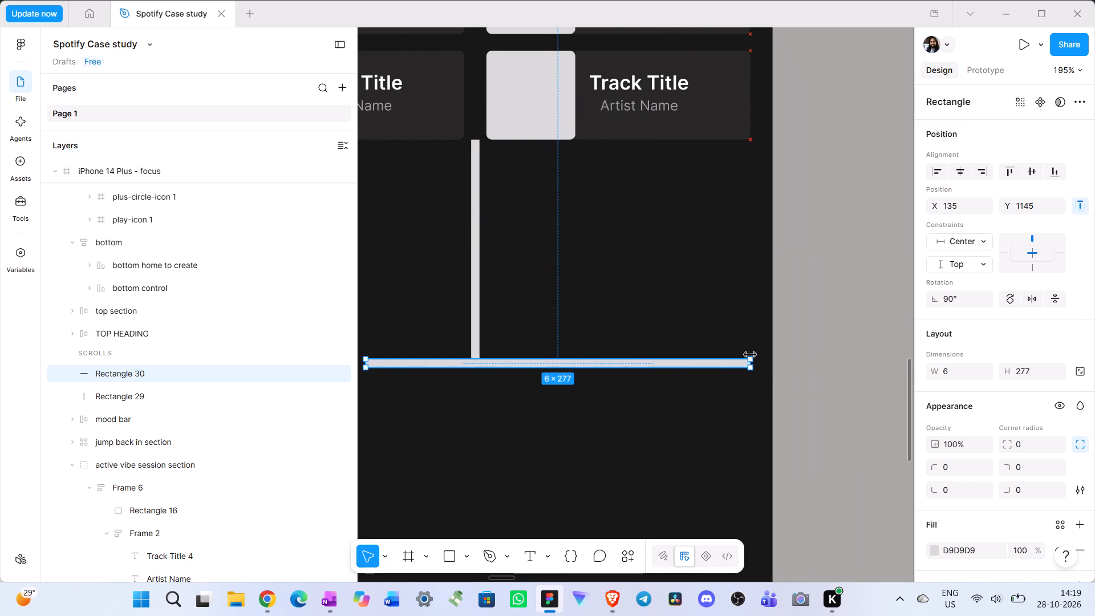
# Extend the horizontal rectangle's left end to X 16, in line with the "Jump back in" cards, for a length of 396.
pyautogui.moveTo(750, 355); pyautogui.dragTo(751, 355)
pyautogui.hscroll(1, 693, 376)
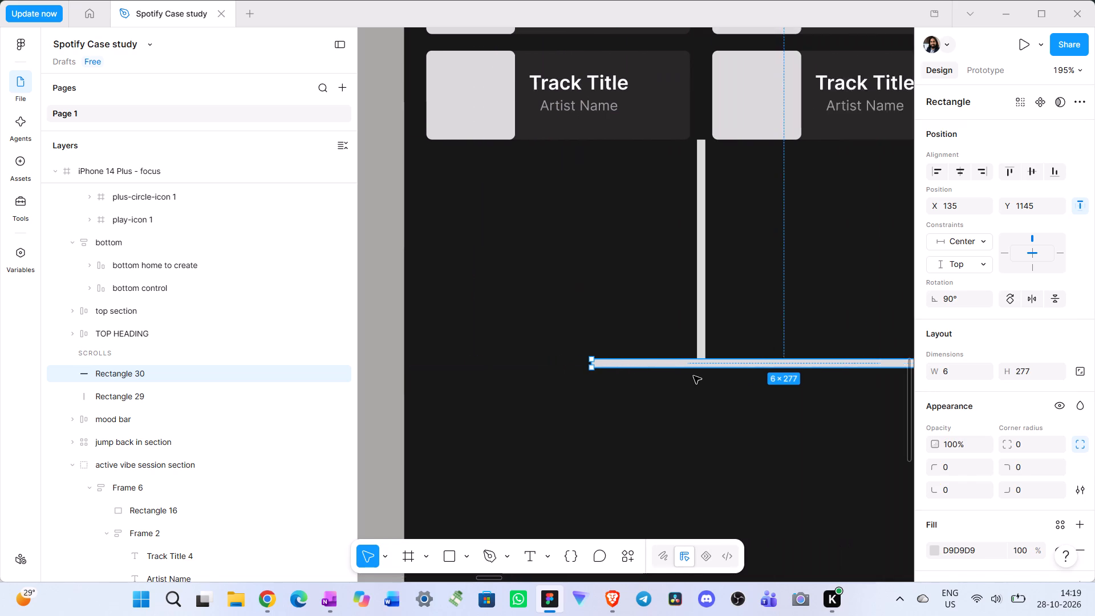
pyautogui.hscroll(1, 693, 376)
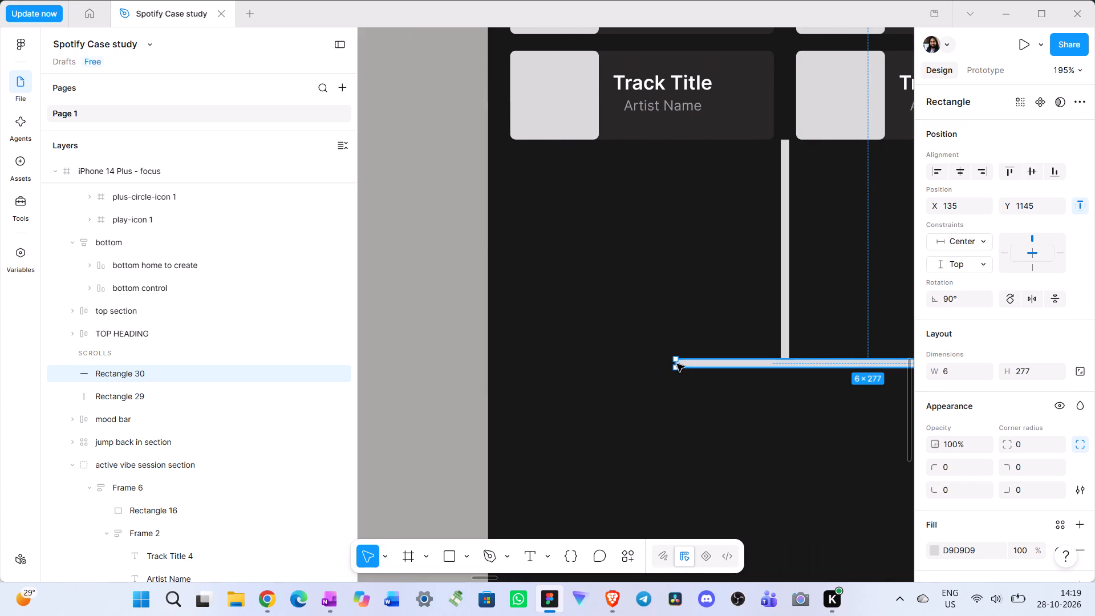
pyautogui.moveTo(673, 362); pyautogui.dragTo(506, 355)
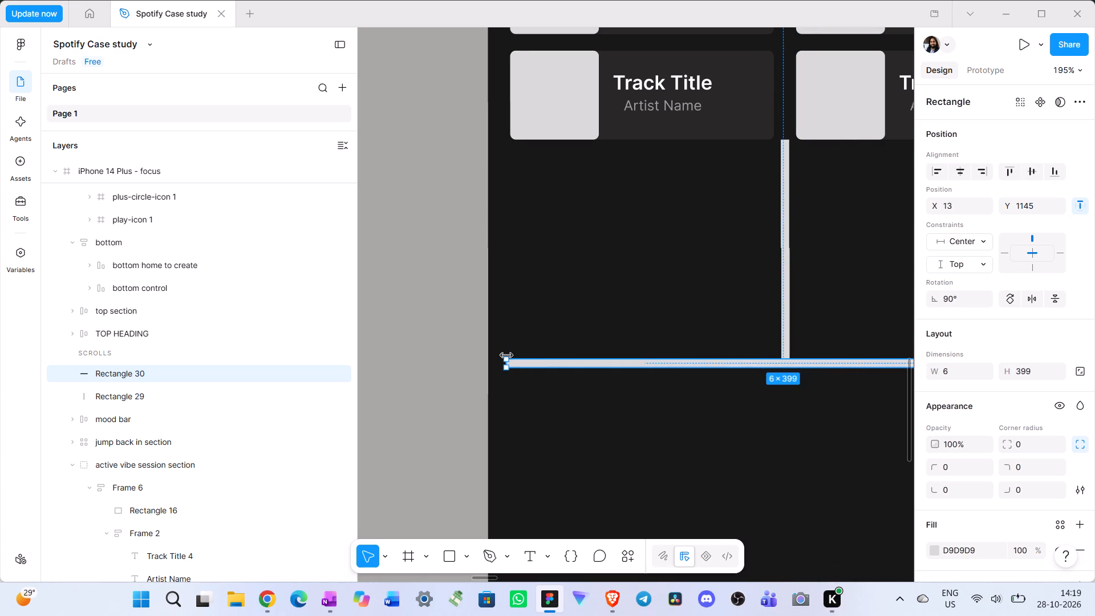
pyautogui.moveTo(506, 355); pyautogui.dragTo(513, 355)
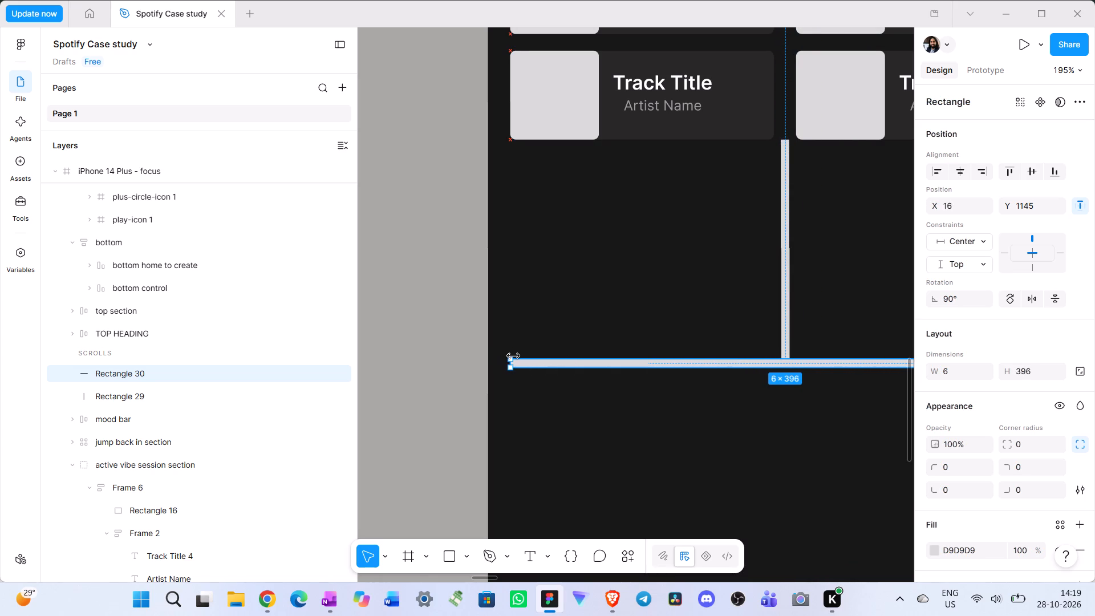
pyautogui.moveTo(513, 355); pyautogui.dragTo(512, 355)
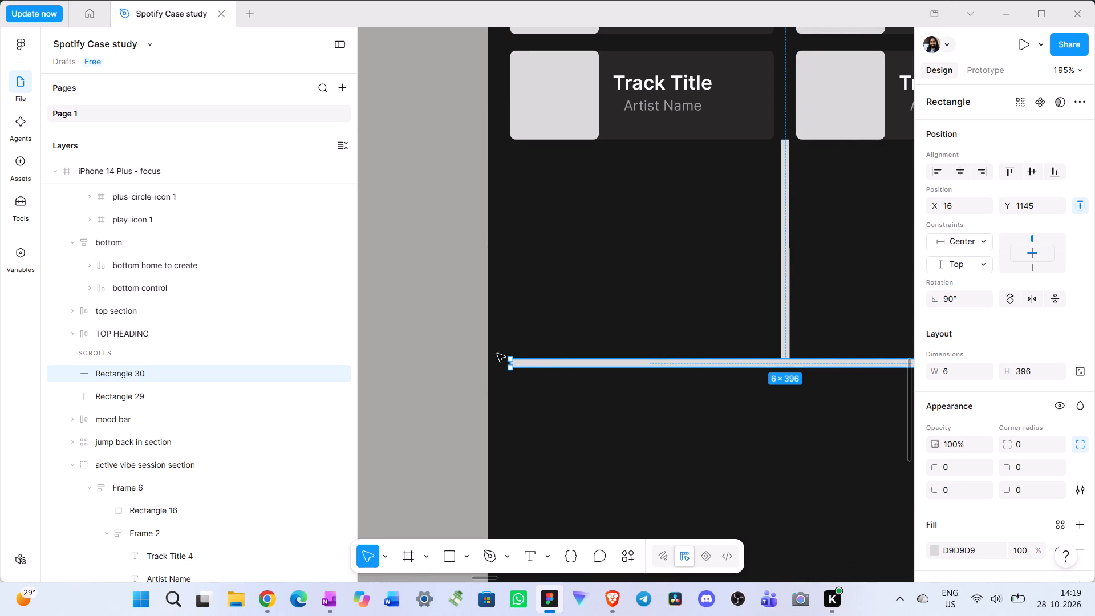
# Show the focus frame's 4-column layout guide and examine how the two thin rectangles line up with the columns.
pyautogui.scroll(-3, 975, 294)
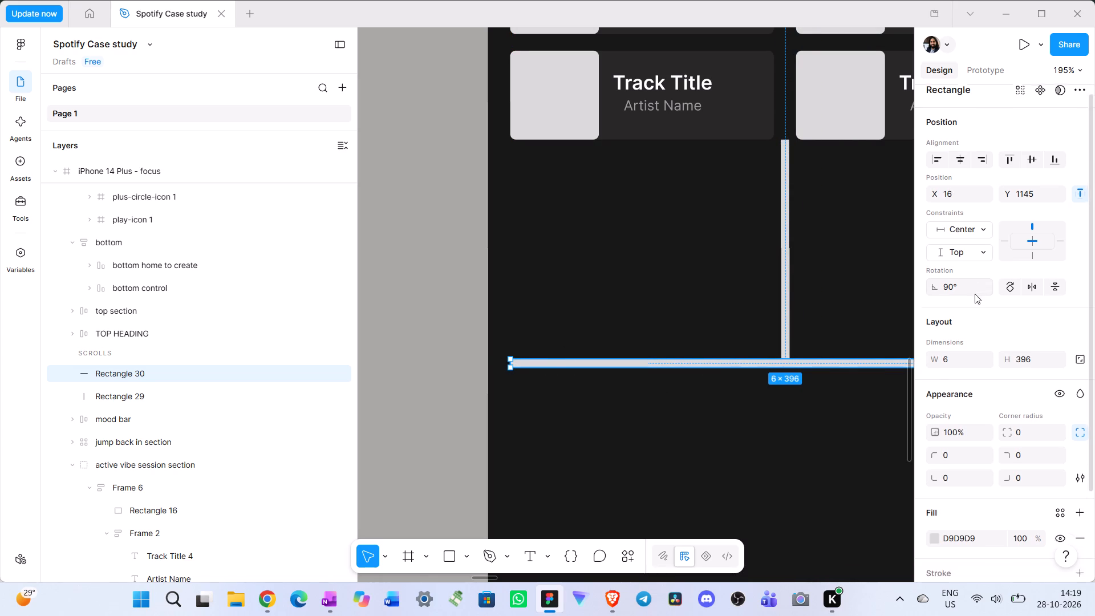
pyautogui.scroll(-1, 975, 294)
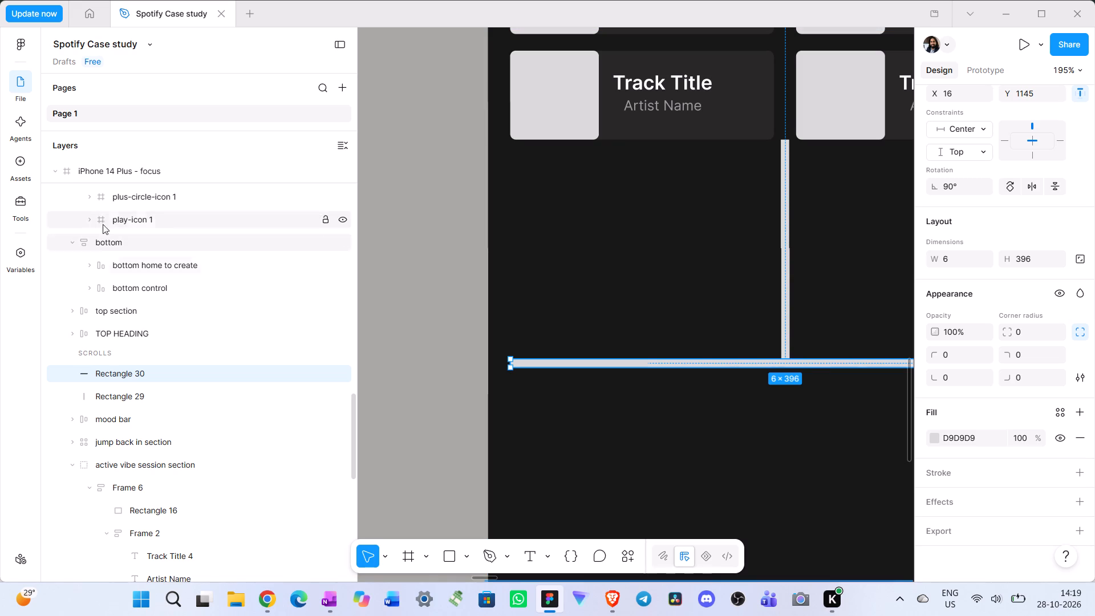
pyautogui.click(108, 171)
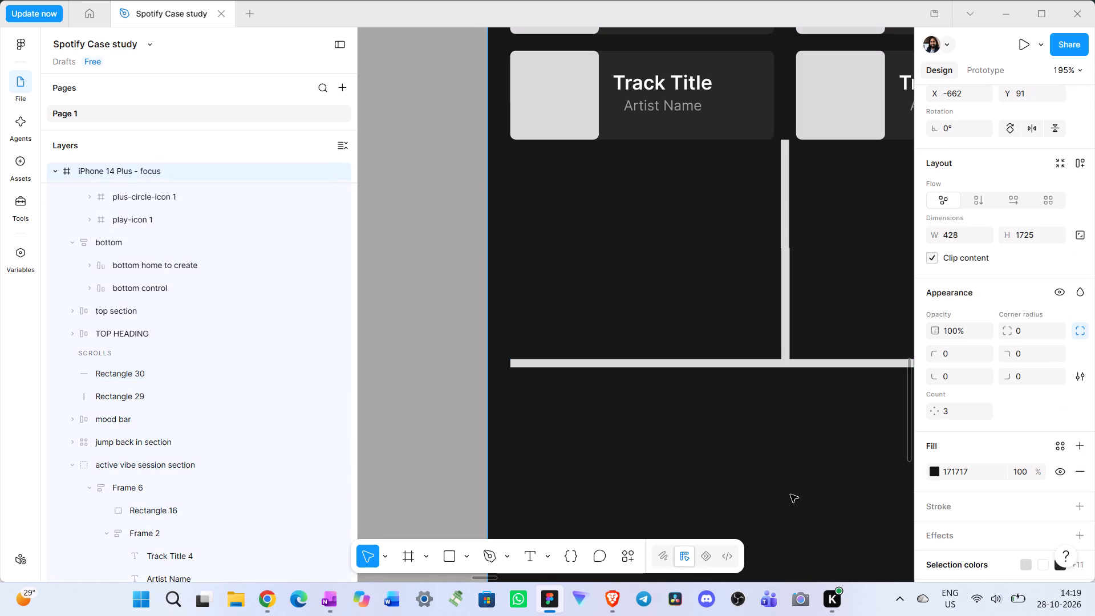
pyautogui.scroll(-3, 1059, 495)
pyautogui.click(1061, 495)
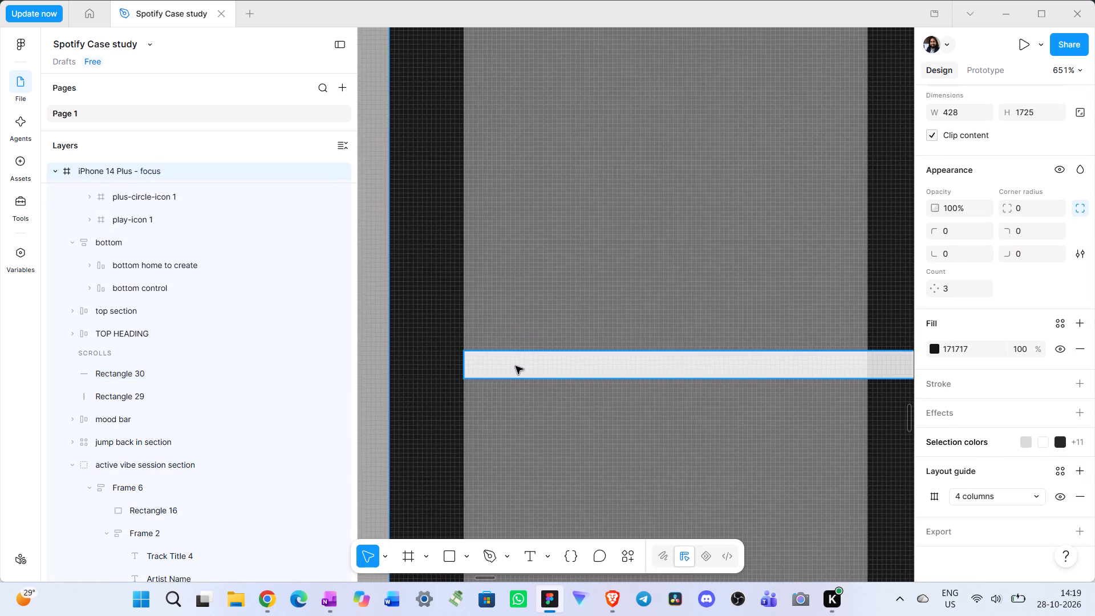
pyautogui.hscroll(1, 393, 350)
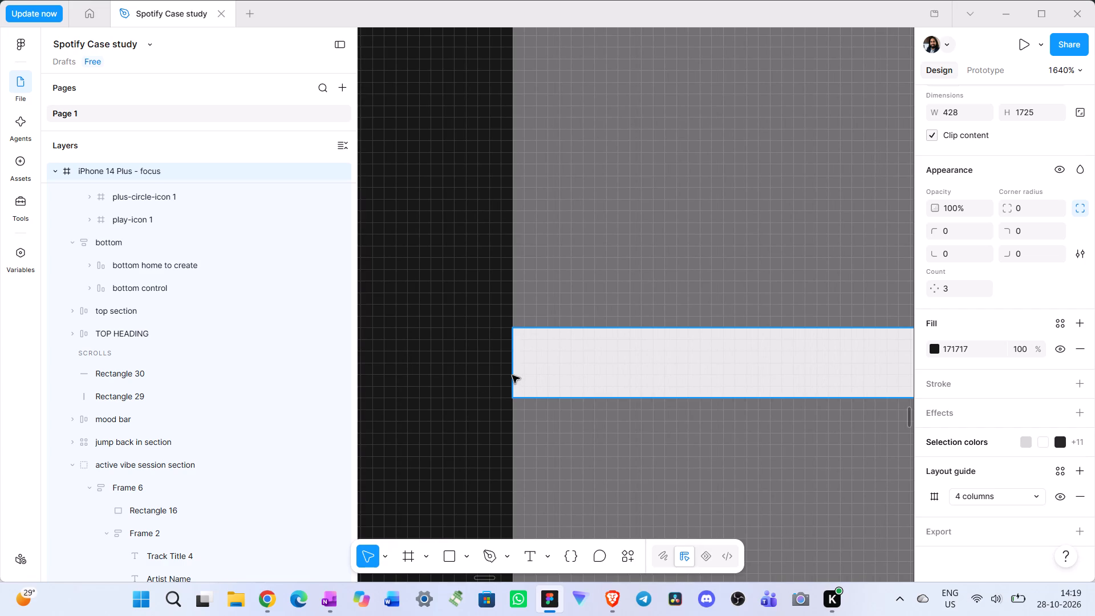
pyautogui.hscroll(-2, 512, 375)
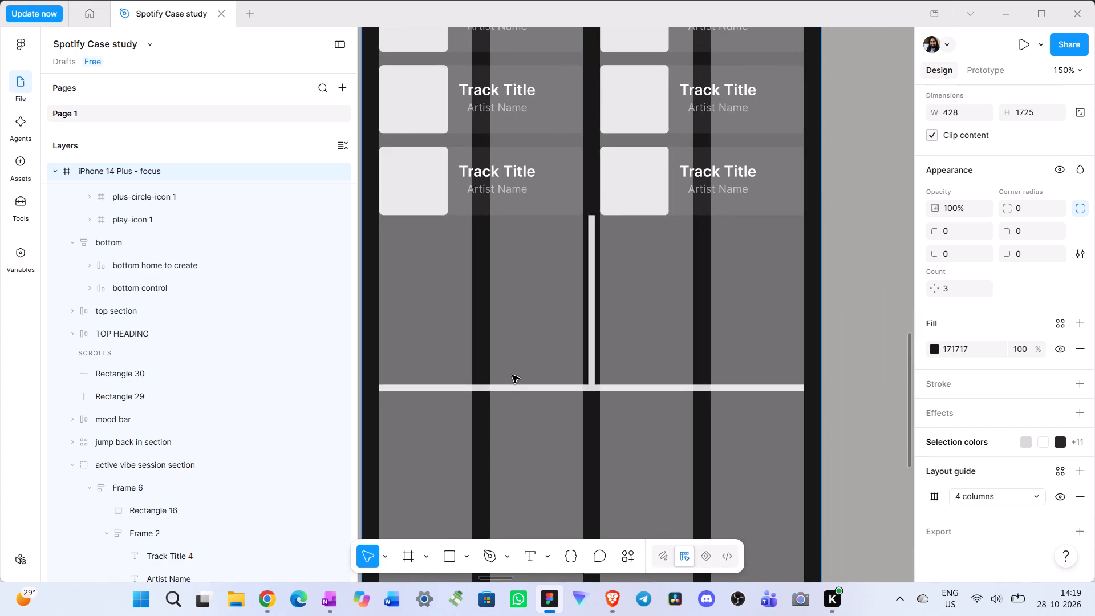
pyautogui.hscroll(-2, 512, 375)
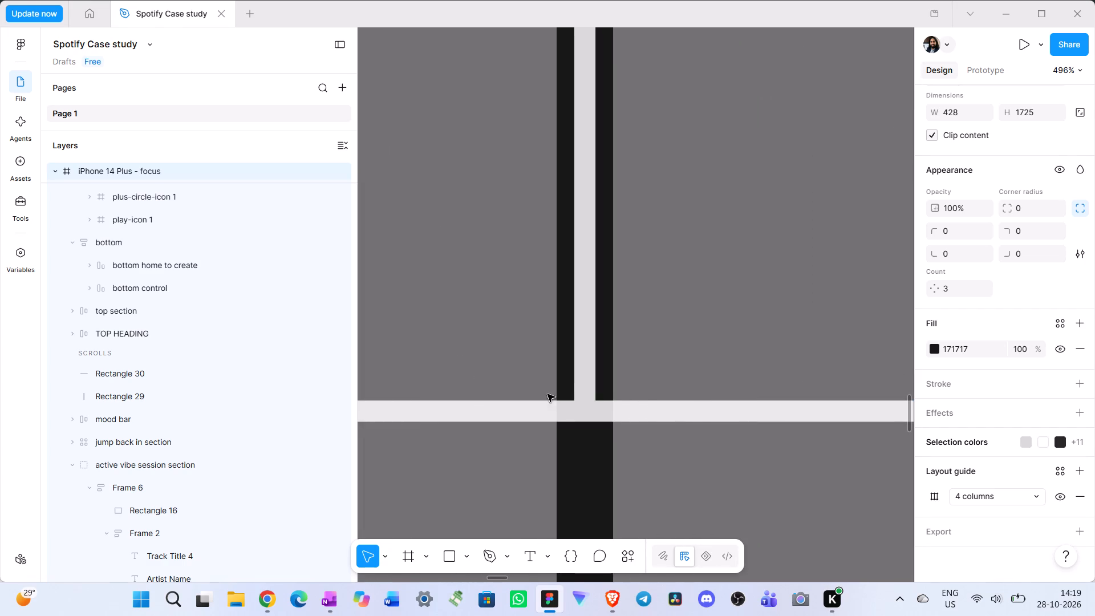
pyautogui.hscroll(1, 626, 415)
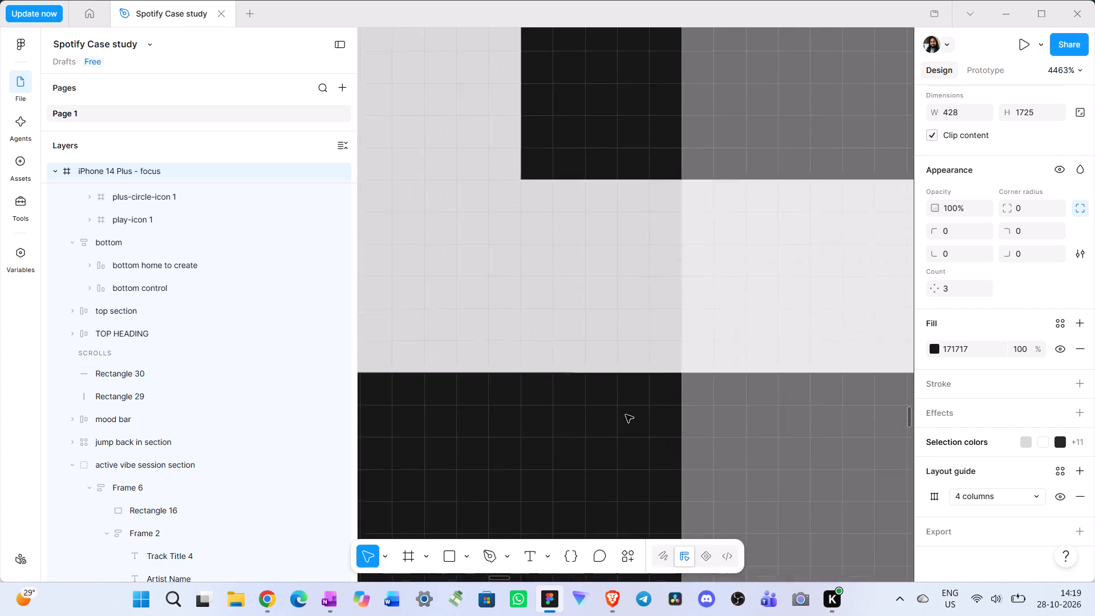
pyautogui.hscroll(1, 626, 415)
# Thin the horizontal rectangle to a thickness of 1, keeping its top edge in place.
pyautogui.click(606, 331)
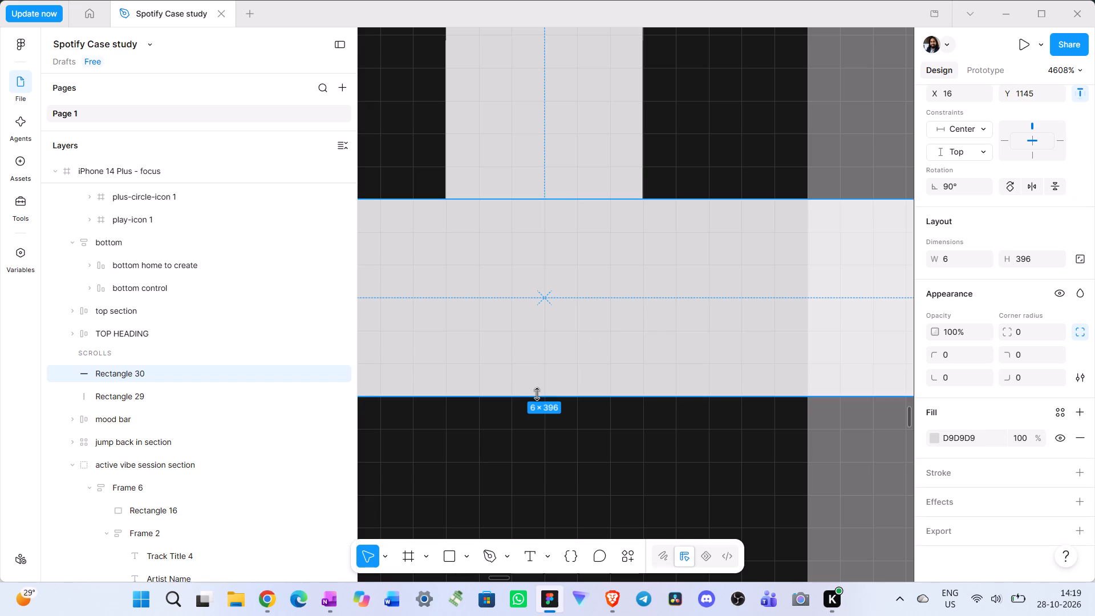
pyautogui.moveTo(537, 394); pyautogui.dragTo(558, 260)
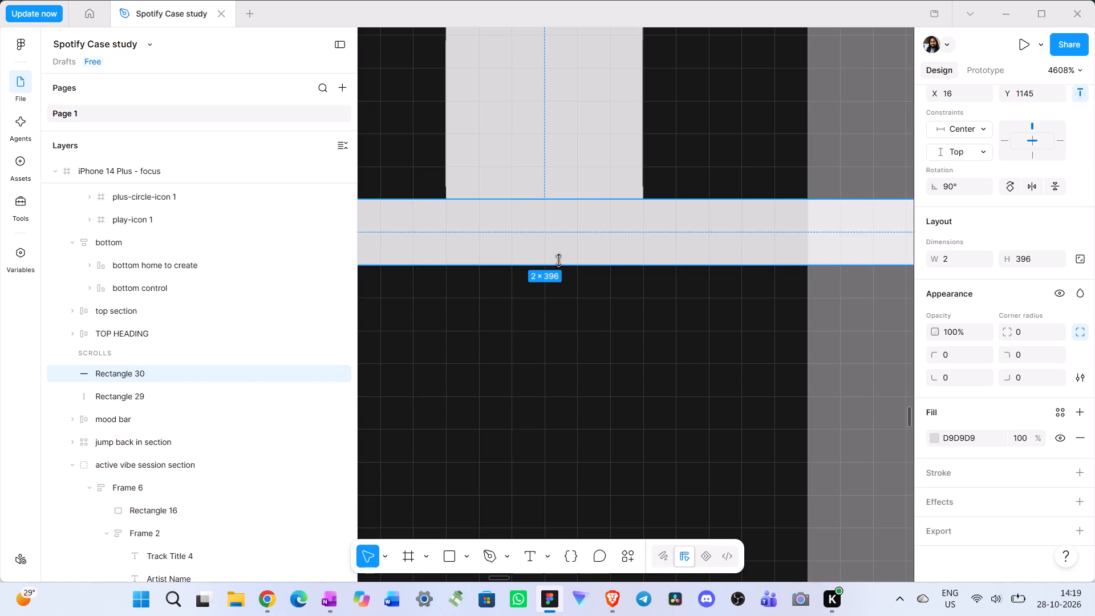
pyautogui.moveTo(558, 260); pyautogui.dragTo(562, 244)
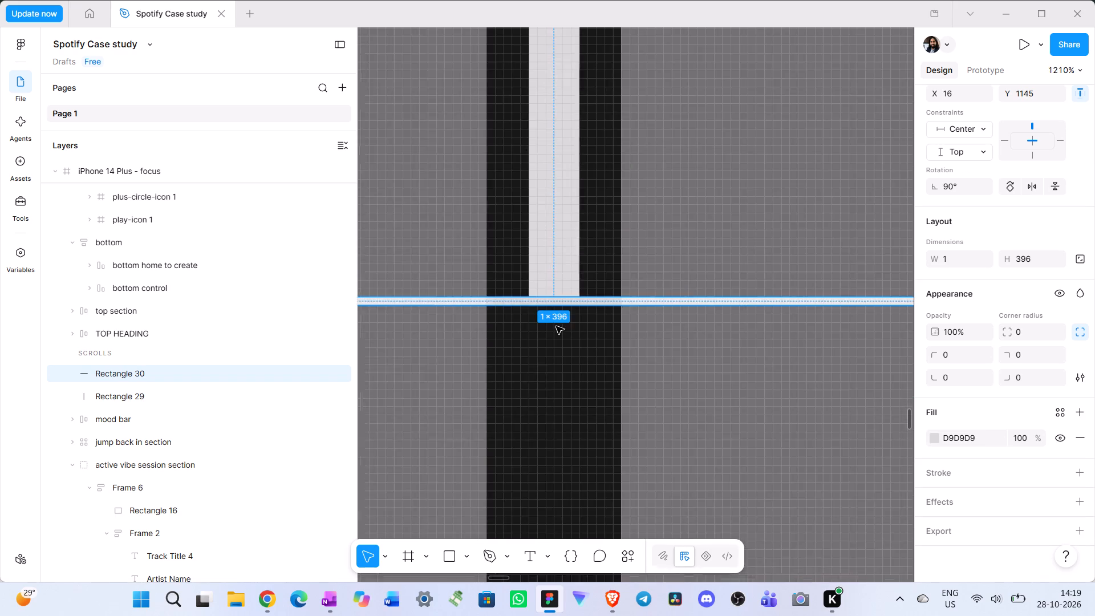
# Recolour the thin horizontal line's fill to grey 9D9C9C, sampled from the "Artist Name" text in a "Jump back in" card.
pyautogui.click(936, 436)
pyautogui.click(763, 422)
pyautogui.scroll(6, 723, 368)
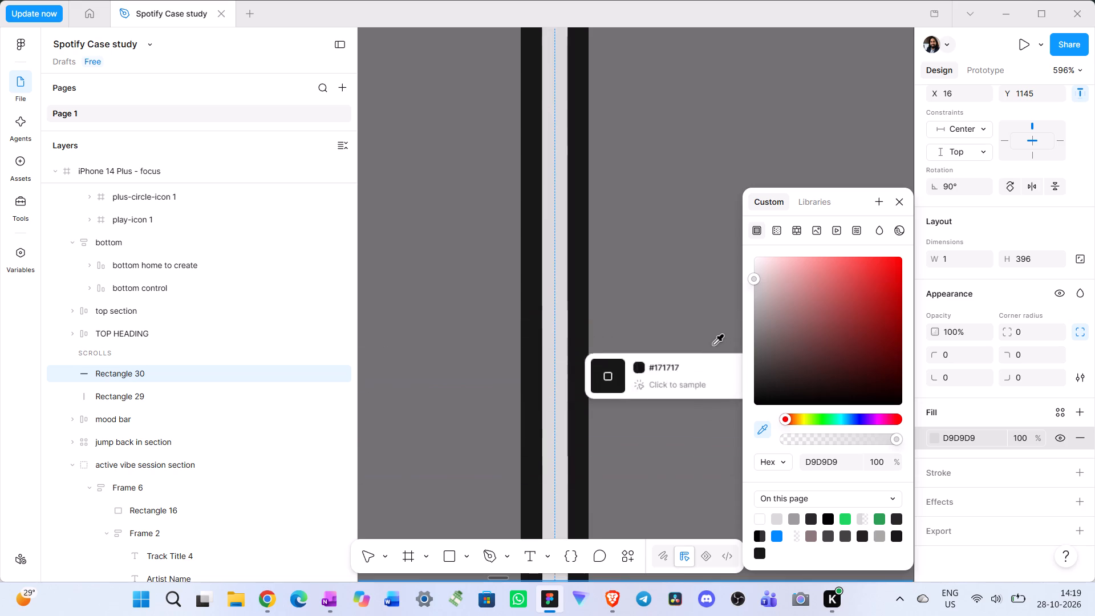
pyautogui.scroll(7, 708, 341)
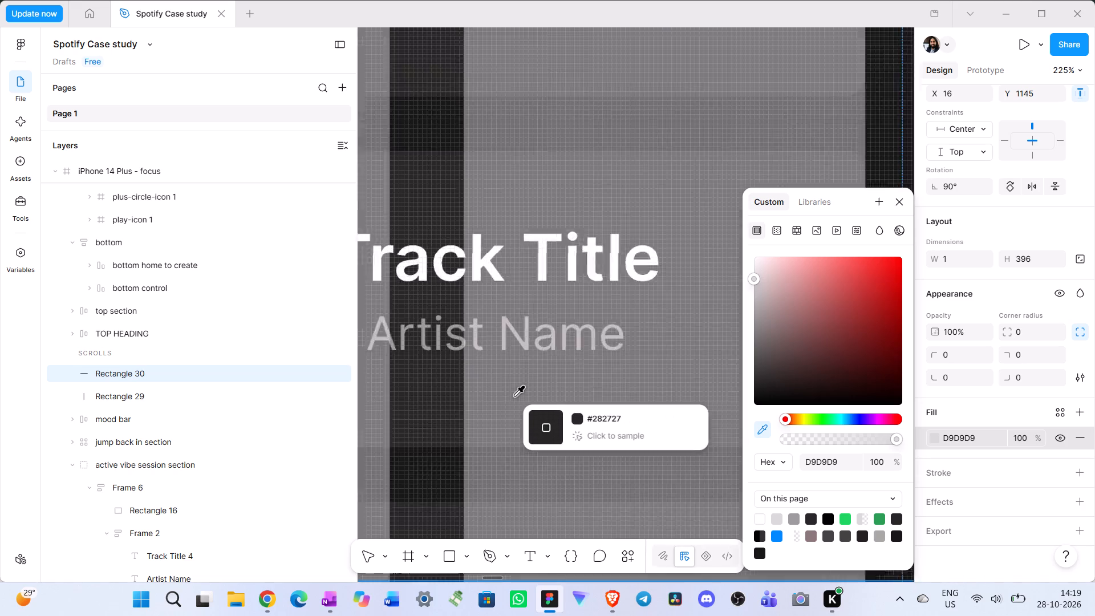
pyautogui.click(531, 317)
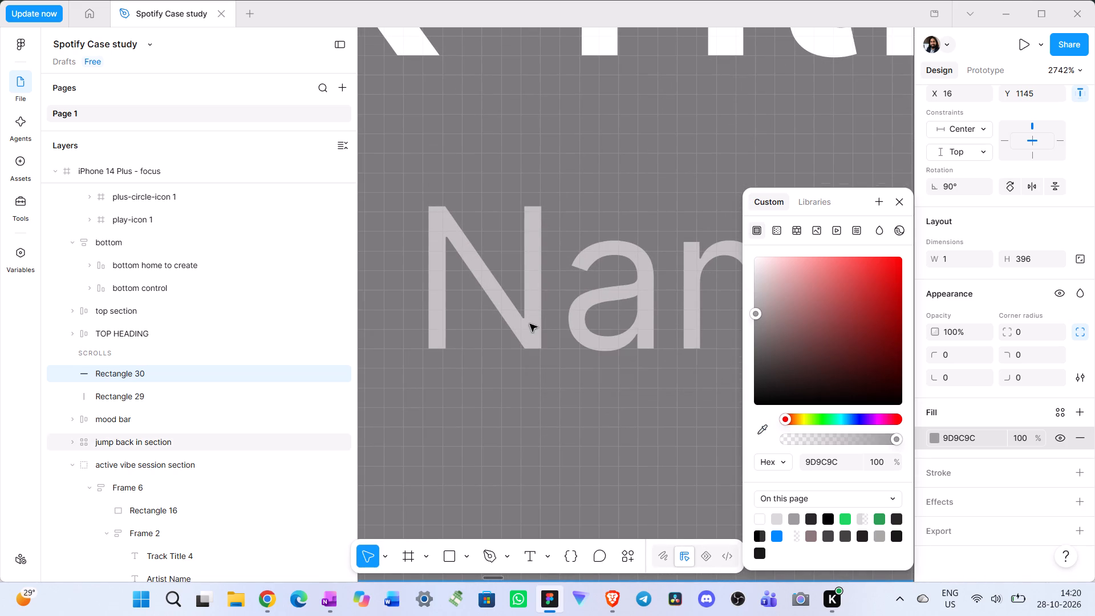
# Delete the vertical rectangle between the last "Jump back in" row and the horizontal line.
pyautogui.scroll(-4, 597, 377)
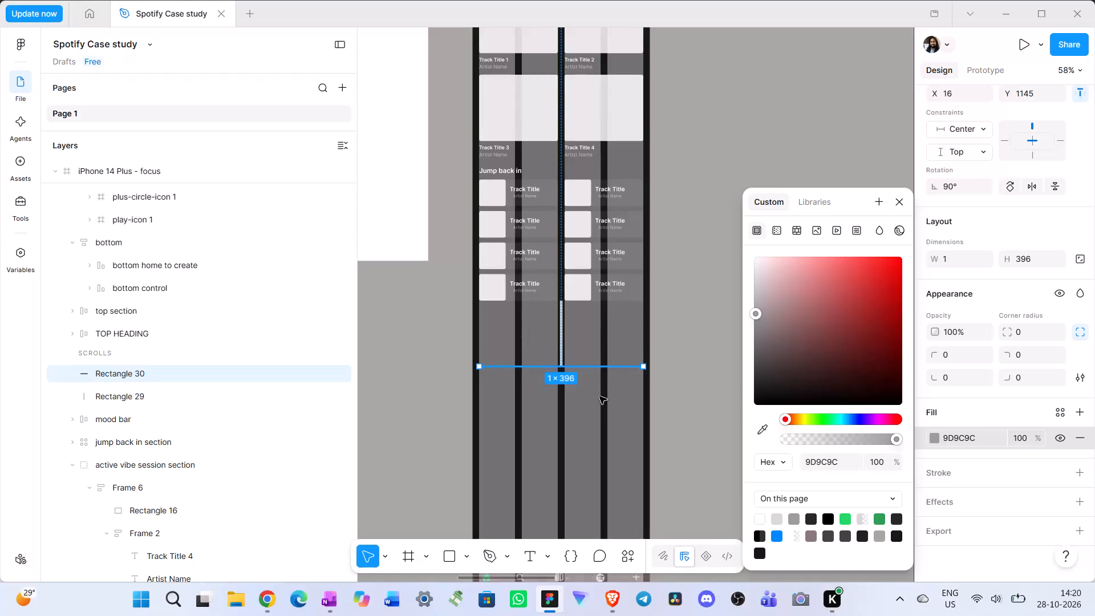
pyautogui.scroll(-1, 599, 396)
pyautogui.scroll(2, 597, 393)
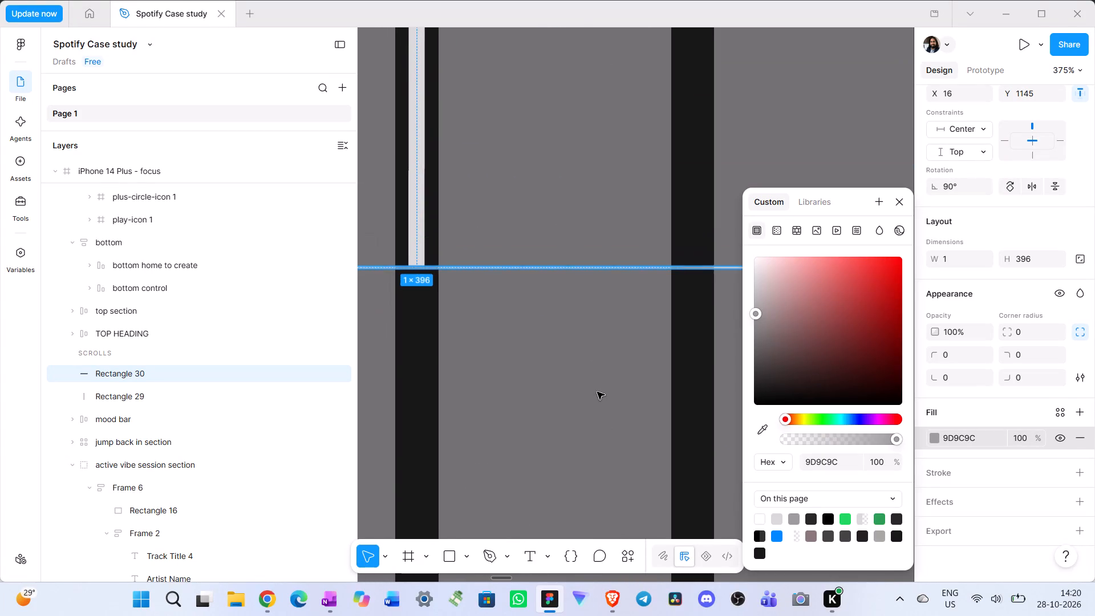
pyautogui.scroll(1, 597, 392)
pyautogui.click(421, 368)
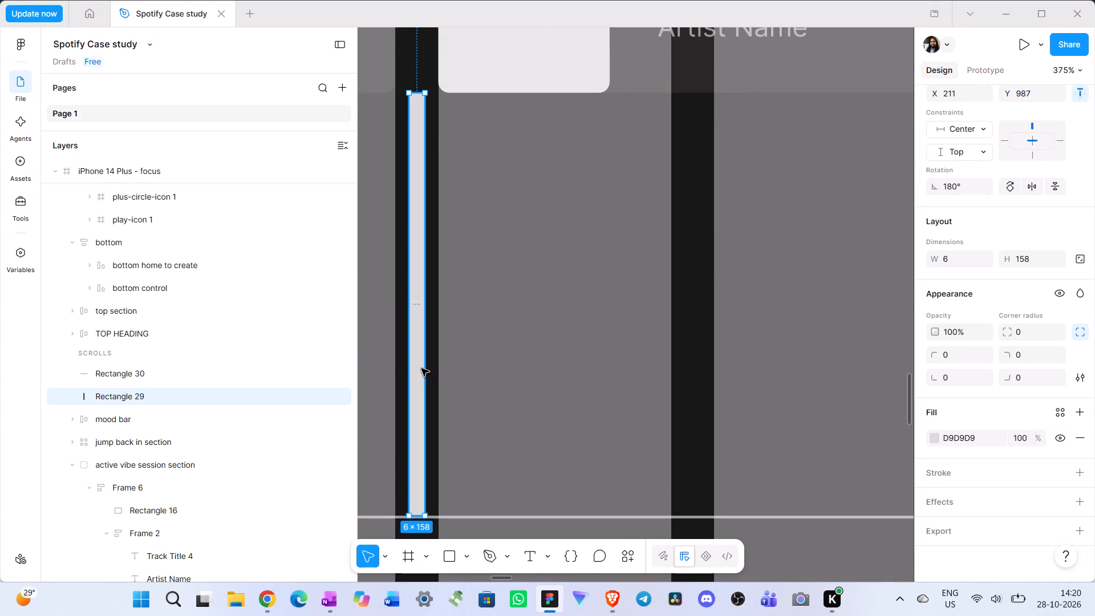
pyautogui.press('Delete')
pyautogui.click(635, 407)
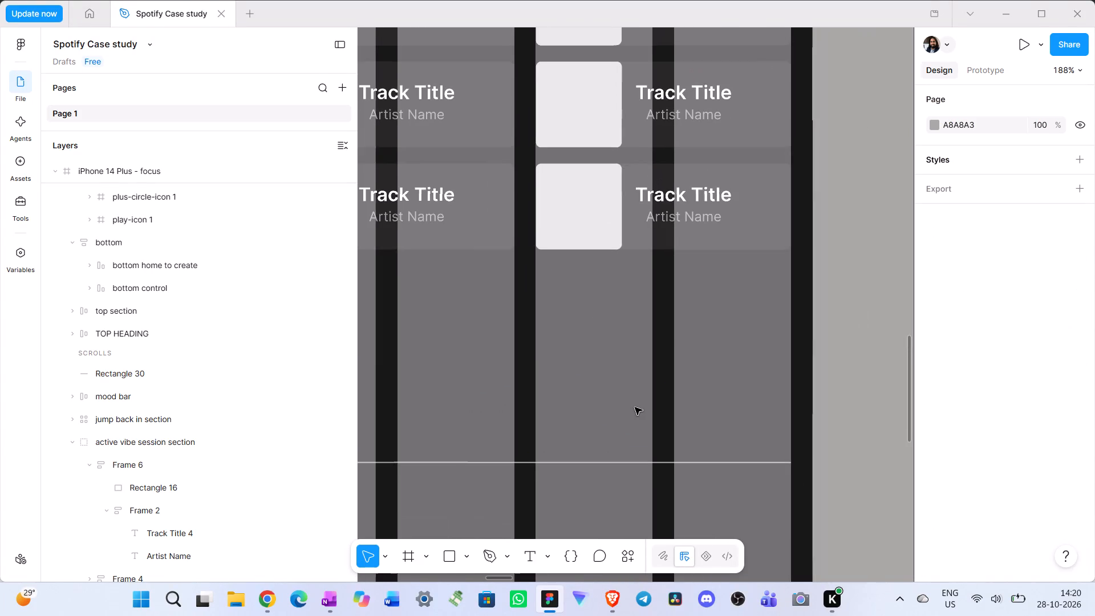
# Hide the 4-column layout guide on the "iPhone 14 Plus - focus" frame.
pyautogui.click(845, 423)
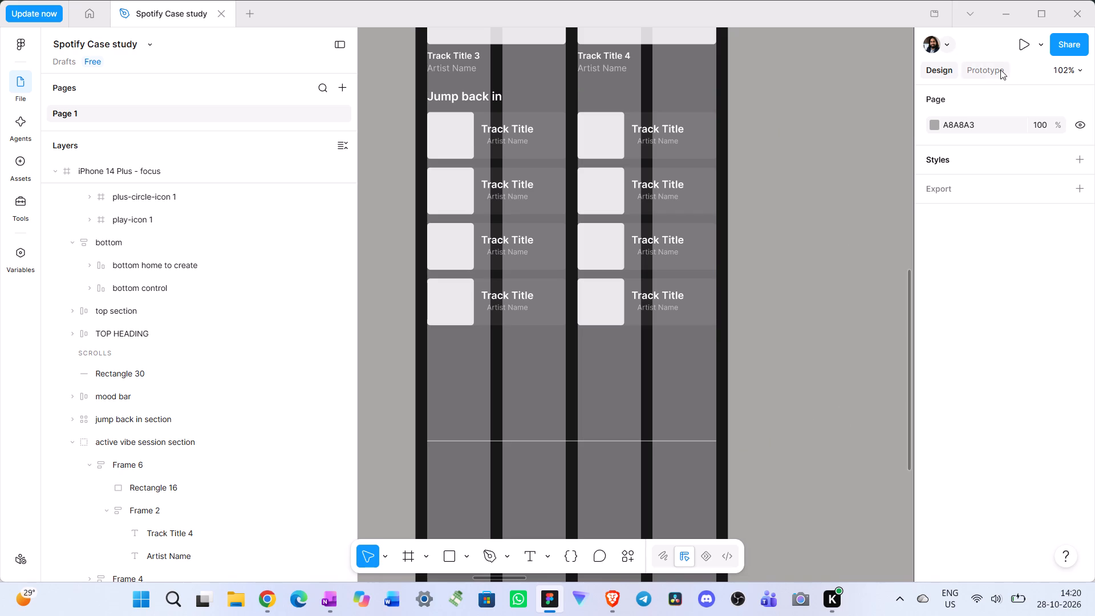
pyautogui.click(983, 66)
pyautogui.click(930, 72)
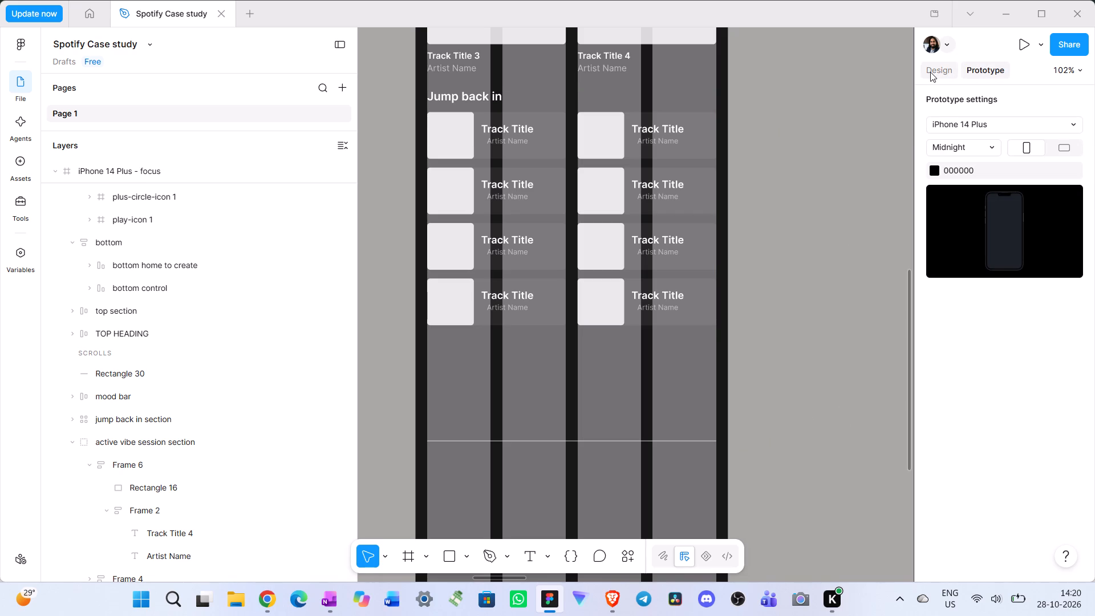
pyautogui.click(93, 175)
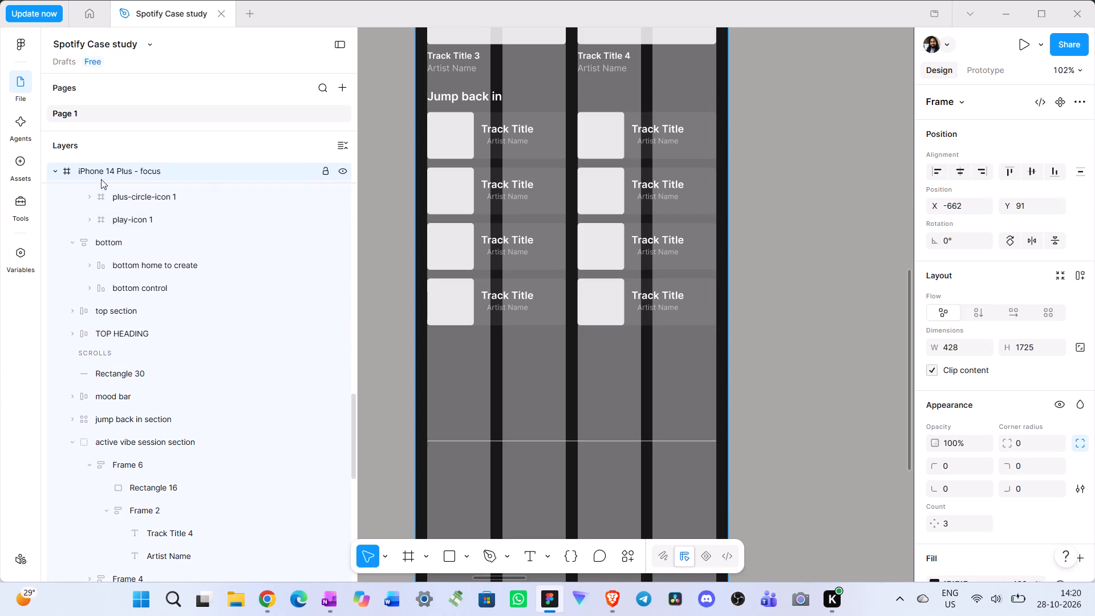
pyautogui.scroll(-5, 1013, 480)
pyautogui.click(1064, 499)
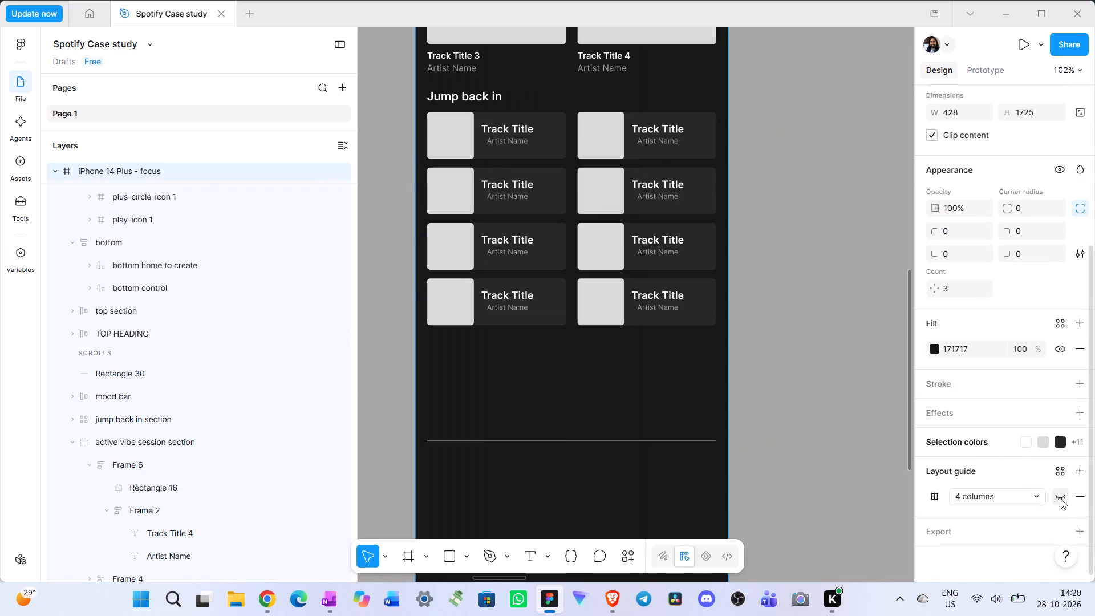
# Shorten the focus frame from its bottom edge to a height of about 891.
pyautogui.scroll(-7, 643, 417)
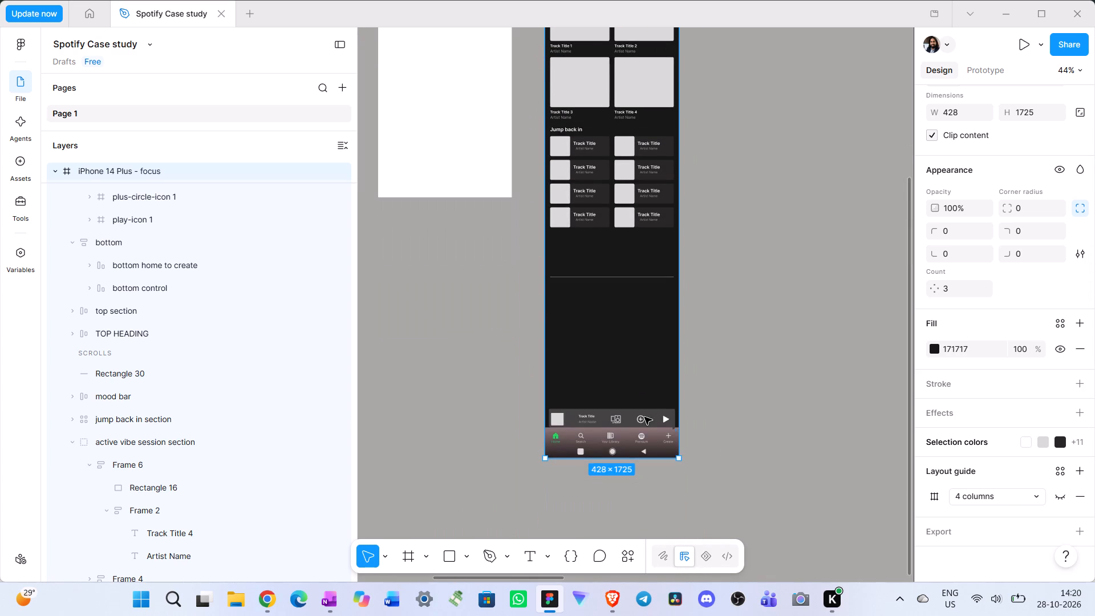
pyautogui.moveTo(641, 453); pyautogui.dragTo(664, 268)
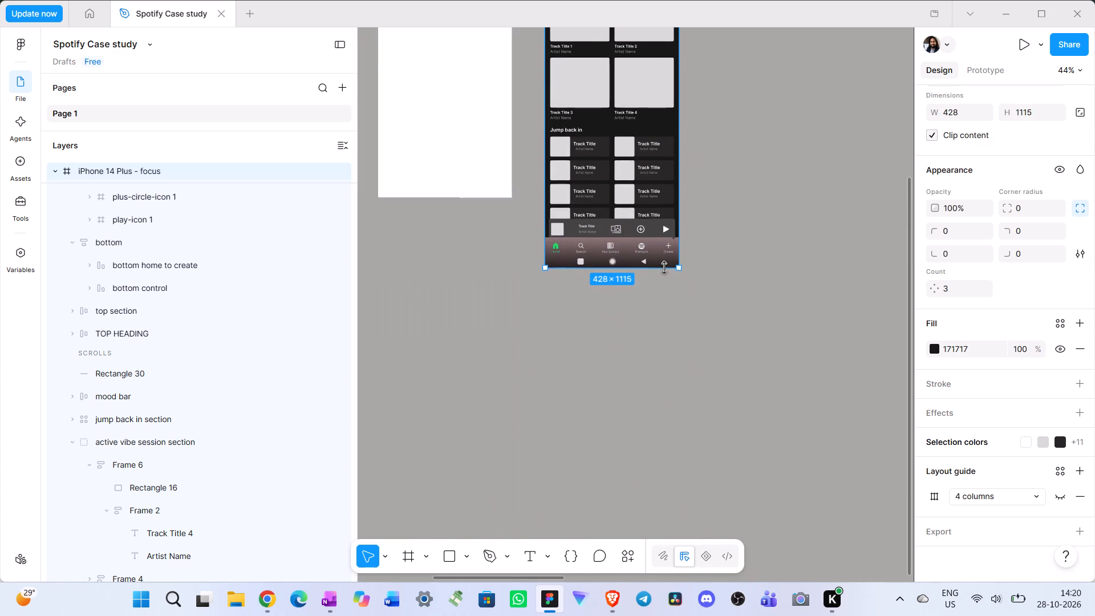
pyautogui.moveTo(664, 268); pyautogui.dragTo(658, 266)
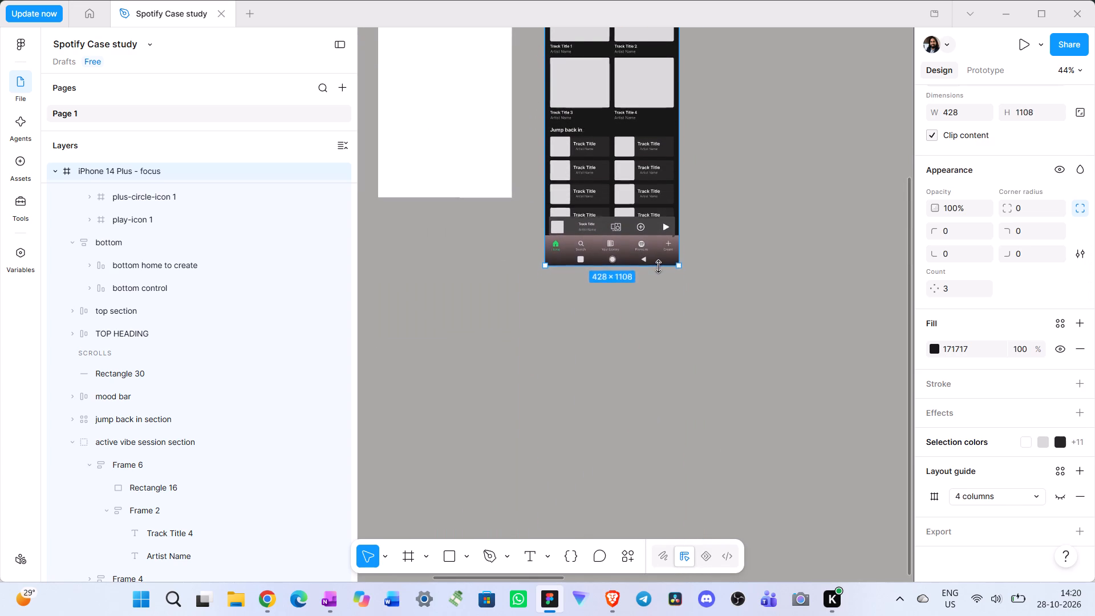
pyautogui.moveTo(658, 266); pyautogui.dragTo(658, 279)
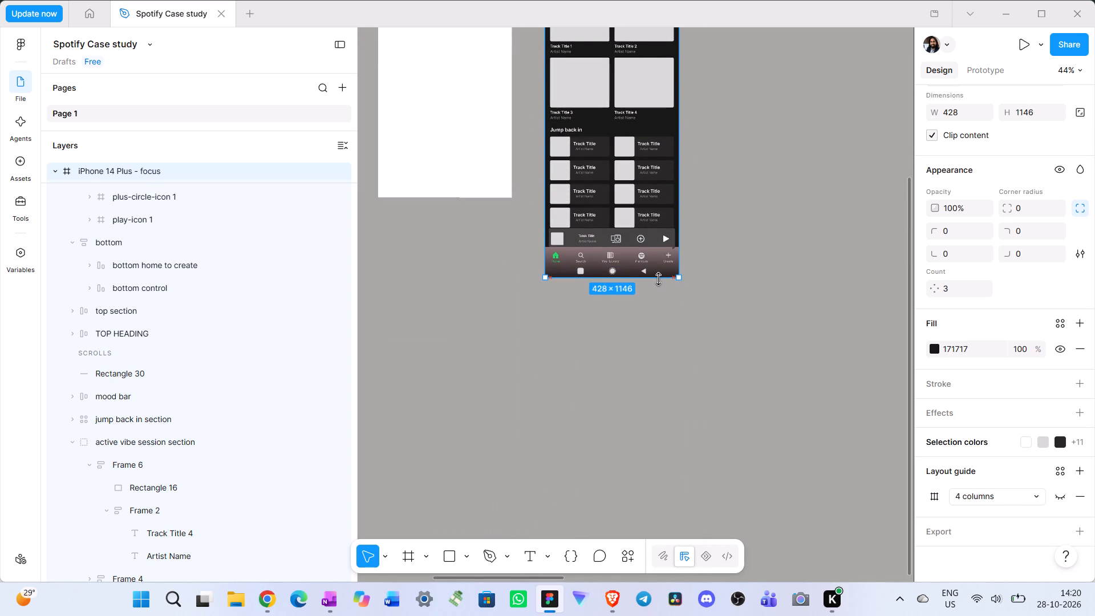
pyautogui.moveTo(658, 279); pyautogui.dragTo(658, 283)
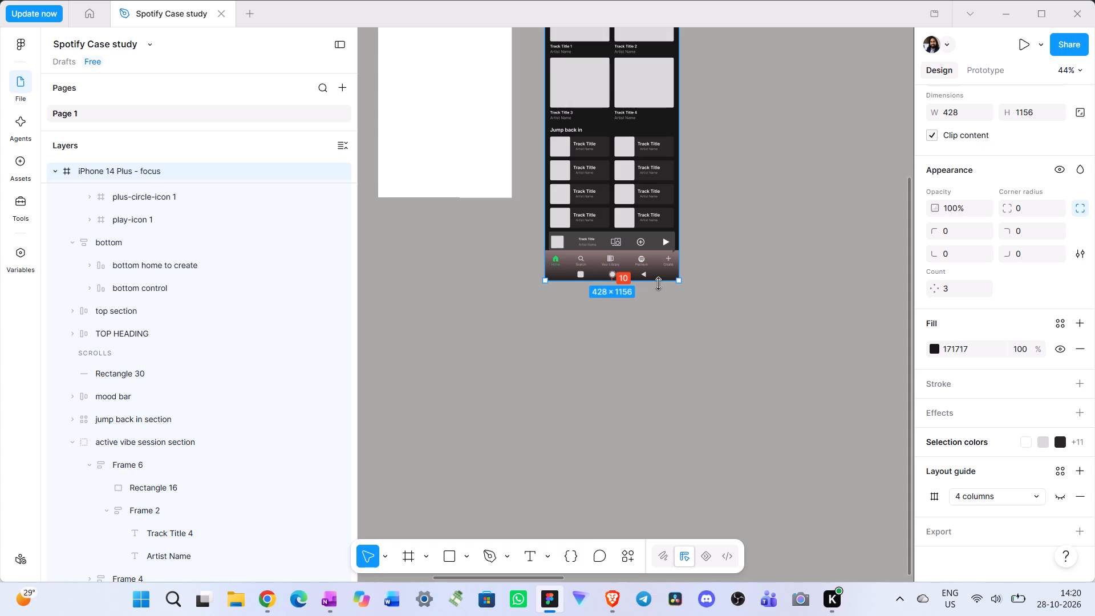
pyautogui.moveTo(658, 283); pyautogui.dragTo(658, 277)
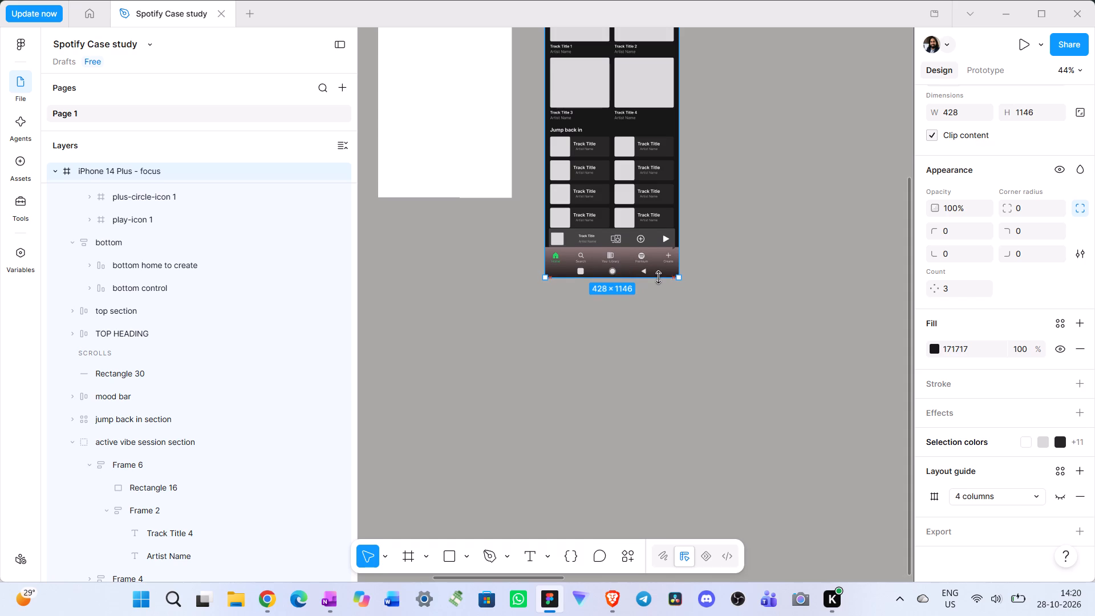
pyautogui.moveTo(658, 277); pyautogui.dragTo(660, 196)
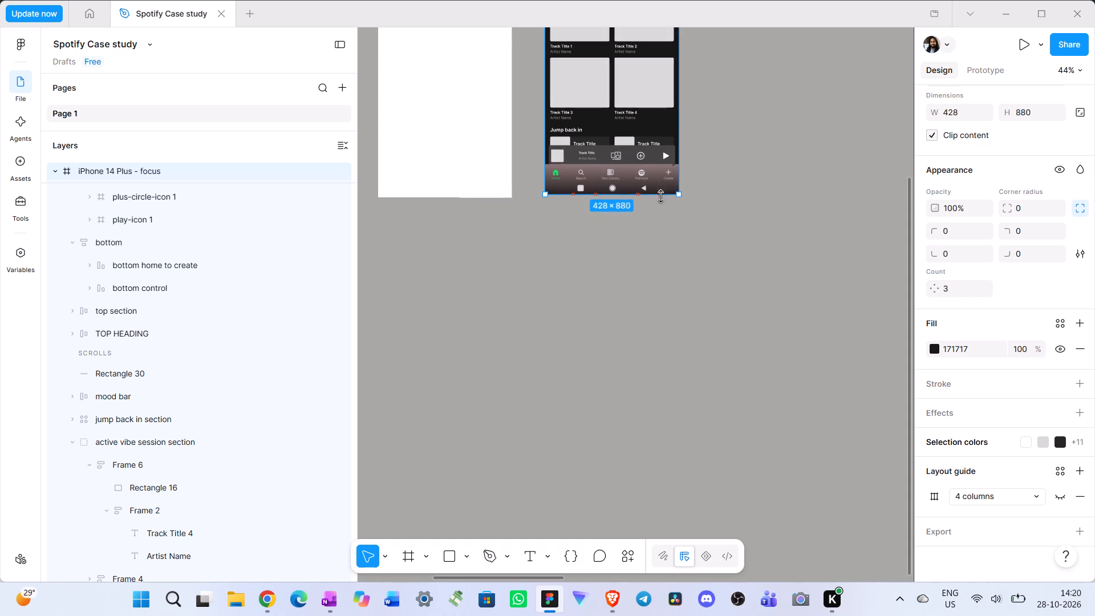
pyautogui.moveTo(660, 196); pyautogui.dragTo(660, 197)
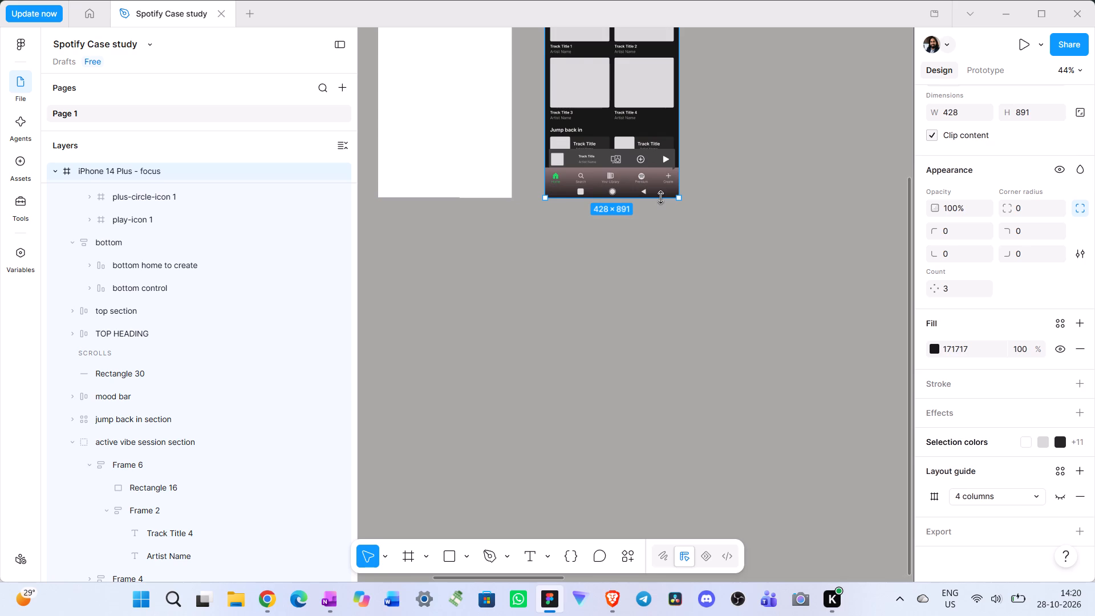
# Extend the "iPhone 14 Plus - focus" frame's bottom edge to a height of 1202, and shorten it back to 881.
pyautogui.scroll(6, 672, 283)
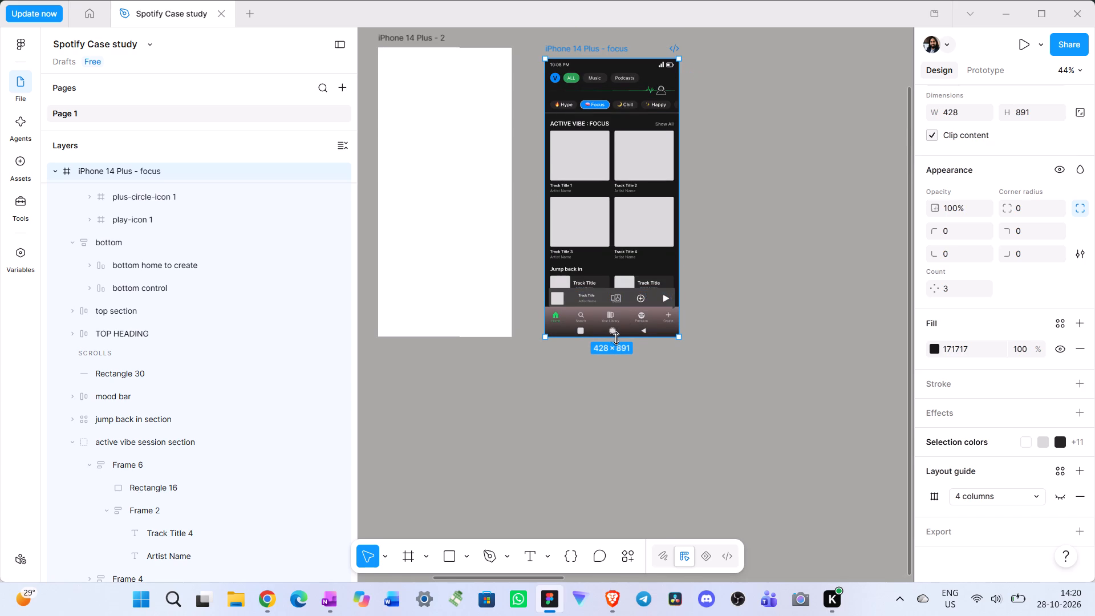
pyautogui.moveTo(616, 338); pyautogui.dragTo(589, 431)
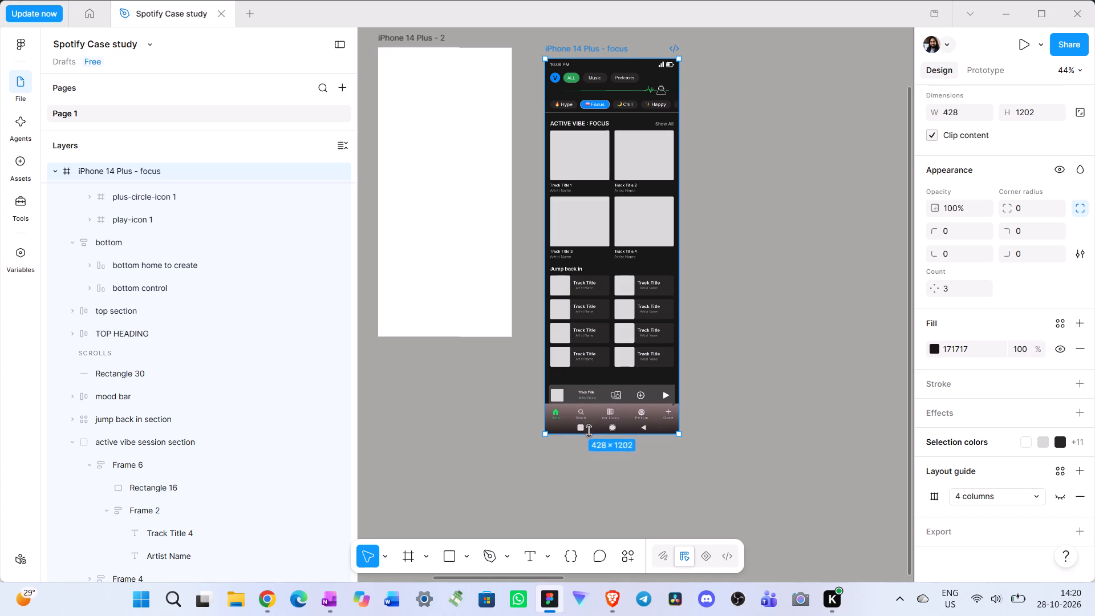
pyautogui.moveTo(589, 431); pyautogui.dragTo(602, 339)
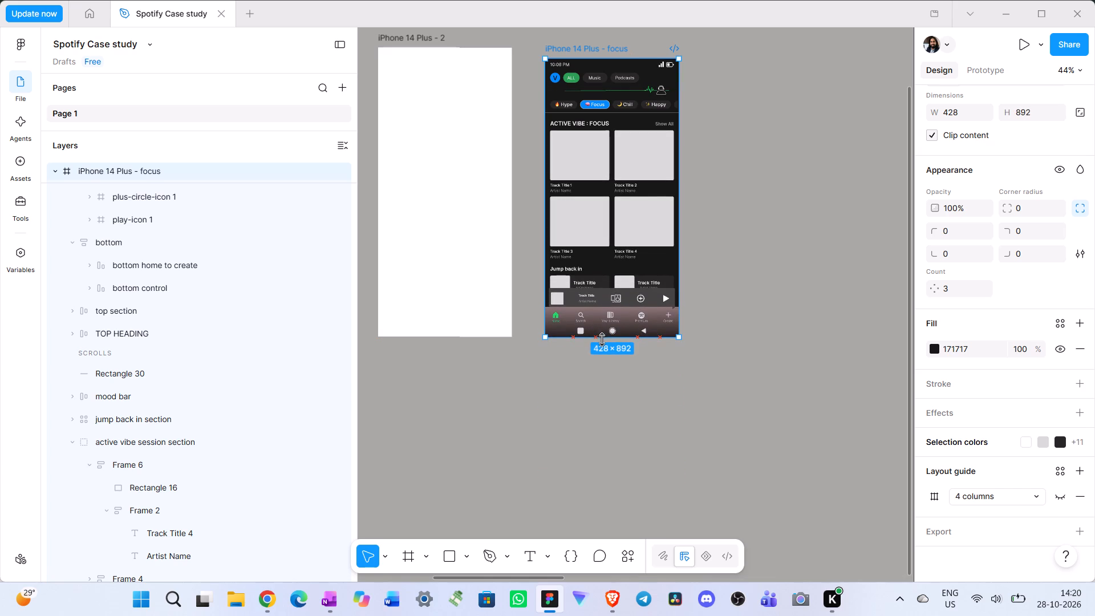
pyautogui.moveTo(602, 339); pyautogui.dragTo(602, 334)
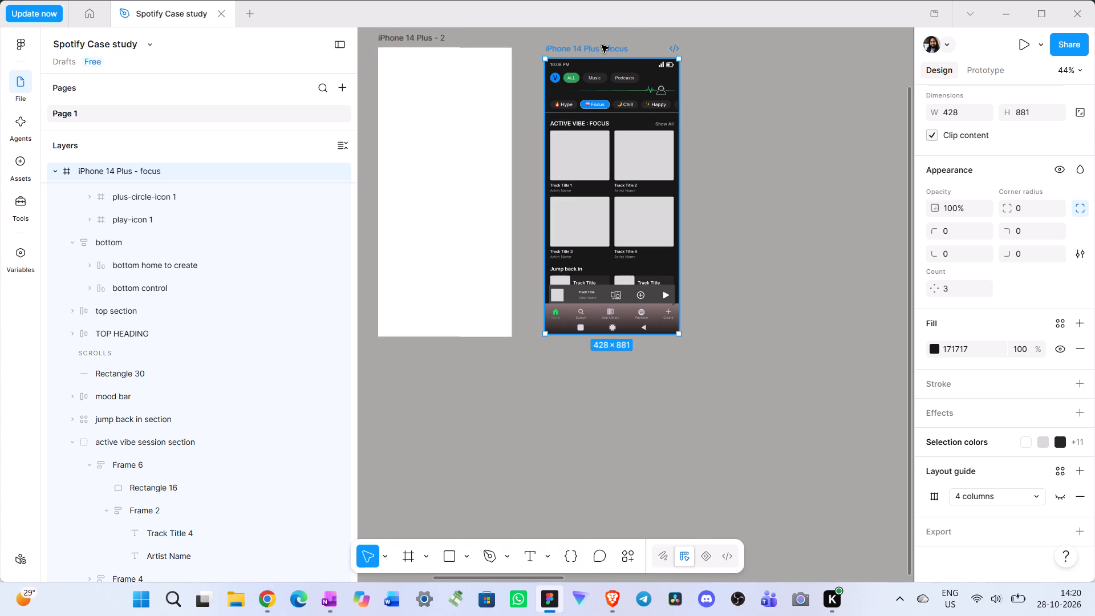
# Move the focus frame up level with the top of "iPhone 14 Plus - 2" and extend its bottom edge to match that frame's.
pyautogui.moveTo(599, 48); pyautogui.dragTo(601, 39)
pyautogui.moveTo(627, 324); pyautogui.dragTo(625, 337)
pyautogui.click(717, 379)
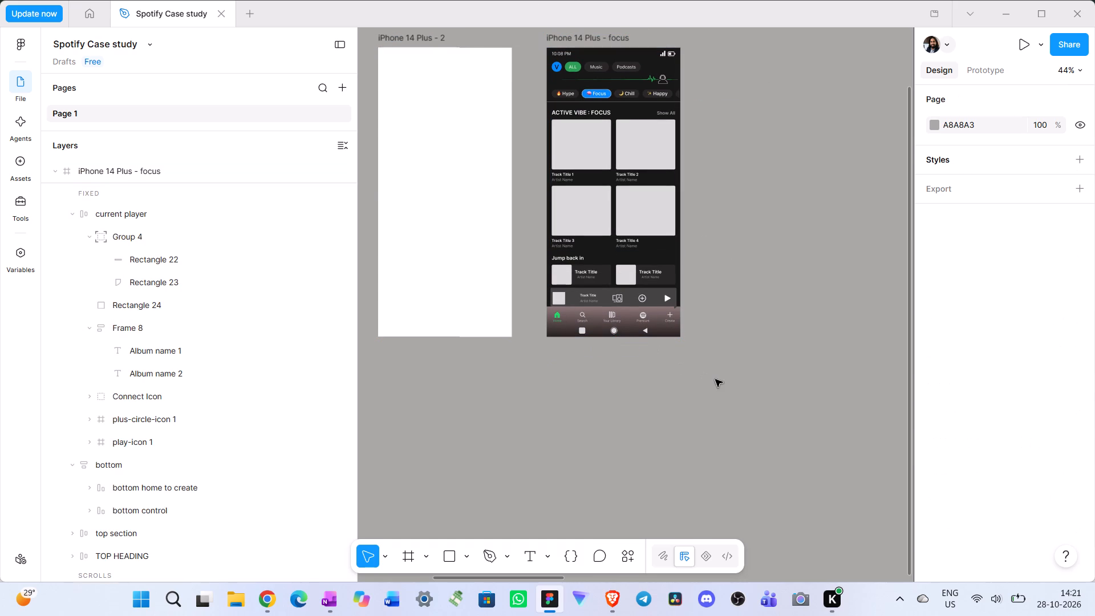
# Add a layout guide to the "iPhone 14 Plus - 2" frame and make it a 4-column guide.
pyautogui.scroll(1, 715, 370)
pyautogui.hscroll(1, 711, 355)
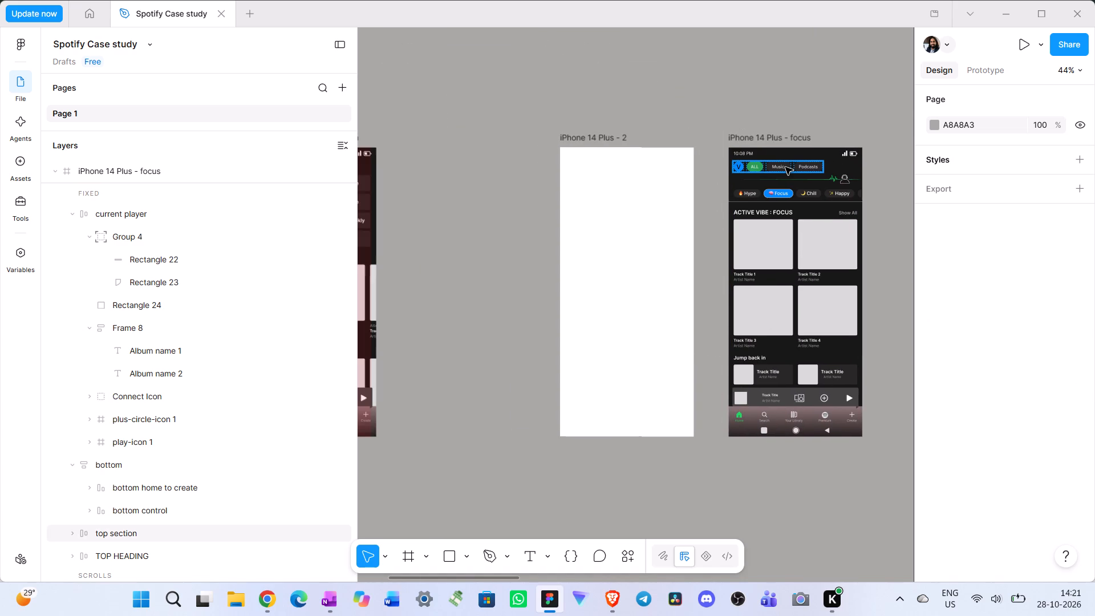
pyautogui.hscroll(1, 785, 167)
pyautogui.hscroll(-1, 785, 167)
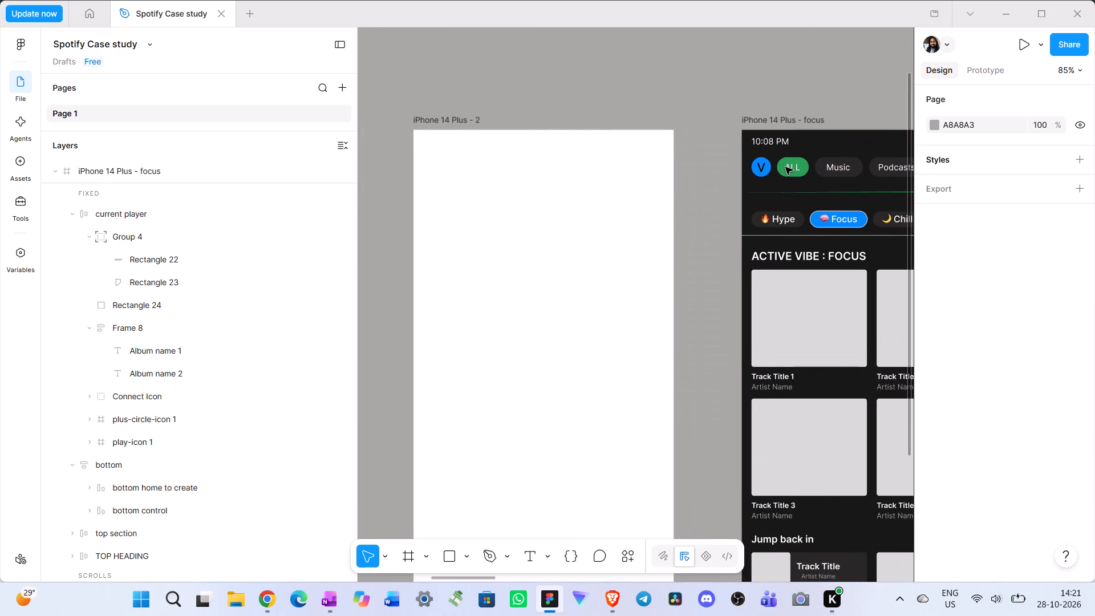
pyautogui.hscroll(-1, 785, 167)
pyautogui.click(466, 119)
pyautogui.scroll(-3, 1005, 471)
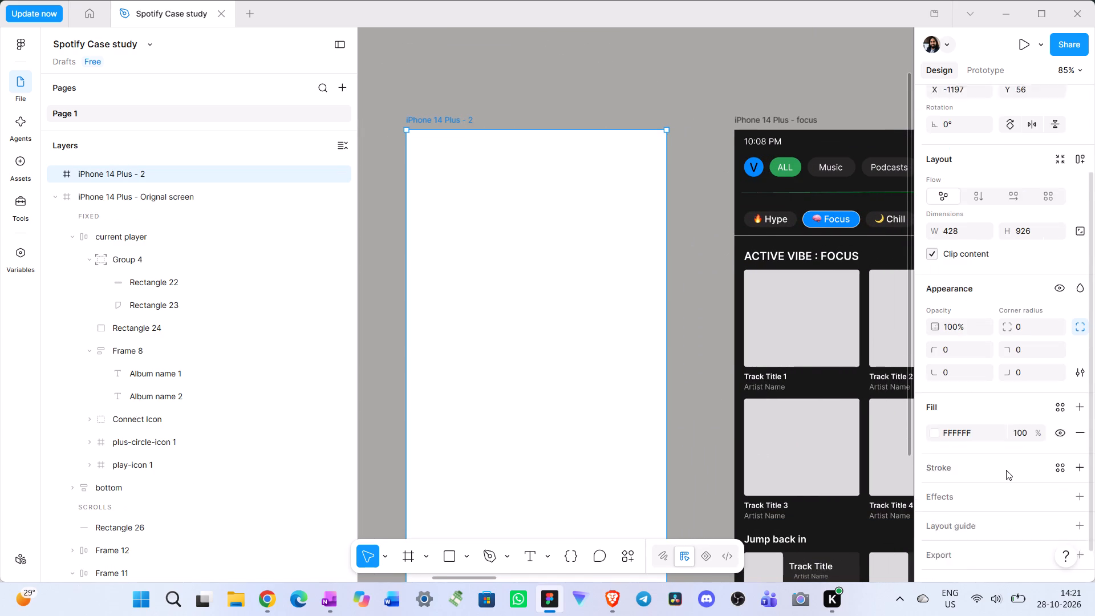
pyautogui.scroll(-3, 1006, 470)
pyautogui.click(1084, 501)
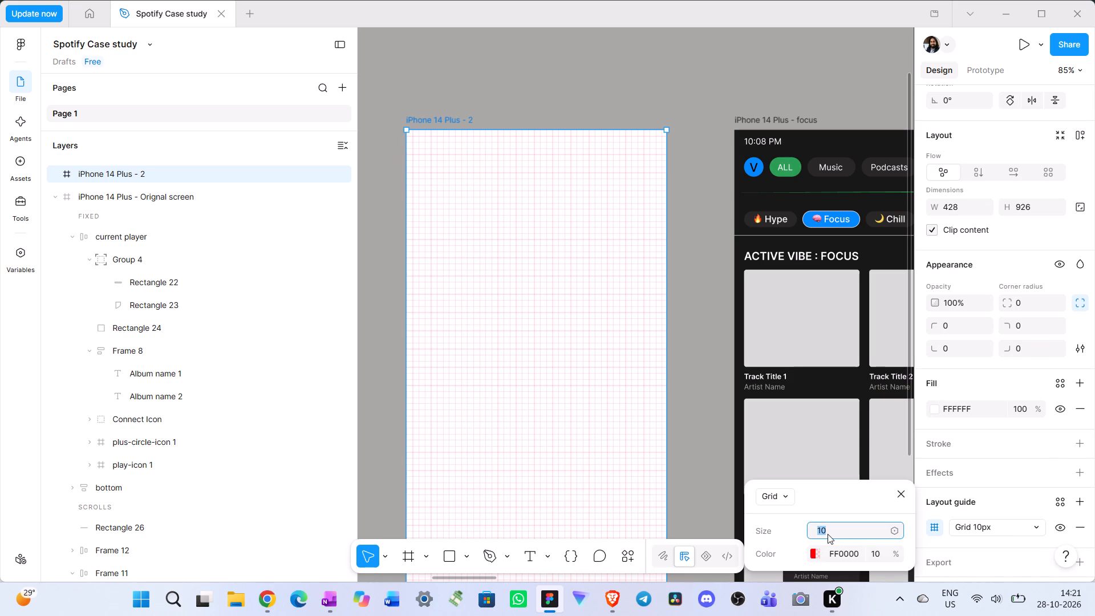
pyautogui.press('4')
pyautogui.click(786, 496)
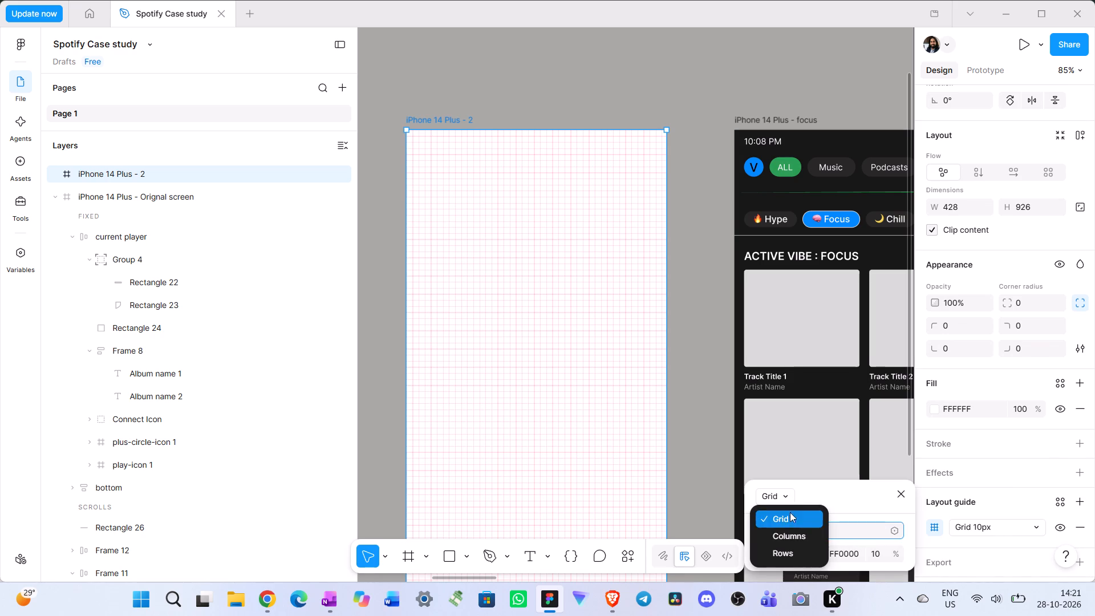
pyautogui.click(794, 538)
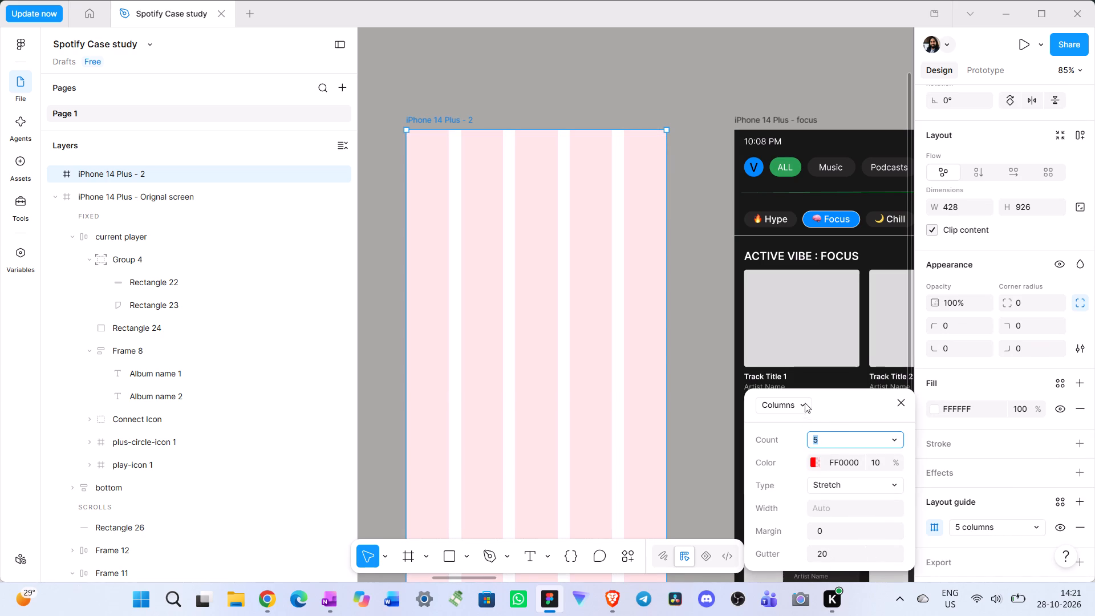
pyautogui.click(805, 403)
pyautogui.click(797, 429)
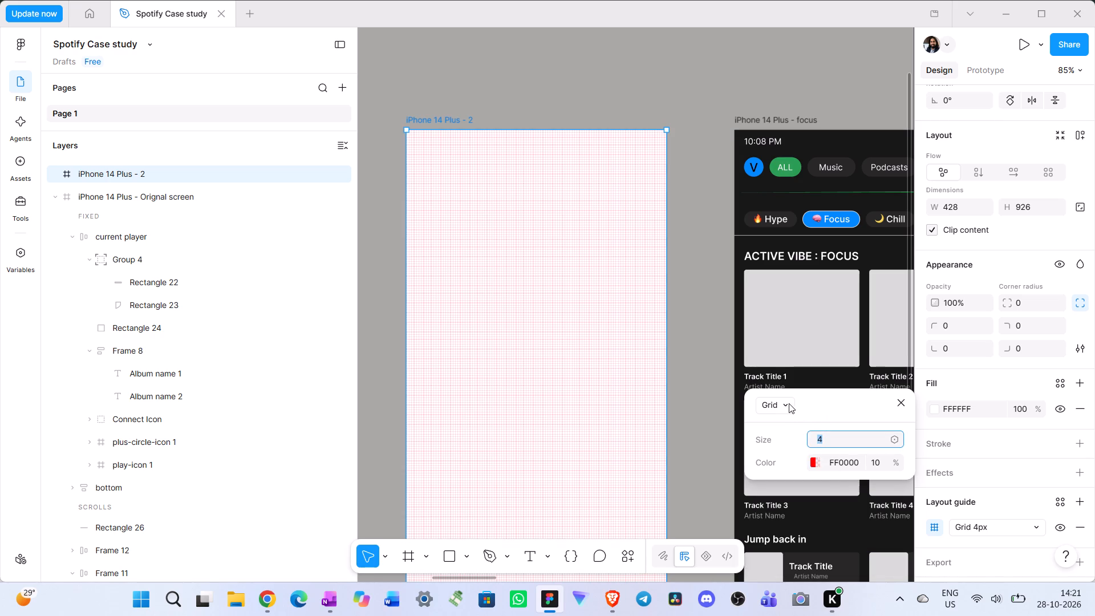
pyautogui.click(787, 403)
pyautogui.click(790, 450)
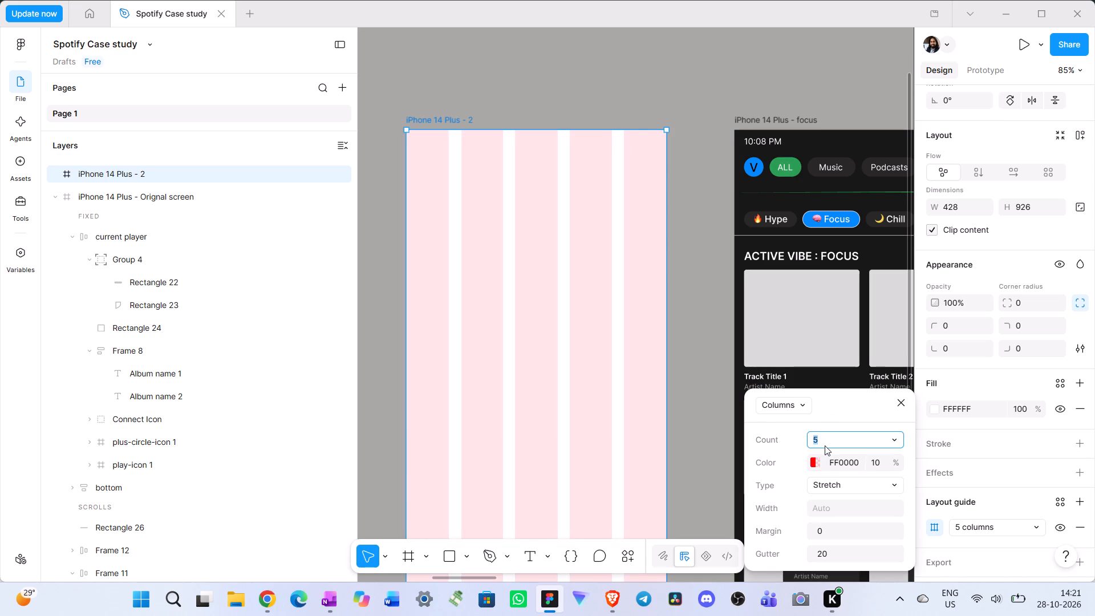
pyautogui.press('4')
# Set the column guide's margin to 16 and its gutter to 16 on the "iPhone 14 Plus - 2" frame.
pyautogui.click(824, 531)
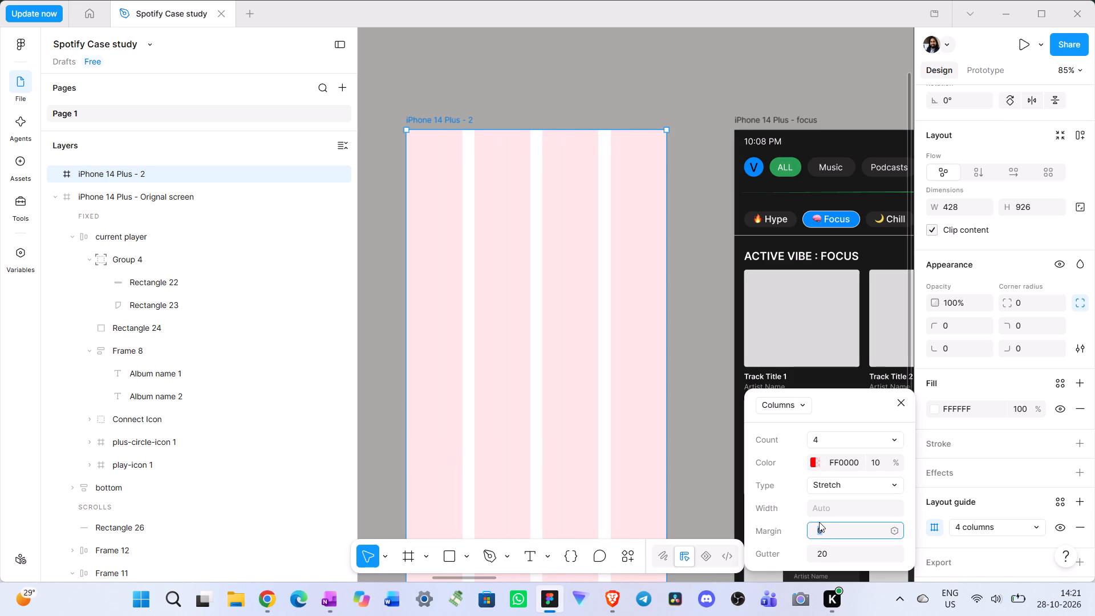
pyautogui.press('1')
pyautogui.press('6')
pyautogui.click(830, 553)
pyautogui.press('`')
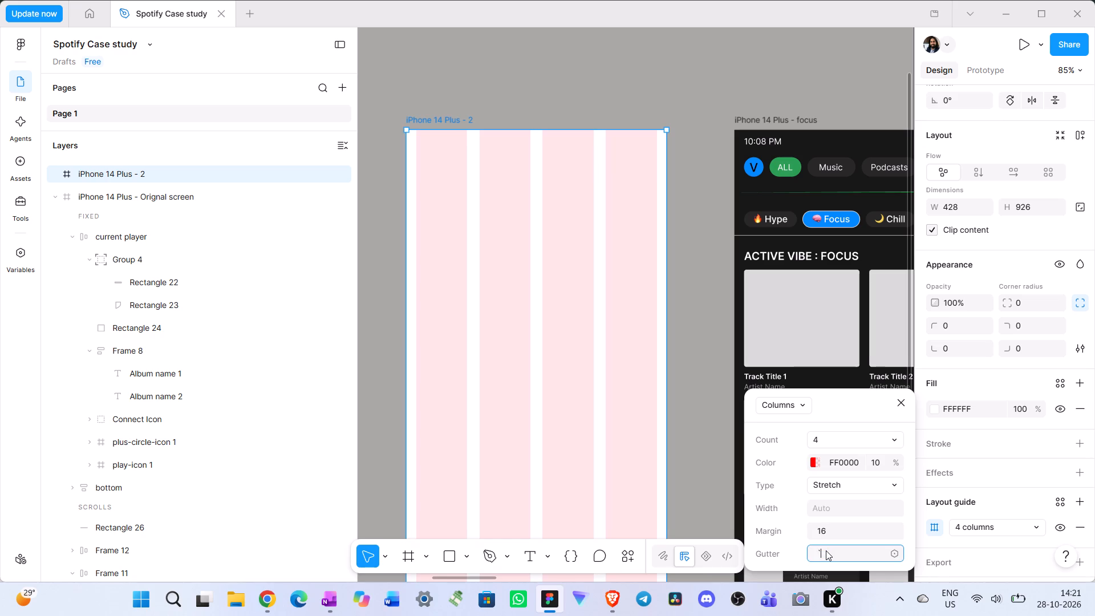
pyautogui.press('5')
pyautogui.press('BackSpace')
pyautogui.press('6')
pyautogui.press('BackSpace')
pyautogui.press('BackSpace')
pyautogui.press('1')
pyautogui.press('6')
pyautogui.press('Return')
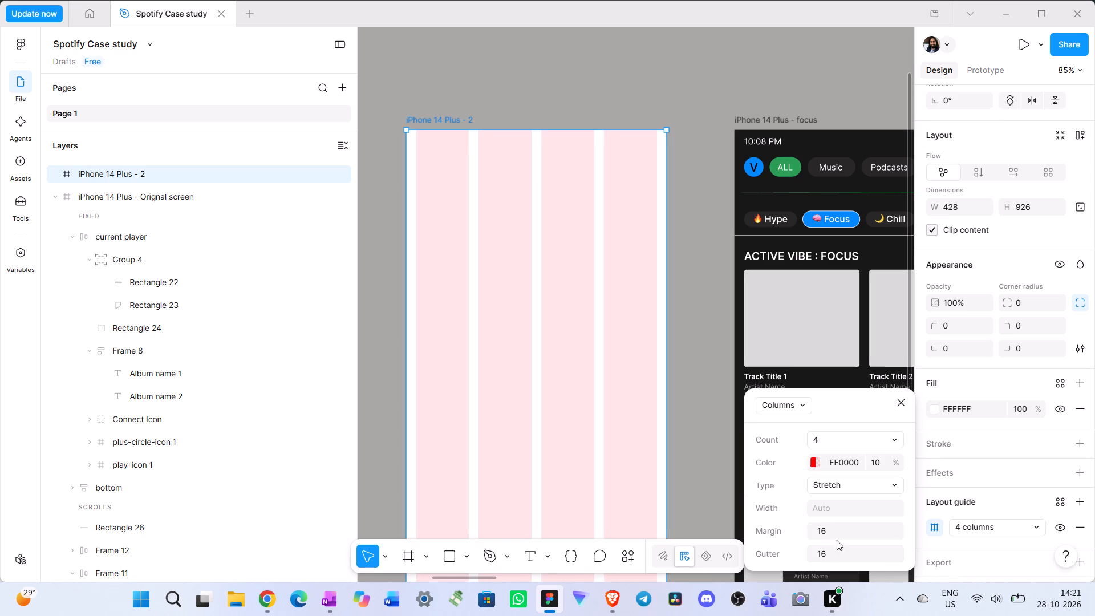
pyautogui.click(710, 415)
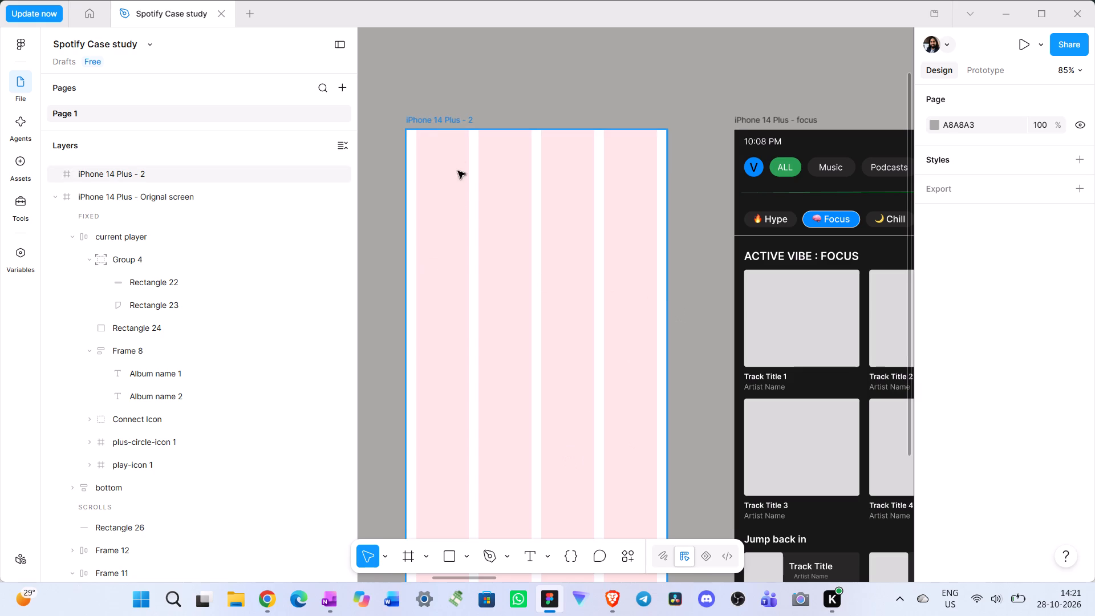
# Move the "iPhone 14 Plus - 2" frame slightly closer to the focus frame, to X -1184, Y 56.
pyautogui.moveTo(433, 121); pyautogui.dragTo(441, 125)
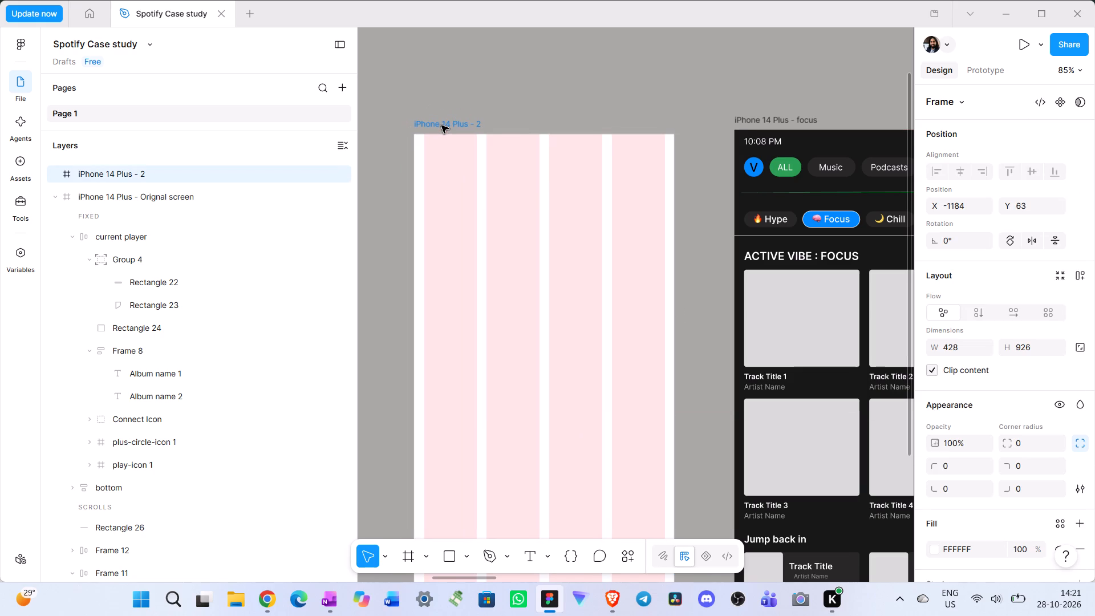
pyautogui.moveTo(441, 125); pyautogui.dragTo(441, 123)
pyautogui.scroll(-1, 700, 319)
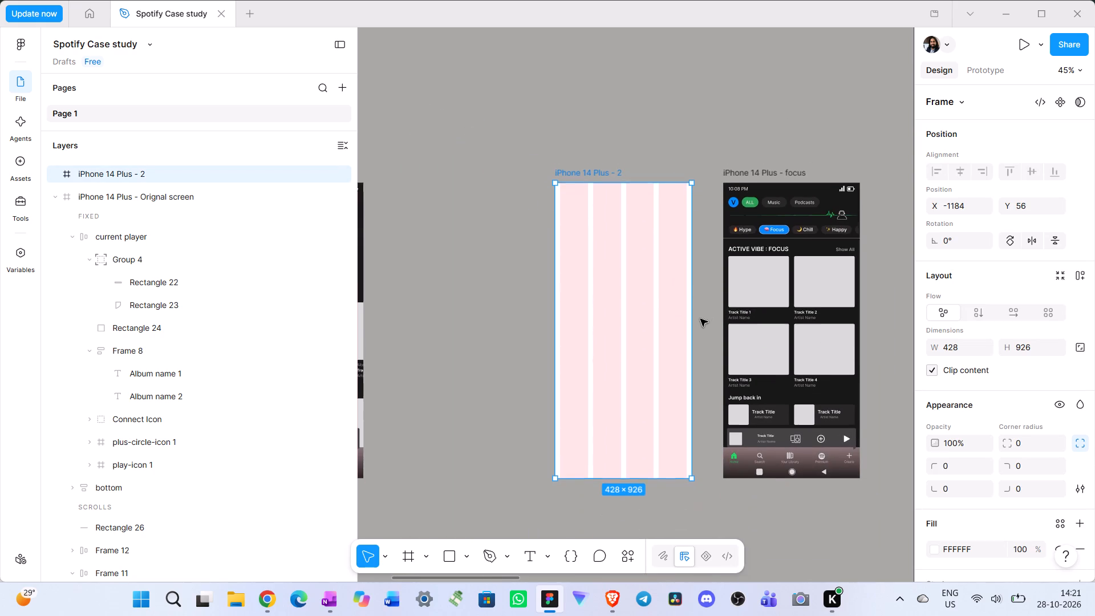
pyautogui.scroll(-1, 700, 319)
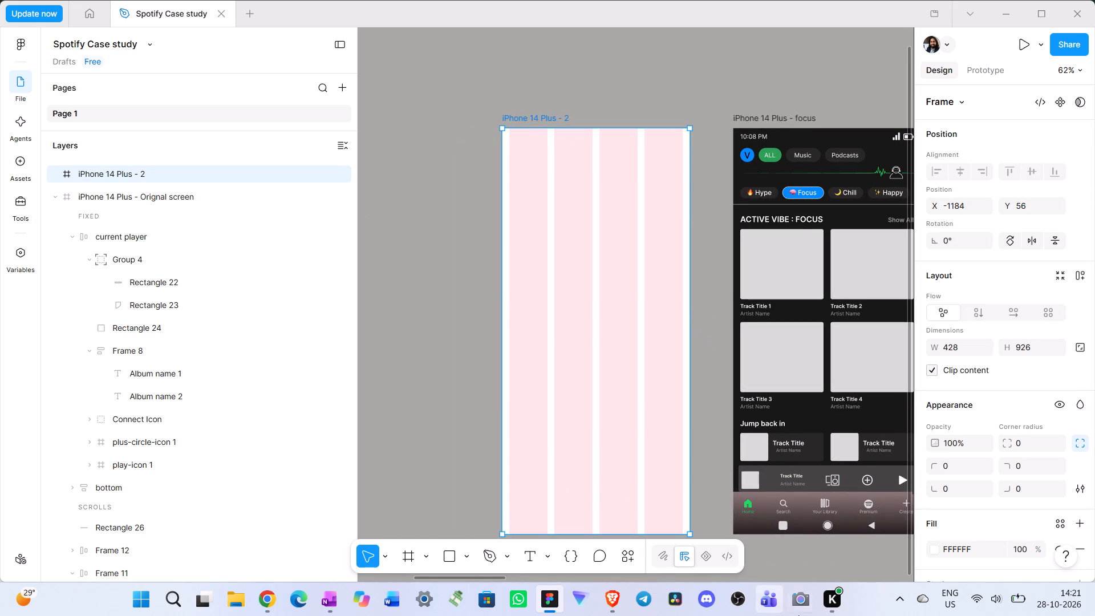
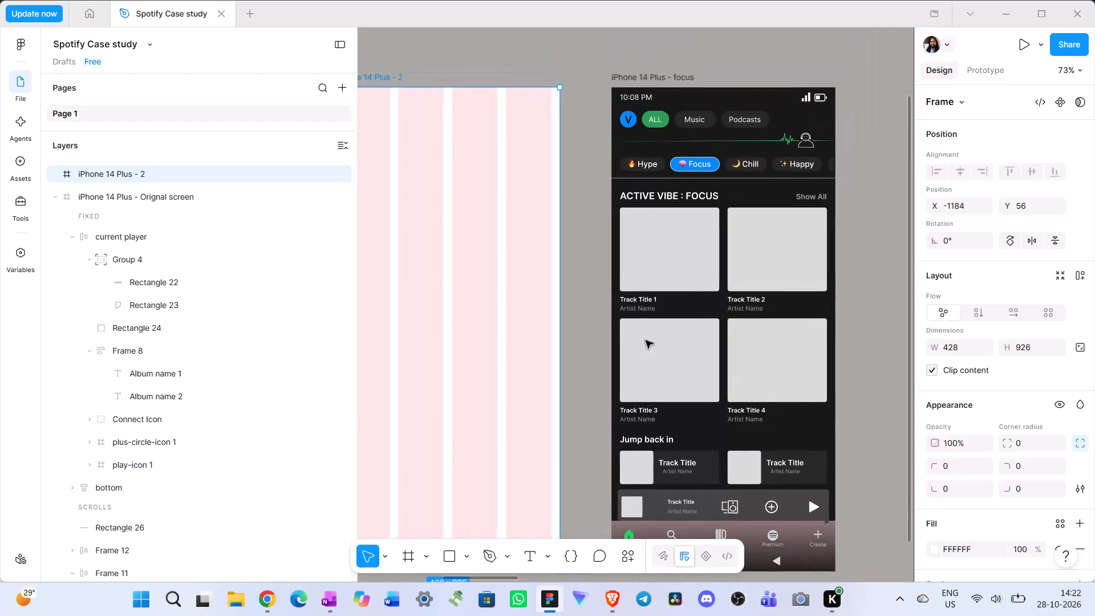
# Draw a 428 × 81 rectangle across the top of the original screen frame, covering its status bar and filter chips.
pyautogui.hscroll(1, 646, 341)
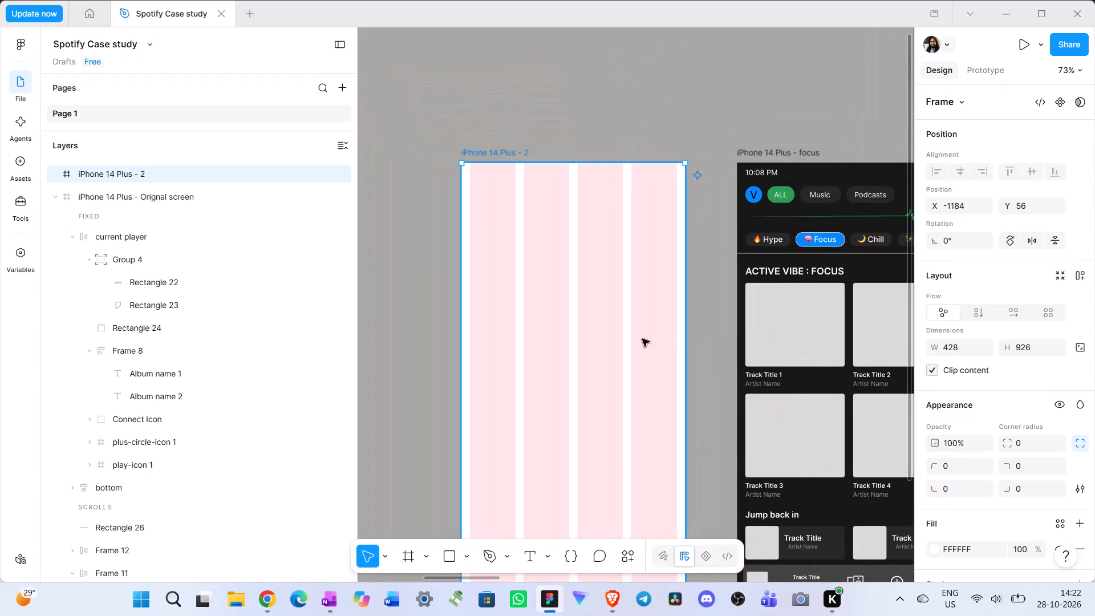
pyautogui.hscroll(-2, 642, 338)
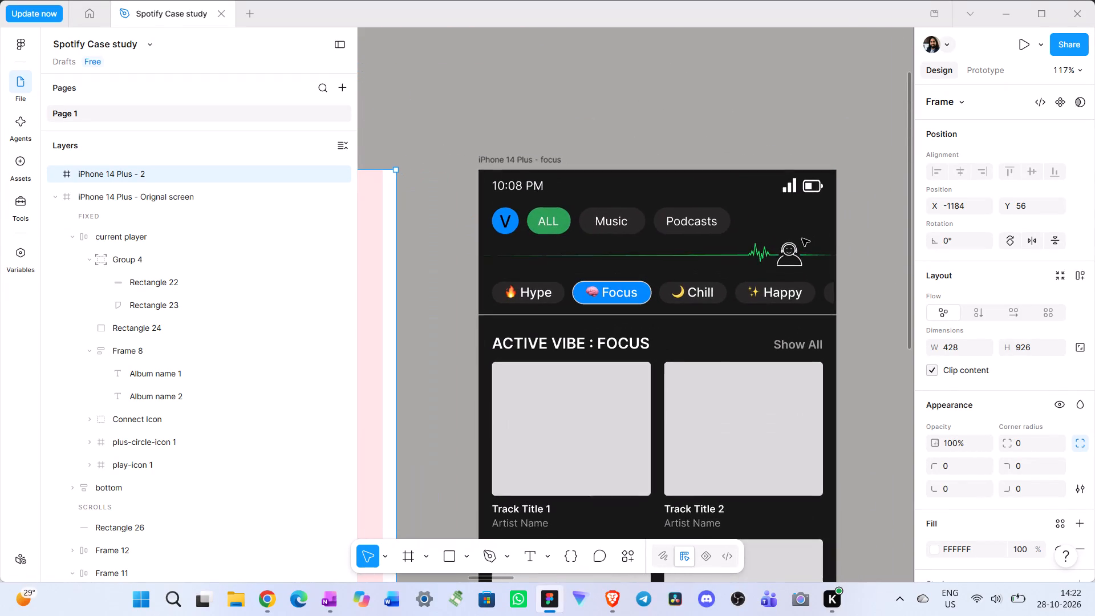
pyautogui.hscroll(2, 800, 242)
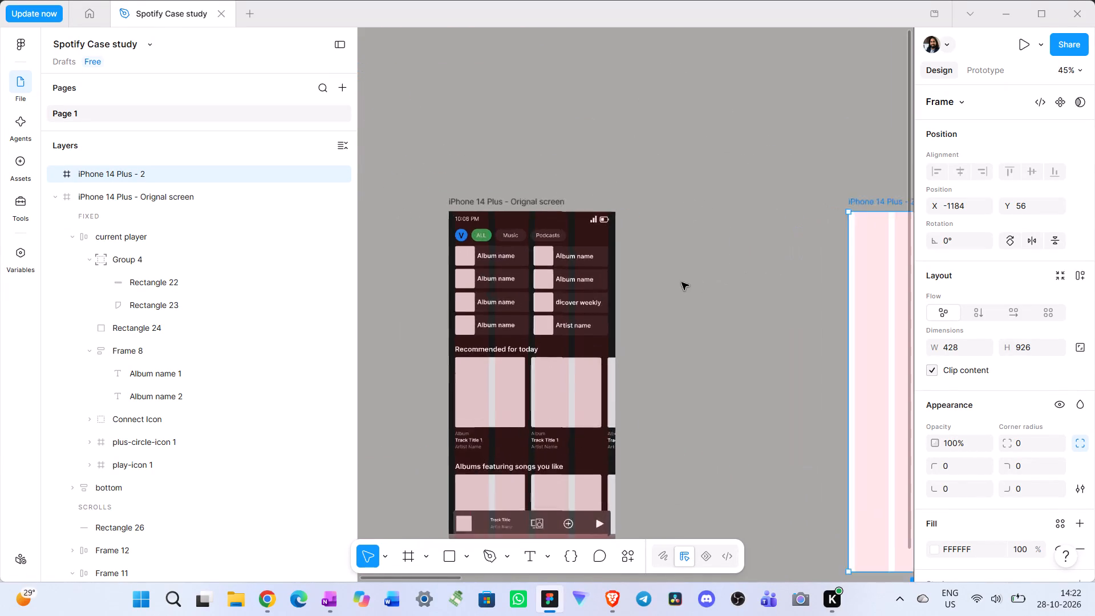
pyautogui.hscroll(2, 682, 282)
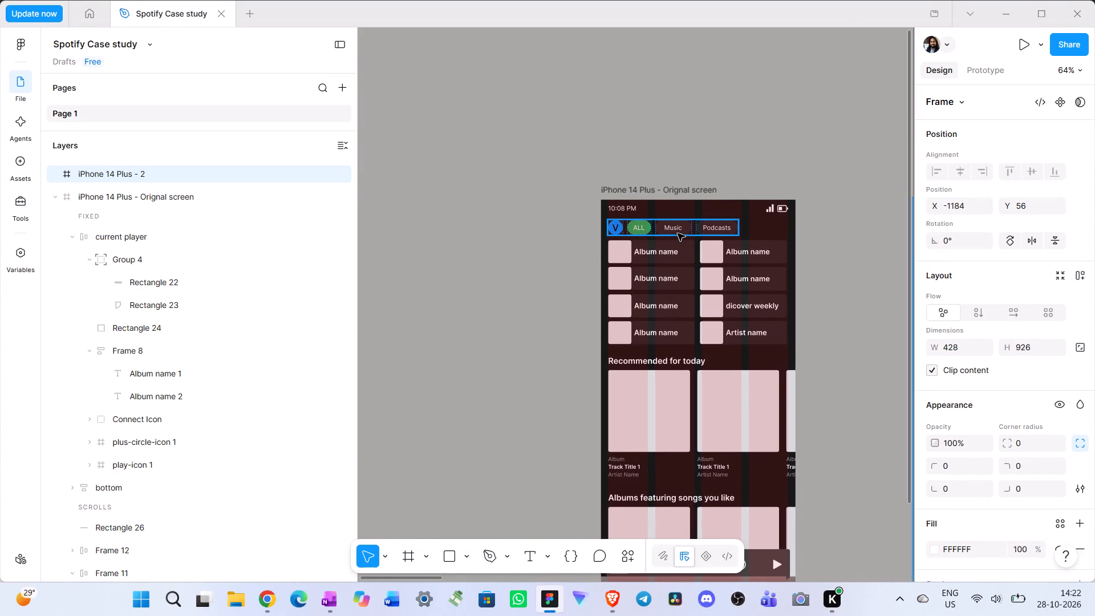
pyautogui.click(678, 233)
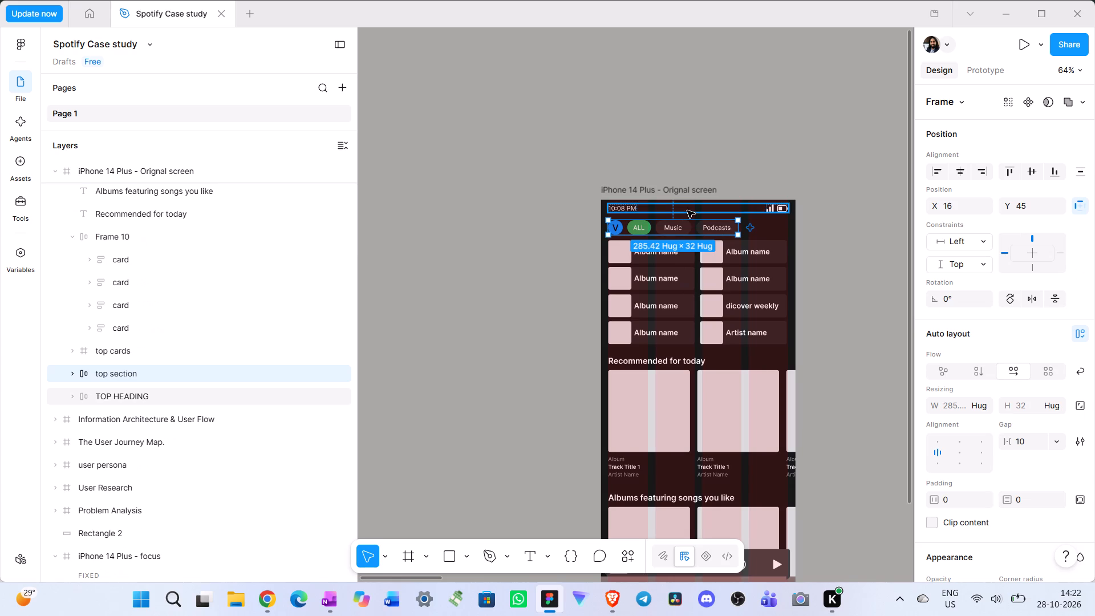
pyautogui.click(687, 208)
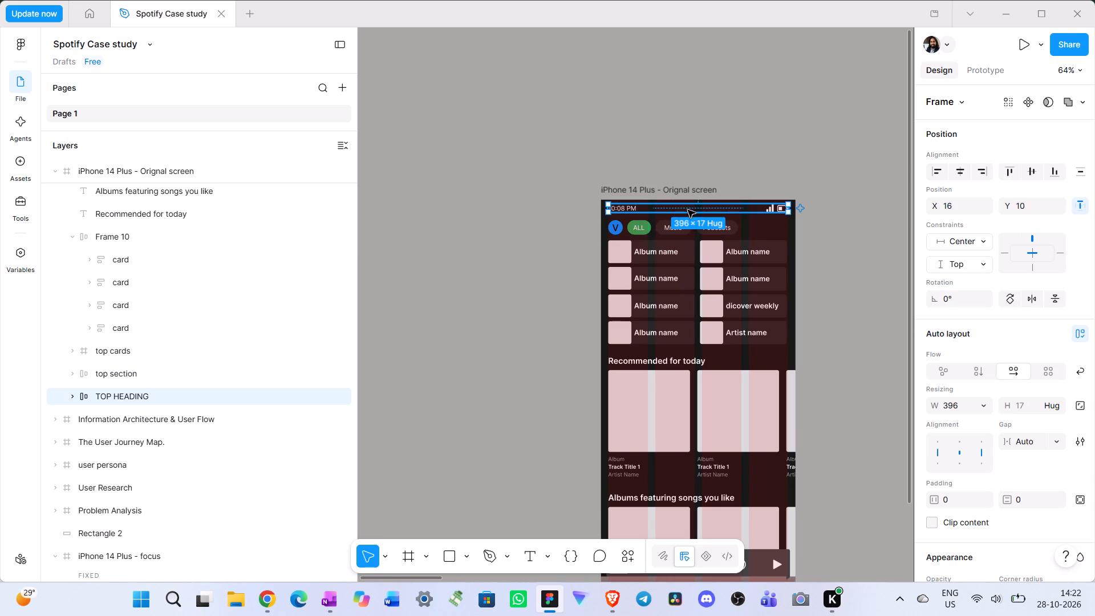
pyautogui.click(681, 228)
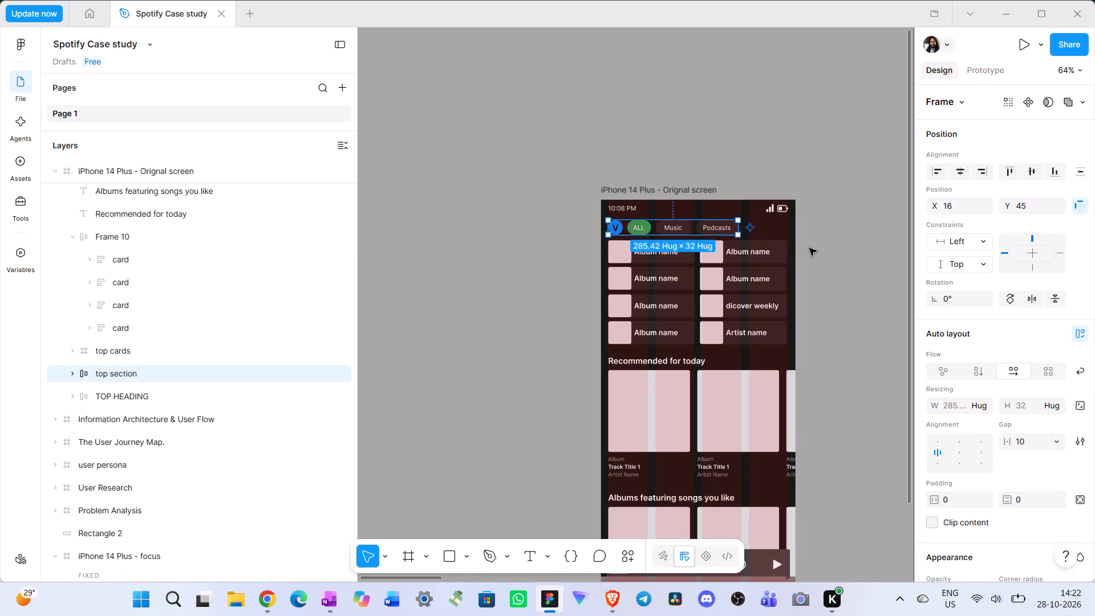
pyautogui.scroll(1, 830, 259)
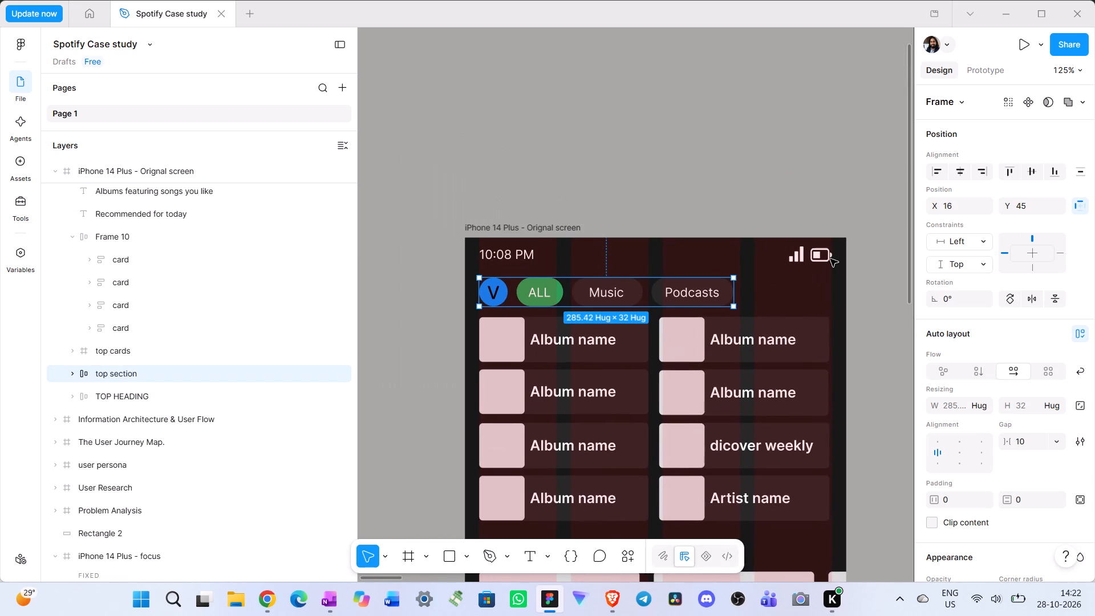
pyautogui.scroll(1, 830, 259)
pyautogui.hscroll(1, 830, 259)
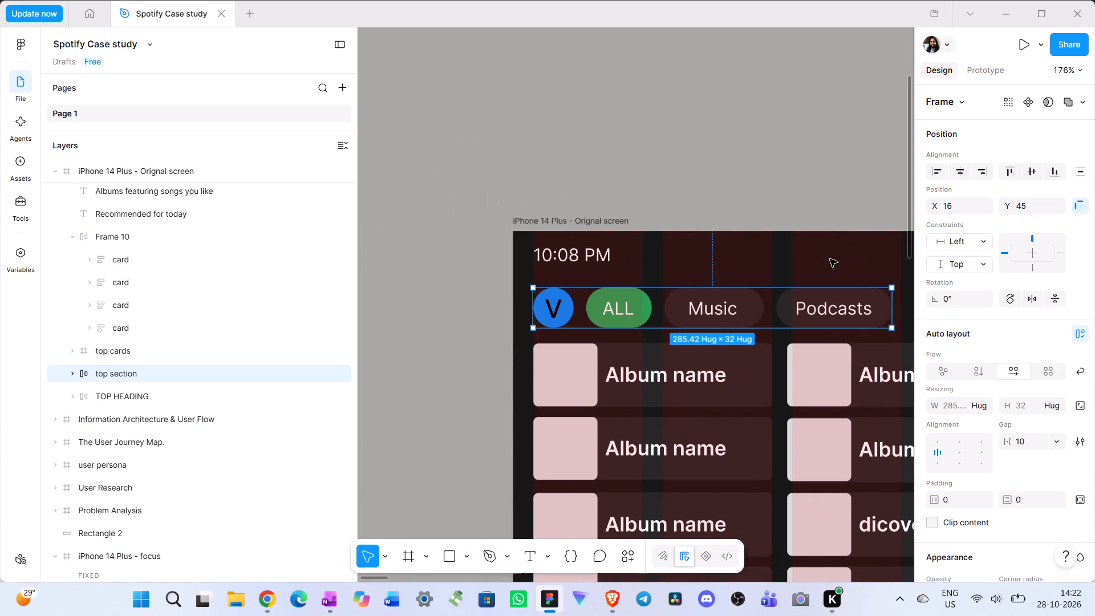
pyautogui.hscroll(1, 830, 259)
pyautogui.click(457, 554)
pyautogui.hscroll(-2, 445, 554)
pyautogui.hscroll(-1, 543, 302)
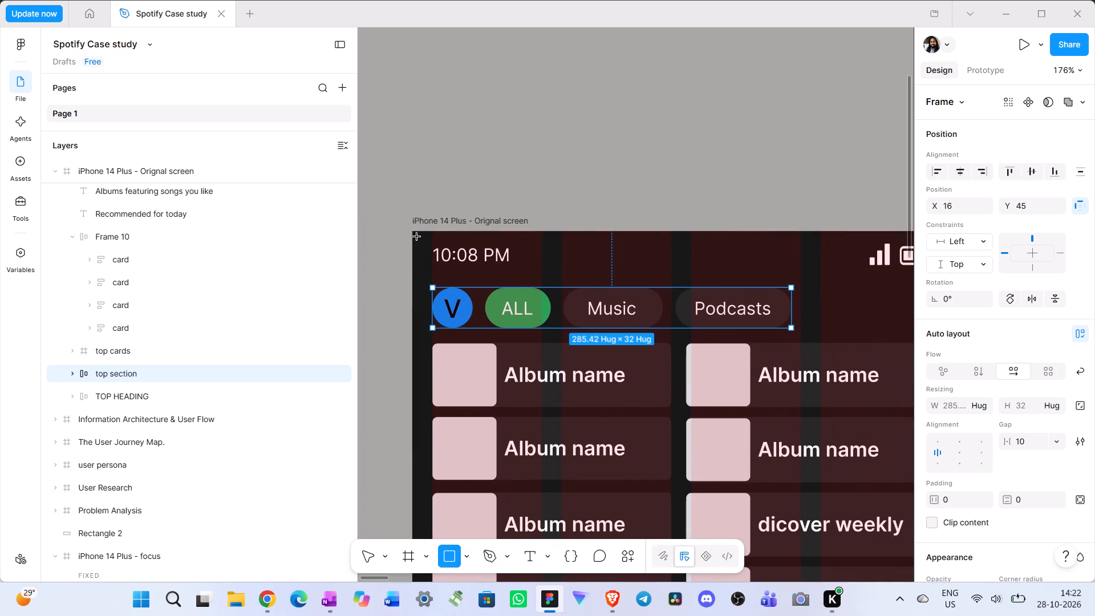
pyautogui.moveTo(411, 233); pyautogui.dragTo(470, 315)
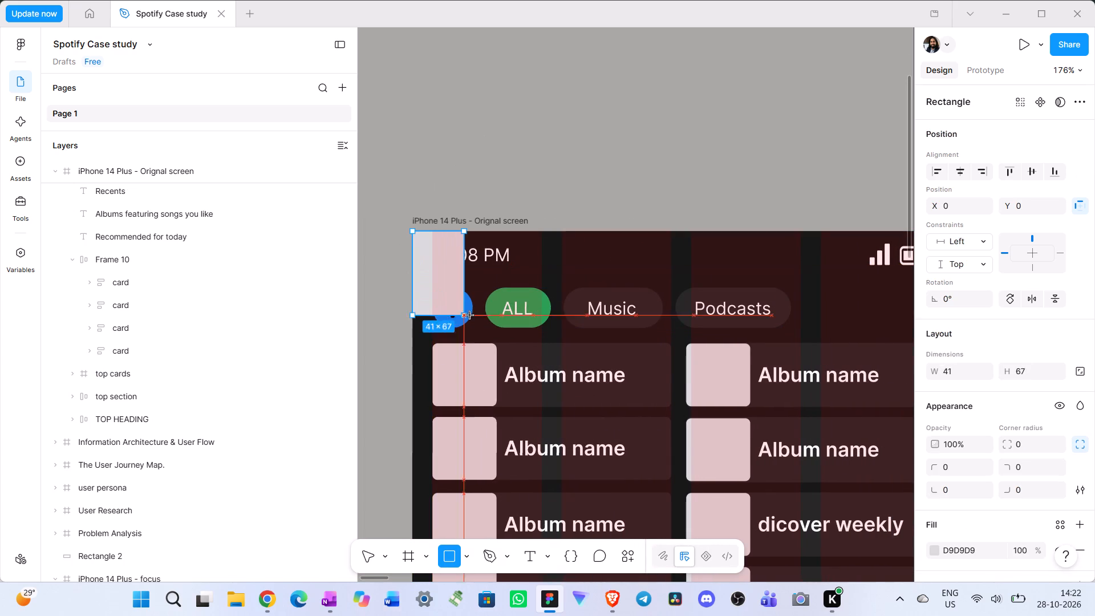
pyautogui.moveTo(470, 315); pyautogui.dragTo(847, 333)
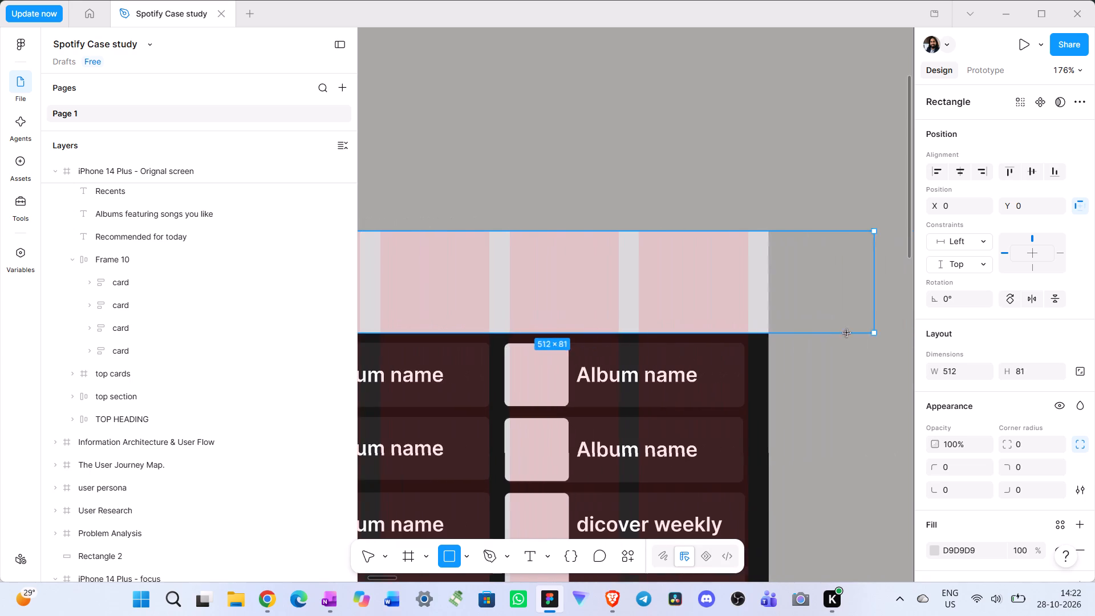
pyautogui.moveTo(847, 333); pyautogui.dragTo(768, 333)
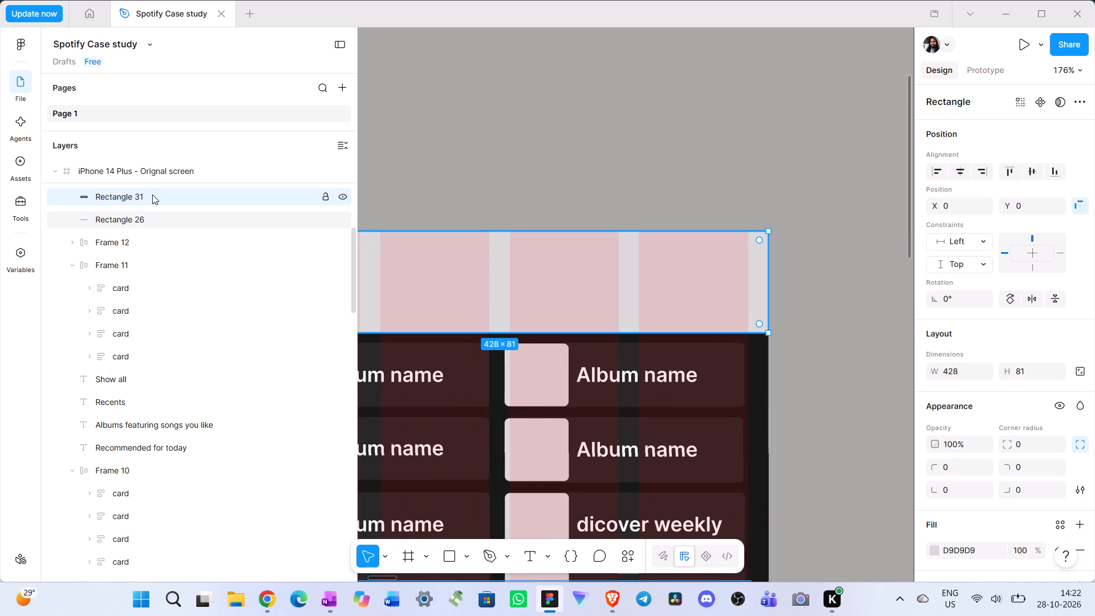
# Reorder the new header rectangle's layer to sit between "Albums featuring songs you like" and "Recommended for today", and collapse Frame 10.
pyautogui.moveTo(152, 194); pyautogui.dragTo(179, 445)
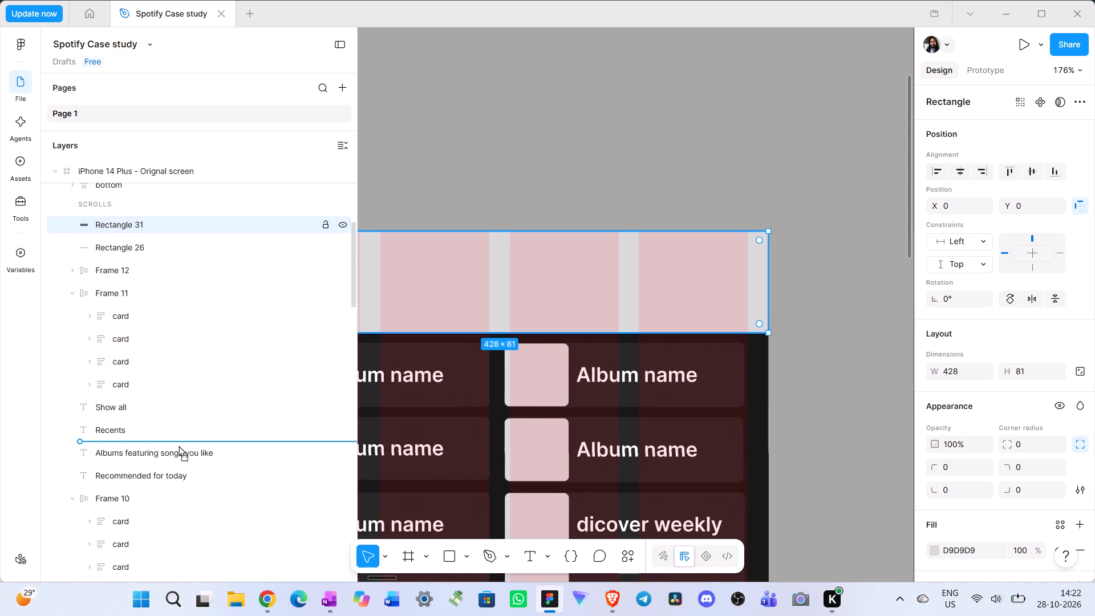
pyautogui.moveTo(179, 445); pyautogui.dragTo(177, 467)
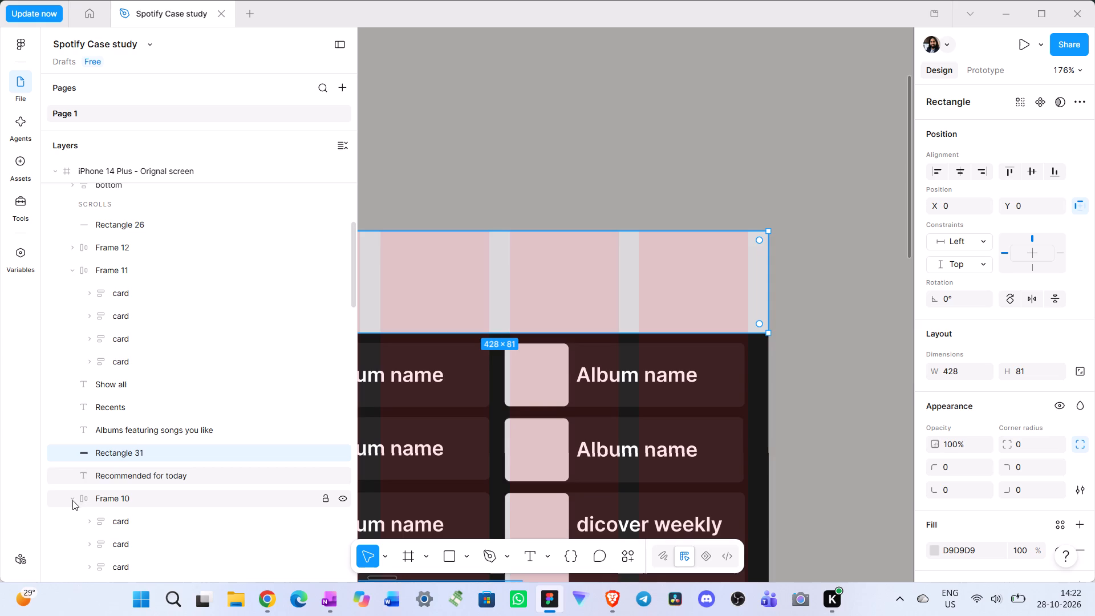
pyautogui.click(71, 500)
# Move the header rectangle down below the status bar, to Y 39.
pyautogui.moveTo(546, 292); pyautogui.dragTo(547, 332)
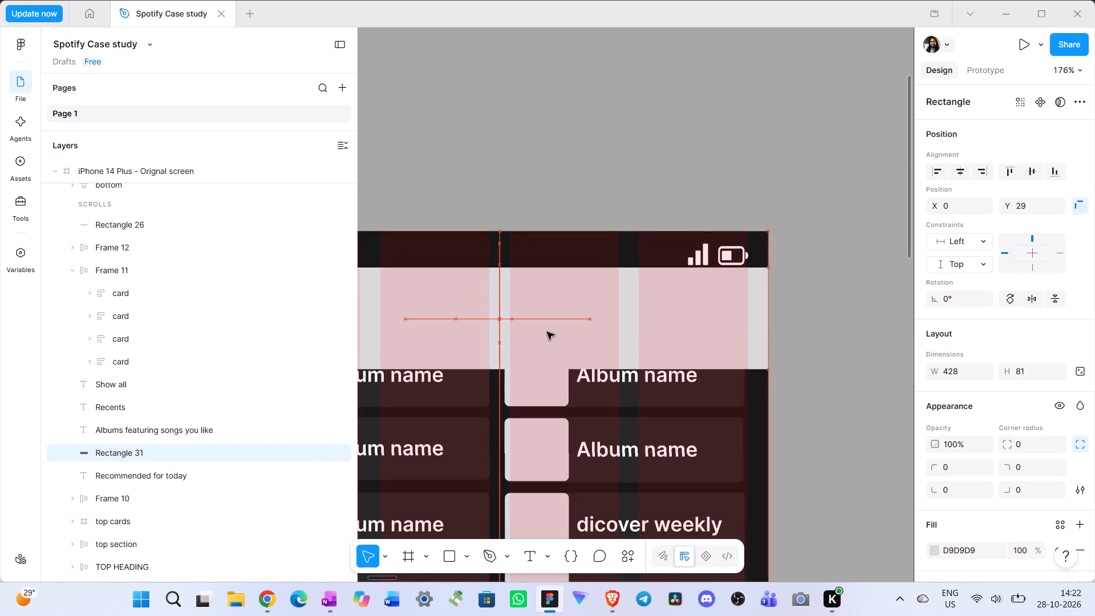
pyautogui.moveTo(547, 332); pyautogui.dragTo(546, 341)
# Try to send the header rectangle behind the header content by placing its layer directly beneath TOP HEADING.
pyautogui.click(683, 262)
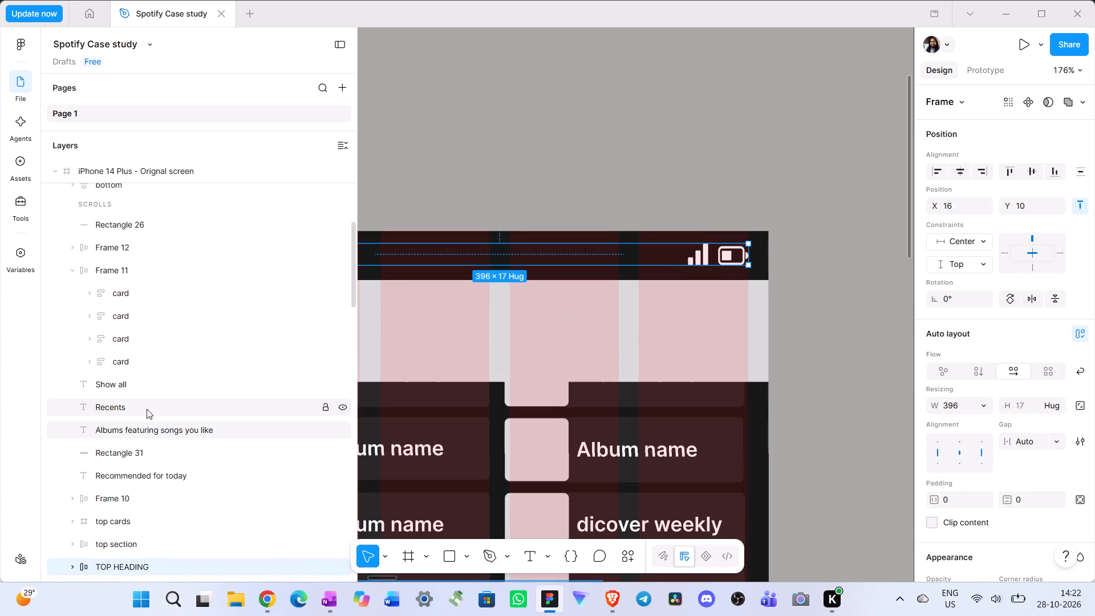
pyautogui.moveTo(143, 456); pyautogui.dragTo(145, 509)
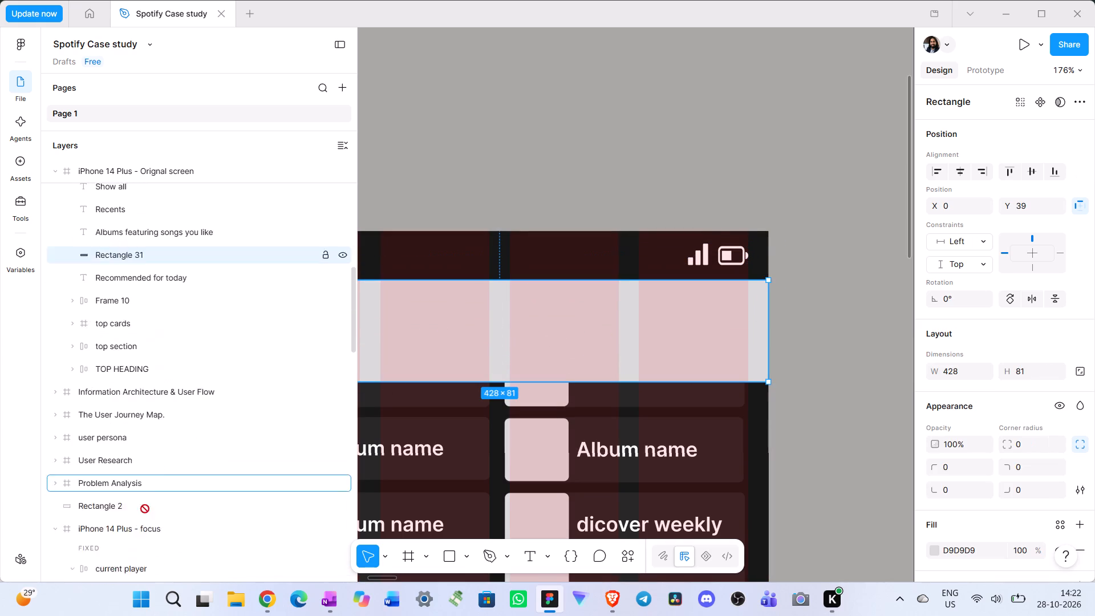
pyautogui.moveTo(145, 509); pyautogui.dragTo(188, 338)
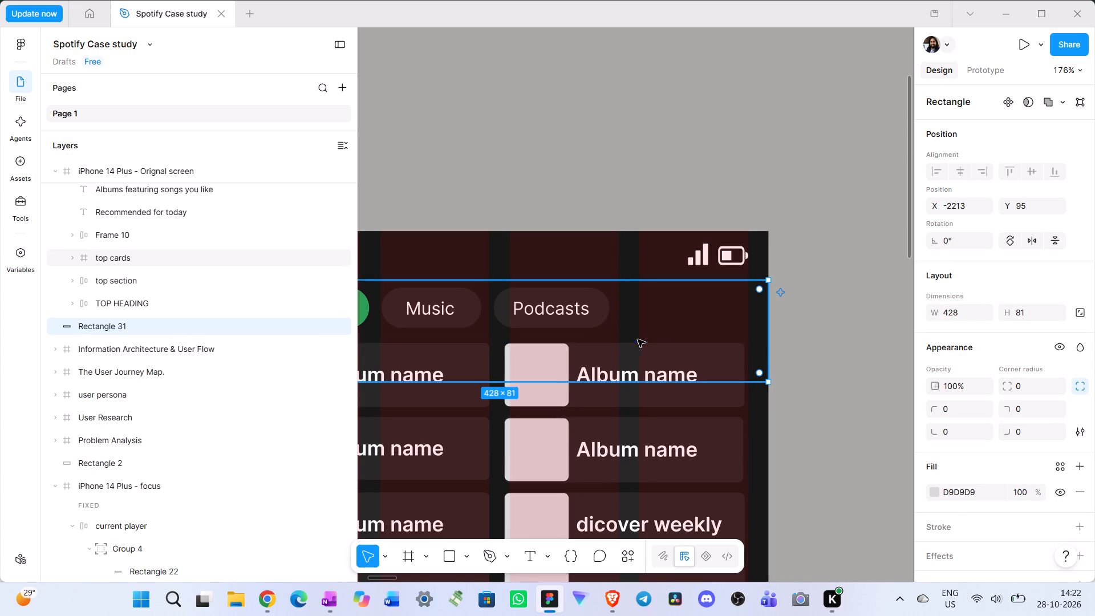
# Move the header rectangle up flush with the original screen frame's top edge, to X -2213, Y 56.
pyautogui.hscroll(1, 651, 337)
pyautogui.moveTo(762, 322); pyautogui.dragTo(765, 307)
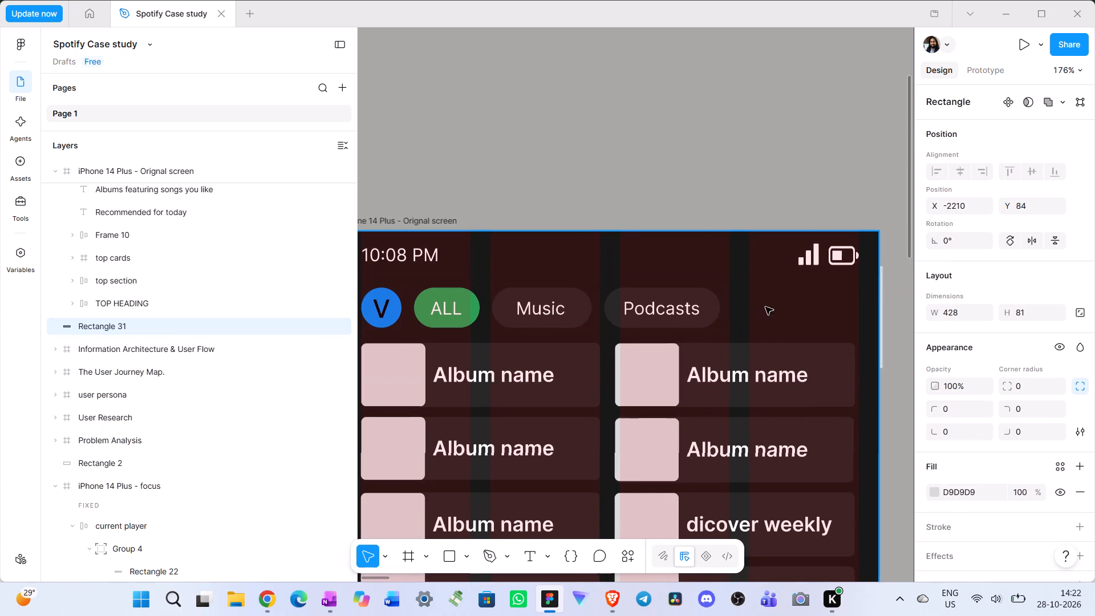
pyautogui.moveTo(765, 307); pyautogui.dragTo(760, 277)
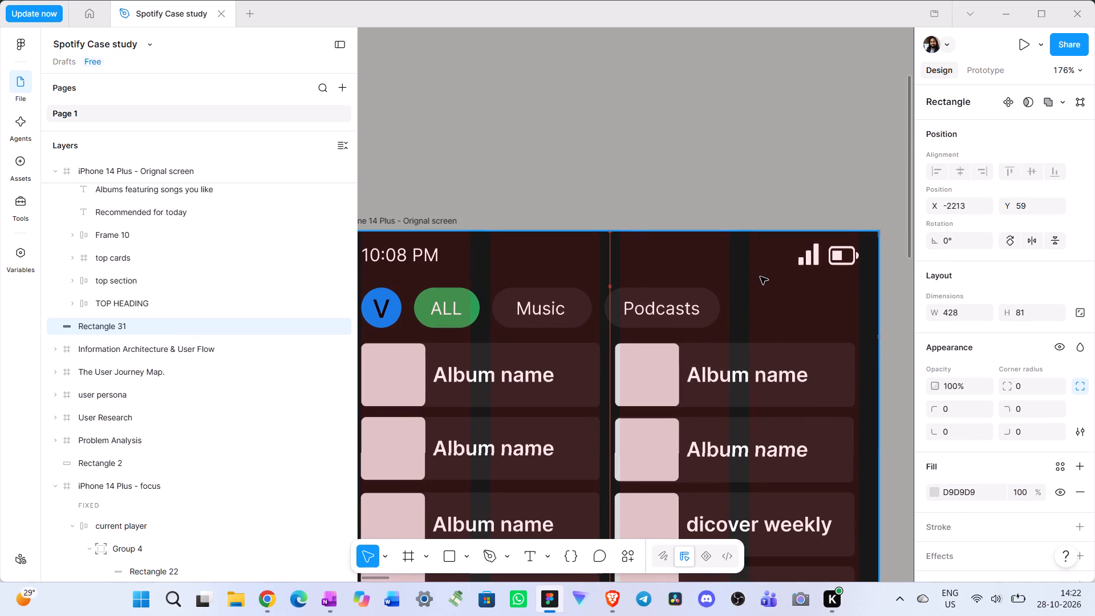
pyautogui.moveTo(760, 277); pyautogui.dragTo(760, 275)
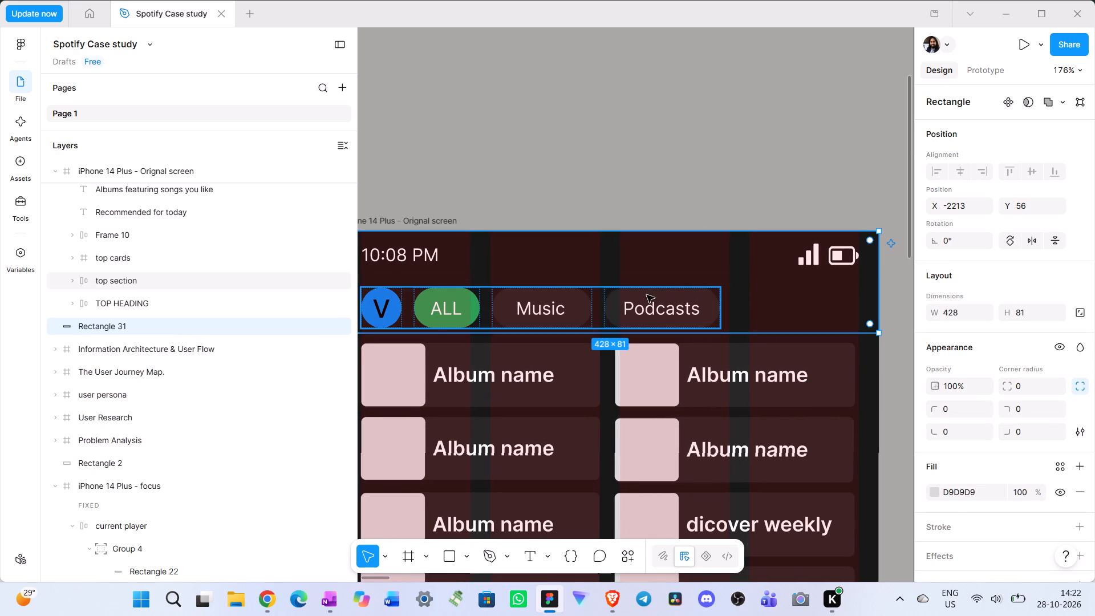
# Place the header rectangle's layer between "top cards" and "top section" in the original screen, temporarily hiding "top section" and TOP HEADING.
pyautogui.click(342, 303)
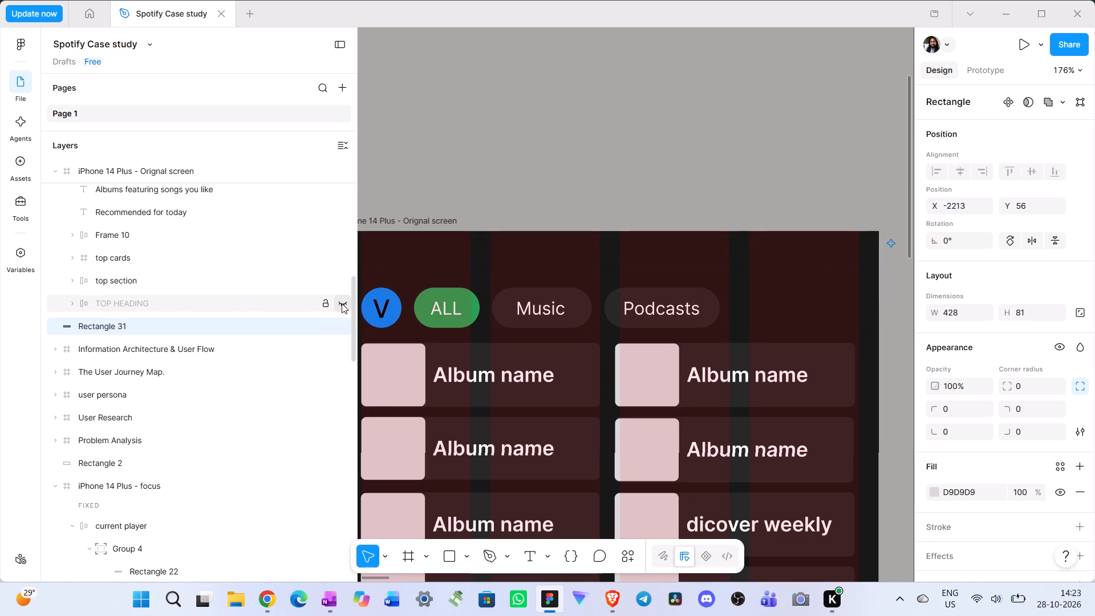
pyautogui.click(342, 303)
pyautogui.click(338, 281)
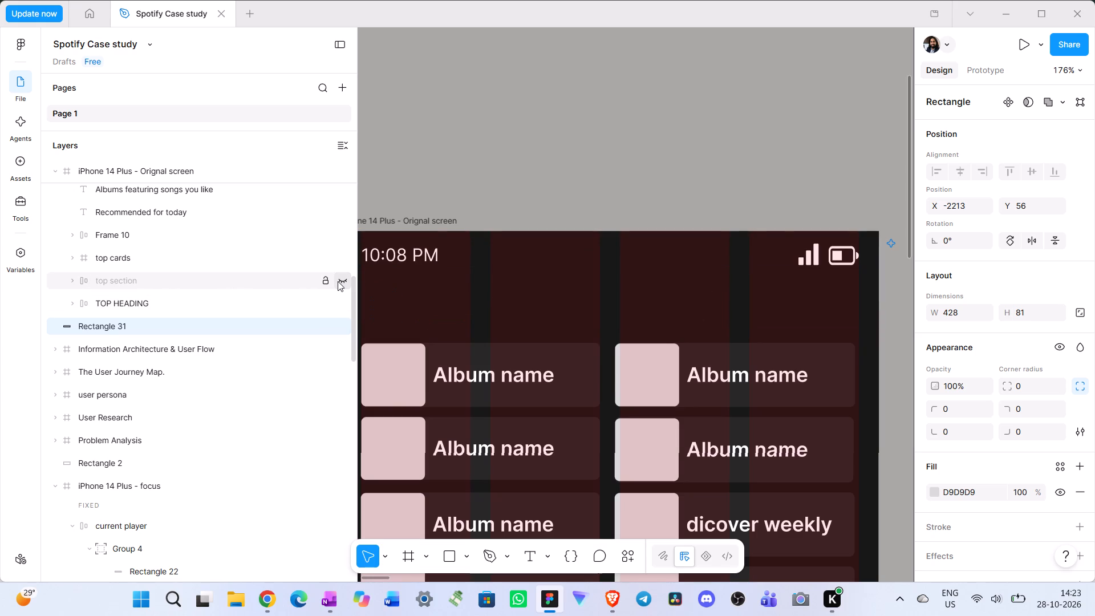
pyautogui.click(339, 303)
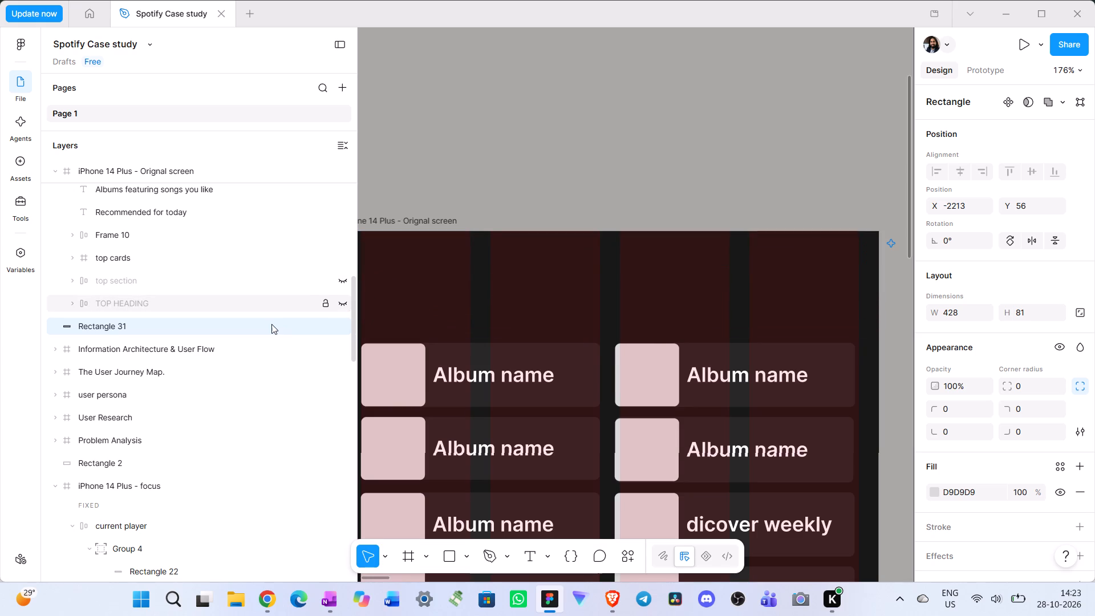
pyautogui.moveTo(271, 324); pyautogui.dragTo(281, 281)
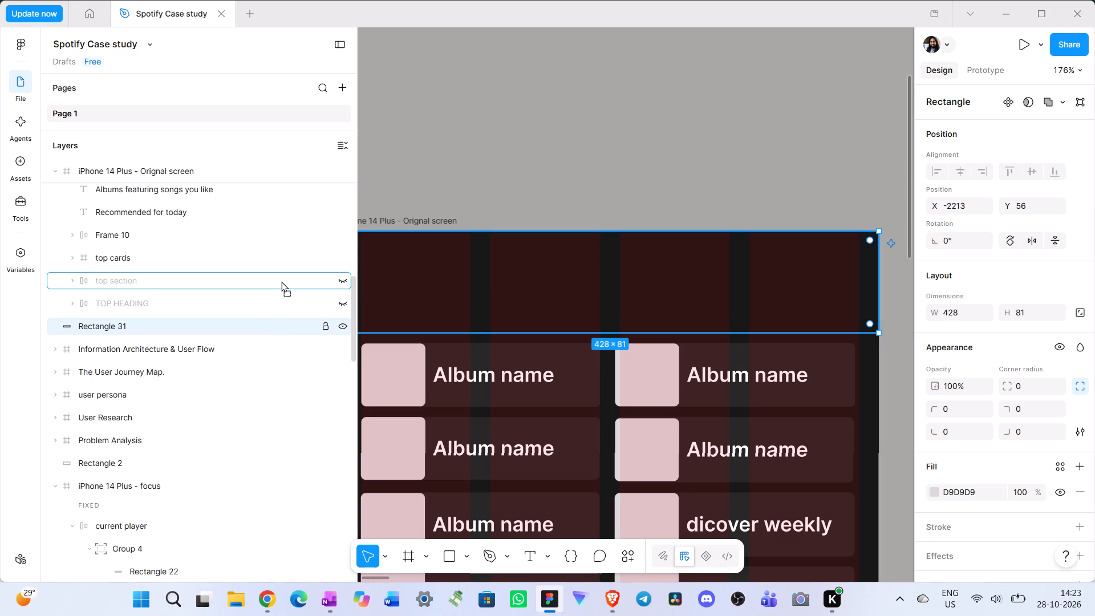
pyautogui.moveTo(281, 281); pyautogui.dragTo(283, 273)
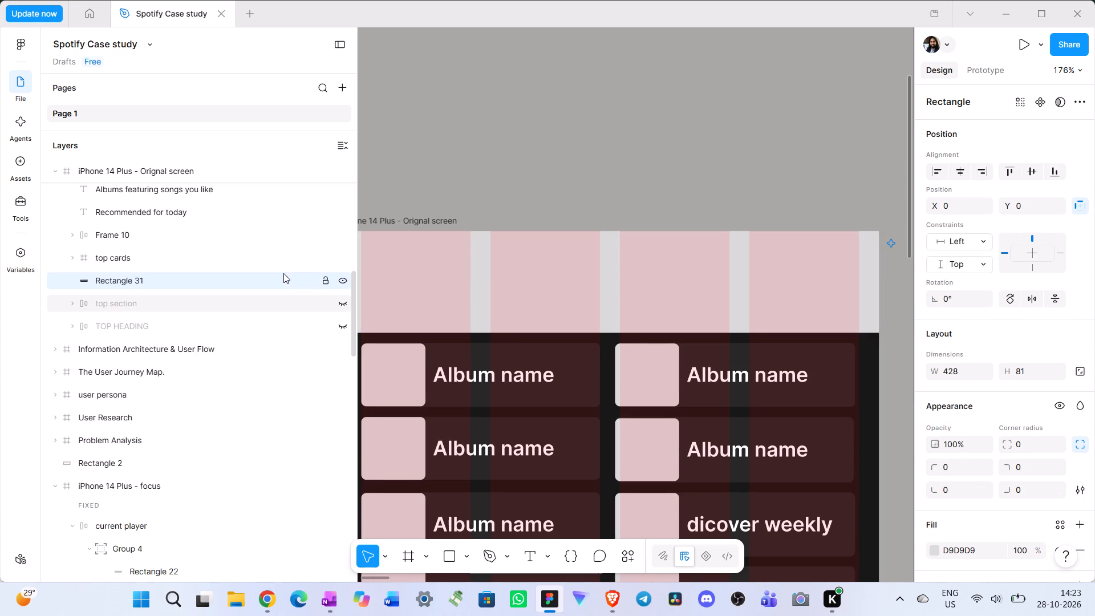
pyautogui.click(339, 303)
pyautogui.click(341, 325)
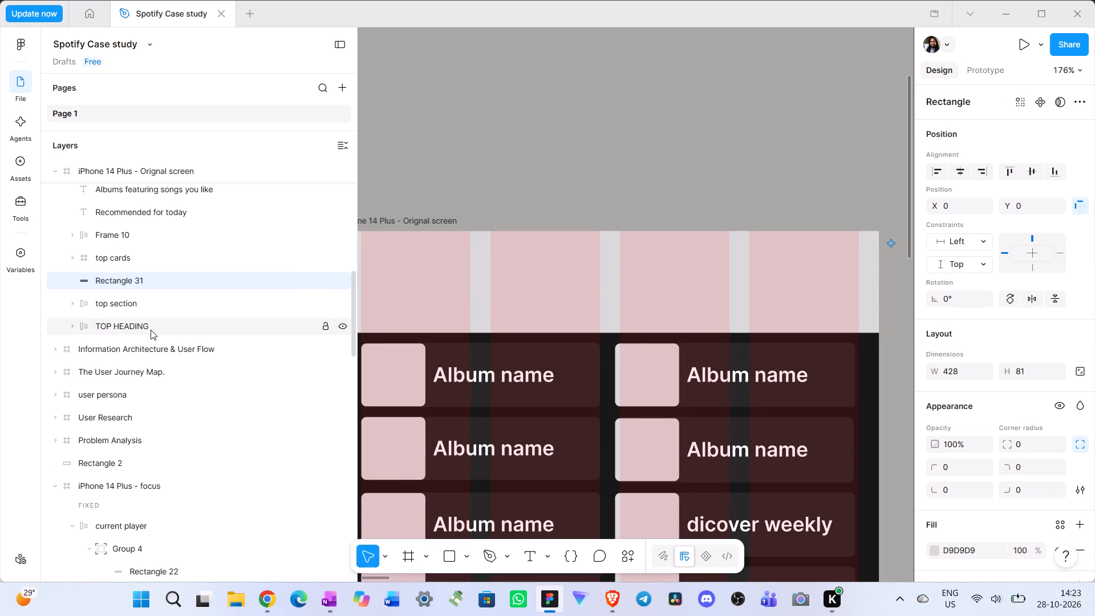
# Examine the TOP HEADING and "top section" layers, including the latter's auto layout, appearance and selection colors.
pyautogui.click(151, 327)
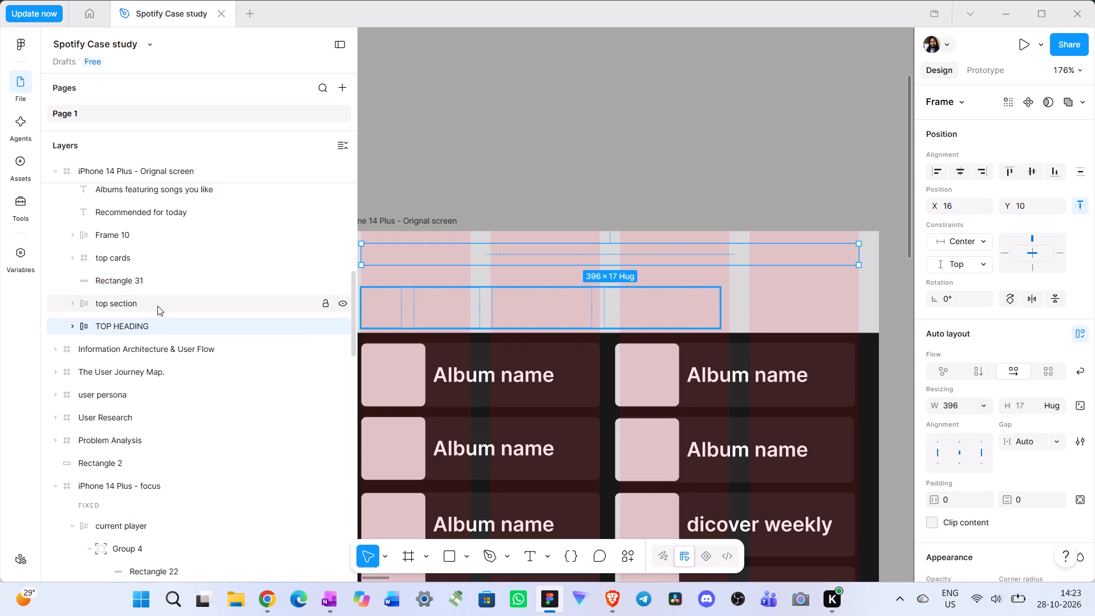
pyautogui.click(159, 302)
pyautogui.scroll(-2, 1054, 439)
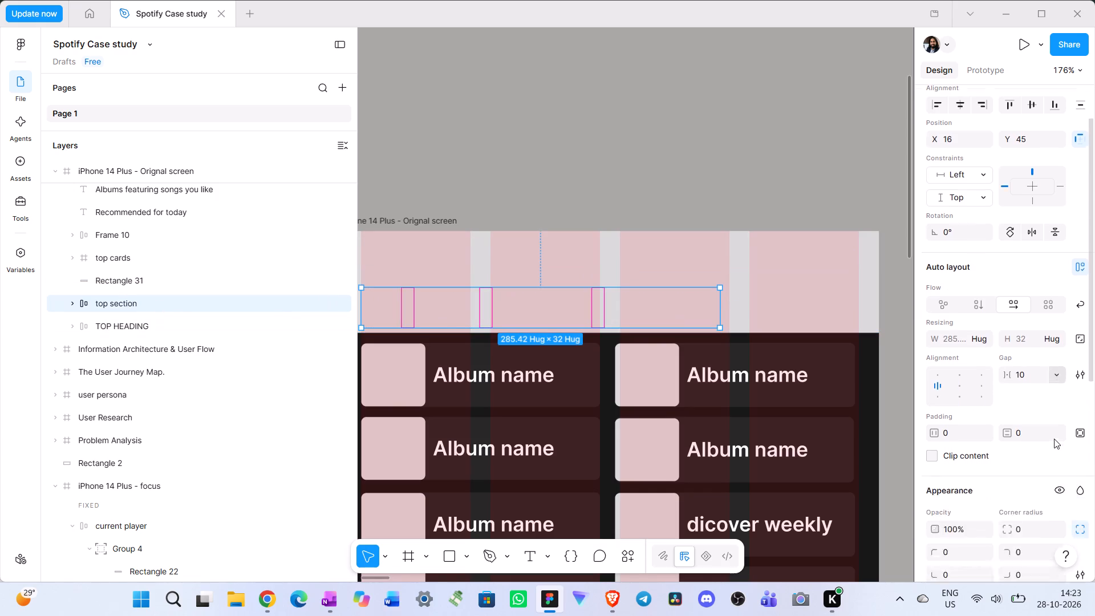
pyautogui.scroll(-3, 958, 474)
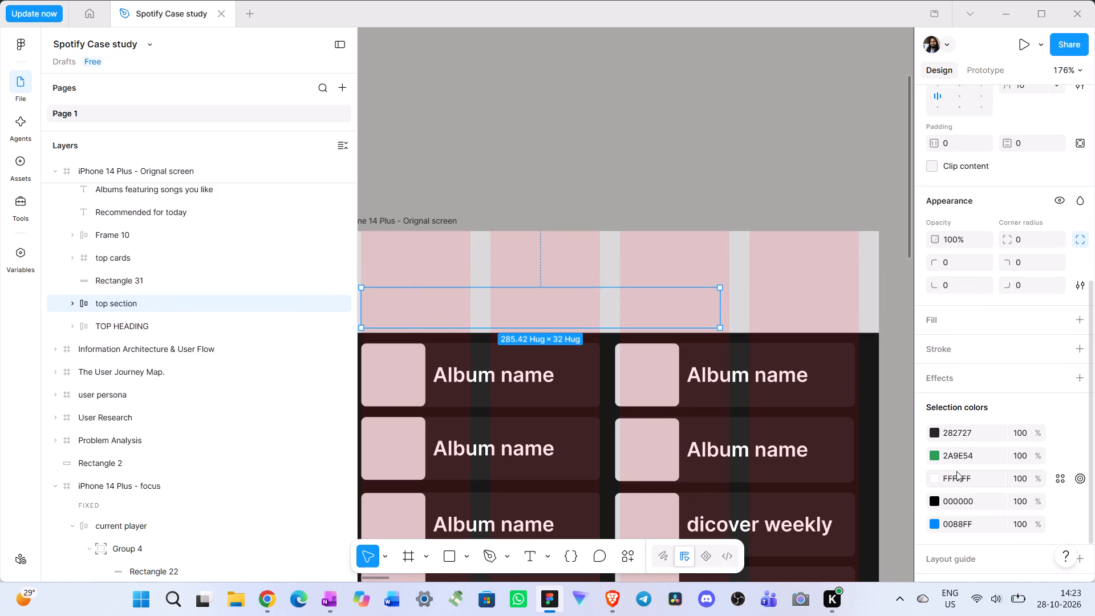
pyautogui.scroll(2, 989, 363)
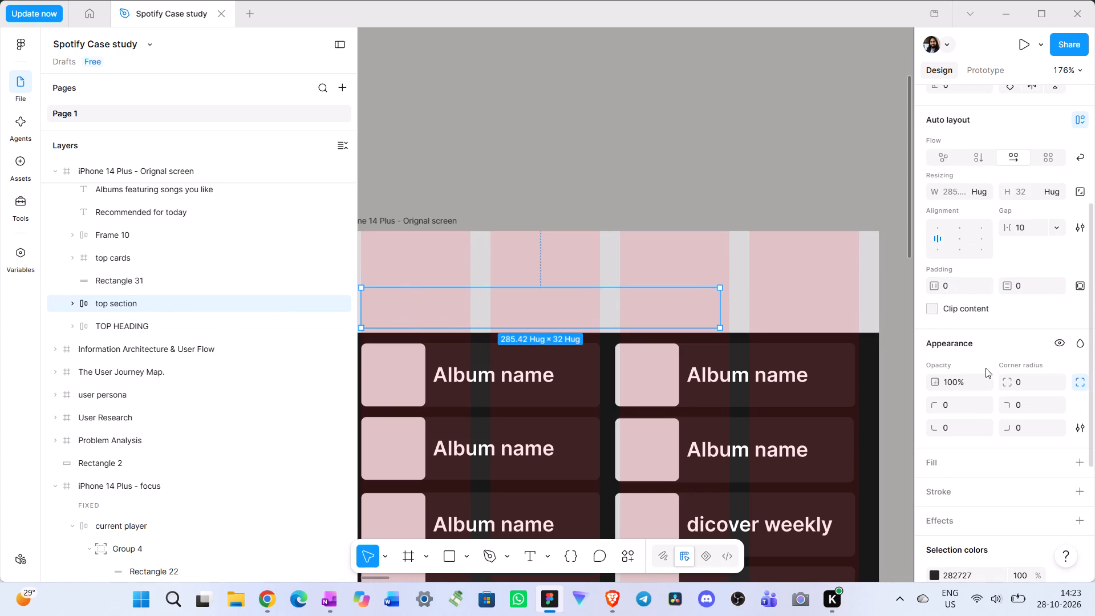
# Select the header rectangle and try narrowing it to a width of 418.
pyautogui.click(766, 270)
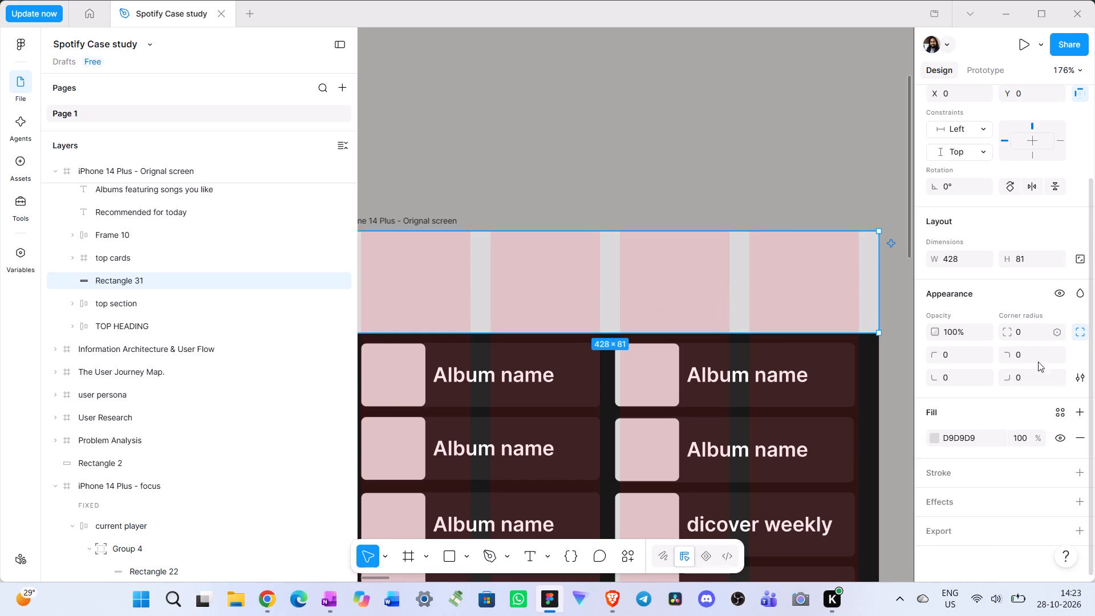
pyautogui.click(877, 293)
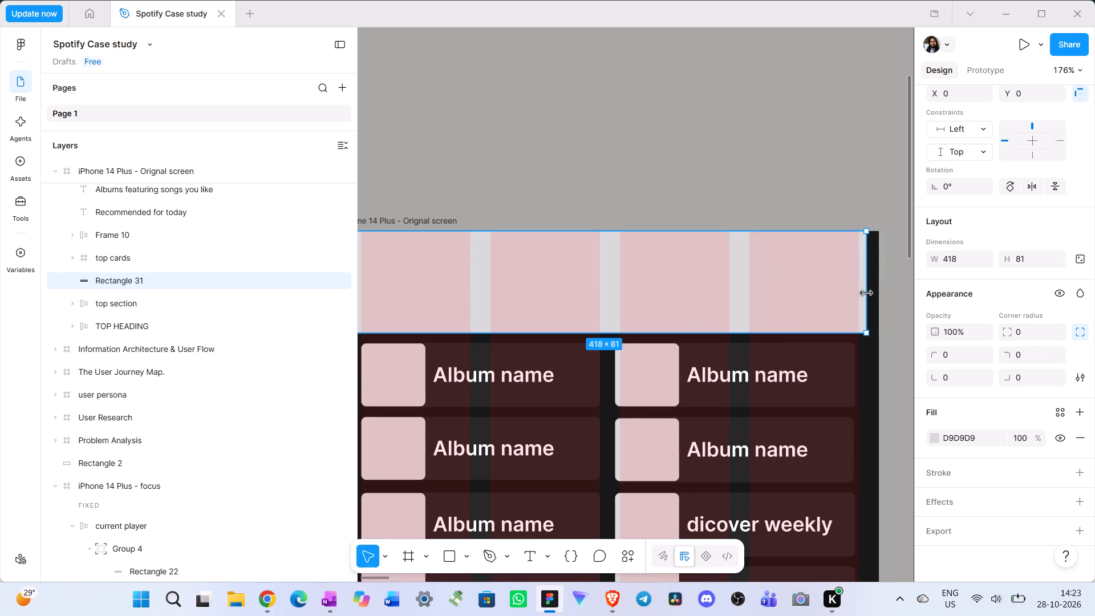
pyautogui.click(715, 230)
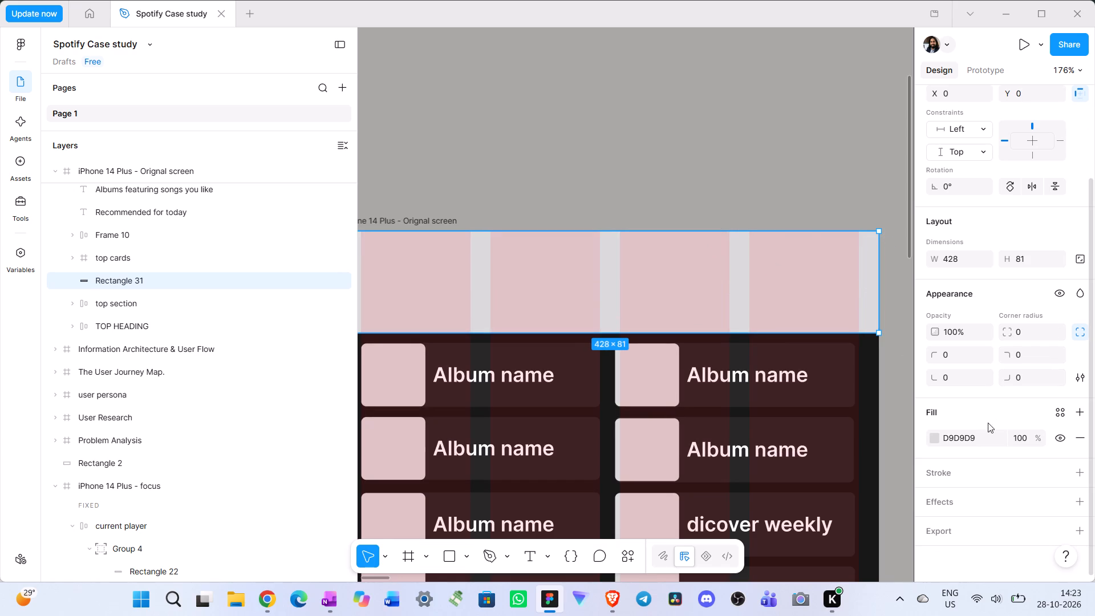
# Recolor the header rectangle's fill to 171717 by sampling the dark gap between the album cards.
pyautogui.click(930, 436)
pyautogui.click(763, 431)
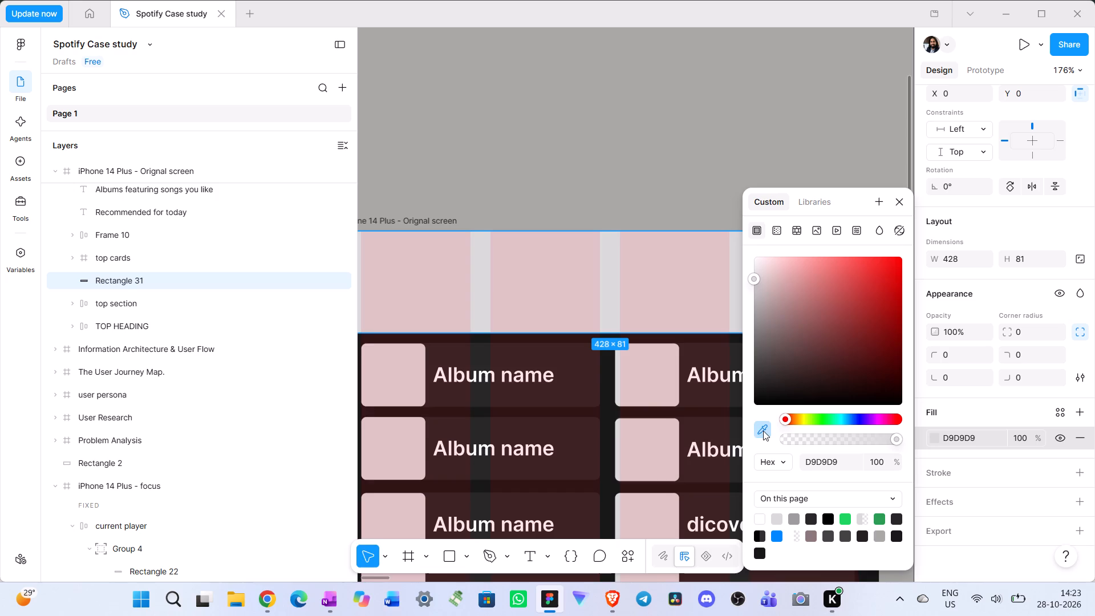
pyautogui.click(608, 363)
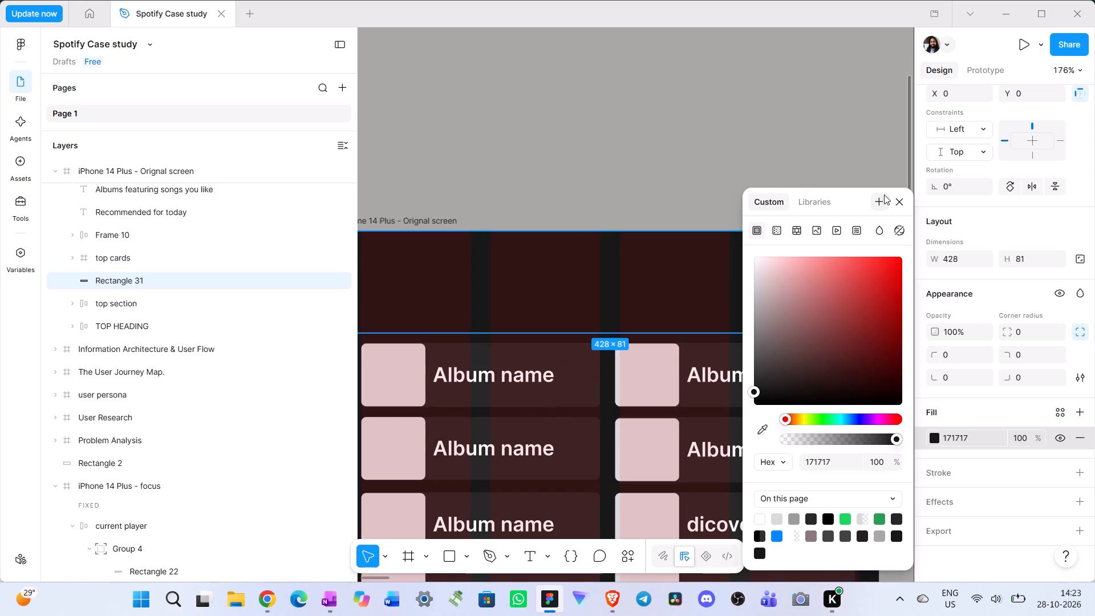
pyautogui.click(902, 194)
# Reorder the original screen's layers so the header rectangle sits beneath both "top section" and TOP HEADING.
pyautogui.moveTo(222, 279); pyautogui.dragTo(221, 294)
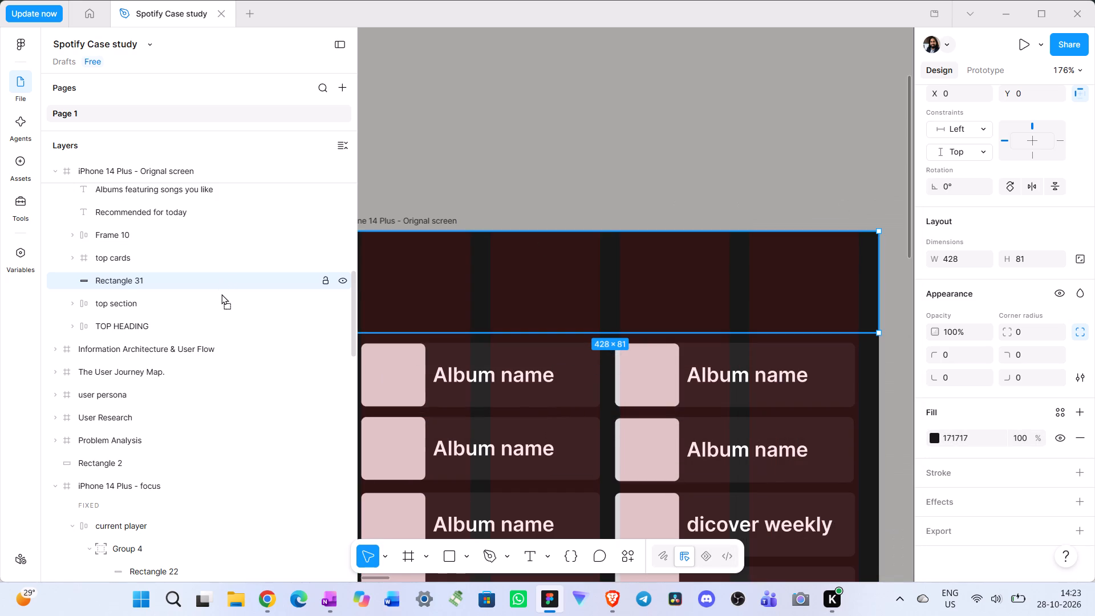
pyautogui.moveTo(221, 294); pyautogui.dragTo(221, 322)
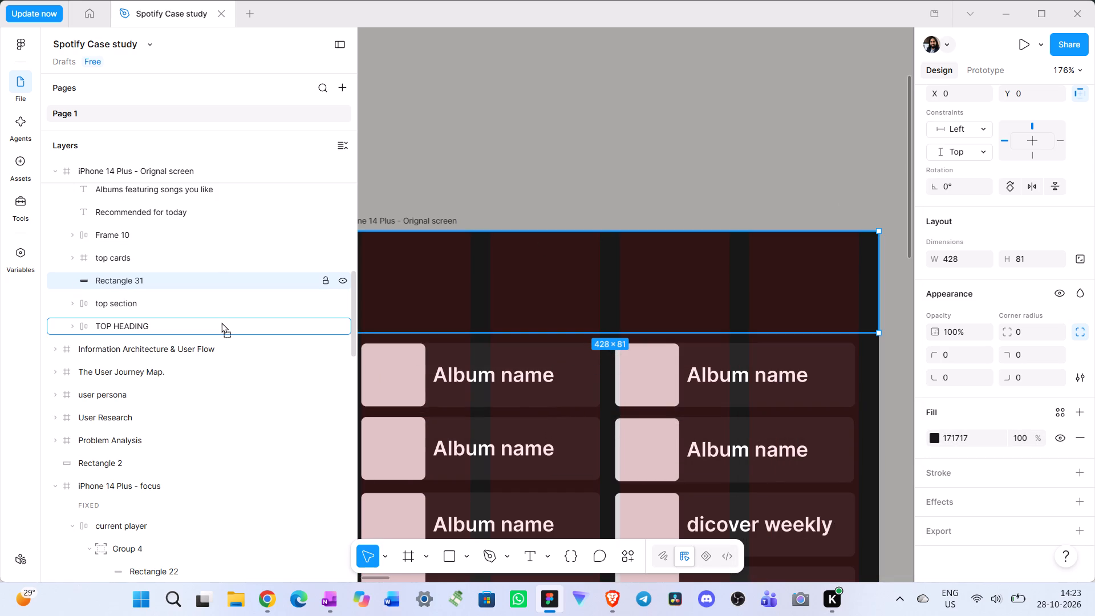
pyautogui.moveTo(221, 322); pyautogui.dragTo(232, 317)
pyautogui.click(71, 327)
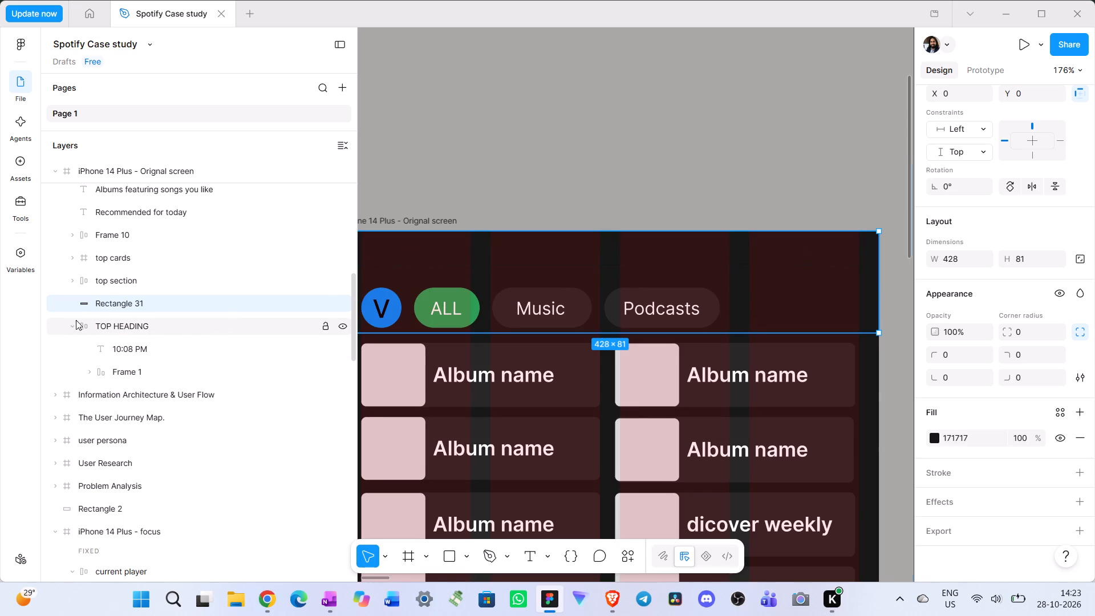
pyautogui.click(69, 327)
pyautogui.moveTo(124, 304); pyautogui.dragTo(124, 330)
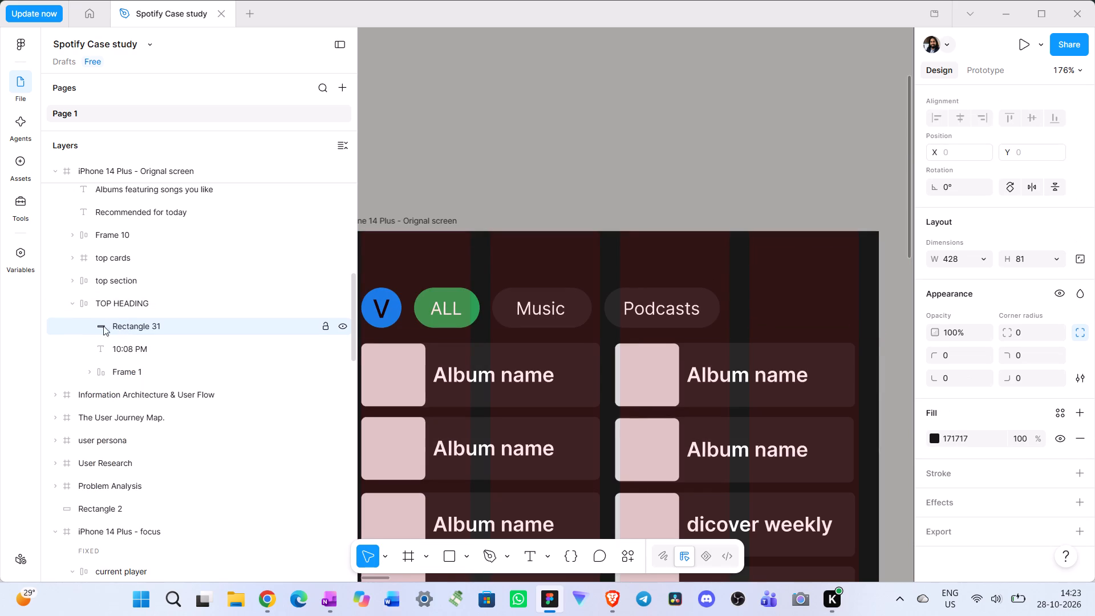
pyautogui.moveTo(114, 322); pyautogui.dragTo(115, 307)
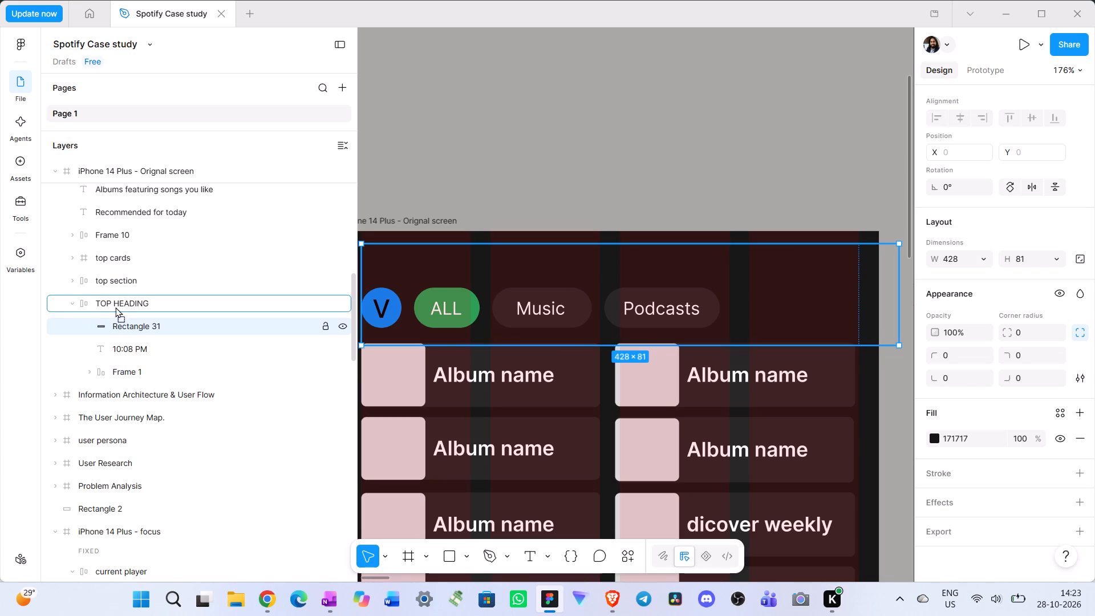
pyautogui.moveTo(115, 307); pyautogui.dragTo(119, 294)
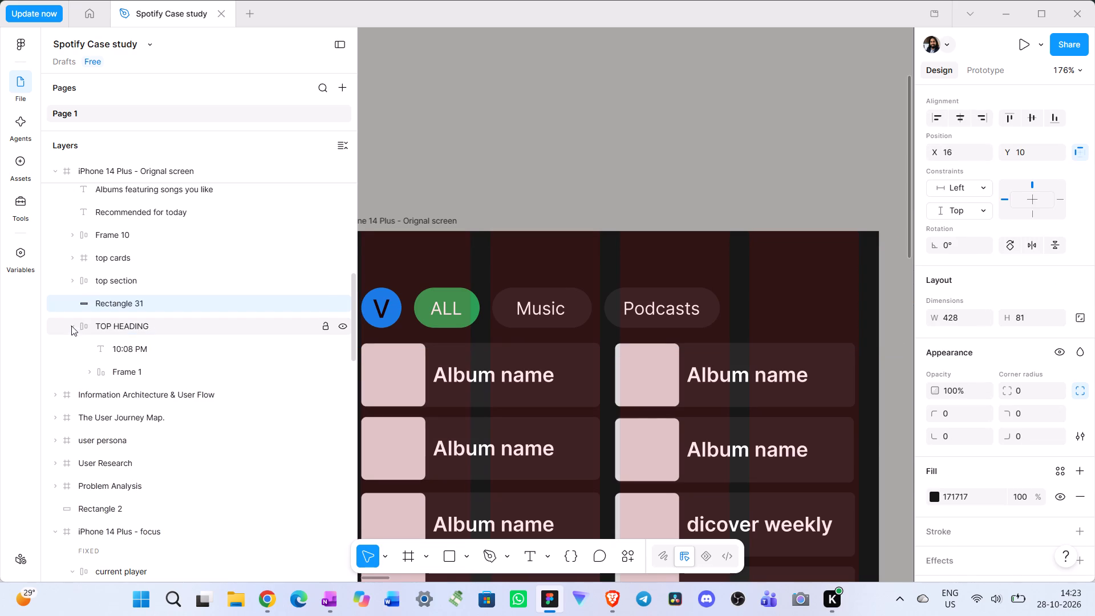
pyautogui.click(71, 326)
pyautogui.moveTo(124, 325); pyautogui.dragTo(128, 302)
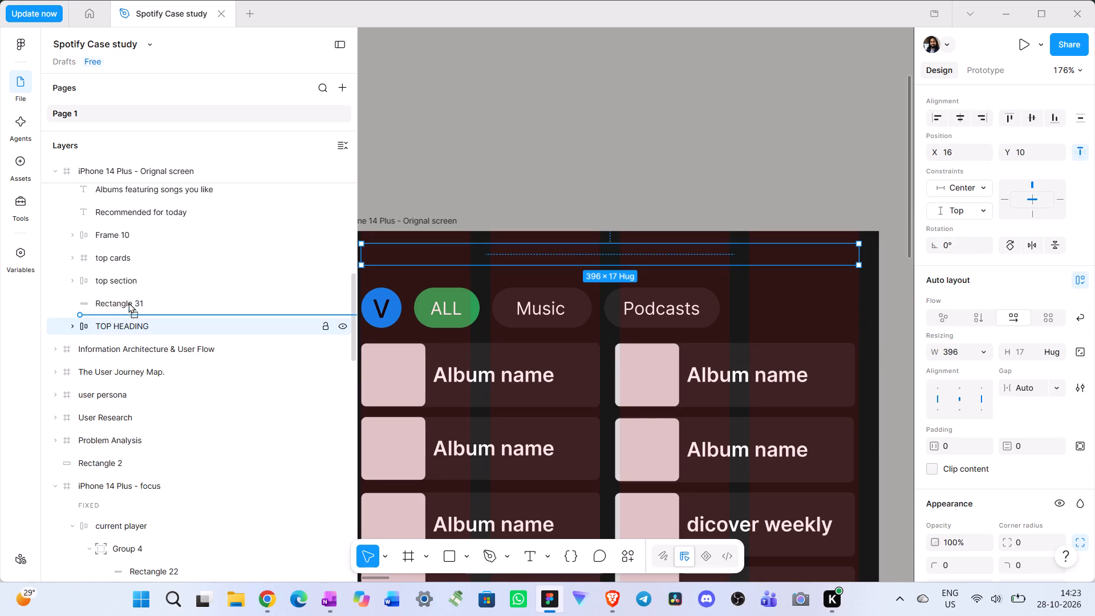
pyautogui.moveTo(128, 302); pyautogui.dragTo(130, 295)
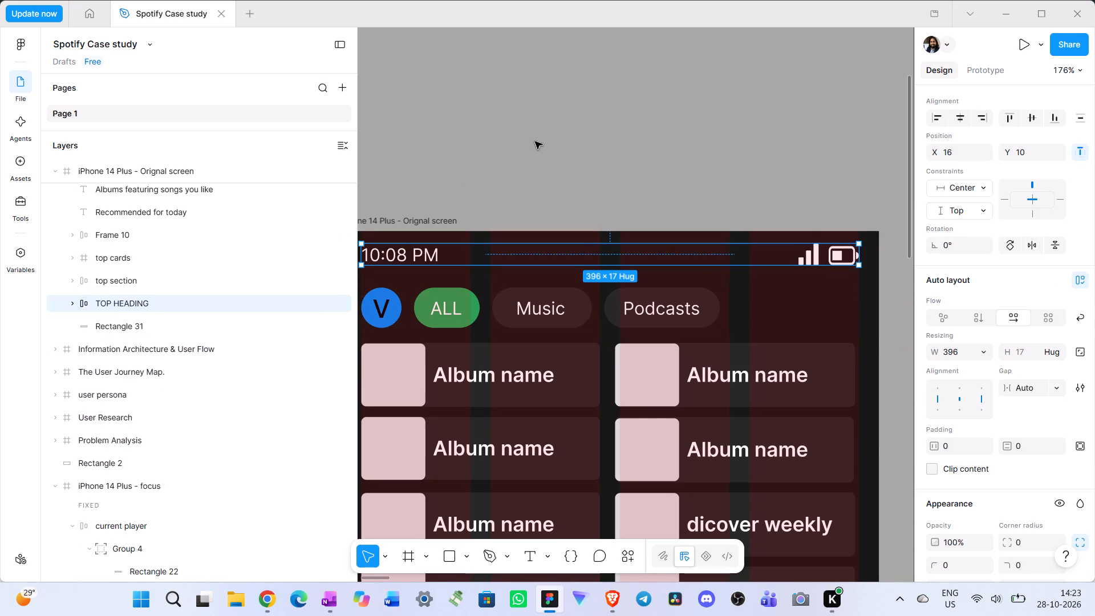
# Align the header rectangle to the frame at X 0, Y 0, extending its top edge for a 428 × 85 size.
pyautogui.click(151, 323)
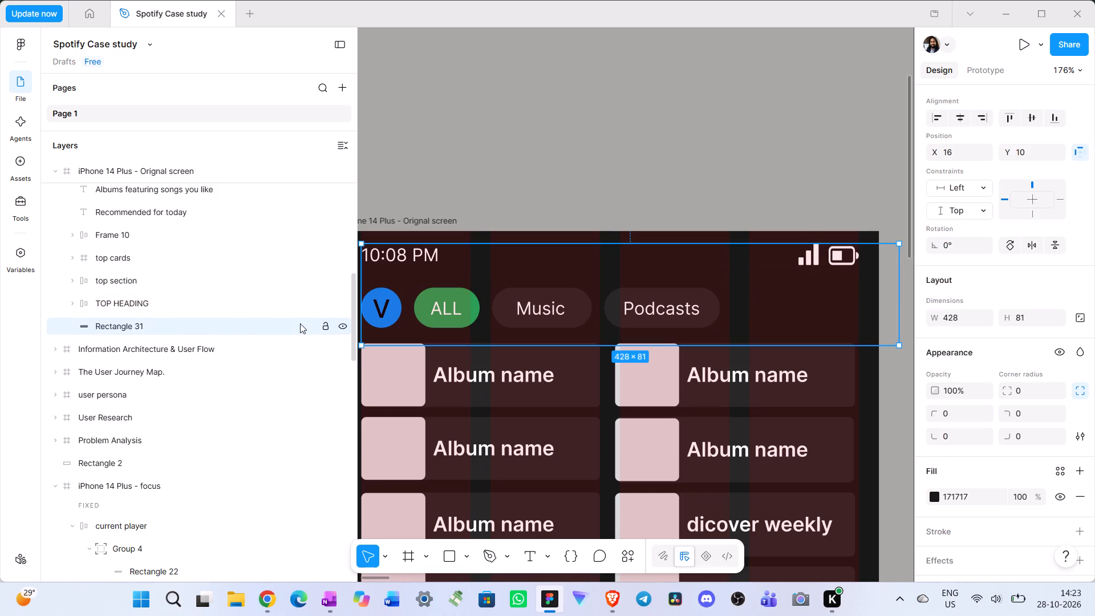
pyautogui.hscroll(-1, 300, 323)
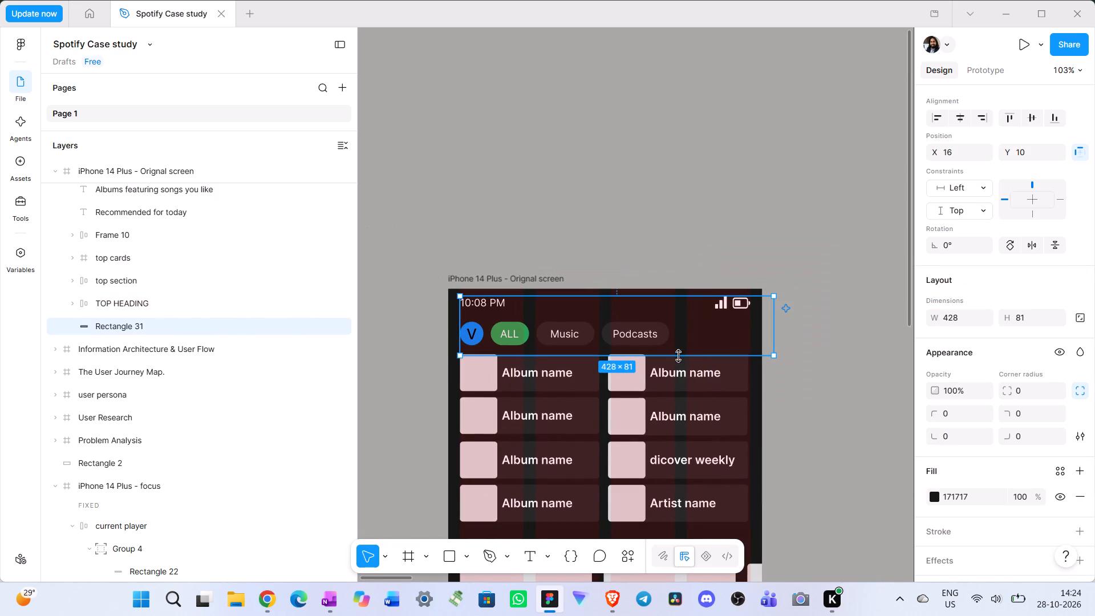
pyautogui.moveTo(734, 340); pyautogui.dragTo(728, 337)
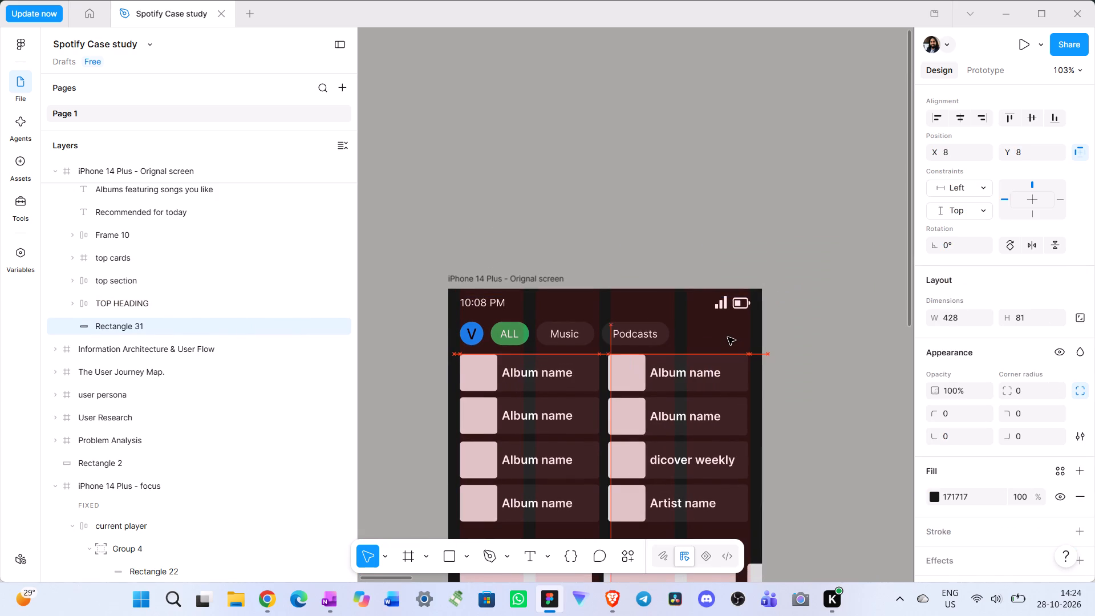
pyautogui.moveTo(728, 337); pyautogui.dragTo(724, 336)
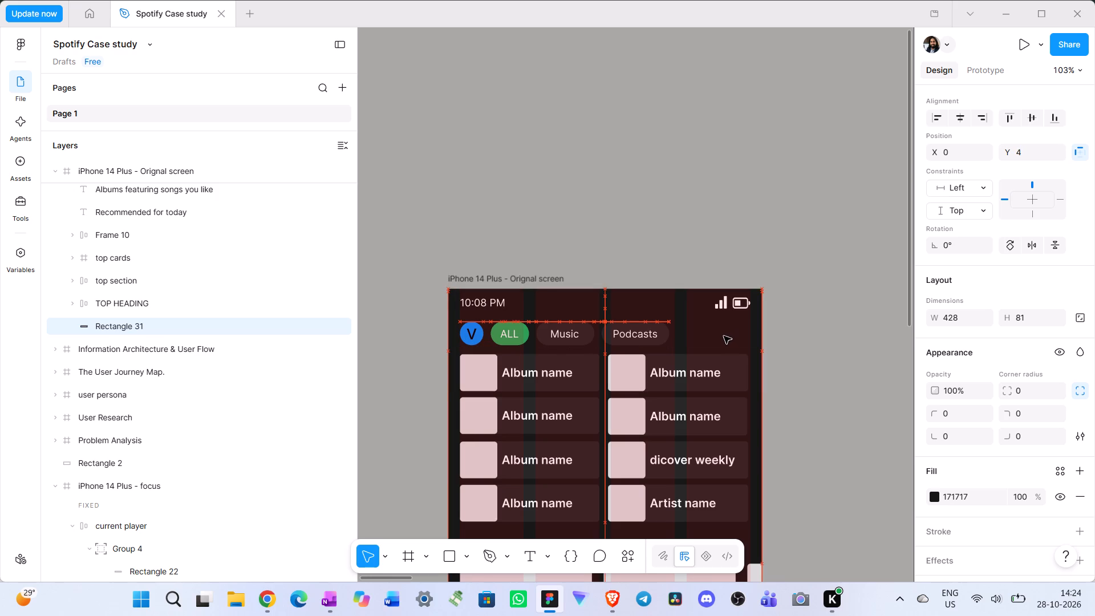
pyautogui.moveTo(724, 336); pyautogui.dragTo(723, 336)
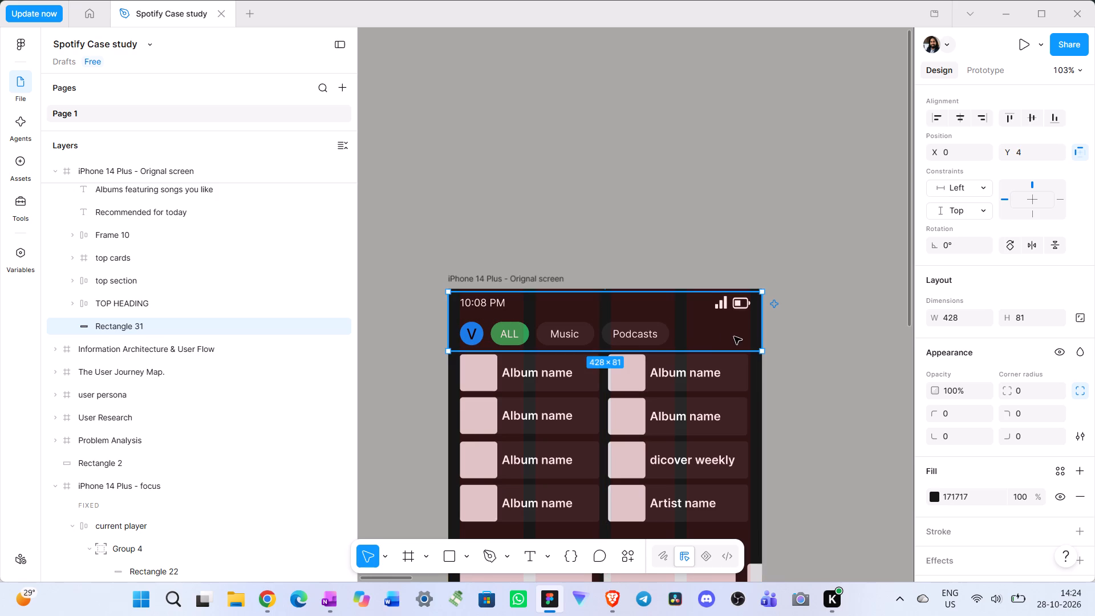
pyautogui.hscroll(1, 740, 332)
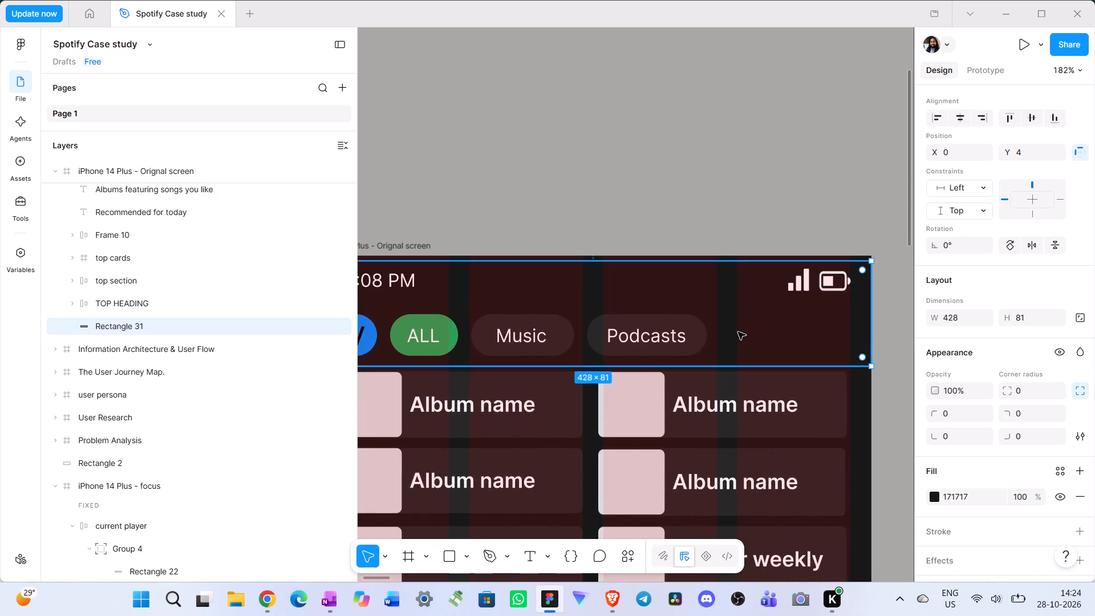
pyautogui.hscroll(1, 737, 332)
pyautogui.click(716, 260)
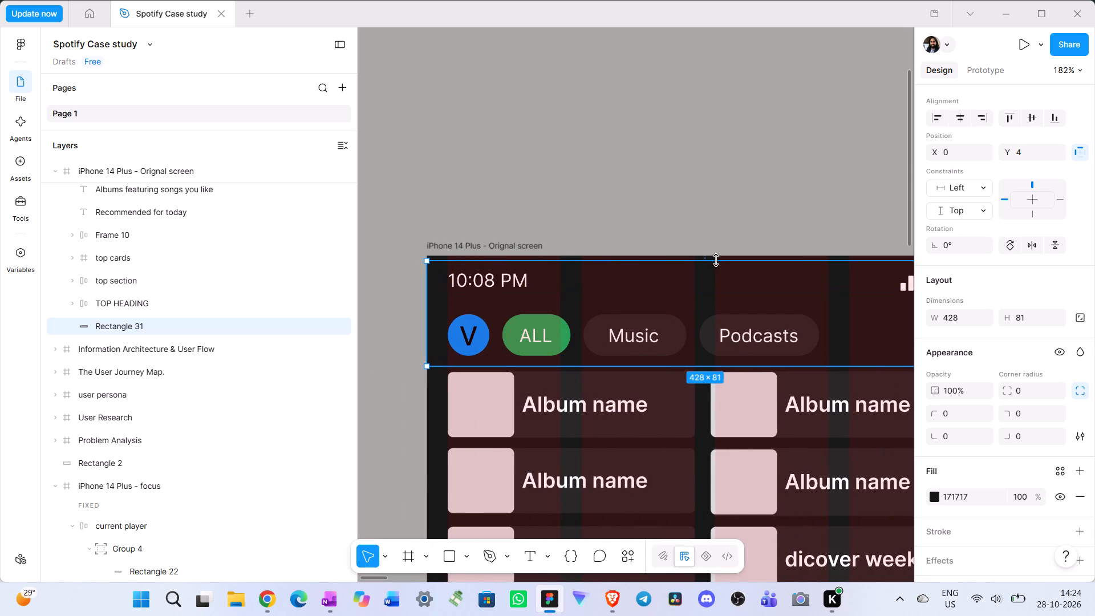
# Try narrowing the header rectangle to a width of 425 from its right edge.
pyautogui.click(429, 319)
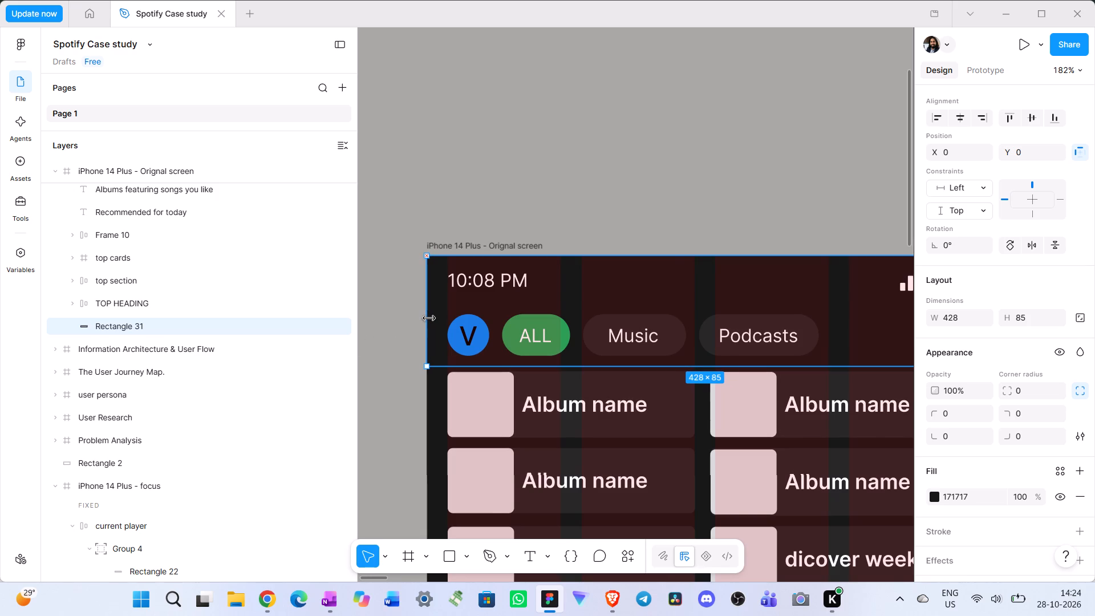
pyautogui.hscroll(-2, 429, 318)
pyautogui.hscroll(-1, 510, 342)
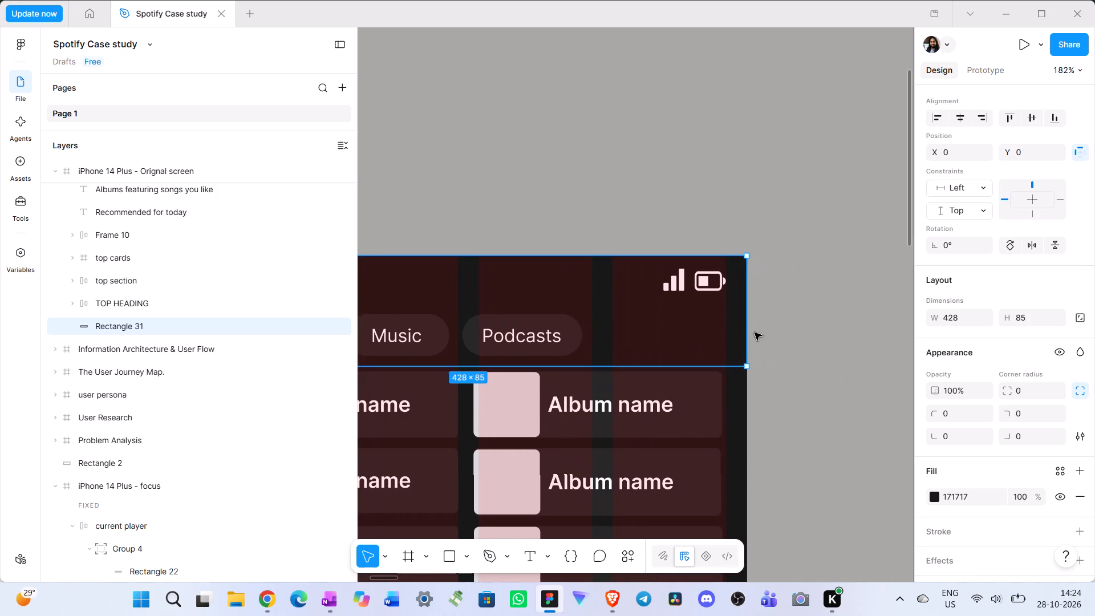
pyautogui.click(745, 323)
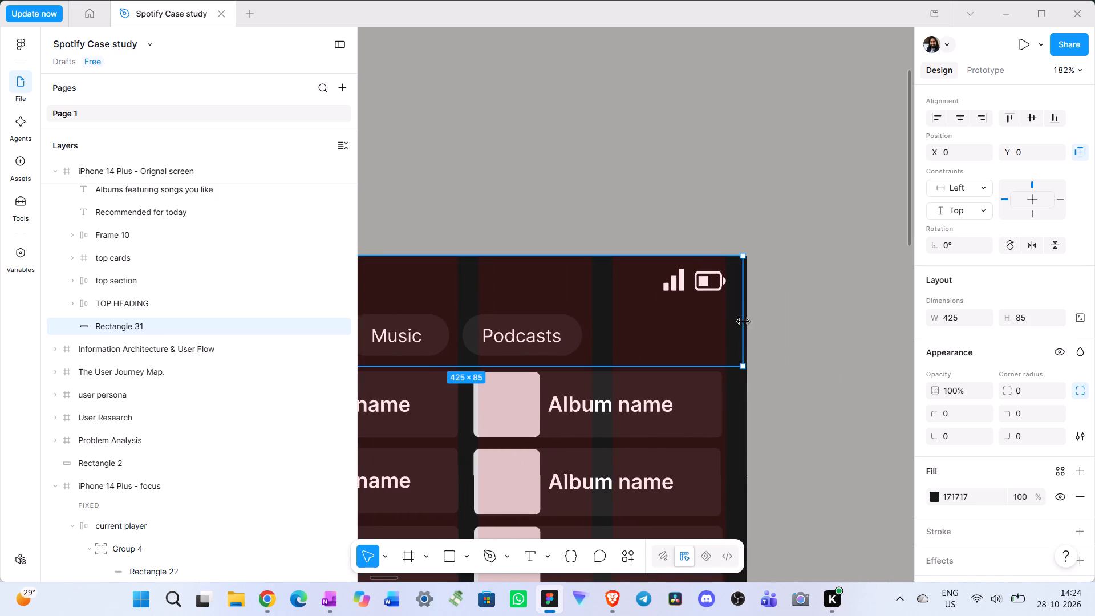
# Check the gap under the filter chips and shorten the header rectangle from its bottom edge to a height of 83.
pyautogui.hscroll(2, 744, 328)
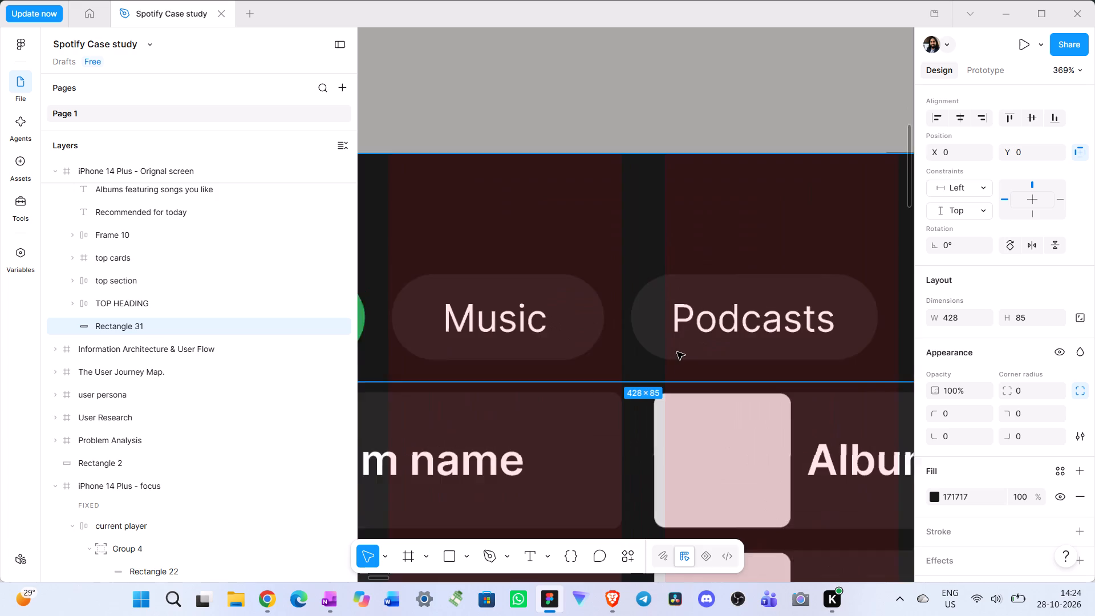
pyautogui.hscroll(1, 637, 378)
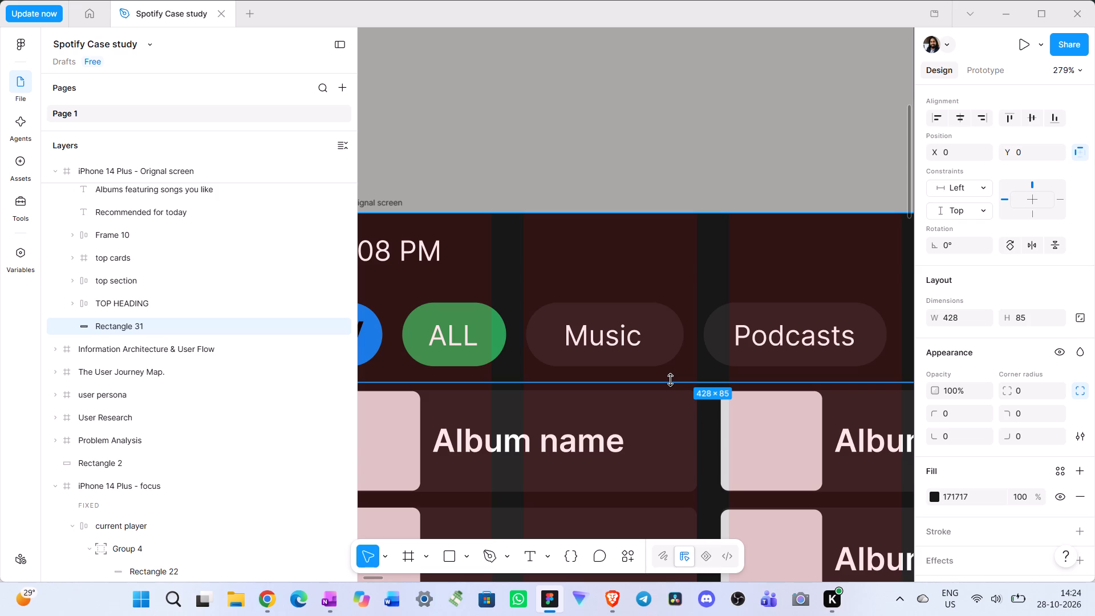
pyautogui.click(680, 380)
pyautogui.click(634, 350)
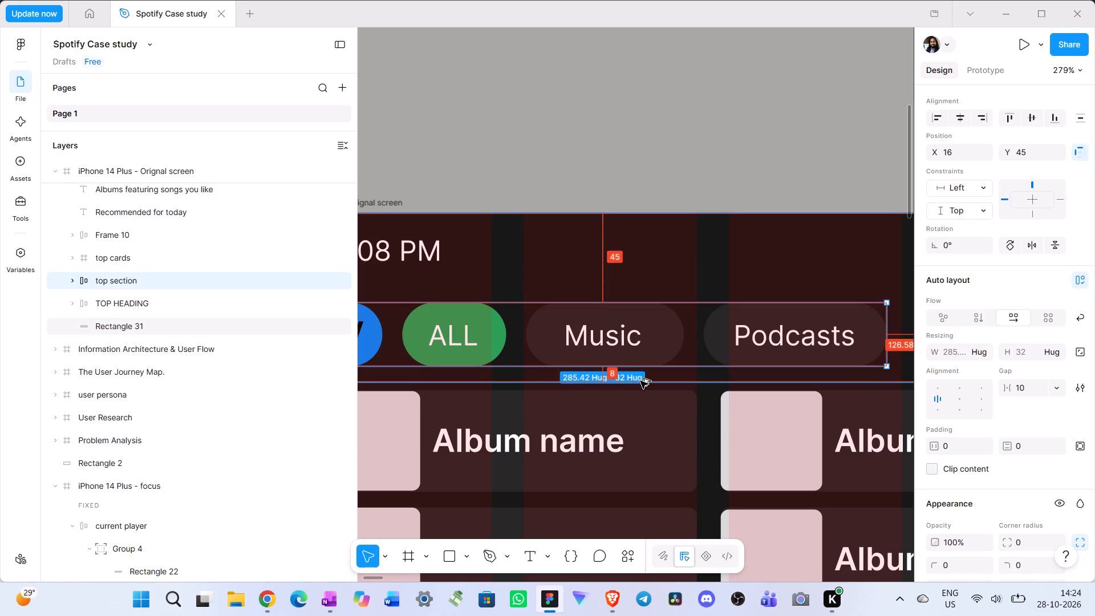
pyautogui.click(725, 114)
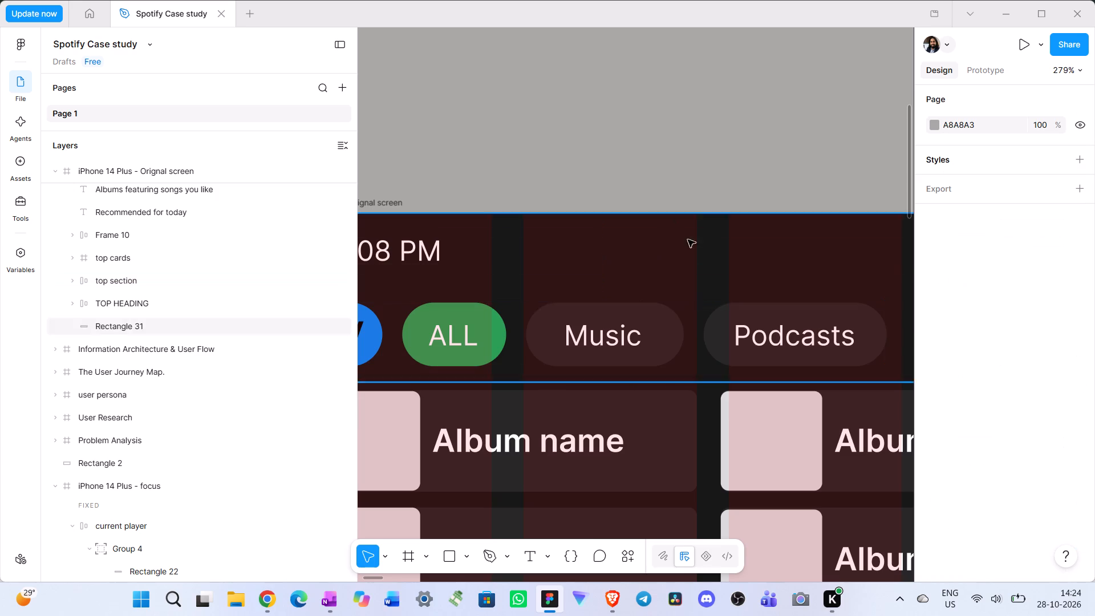
pyautogui.click(681, 376)
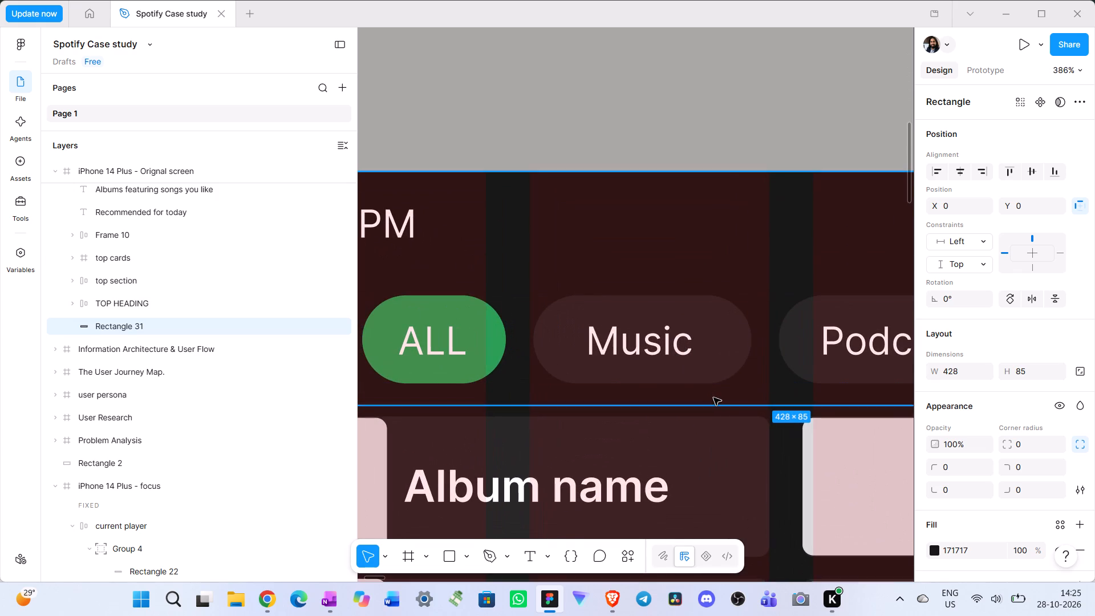
pyautogui.moveTo(715, 405); pyautogui.dragTo(716, 399)
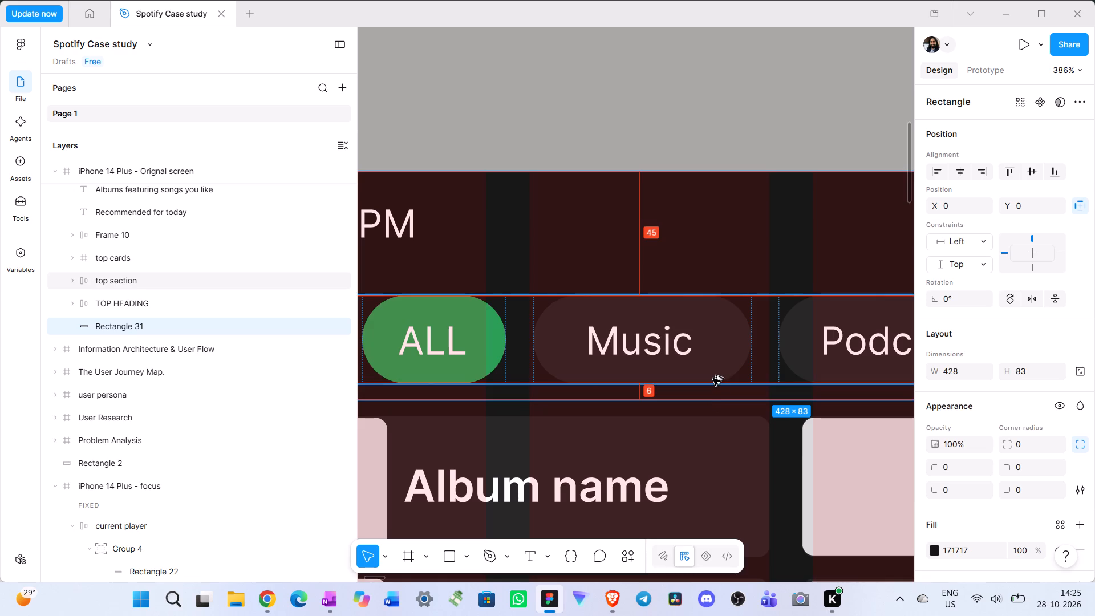
pyautogui.click(714, 93)
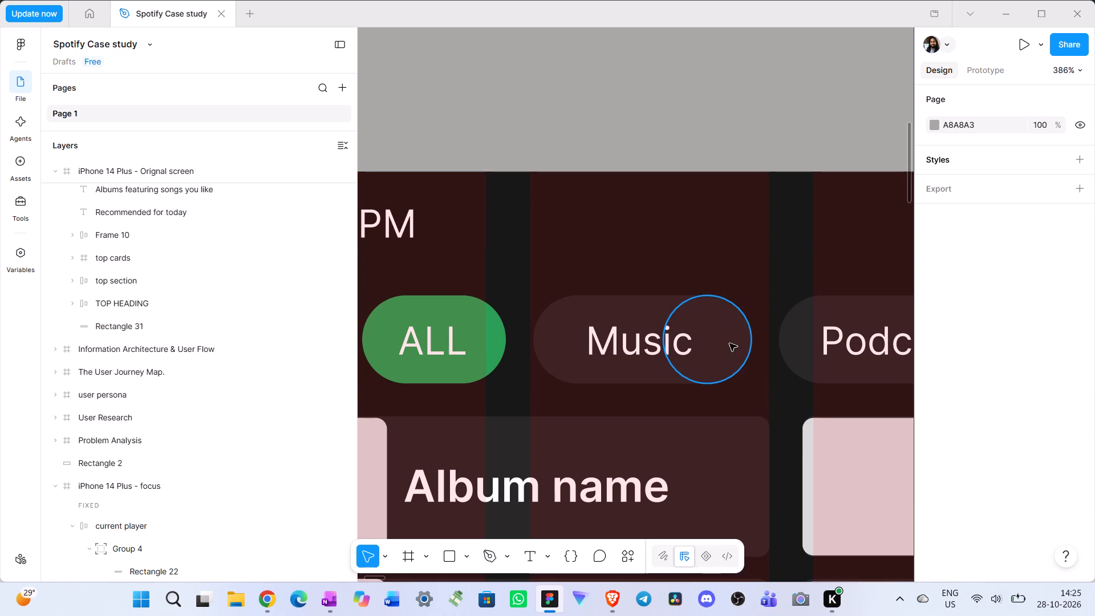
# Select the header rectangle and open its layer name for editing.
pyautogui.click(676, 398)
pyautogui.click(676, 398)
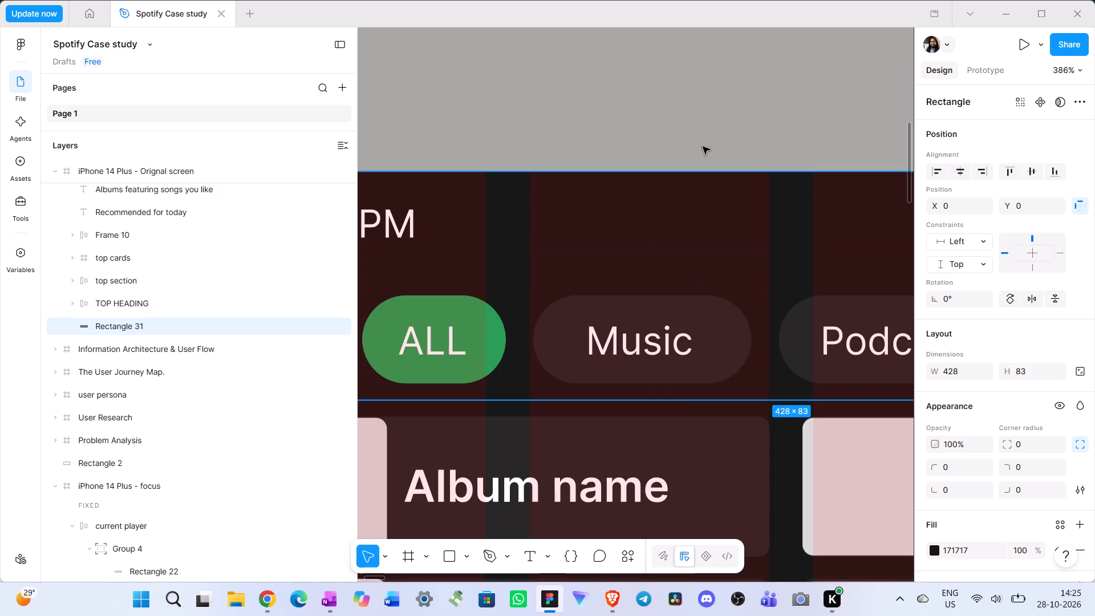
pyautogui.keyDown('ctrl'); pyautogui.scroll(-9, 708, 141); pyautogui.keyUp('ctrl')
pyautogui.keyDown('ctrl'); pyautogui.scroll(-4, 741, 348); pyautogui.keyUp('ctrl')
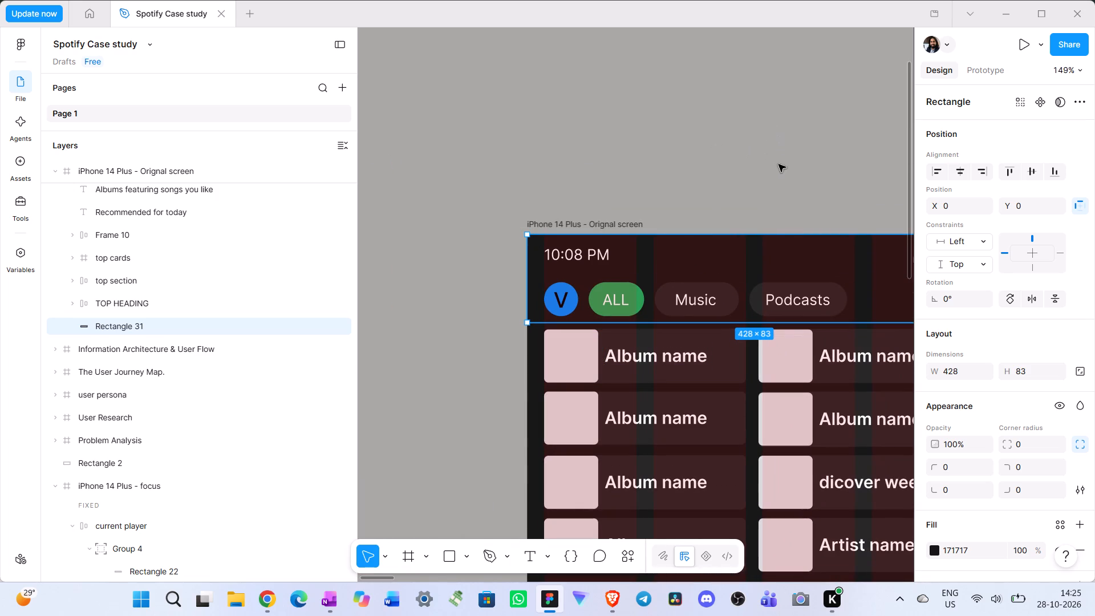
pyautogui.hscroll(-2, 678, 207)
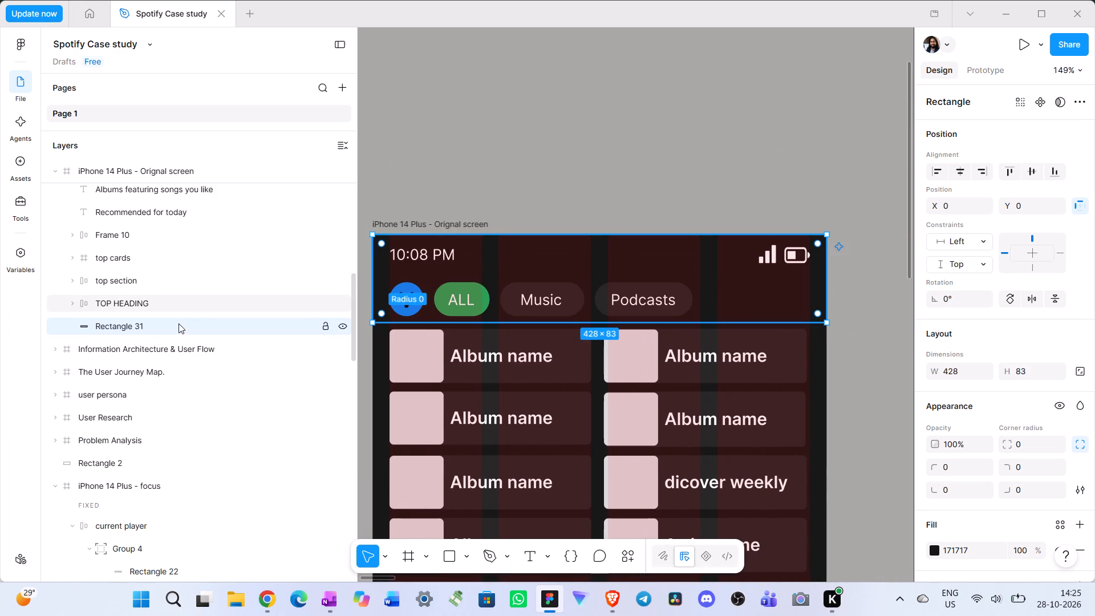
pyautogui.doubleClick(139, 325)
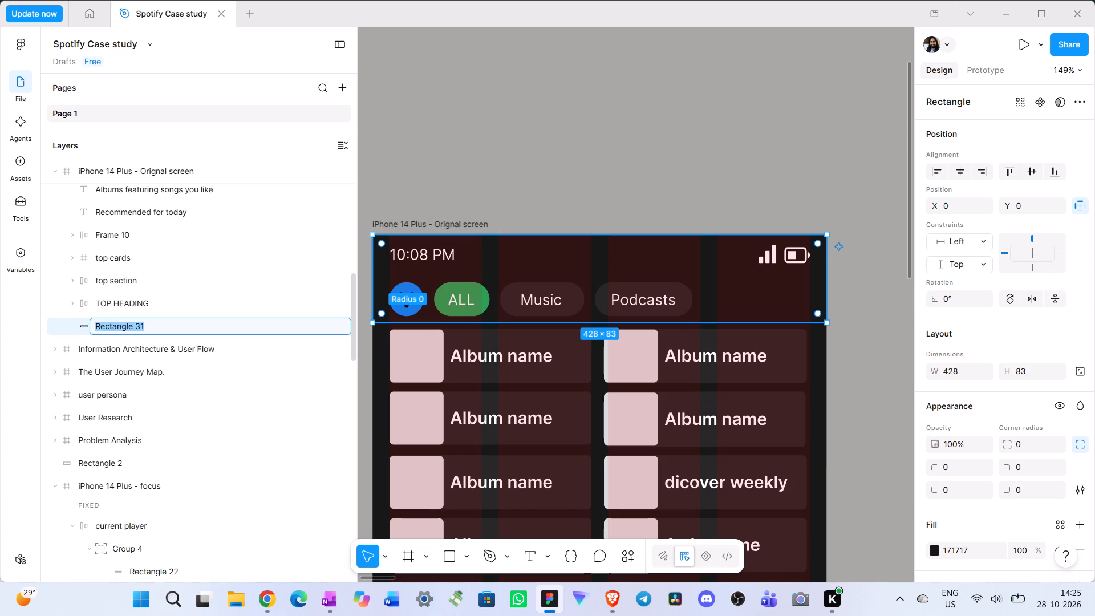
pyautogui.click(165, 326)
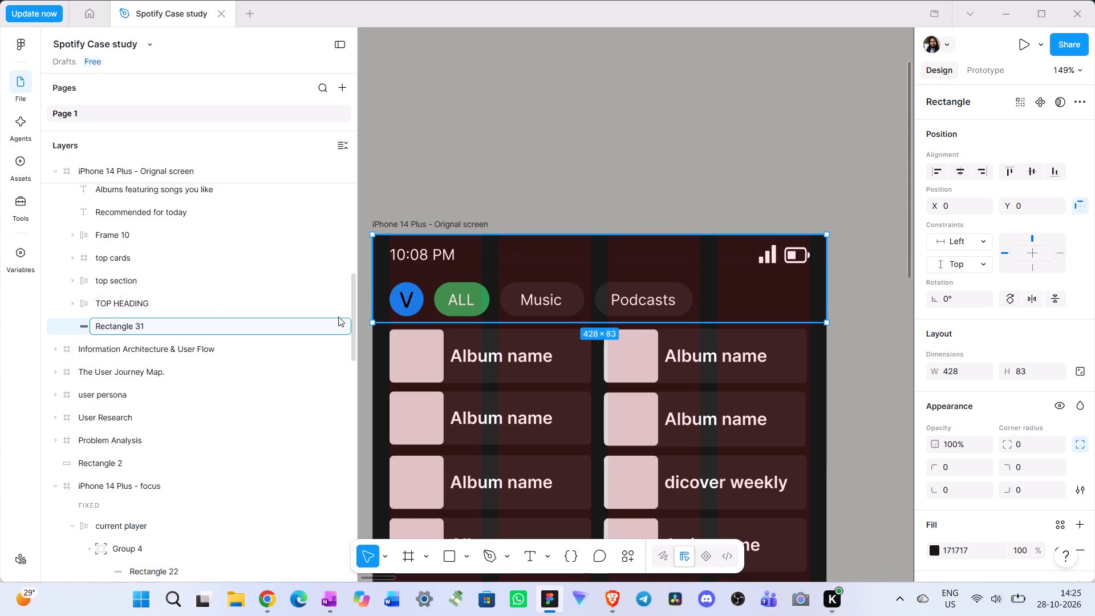
# Wrap the original screen's header rectangle, TOP HEADING status bar and top section filter chips together in one auto layout frame.
pyautogui.click(438, 222)
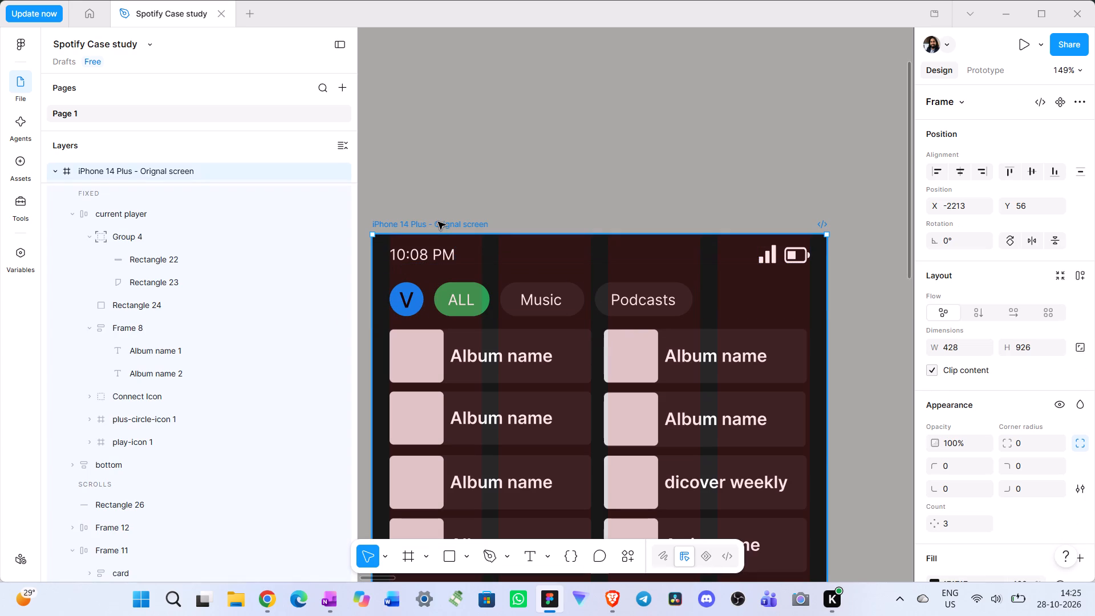
pyautogui.click(448, 258)
pyautogui.click(457, 298)
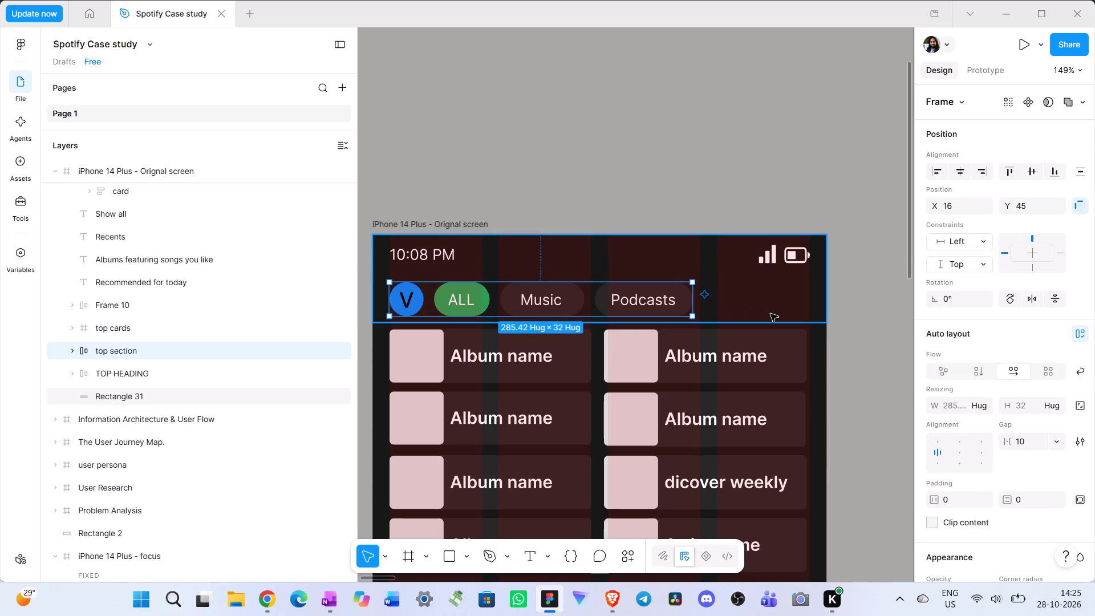
pyautogui.click(770, 314)
pyautogui.click(132, 392)
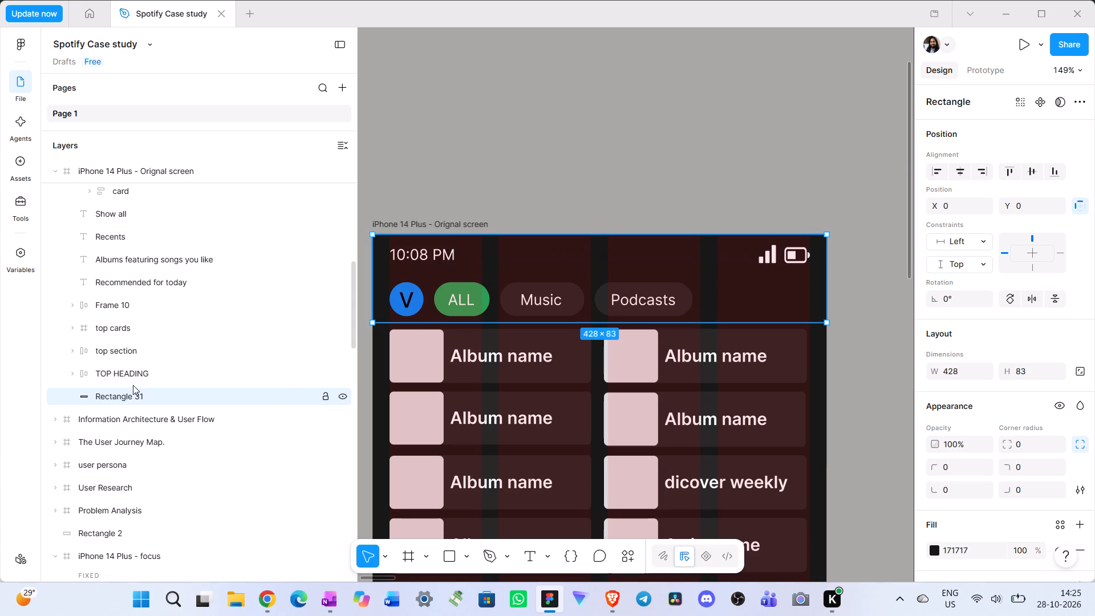
pyautogui.keyDown('shift'); pyautogui.click(135, 374); pyautogui.keyUp('shift')
pyautogui.keyDown('shift'); pyautogui.click(133, 346); pyautogui.keyUp('shift')
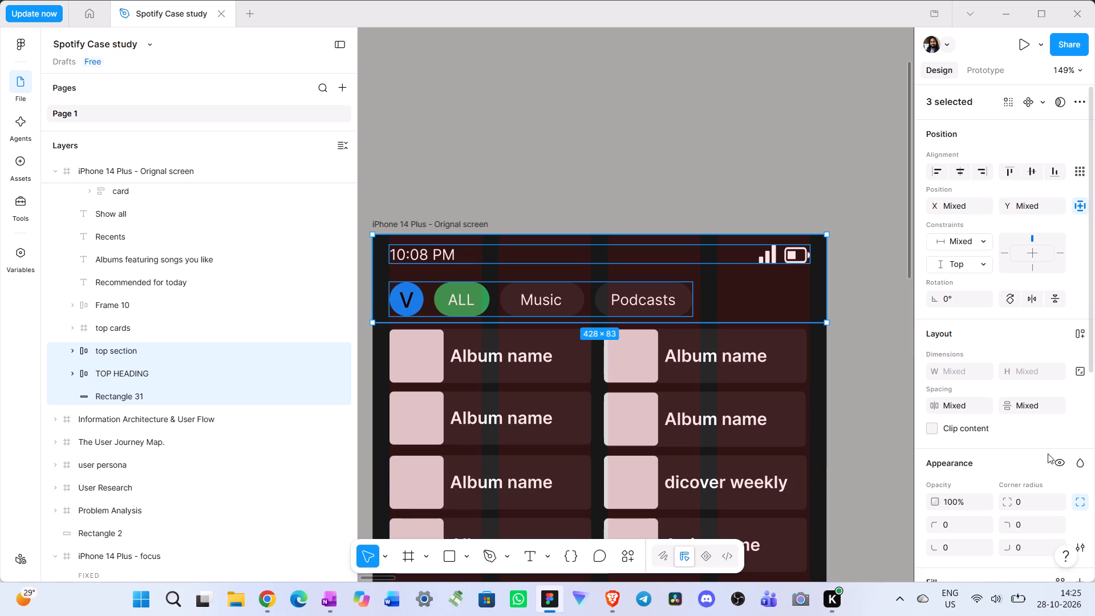
pyautogui.click(1080, 338)
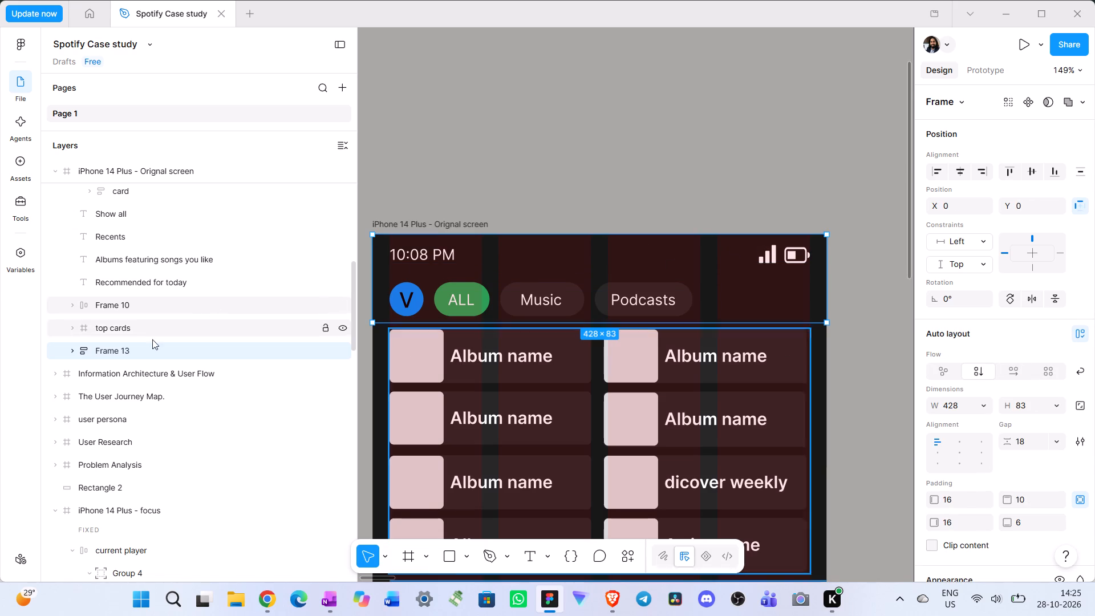
# Rename the new header auto layout frame as top area.
pyautogui.doubleClick(141, 352)
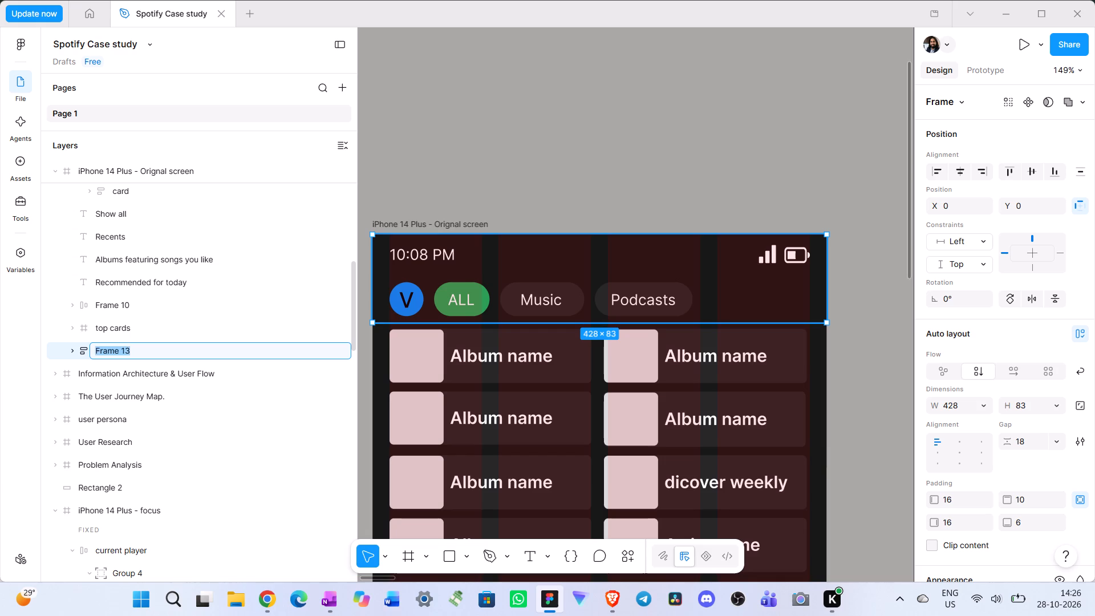
pyautogui.press('BackSpace')
pyautogui.write('top car')
pyautogui.press('BackSpace')
pyautogui.press('BackSpace')
pyautogui.press('BackSpace')
pyautogui.write('area')
pyautogui.press('space')
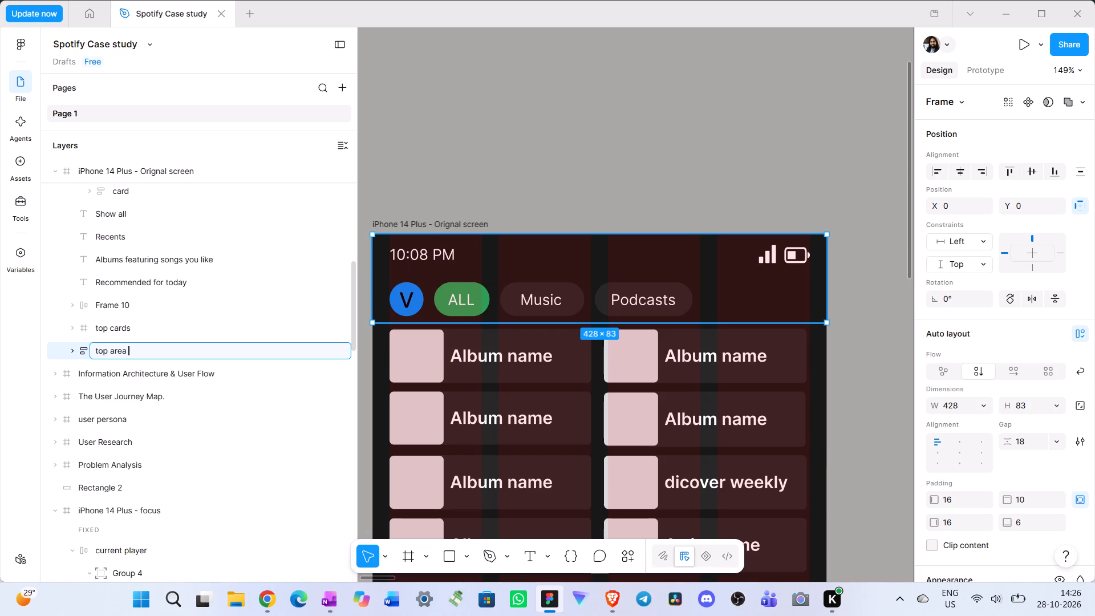
# Set the top area's prototype scroll position to Fixed (stay in place) and its overflow to Horizontal.
pyautogui.click(986, 71)
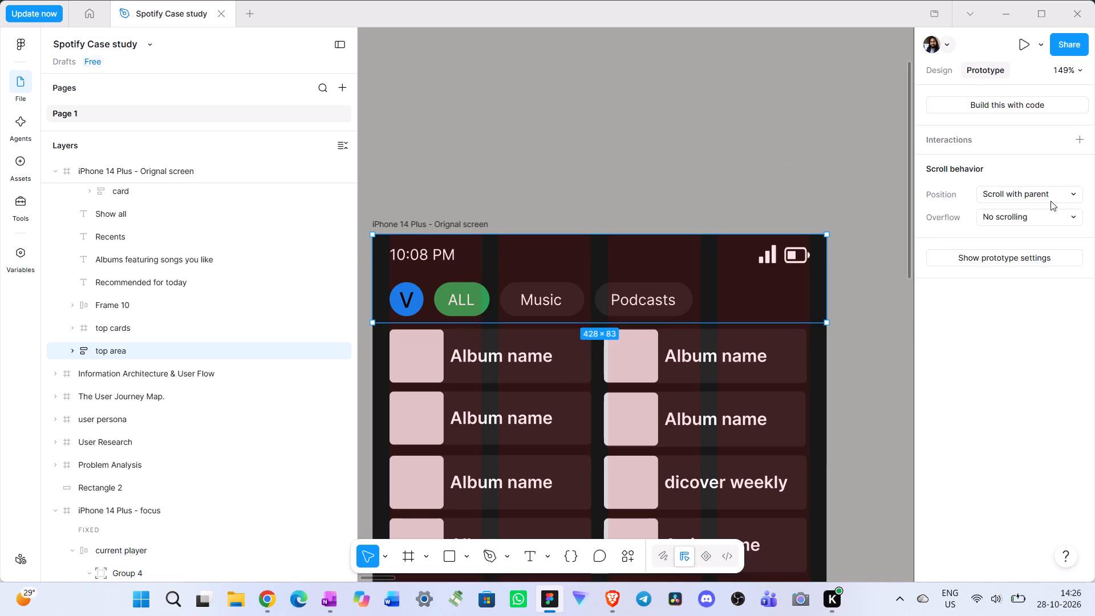
pyautogui.click(1050, 197)
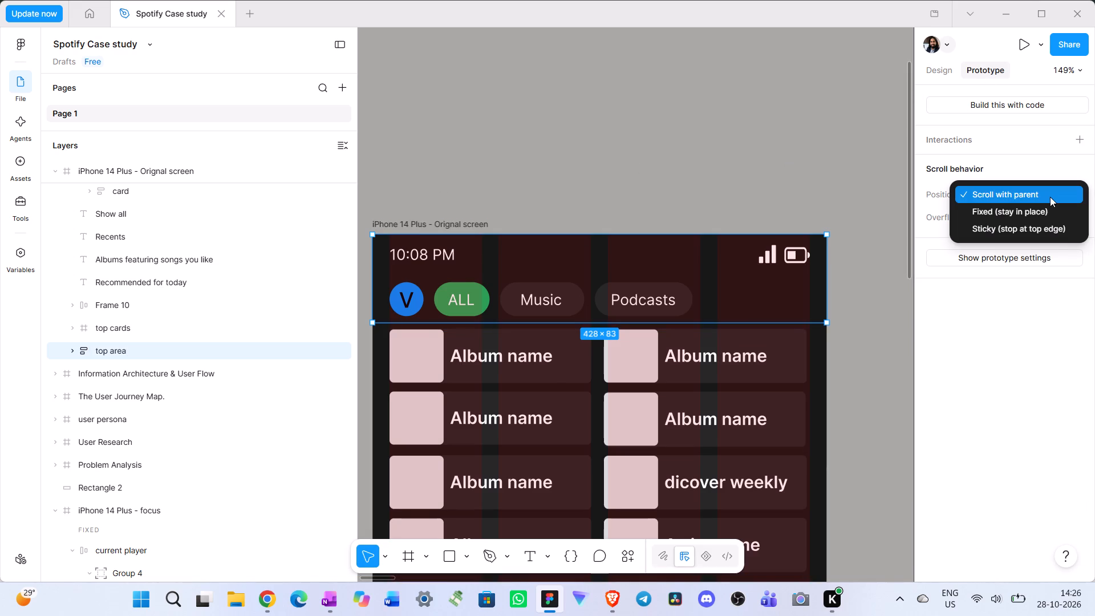
pyautogui.click(1048, 212)
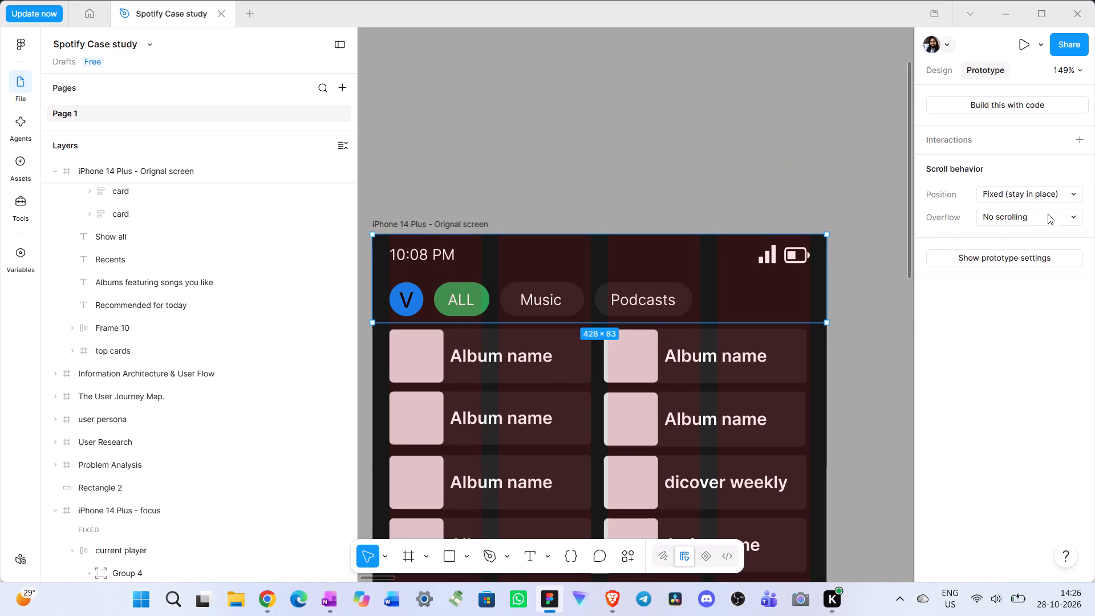
pyautogui.click(1049, 216)
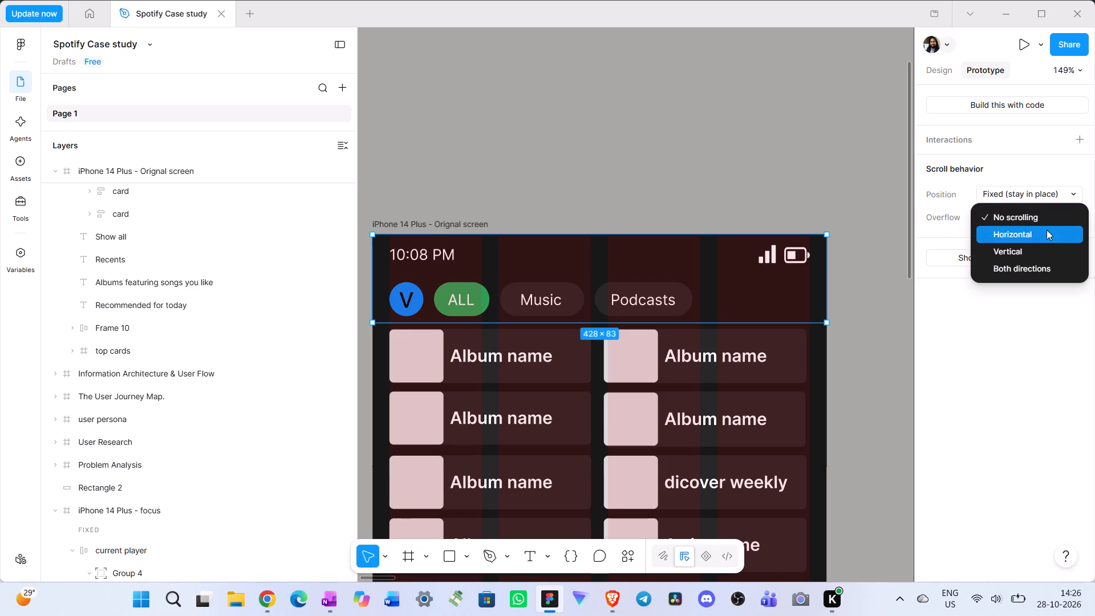
pyautogui.click(1044, 237)
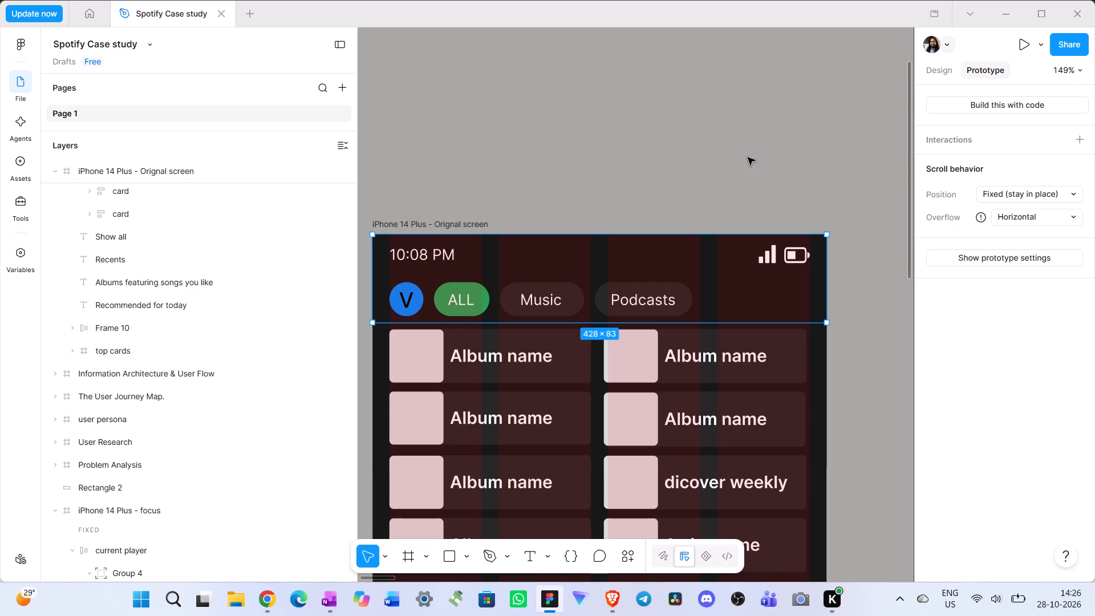
pyautogui.click(748, 157)
# Copy the top area frame from the original screen.
pyautogui.keyDown('ctrl'); pyautogui.scroll(-7, 770, 165); pyautogui.keyUp('ctrl')
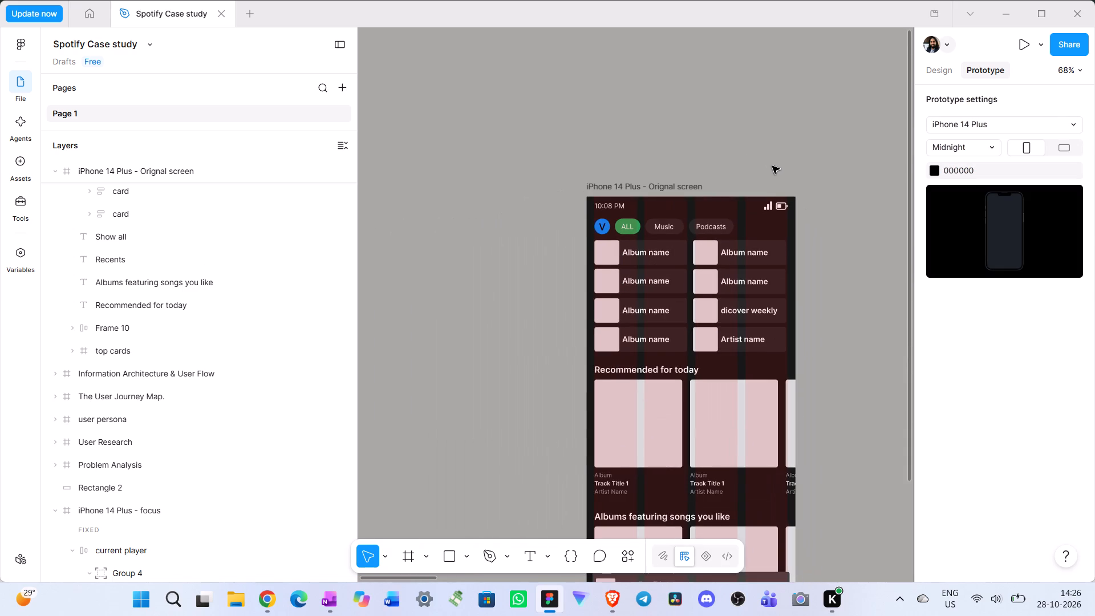
pyautogui.hscroll(-1, 749, 186)
pyautogui.click(666, 222)
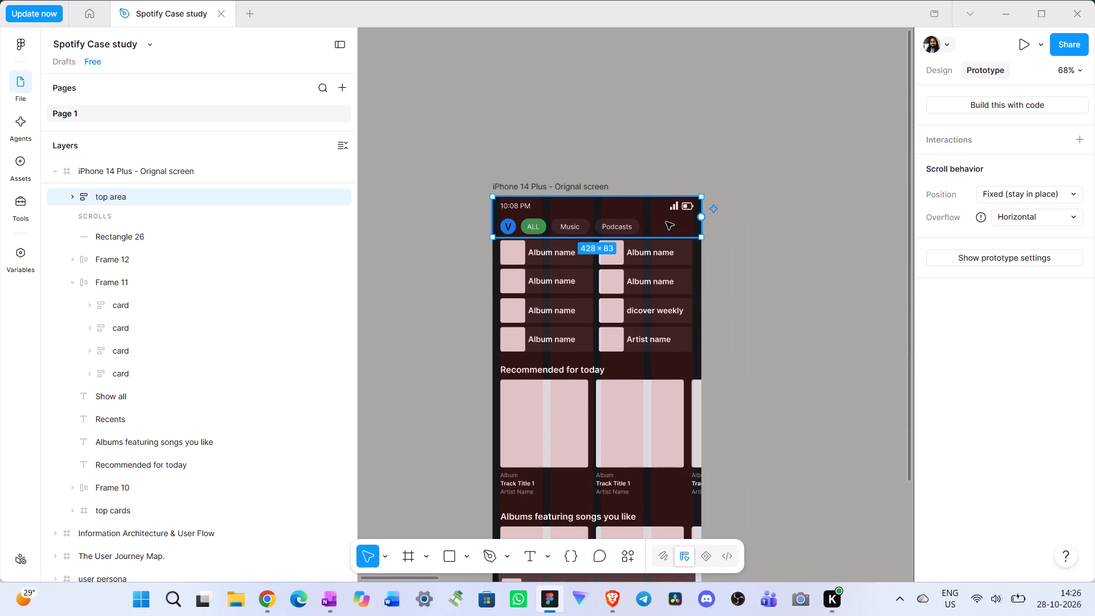
pyautogui.click(933, 75)
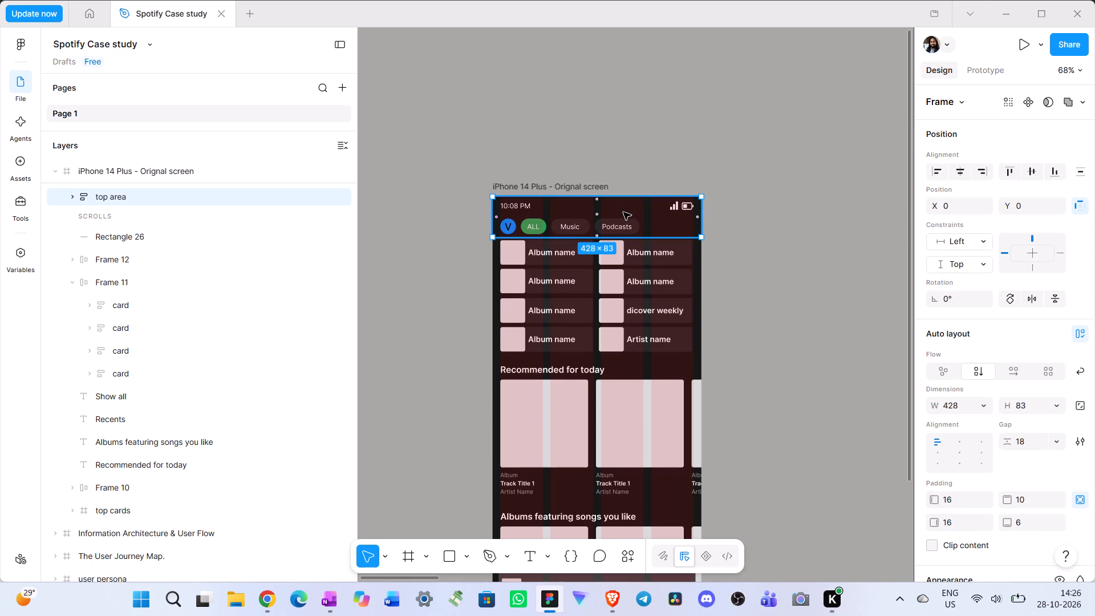
pyautogui.hotkey('ctrl', 'c')
# Delete the old status bar and filter chip row from the iPhone 14 Plus - focus screen.
pyautogui.hscroll(-3, 666, 207)
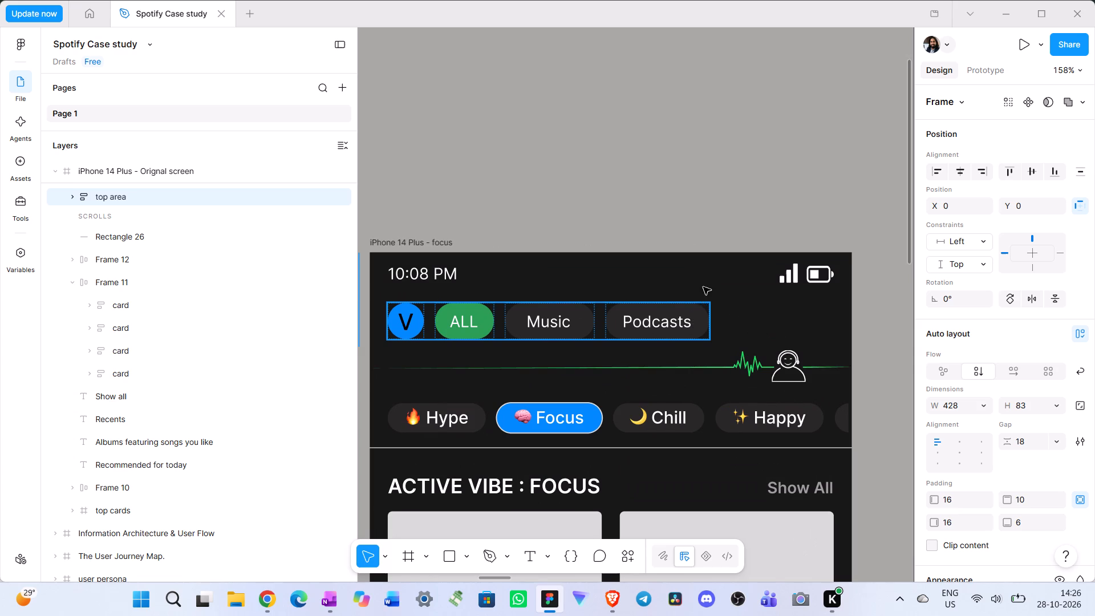
pyautogui.click(711, 274)
pyautogui.press('Delete')
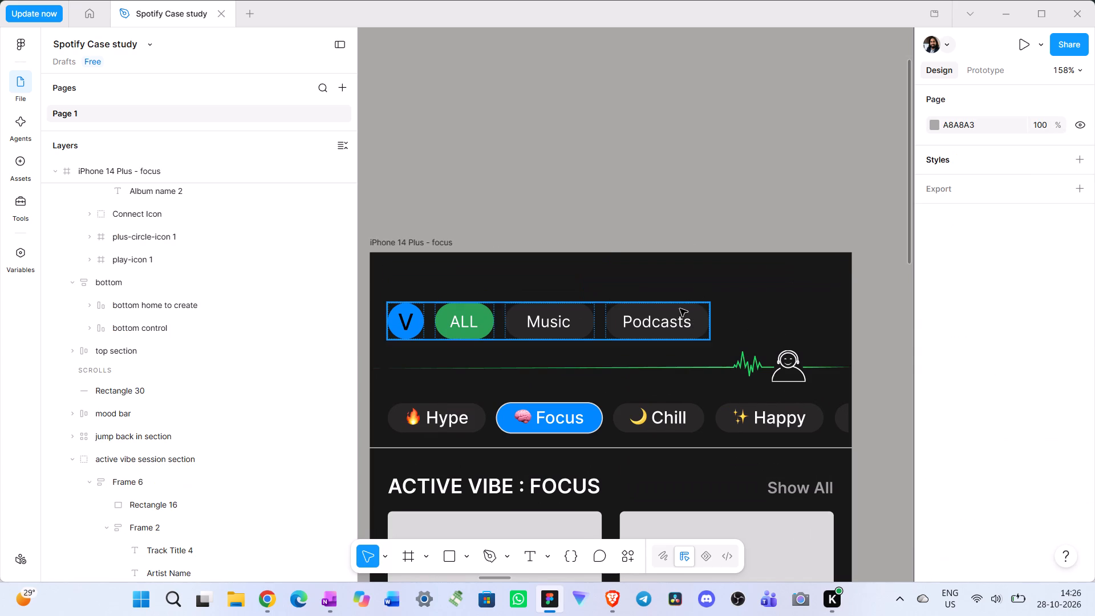
pyautogui.click(675, 315)
pyautogui.press('Delete')
# Paste the copied top area into the focus screen and align it to the frame's top-left corner at X 0, Y 0.
pyautogui.rightClick(446, 298)
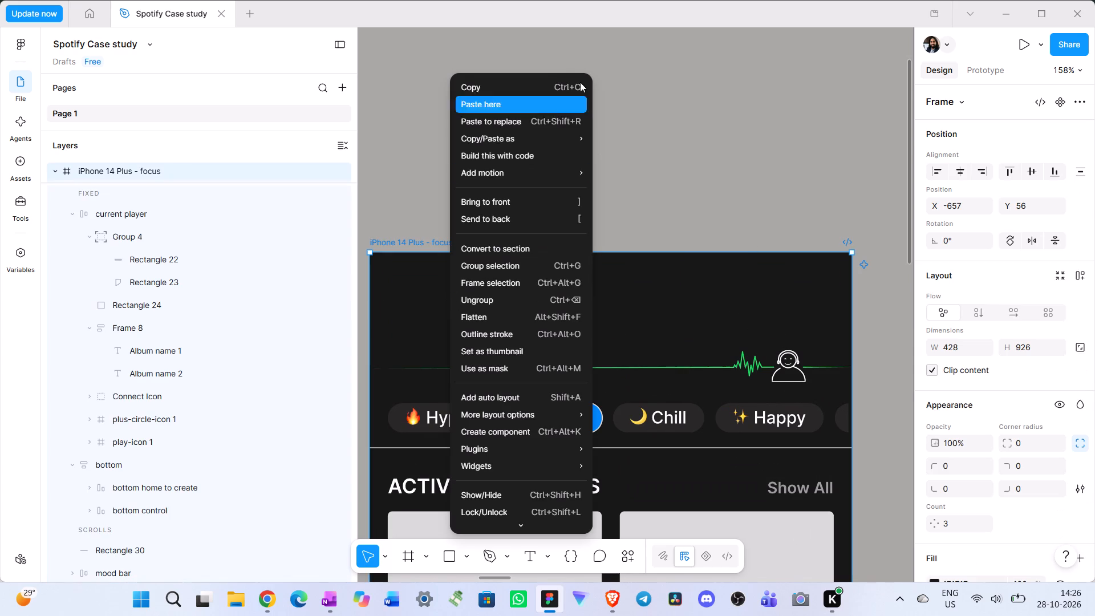
pyautogui.click(519, 106)
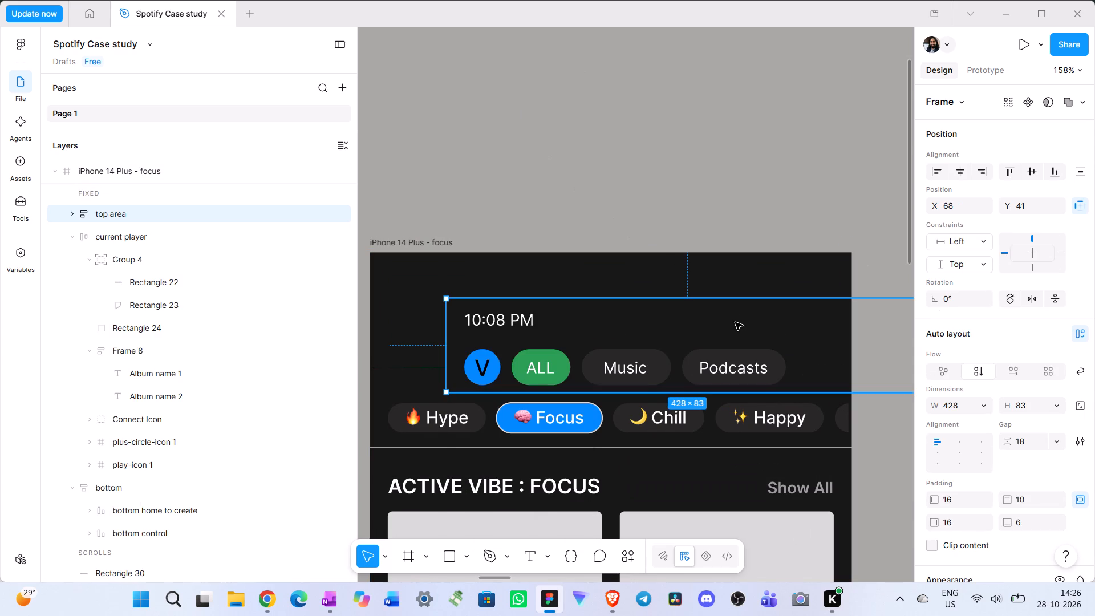
pyautogui.moveTo(743, 324); pyautogui.dragTo(652, 288)
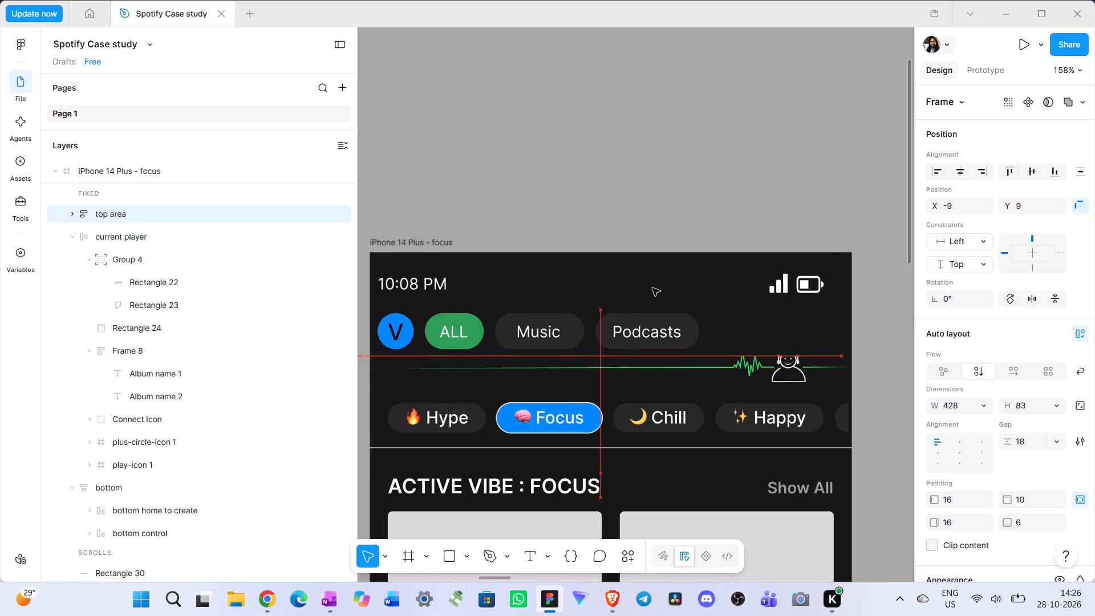
pyautogui.moveTo(652, 288); pyautogui.dragTo(662, 288)
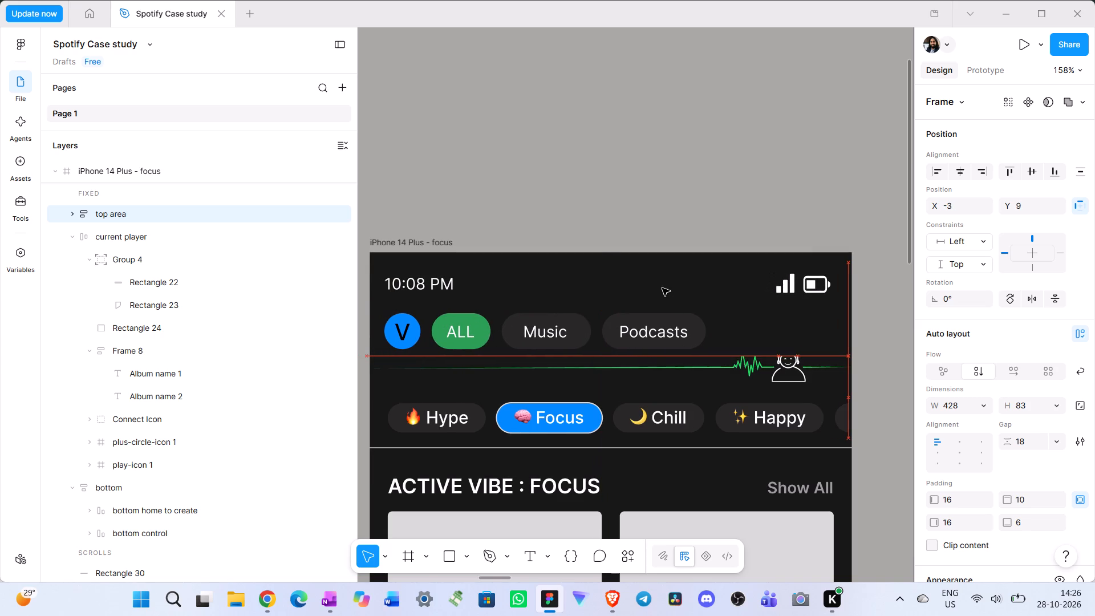
pyautogui.moveTo(662, 288); pyautogui.dragTo(667, 288)
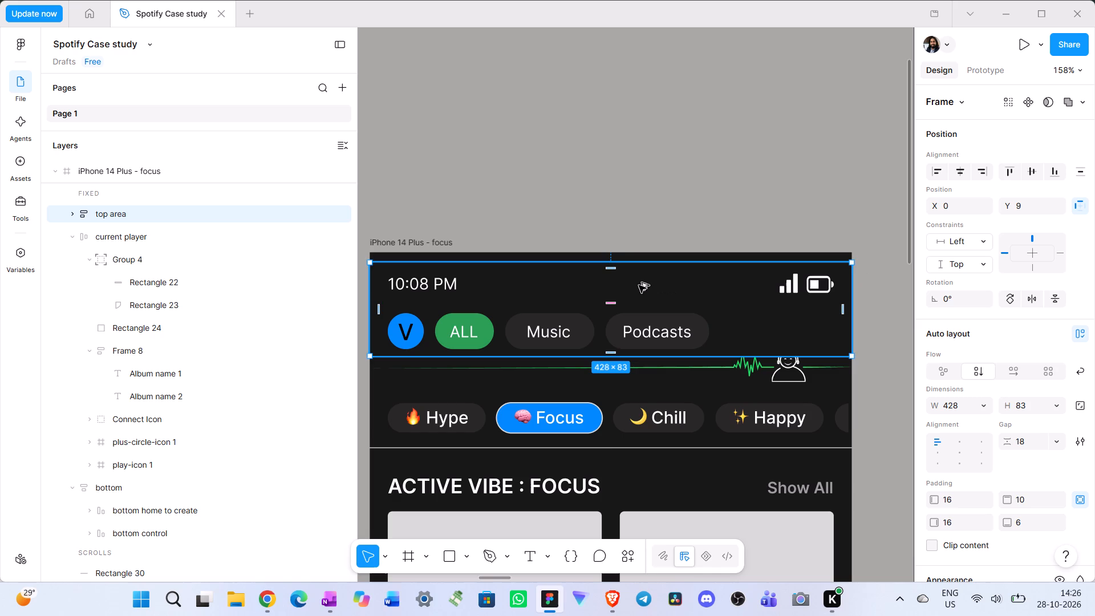
pyautogui.hotkey('alt', 'Up')
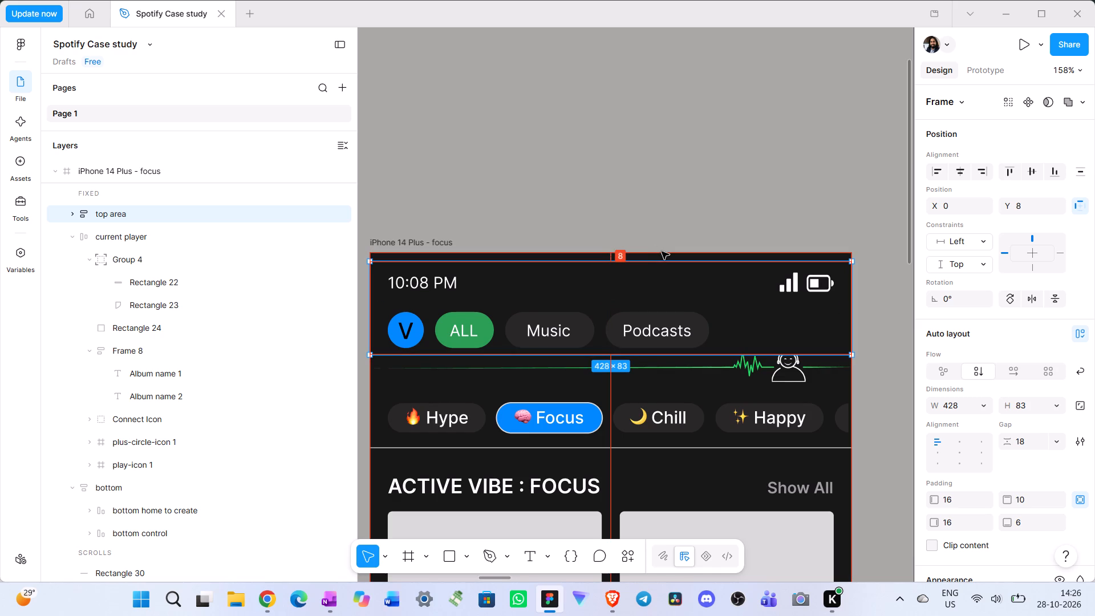
pyautogui.hotkey('alt', 'Up')
pyautogui.hotkey('alt', 'Up')
pyautogui.hotkey('alt', 'Up')
pyautogui.hotkey('alt', 'Up')
pyautogui.hotkey('alt', 'Up')
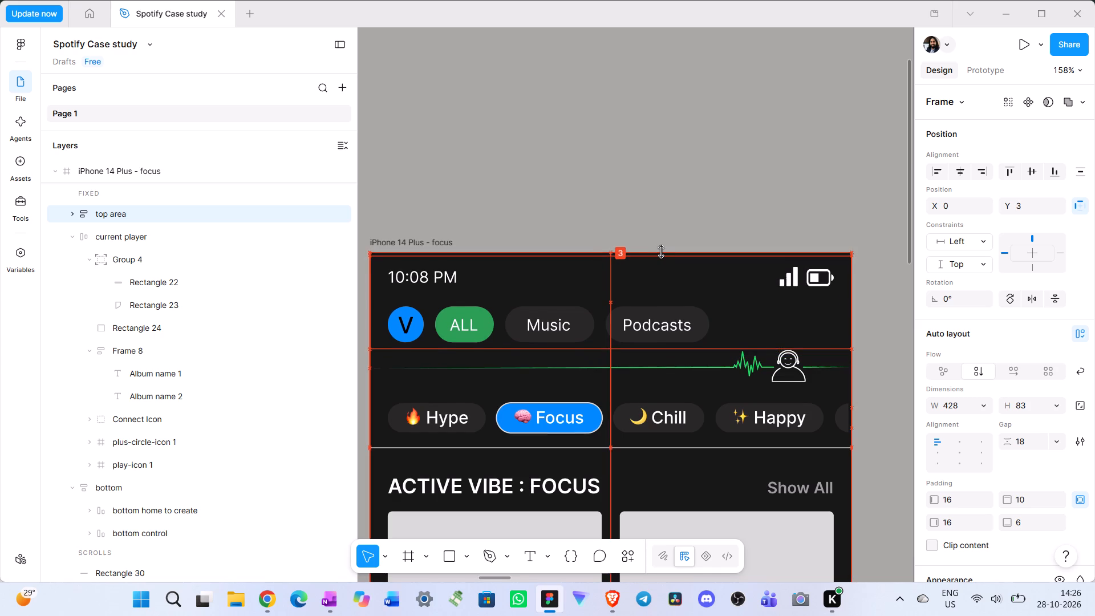
pyautogui.hotkey('alt', 'Up')
pyautogui.hotkey('alt', 'Up')
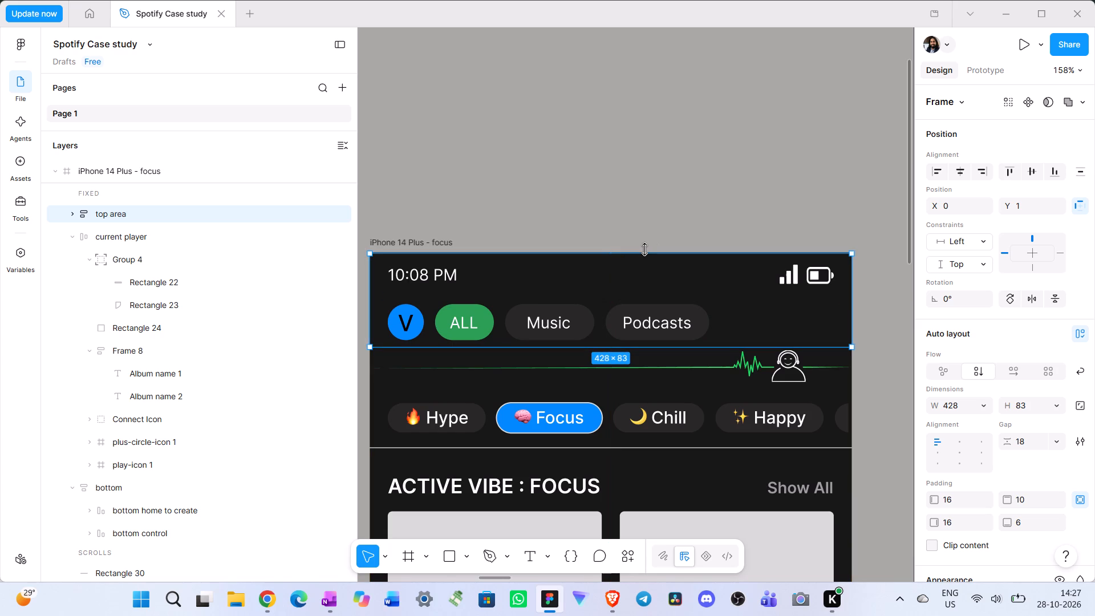
pyautogui.press('Up')
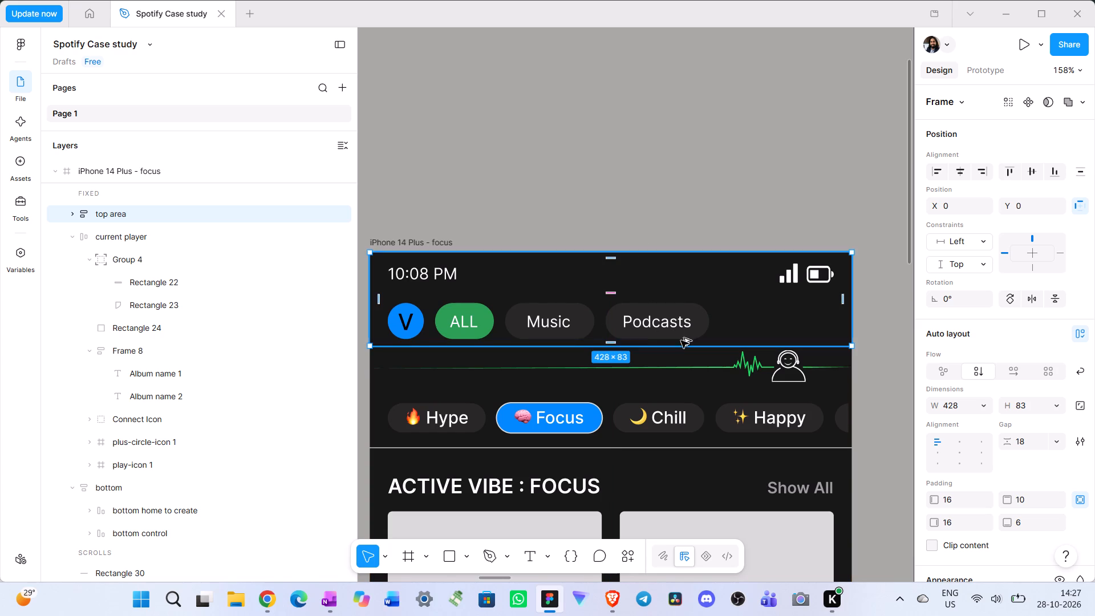
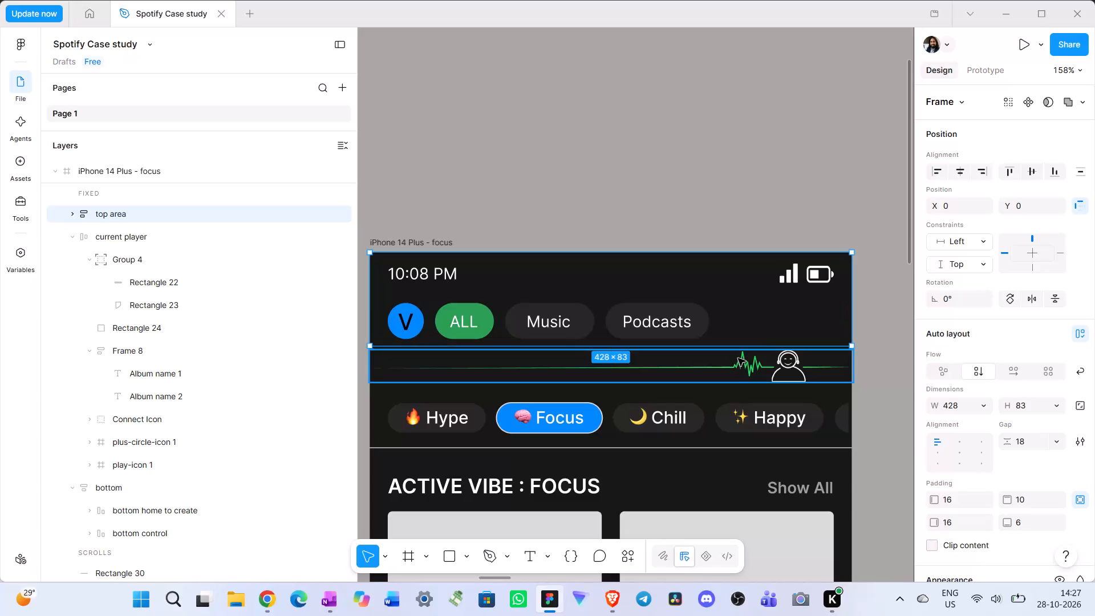
# Duplicate the focus screen's top area and place the copy inside the iPhone 14 Plus - 2 frame at X 0, about Y 30.
pyautogui.scroll(-1, 749, 343)
pyautogui.hscroll(1, 794, 297)
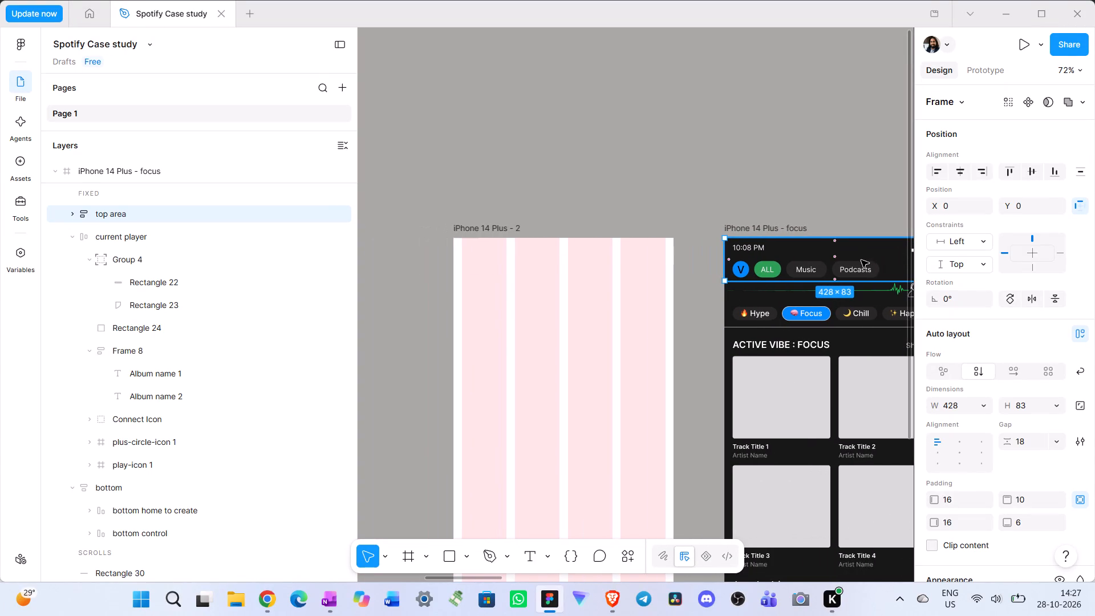
pyautogui.hscroll(-1, 859, 261)
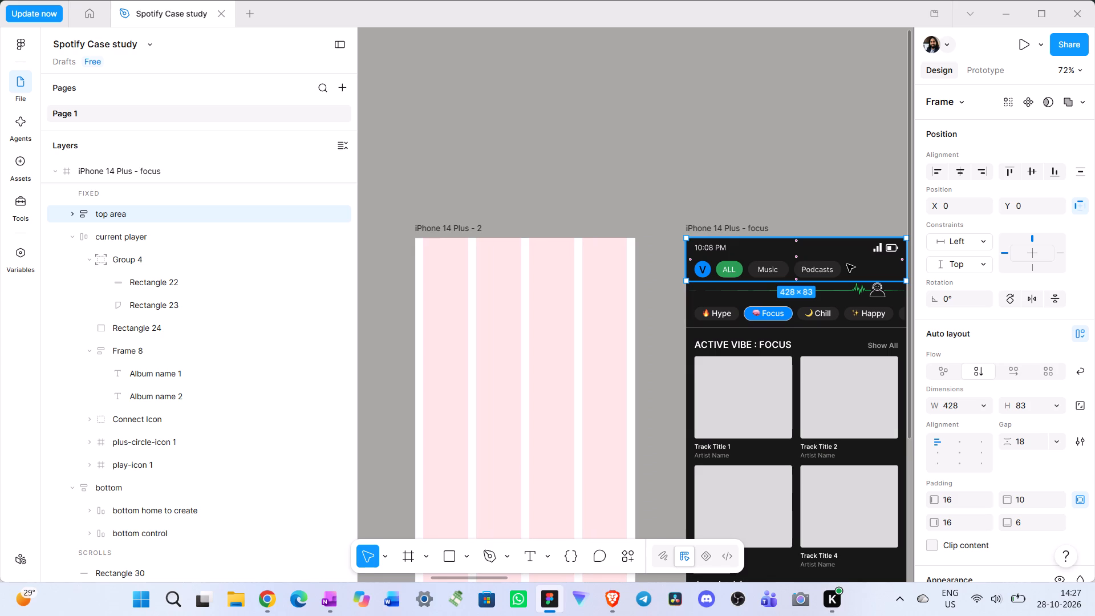
pyautogui.hotkey('ctrl', 'd')
pyautogui.moveTo(859, 265); pyautogui.dragTo(677, 282)
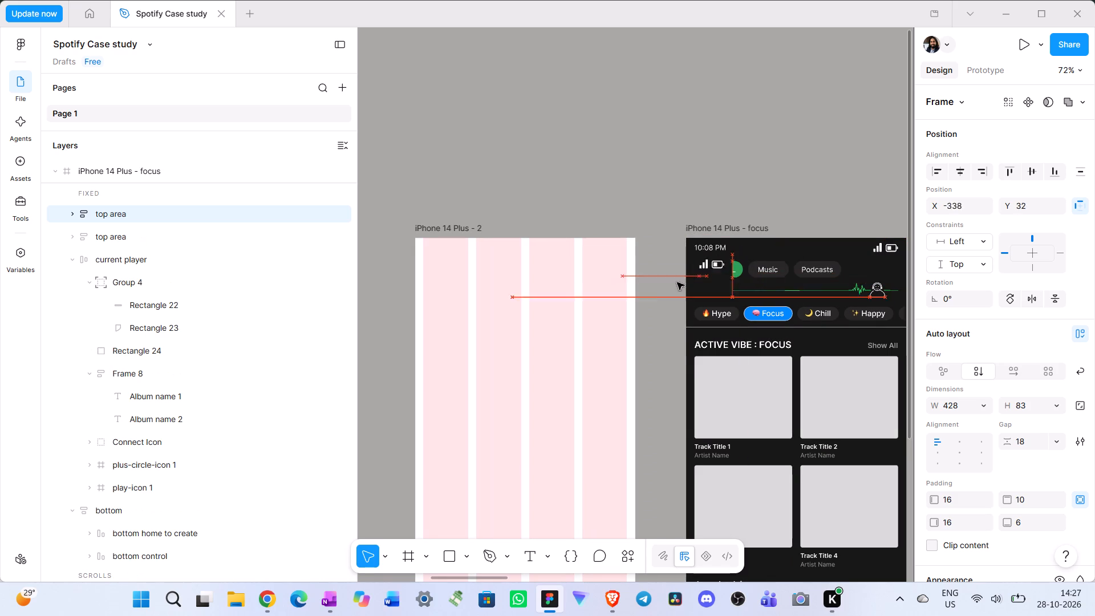
pyautogui.moveTo(677, 282); pyautogui.dragTo(590, 280)
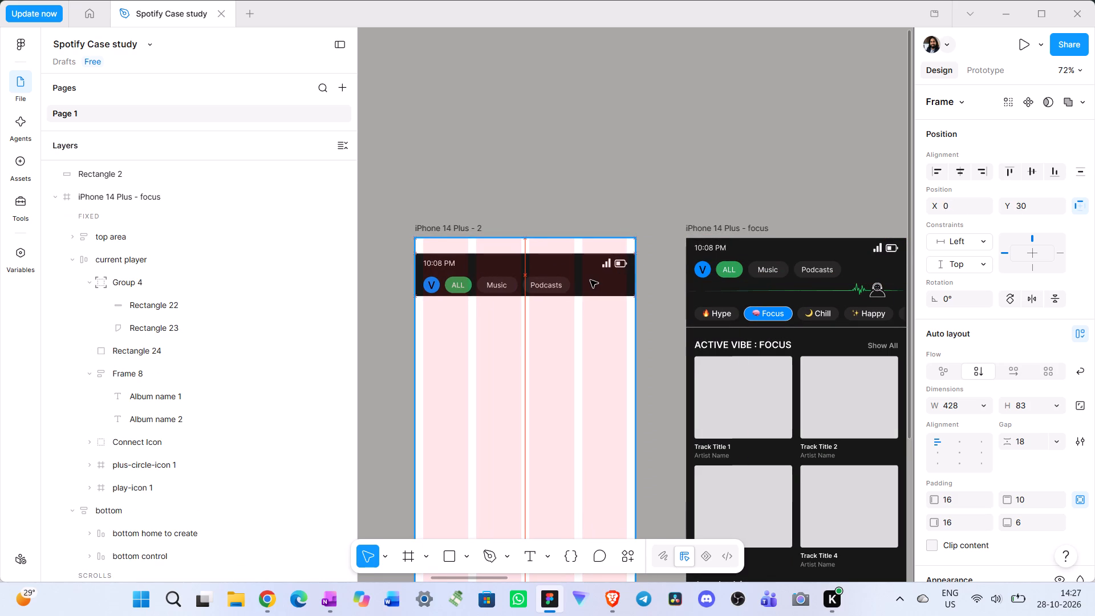
pyautogui.moveTo(590, 280); pyautogui.dragTo(590, 280)
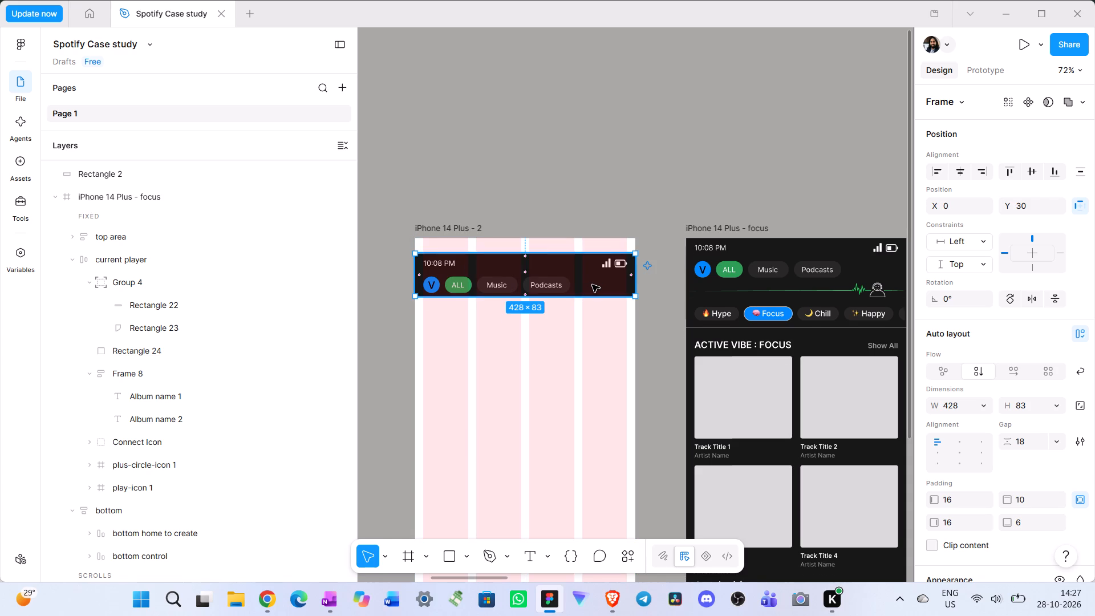
# Move the copied top area up flush with the top edge of the iPhone 14 Plus - 2 frame, at X 0, Y 0.
pyautogui.scroll(1, 592, 285)
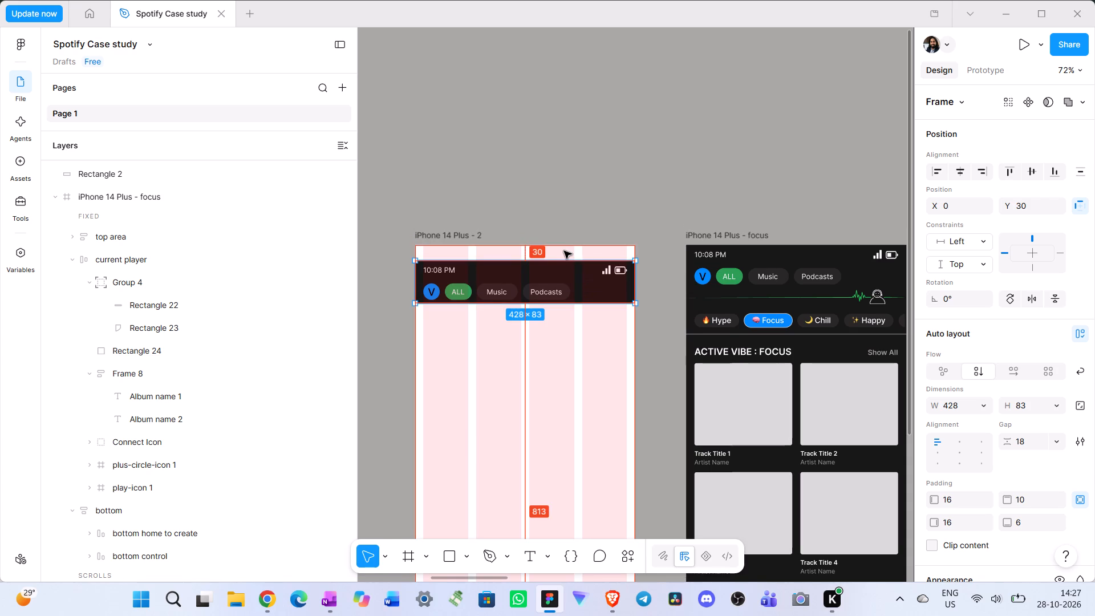
pyautogui.hotkey('alt', 'Up')
pyautogui.hotkey('alt', 'Up')
pyautogui.hotkey('alt', 'Up')
pyautogui.hotkey('alt', 'Up')
pyautogui.hotkey('alt', 'Up')
pyautogui.hotkey('alt', 'Up')
pyautogui.hotkey('alt', 'Up')
pyautogui.hotkey('alt', 'Up')
pyautogui.hotkey('alt', 'Up')
pyautogui.hotkey('alt', 'Up')
pyautogui.hotkey('alt', 'Up')
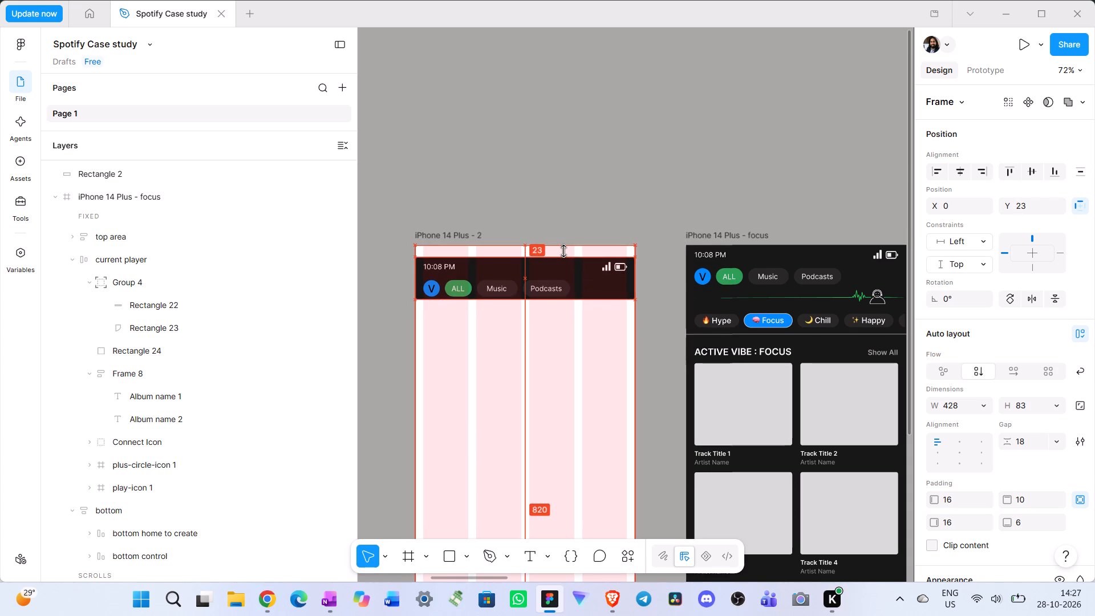
pyautogui.hotkey('alt', 'Up')
pyautogui.hotkey('alt', 'Up')
pyautogui.hotkey('alt', 'Up')
pyautogui.hotkey('alt', 'Up')
pyautogui.hotkey('alt', 'Up')
pyautogui.hotkey('alt', 'Up')
pyautogui.hotkey('alt', 'Up')
pyautogui.hotkey('alt', 'Up')
pyautogui.hotkey('alt', 'Up')
pyautogui.hotkey('alt', 'Up')
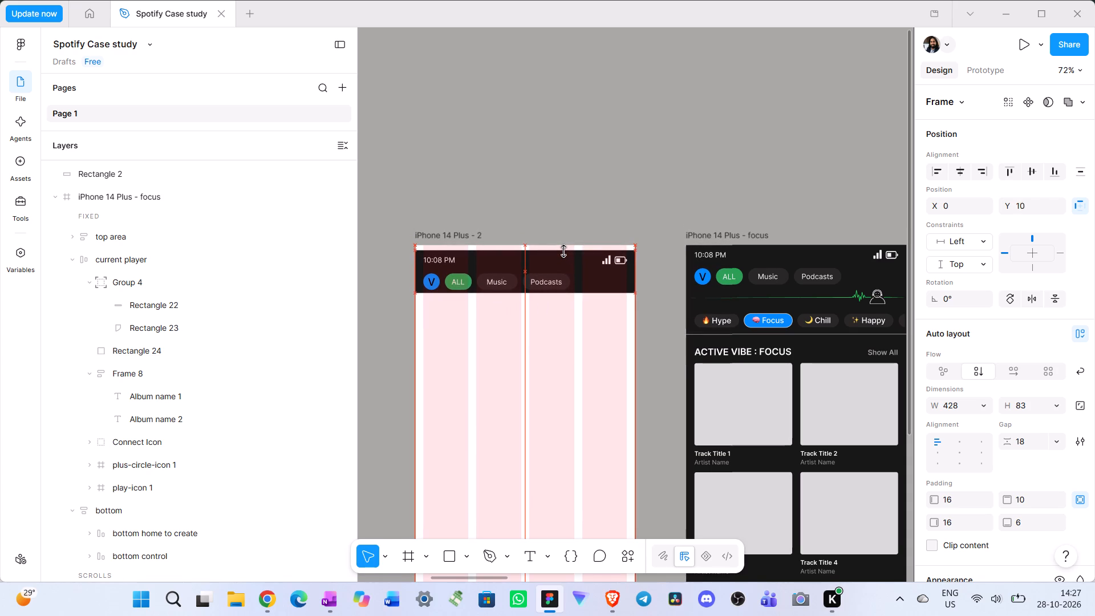
pyautogui.hotkey('alt', 'Up')
pyautogui.hotkey('alt', 'Up')
pyautogui.hotkey('alt', 'Up')
pyautogui.hotkey('alt', 'Up')
pyautogui.hotkey('alt', 'Up')
pyautogui.hotkey('alt', 'Up')
pyautogui.hotkey('alt', 'Up')
pyautogui.hotkey('alt', 'Up')
pyautogui.hotkey('alt', 'Up')
pyautogui.hotkey('alt', 'Up')
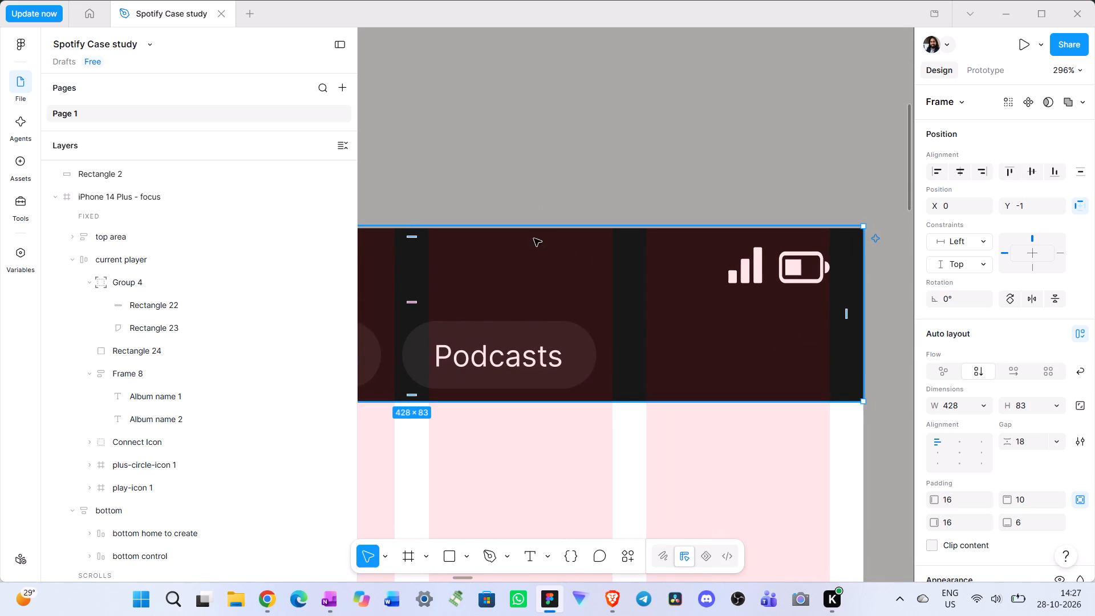
pyautogui.keyDown('ctrl'); pyautogui.scroll(-6, 556, 252); pyautogui.keyUp('ctrl')
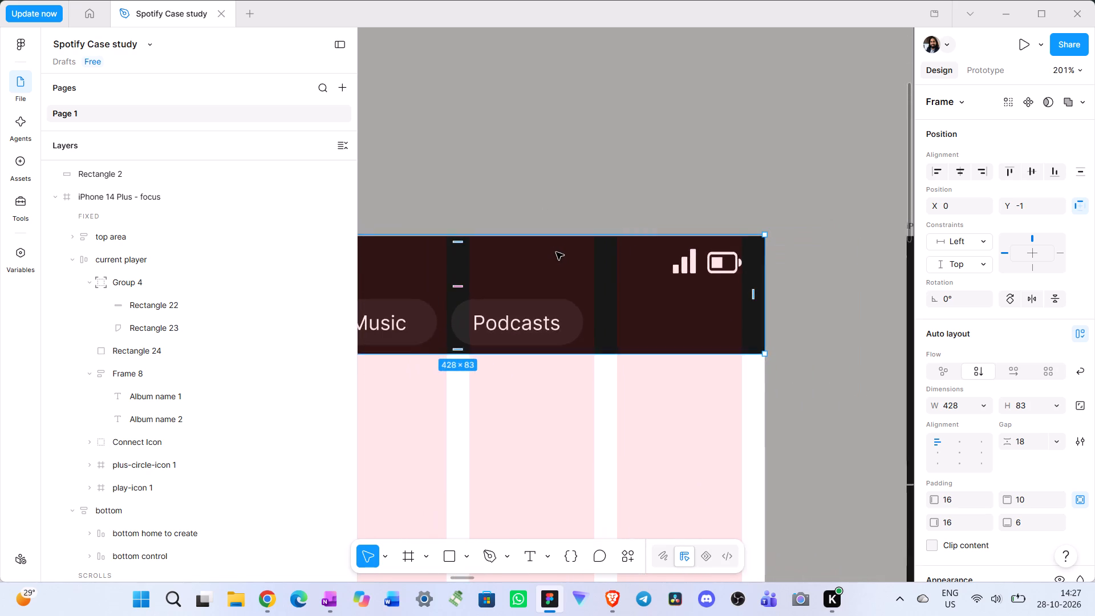
pyautogui.keyDown('ctrl'); pyautogui.scroll(-8, 556, 252); pyautogui.keyUp('ctrl')
pyautogui.hscroll(1, 556, 252)
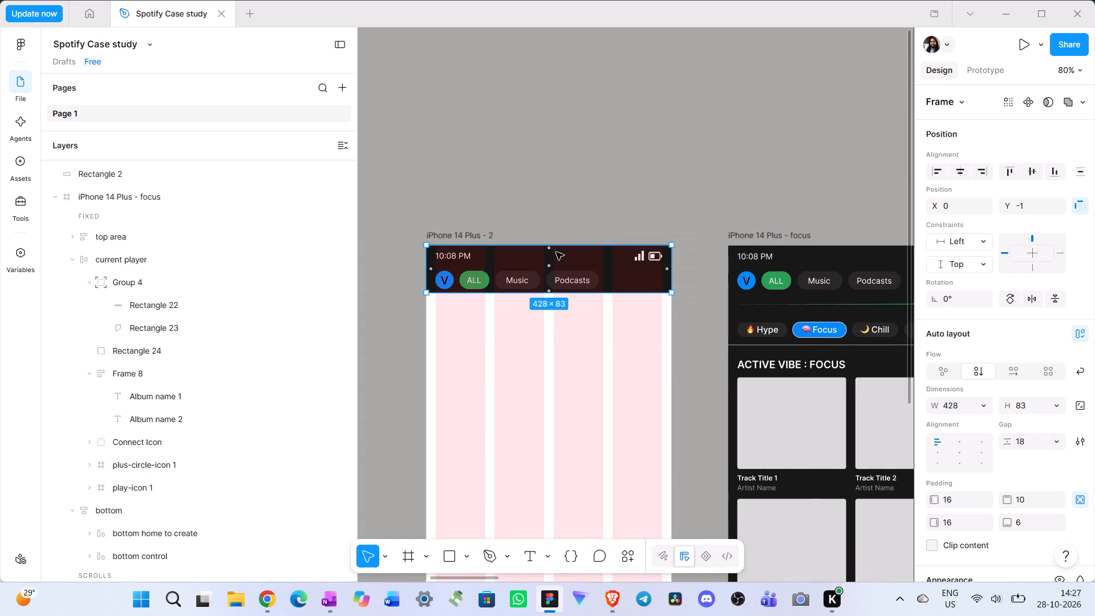
pyautogui.hscroll(1, 558, 248)
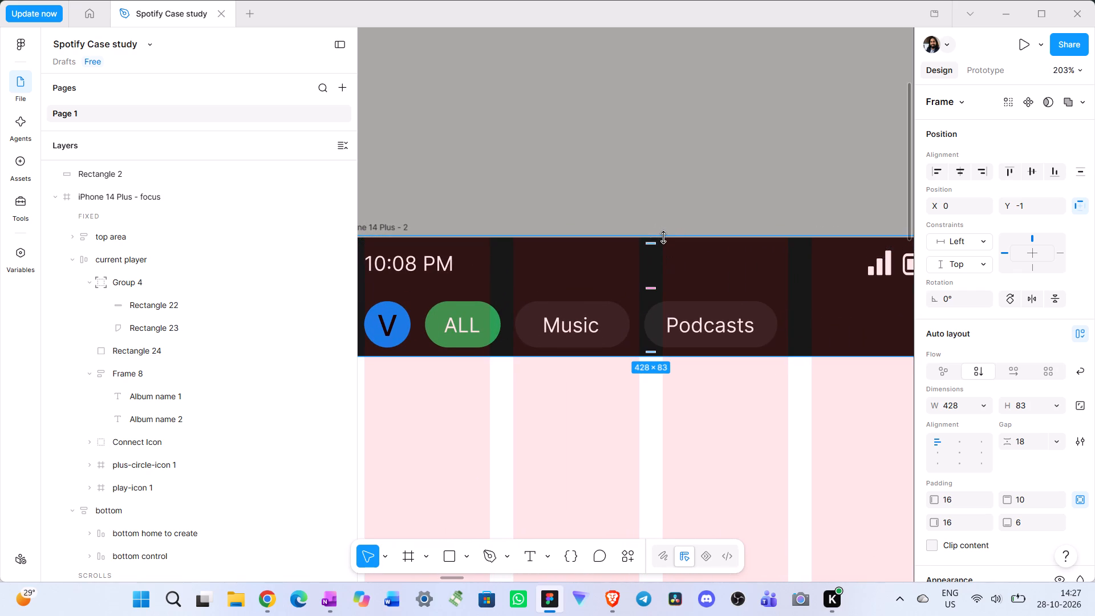
pyautogui.keyDown('ctrl'); pyautogui.scroll(9, 671, 248); pyautogui.keyUp('ctrl')
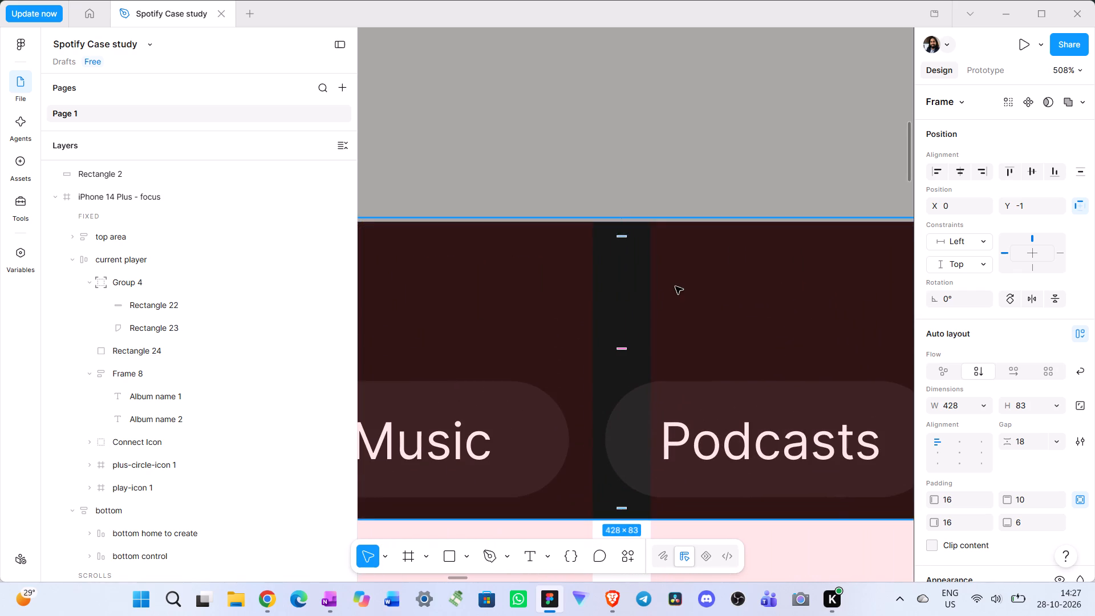
pyautogui.moveTo(675, 287); pyautogui.dragTo(674, 298)
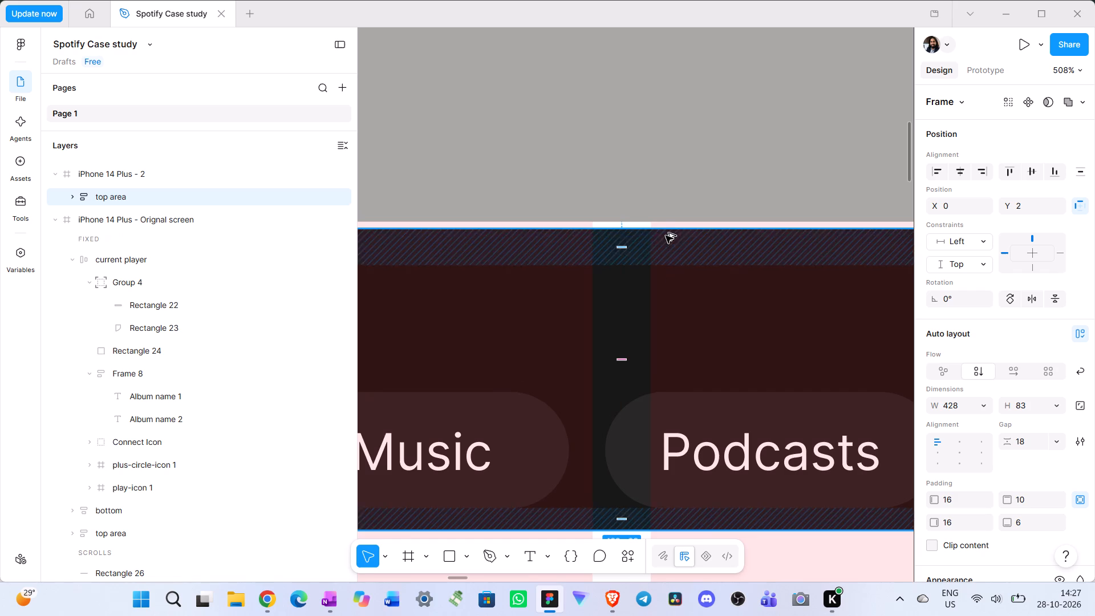
pyautogui.hotkey('alt', 'Up')
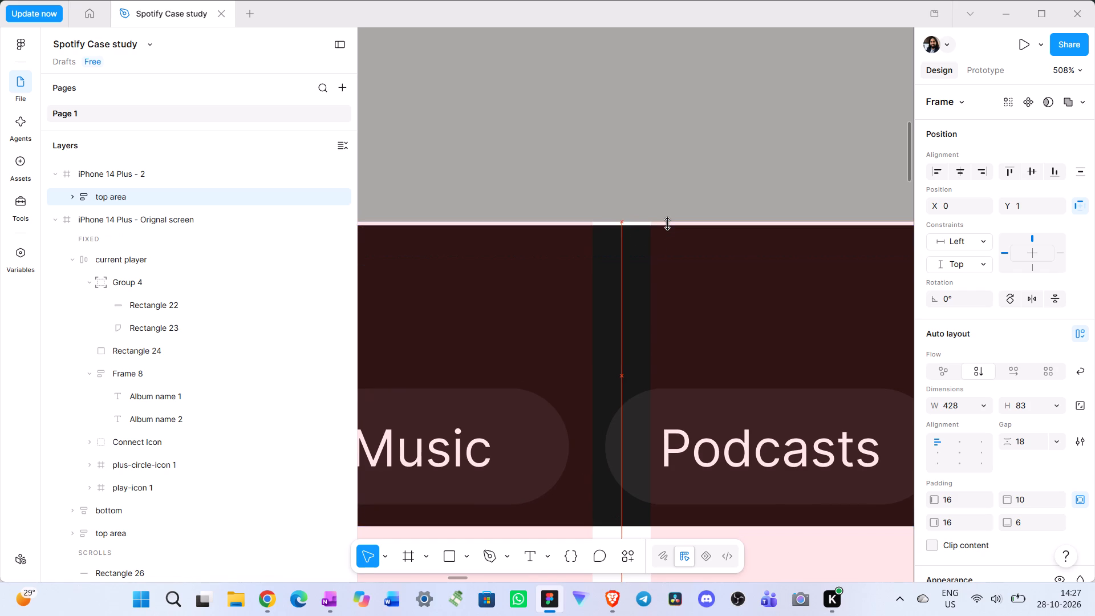
pyautogui.hotkey('alt', 'Up')
pyautogui.keyDown('ctrl'); pyautogui.scroll(-10, 679, 220); pyautogui.keyUp('ctrl')
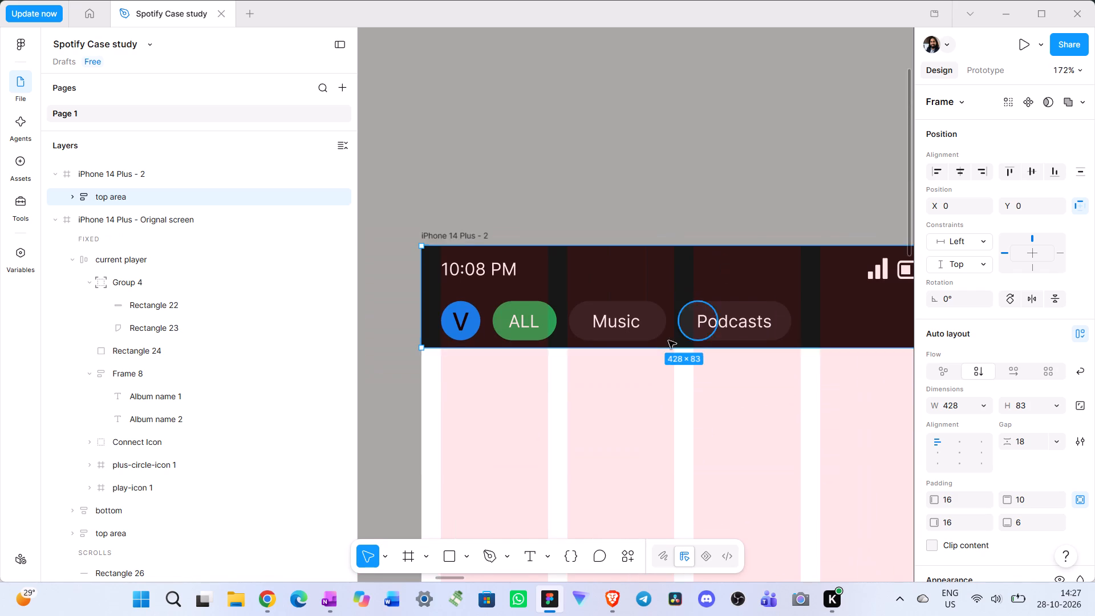
pyautogui.click(636, 398)
# Examine the focus screen's header, mood bar and active vibe section beside the iPhone 14 Plus - 2 frame.
pyautogui.keyDown('ctrl'); pyautogui.scroll(-5, 638, 399); pyautogui.keyUp('ctrl')
pyautogui.scroll(-1, 636, 392)
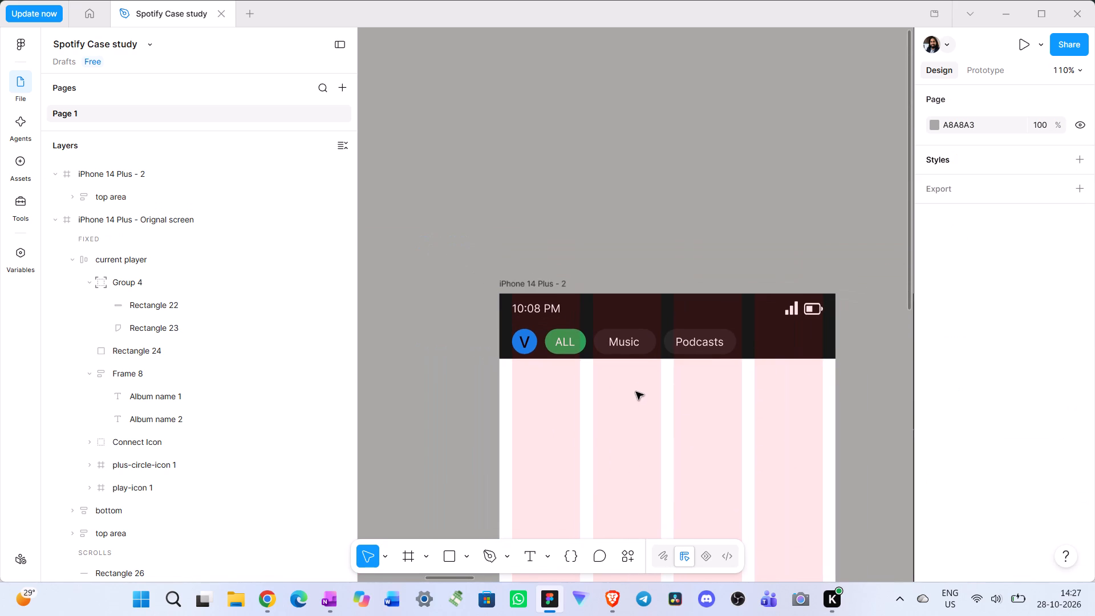
pyautogui.hscroll(-2, 628, 396)
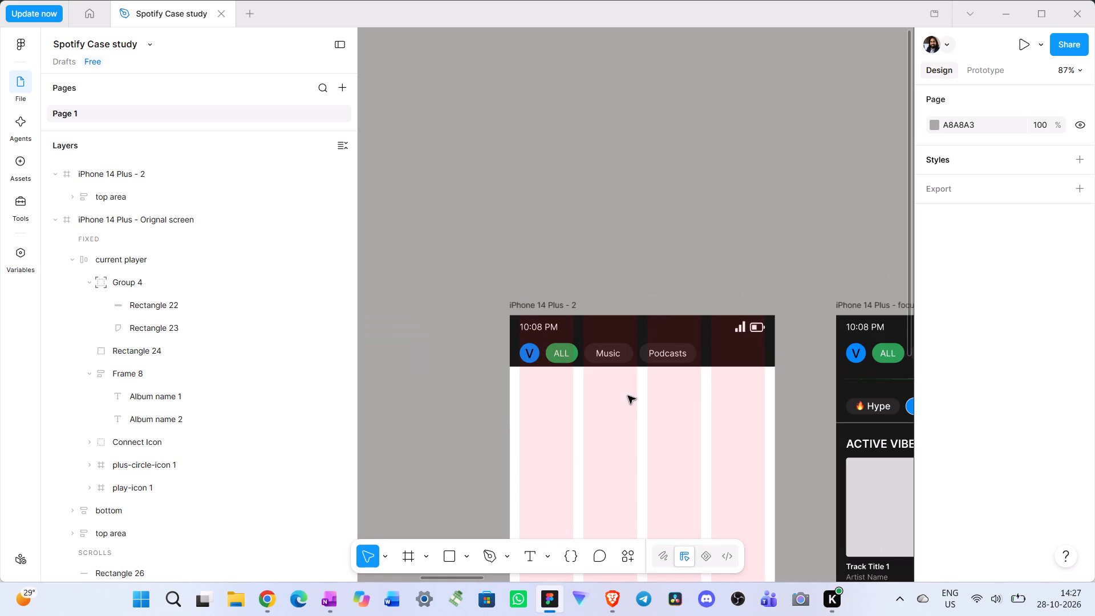
pyautogui.hscroll(-2, 628, 396)
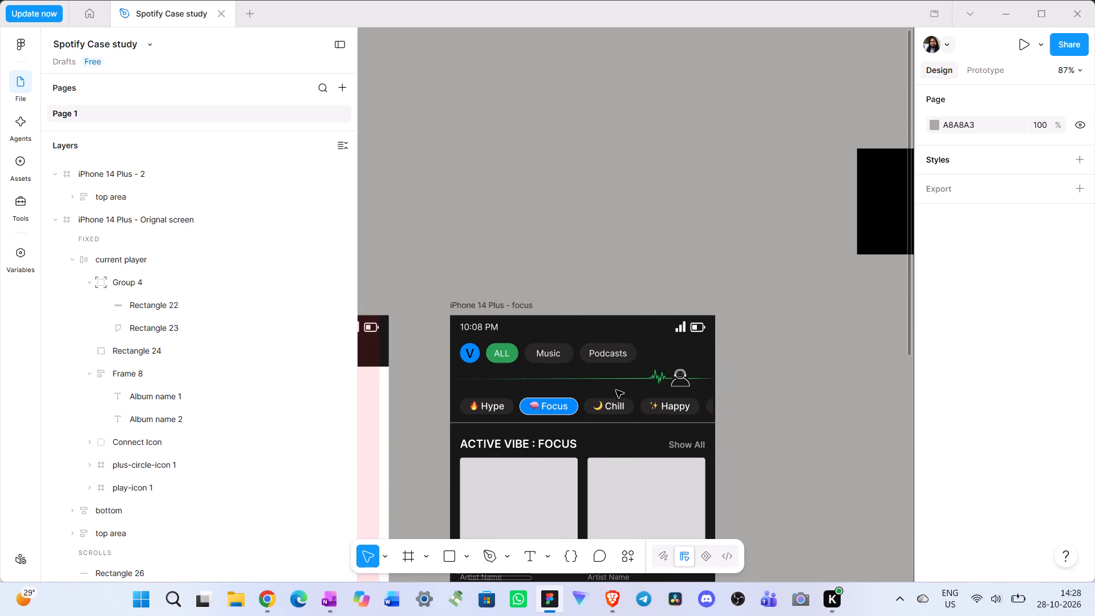
pyautogui.click(664, 402)
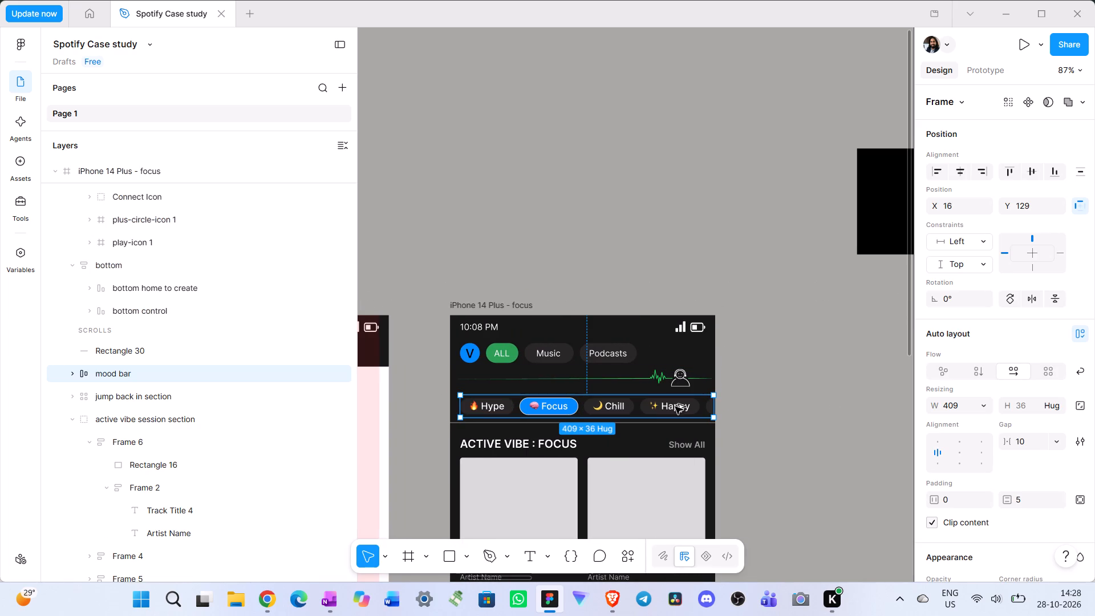
pyautogui.click(788, 310)
pyautogui.scroll(-1, 786, 313)
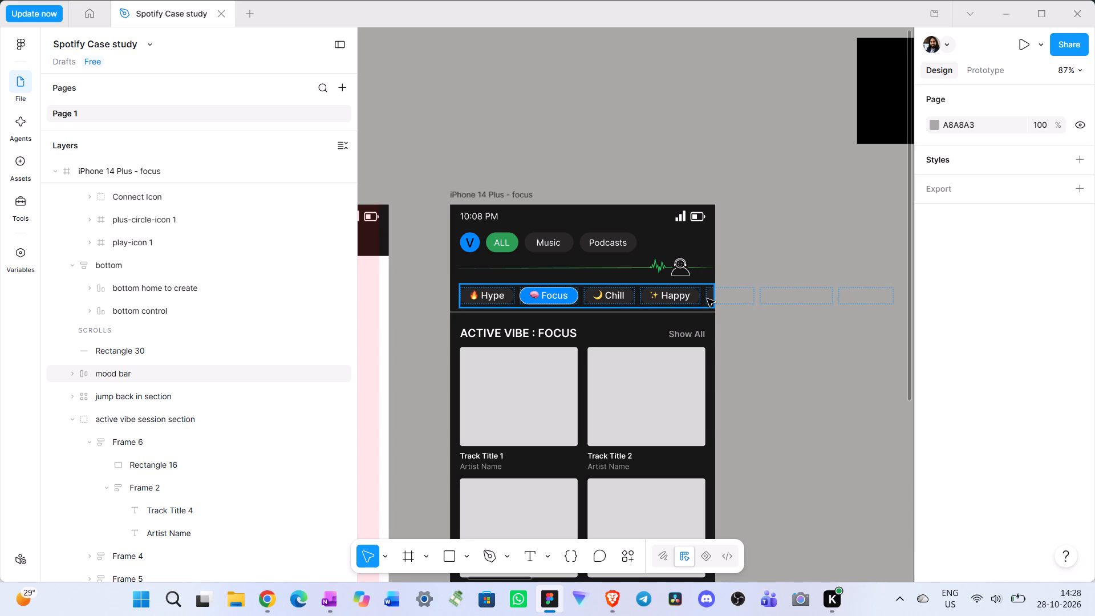
pyautogui.click(751, 127)
pyautogui.hscroll(2, 731, 209)
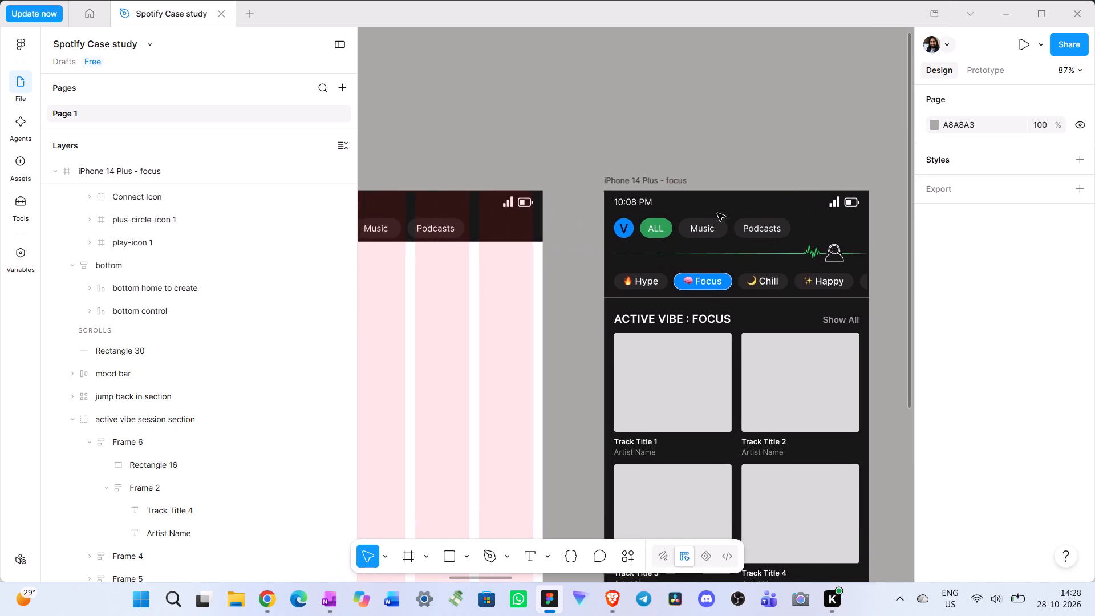
pyautogui.hscroll(2, 717, 213)
pyautogui.hscroll(-2, 717, 213)
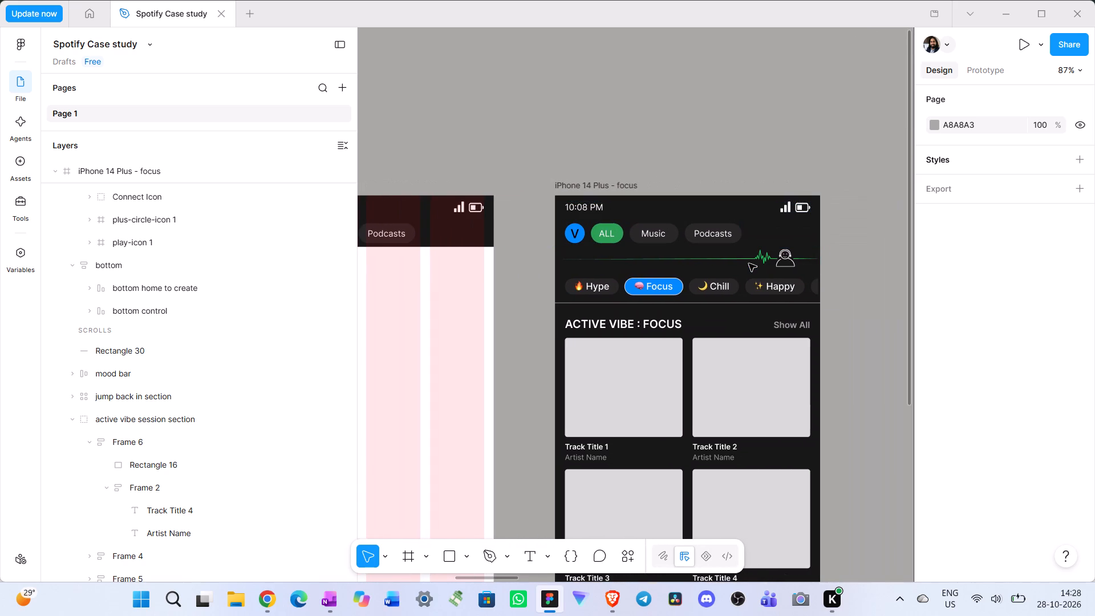
pyautogui.hscroll(1, 748, 260)
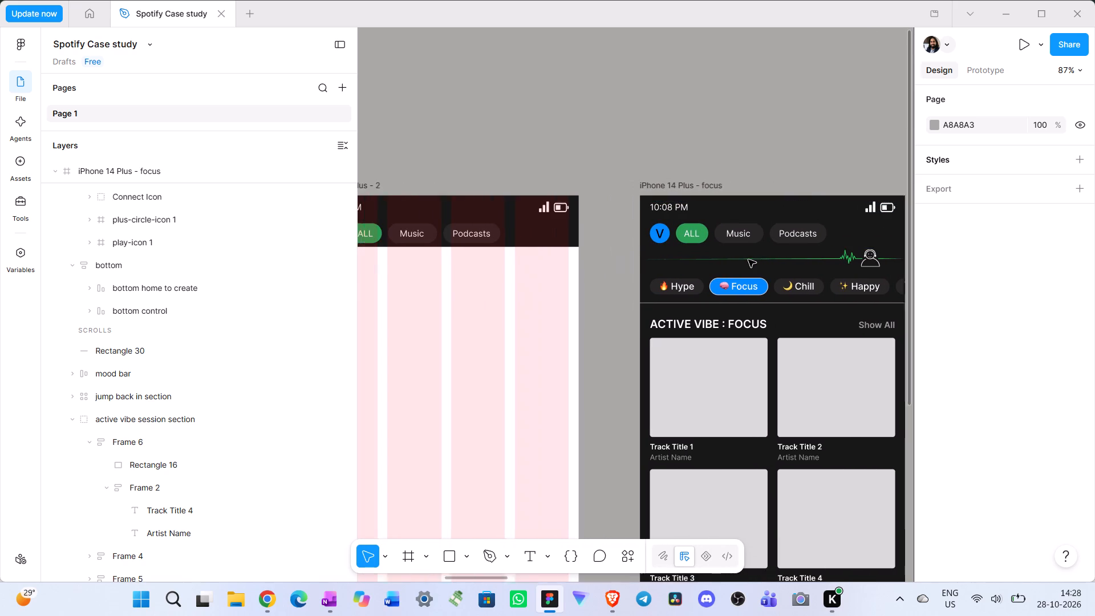
pyautogui.hscroll(1, 748, 260)
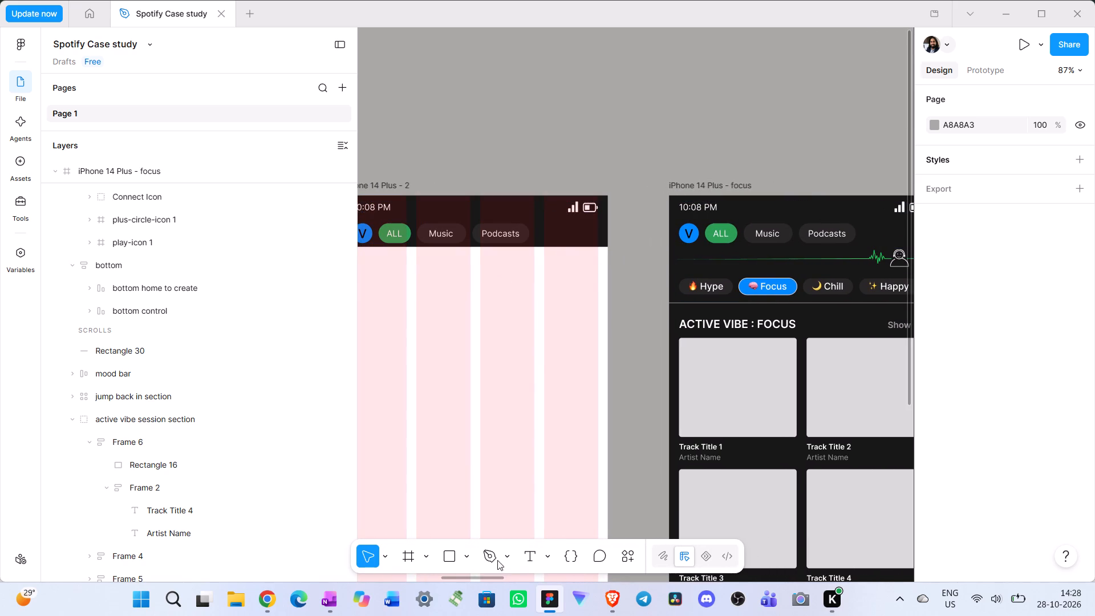
pyautogui.hscroll(1, 516, 357)
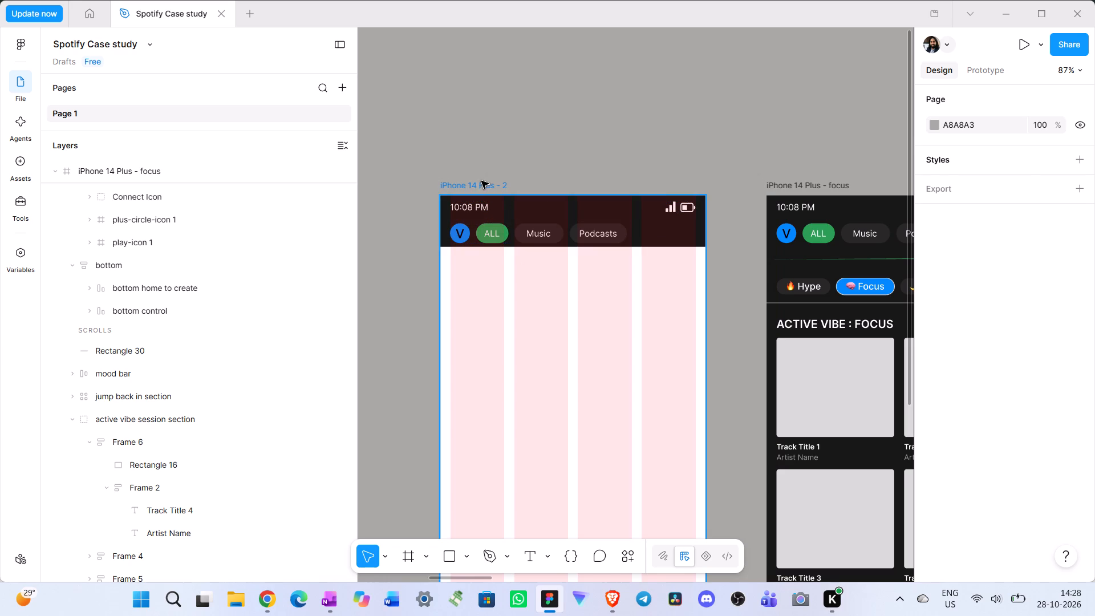
# Set the iPhone 14 Plus - 2 frame's fill to 171717 by sampling the focus screen's dark background.
pyautogui.click(481, 181)
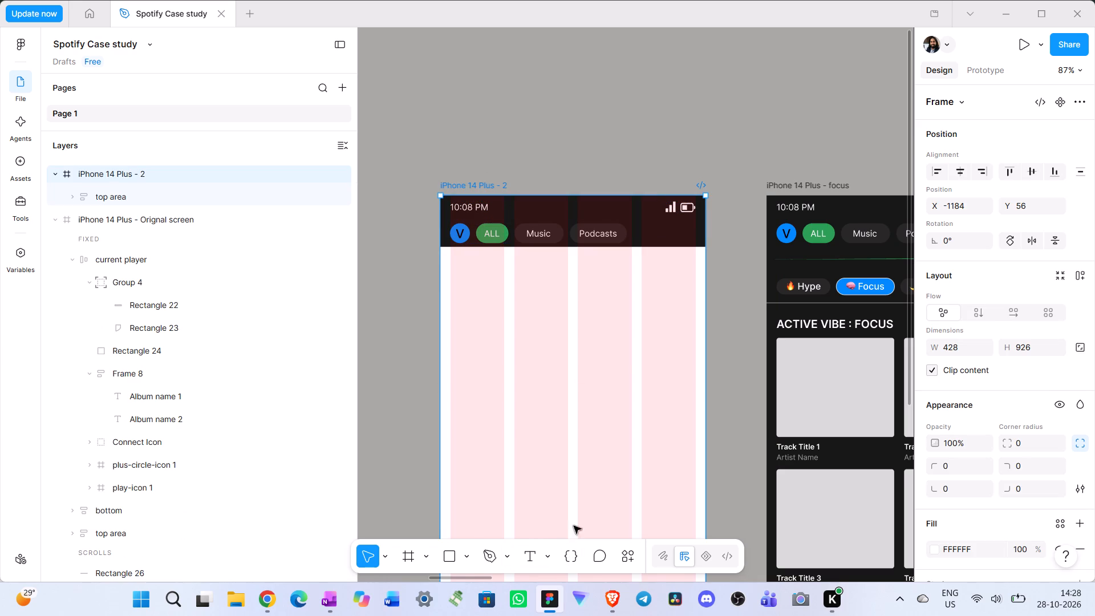
pyautogui.hscroll(-1, 651, 336)
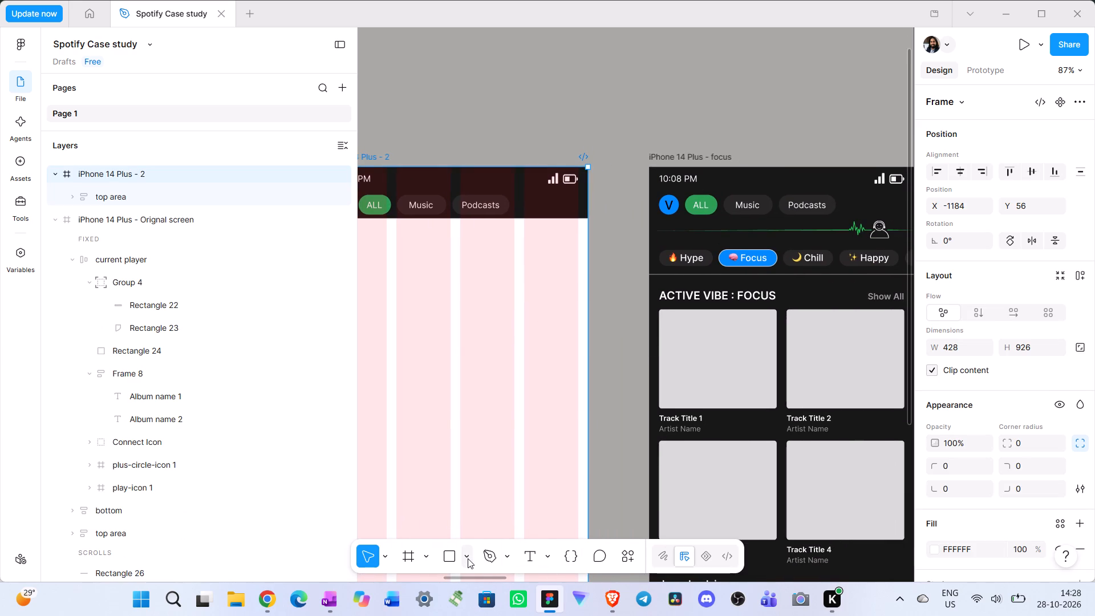
pyautogui.click(467, 558)
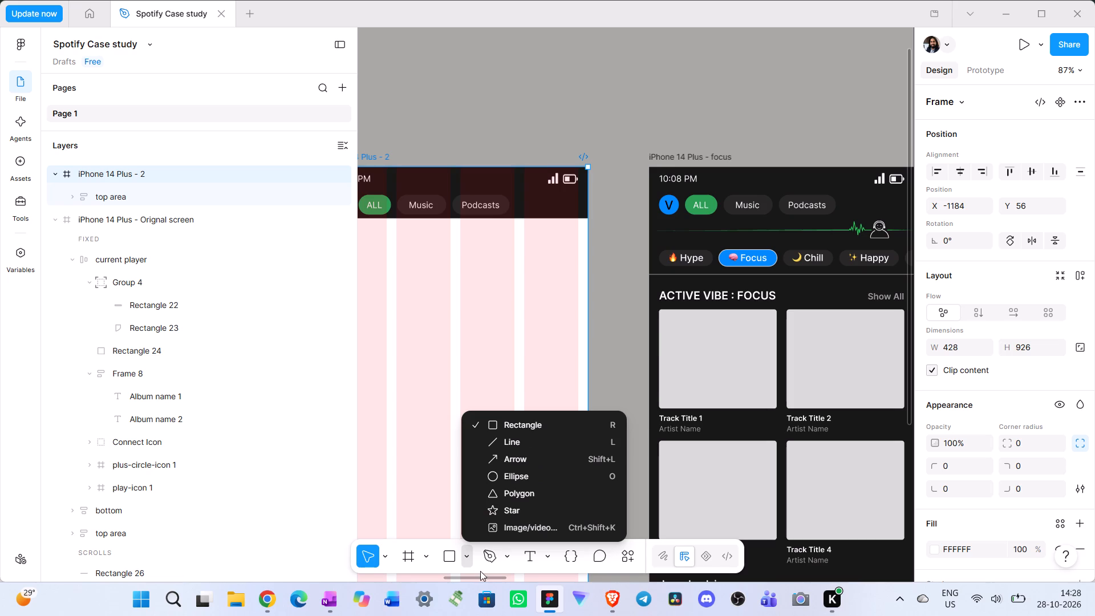
pyautogui.click(494, 301)
pyautogui.scroll(-3, 969, 522)
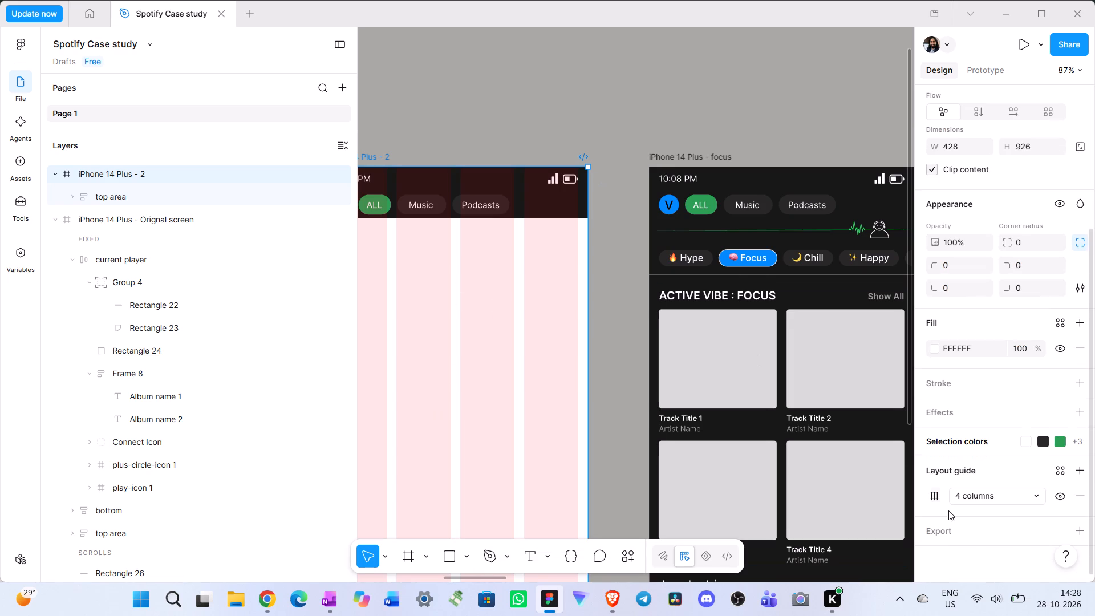
pyautogui.click(936, 351)
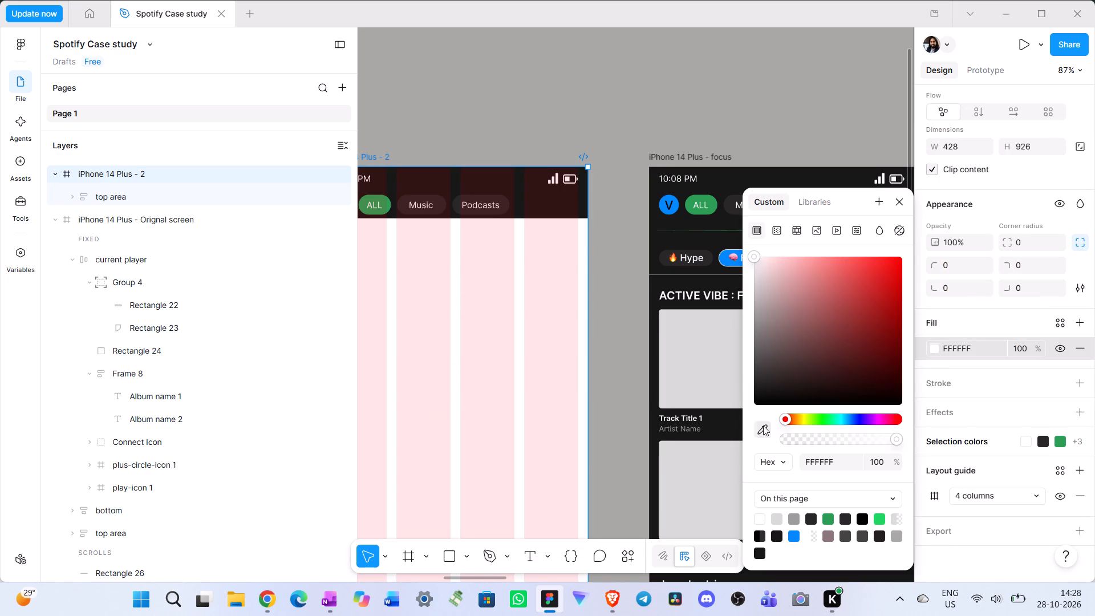
pyautogui.click(763, 425)
pyautogui.click(657, 339)
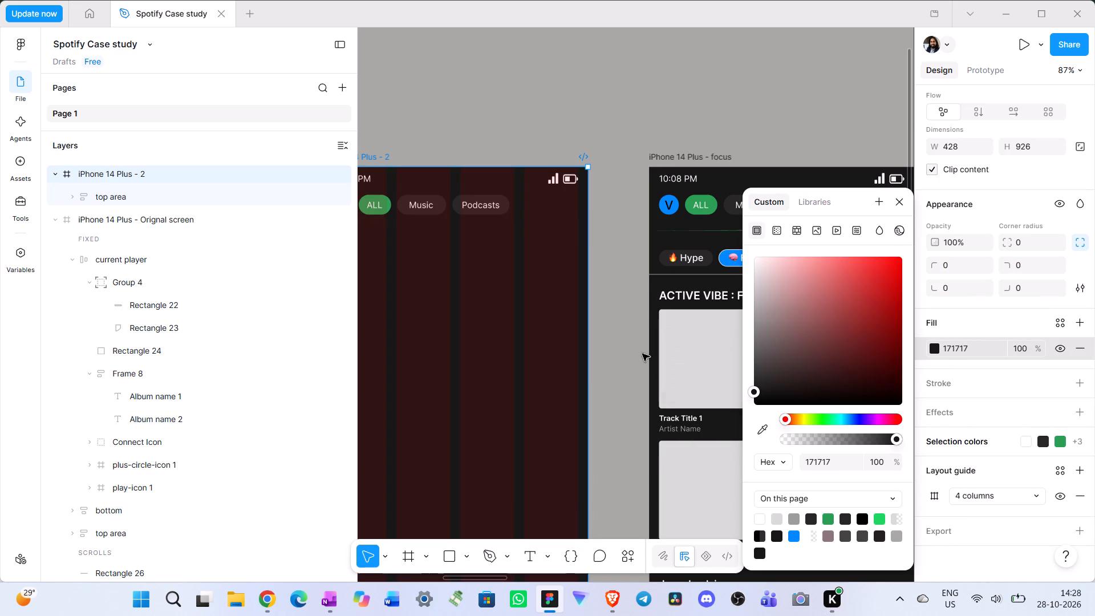
pyautogui.hscroll(2, 532, 429)
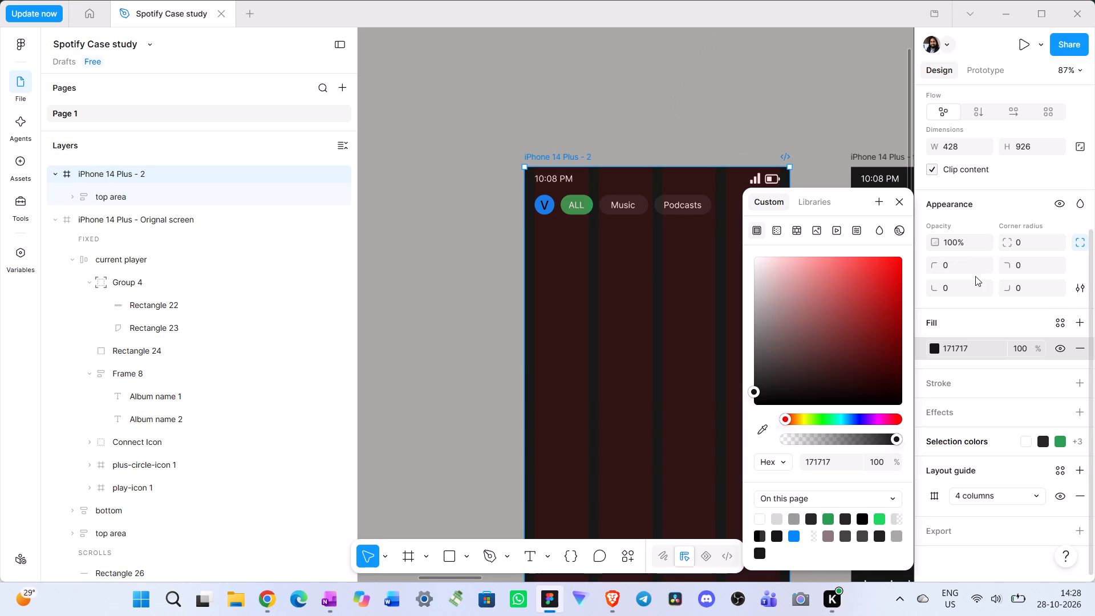
pyautogui.click(899, 202)
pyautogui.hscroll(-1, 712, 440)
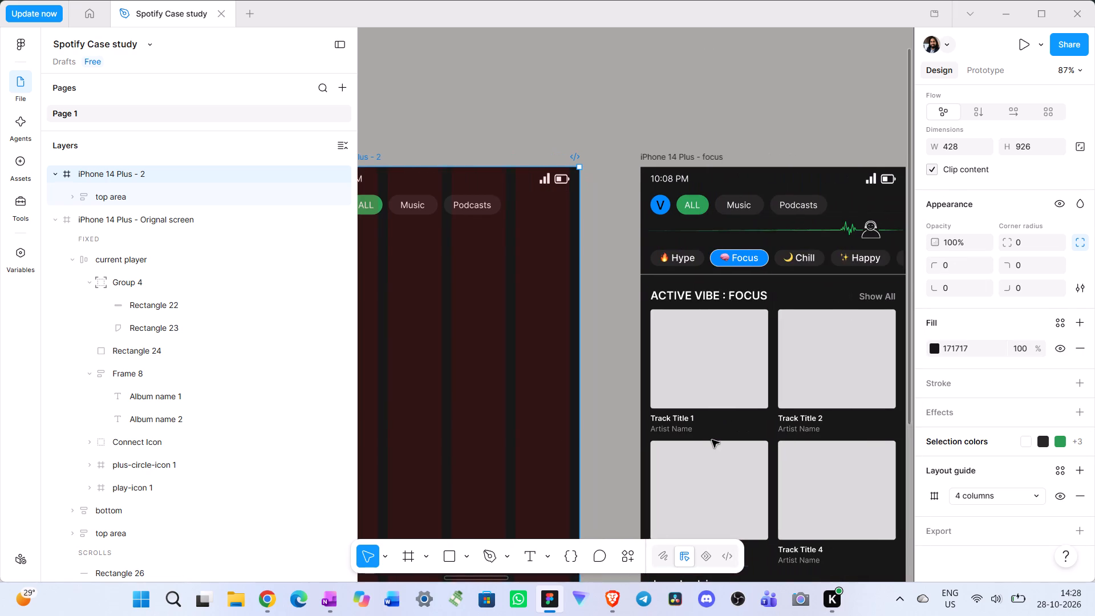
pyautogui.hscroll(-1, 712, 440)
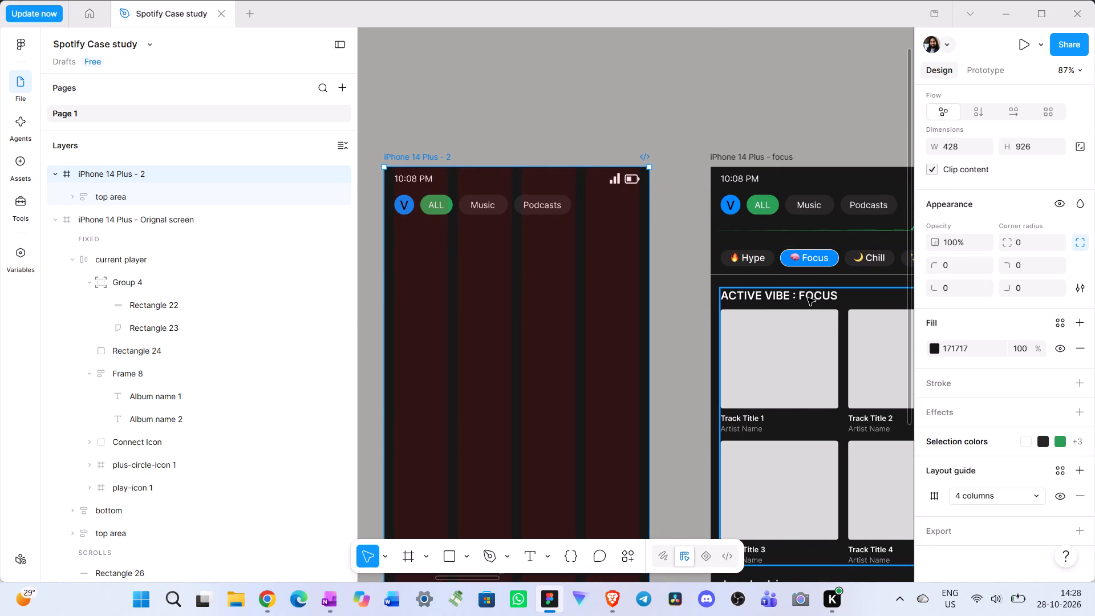
# Examine the focus screen's header, wave line and mood bar beside the iPhone 14 Plus - 2 frame.
pyautogui.hscroll(1, 808, 298)
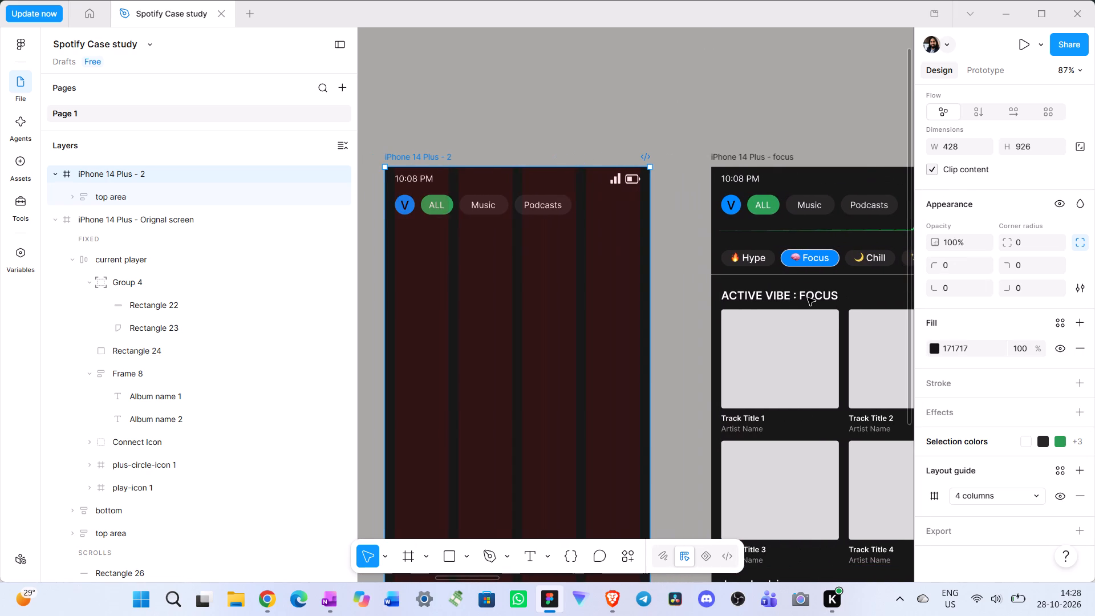
pyautogui.hscroll(4, 808, 298)
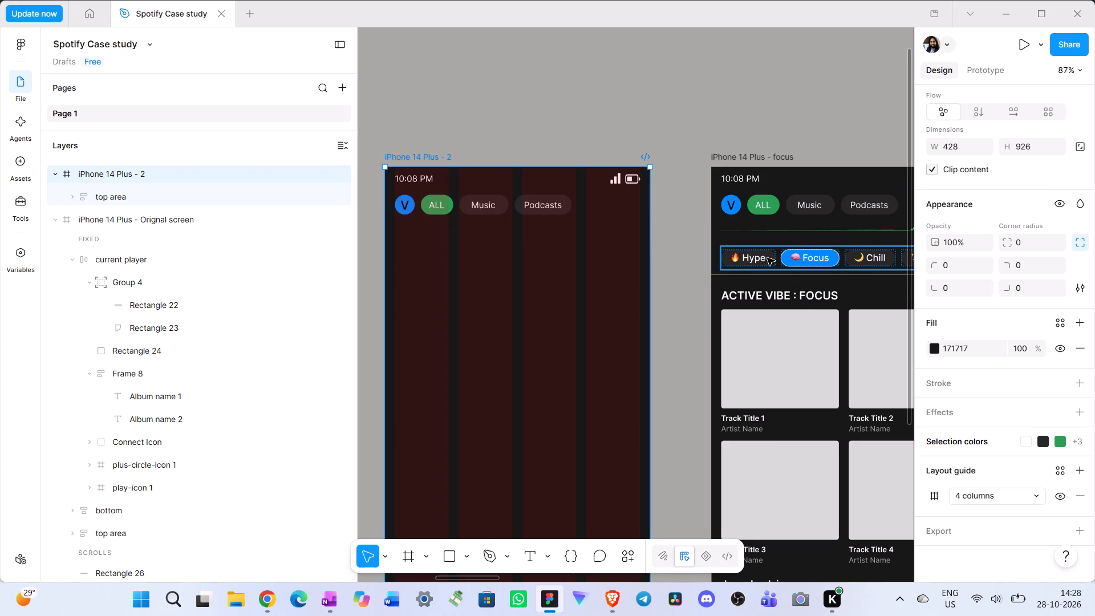
pyautogui.hscroll(4, 765, 259)
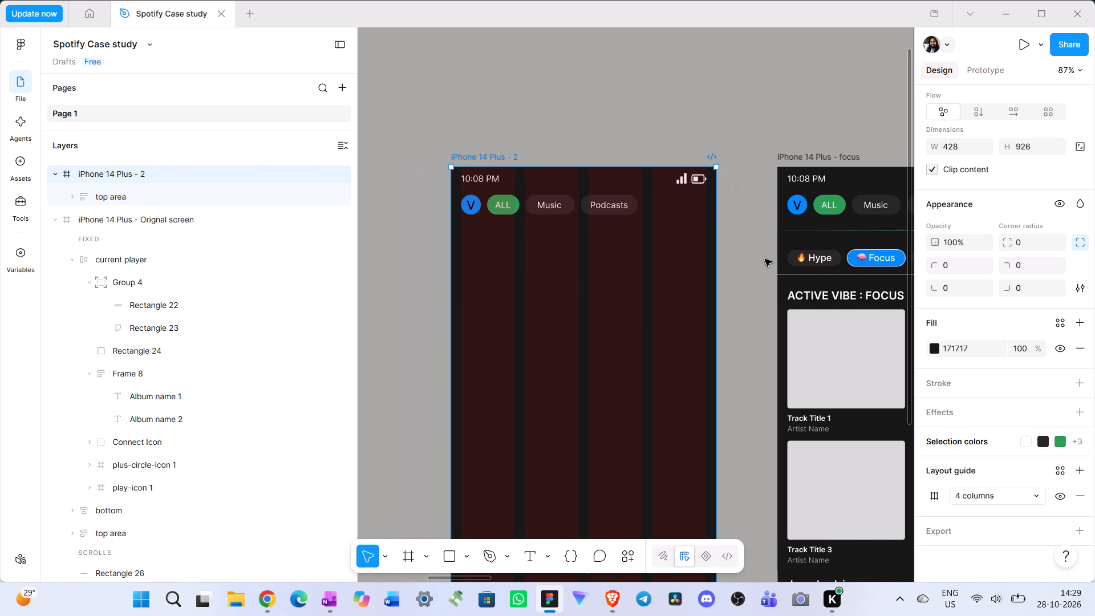
pyautogui.hscroll(1, 765, 259)
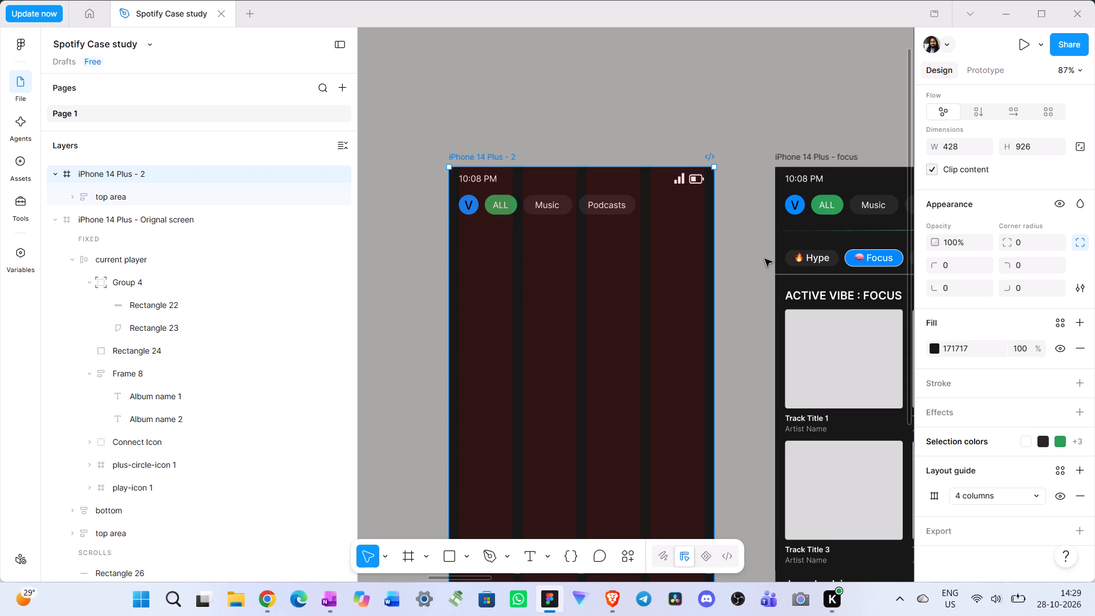
pyautogui.hscroll(-1, 814, 269)
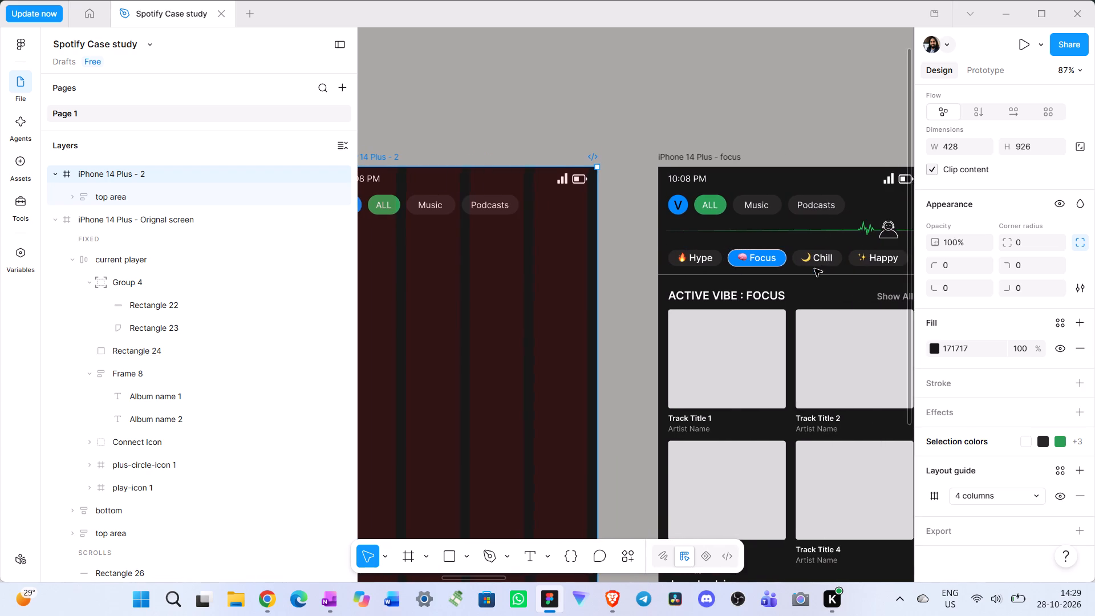
pyautogui.hscroll(-1, 814, 269)
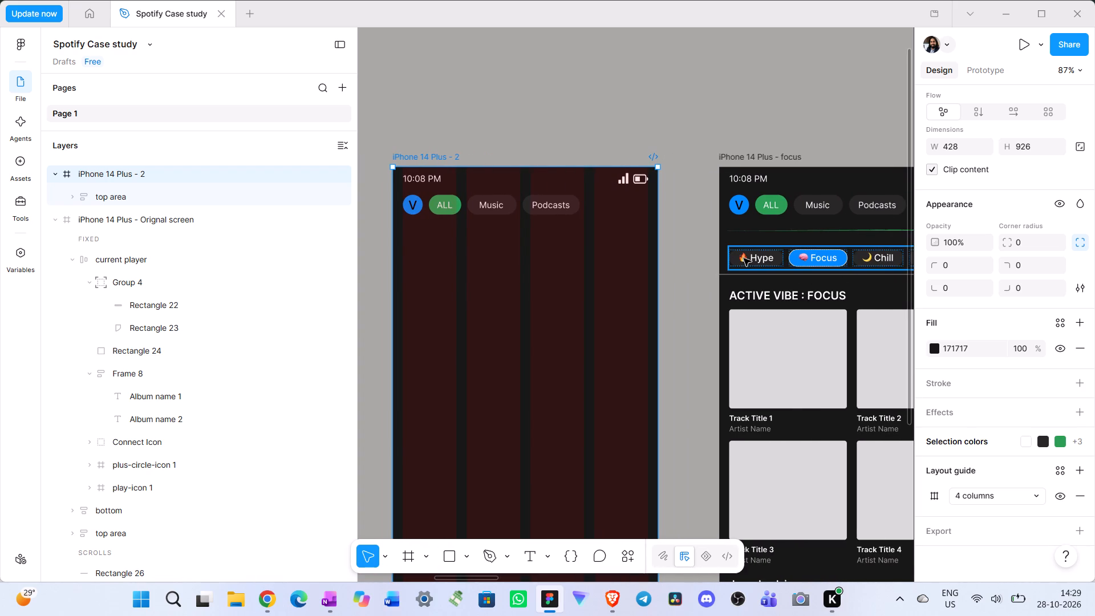
pyautogui.click(744, 258)
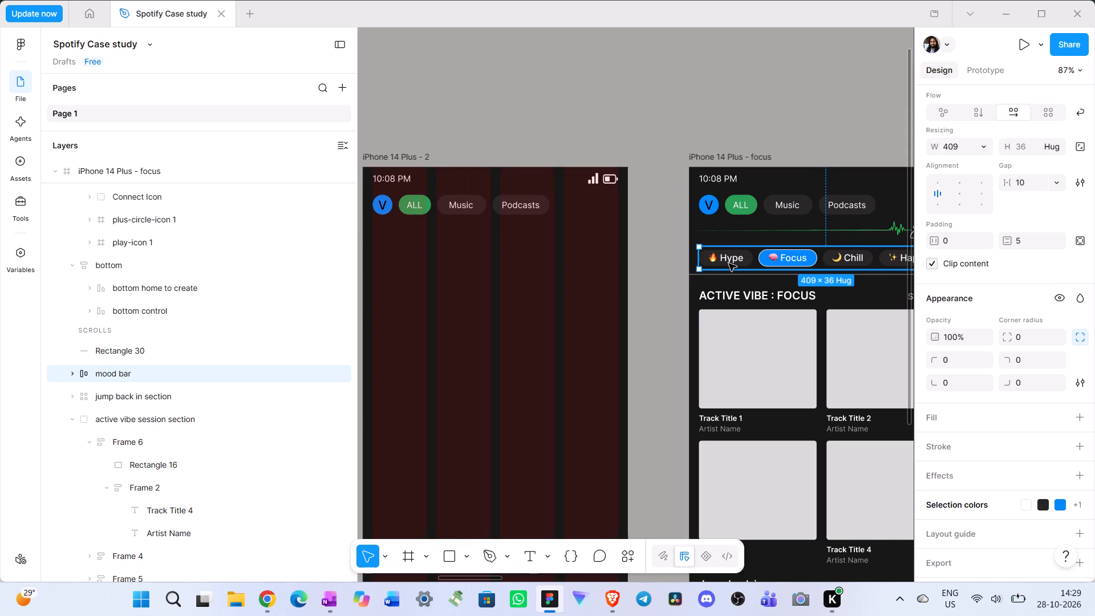
pyautogui.hscroll(-2, 836, 234)
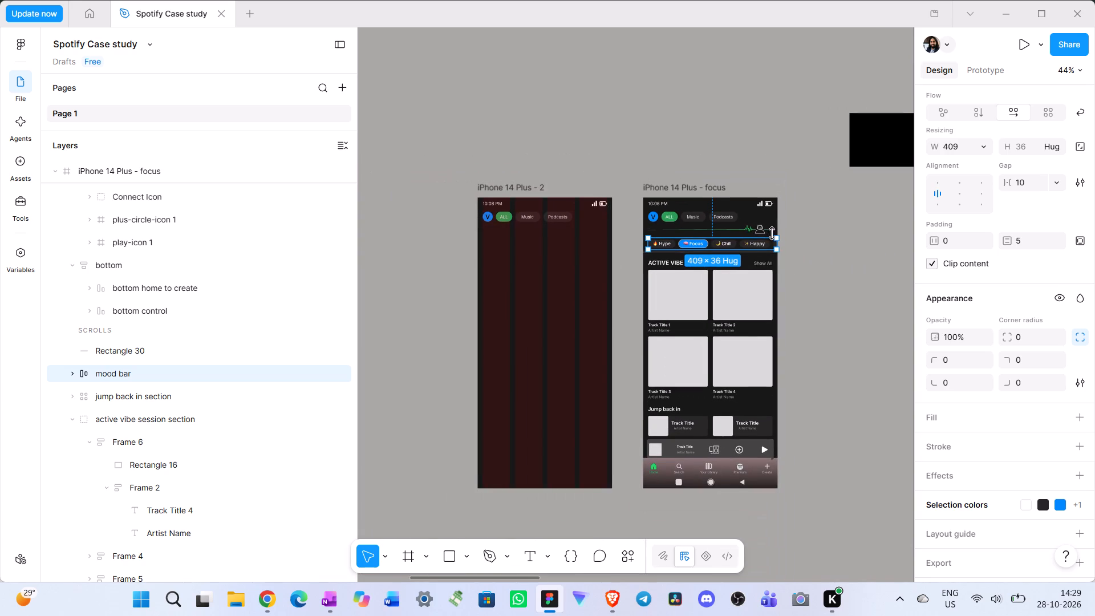
# Extend the iPhone 14 Plus - focus frame downward to a height of about 1381.
pyautogui.scroll(-1, 772, 233)
pyautogui.click(701, 177)
pyautogui.moveTo(737, 485); pyautogui.dragTo(736, 488)
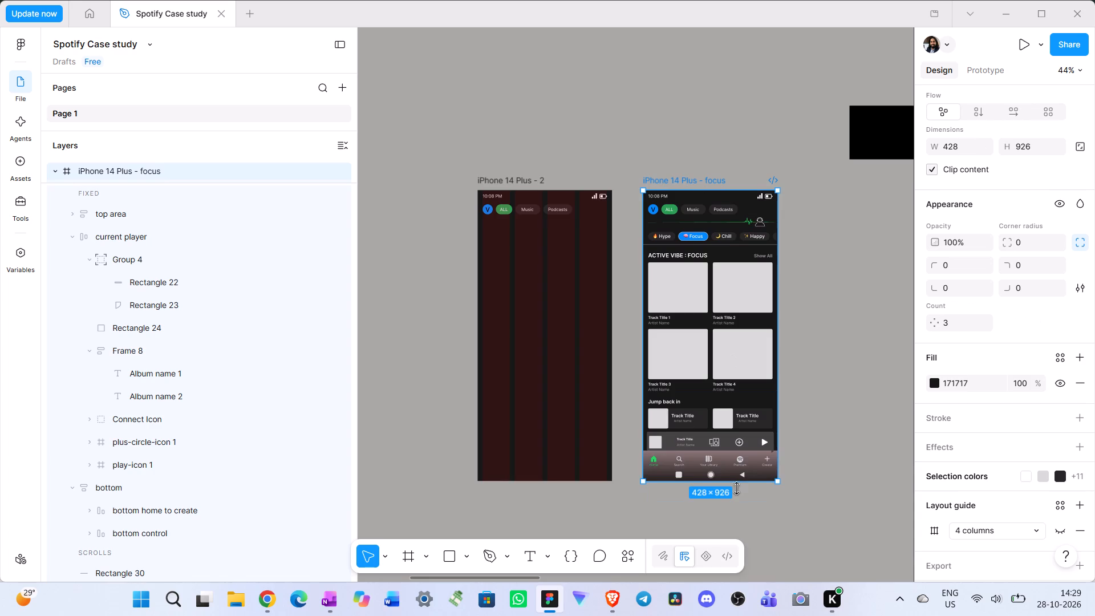
pyautogui.moveTo(736, 488); pyautogui.dragTo(739, 455)
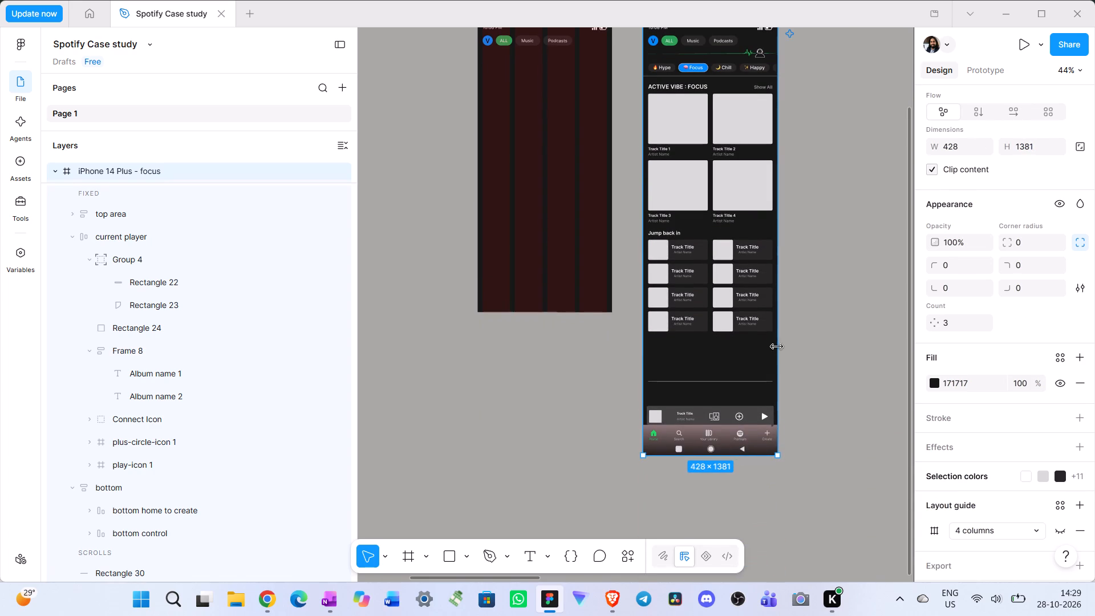
# Copy the focus screen's top wave design line and paste it into the iPhone 14 Plus - 2 frame's top area.
pyautogui.scroll(2, 777, 346)
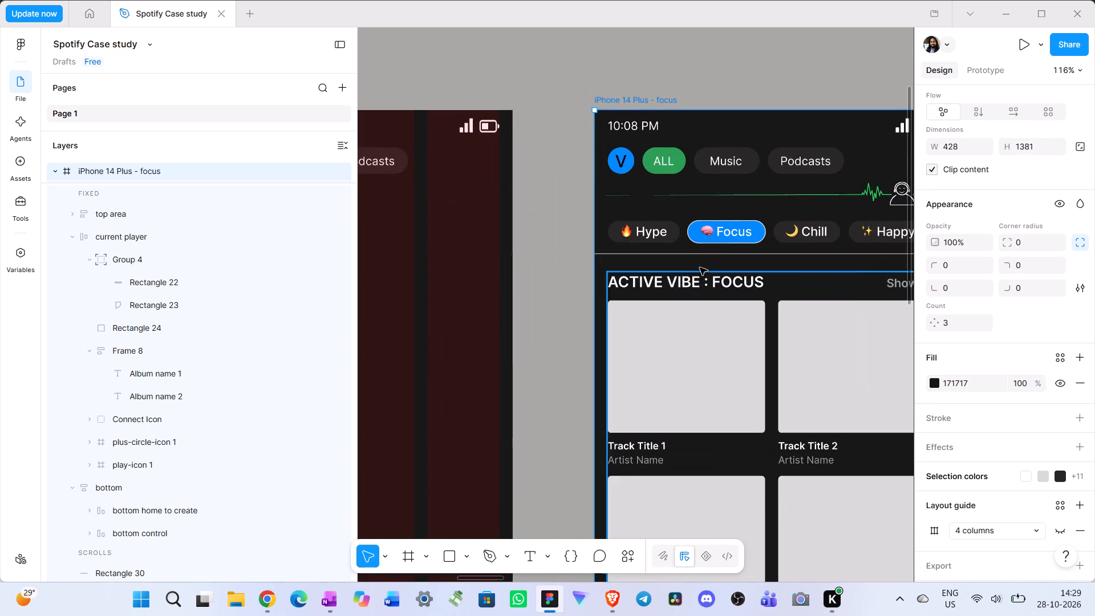
pyautogui.click(780, 194)
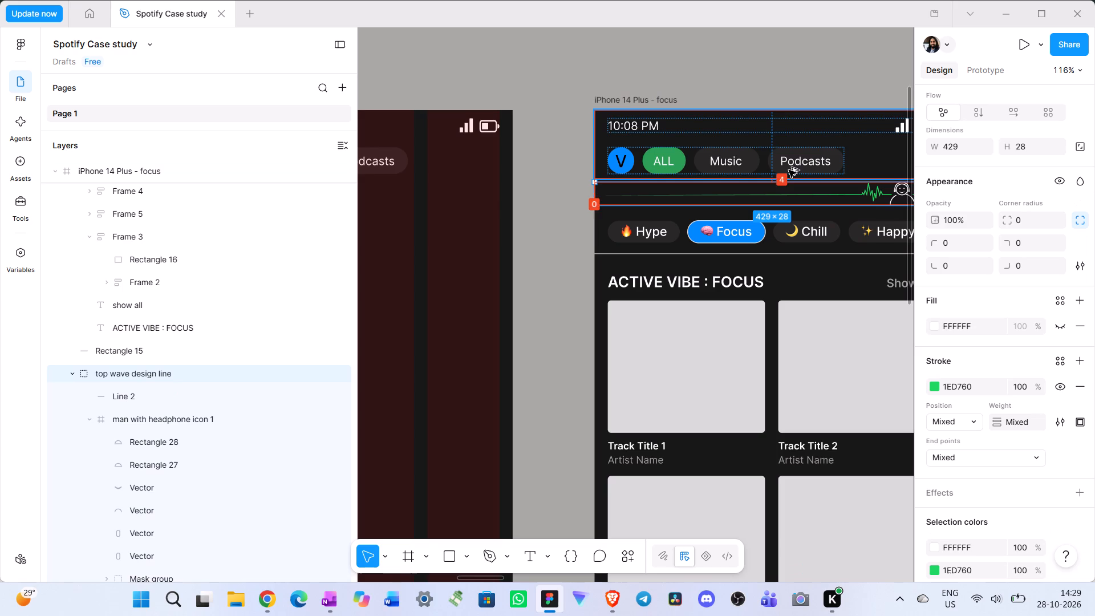
pyautogui.hotkey('ctrl', 'c')
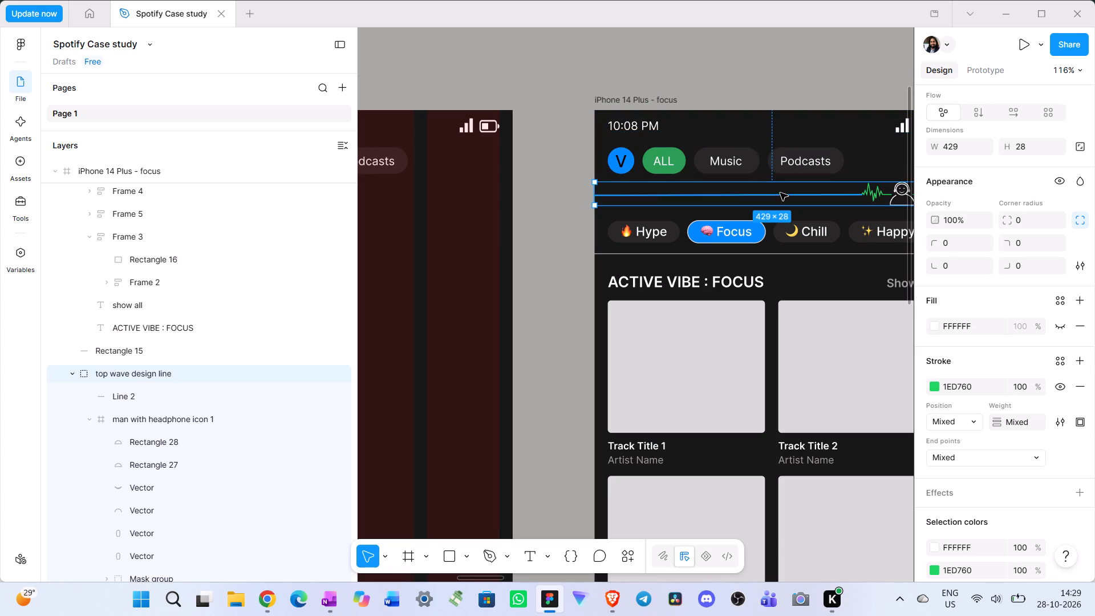
pyautogui.hscroll(1, 500, 238)
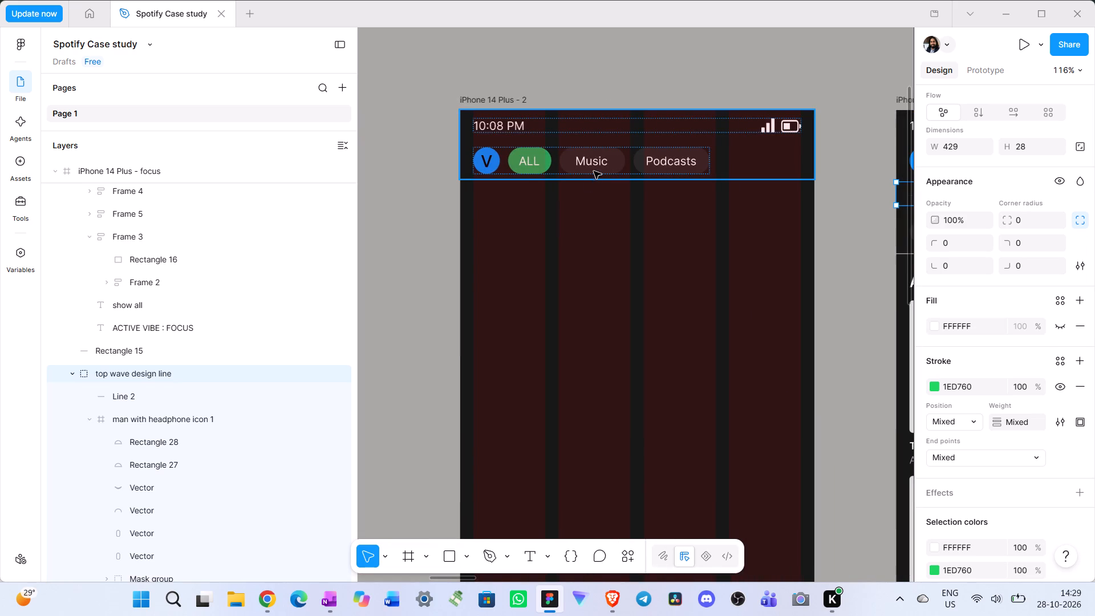
pyautogui.click(594, 169)
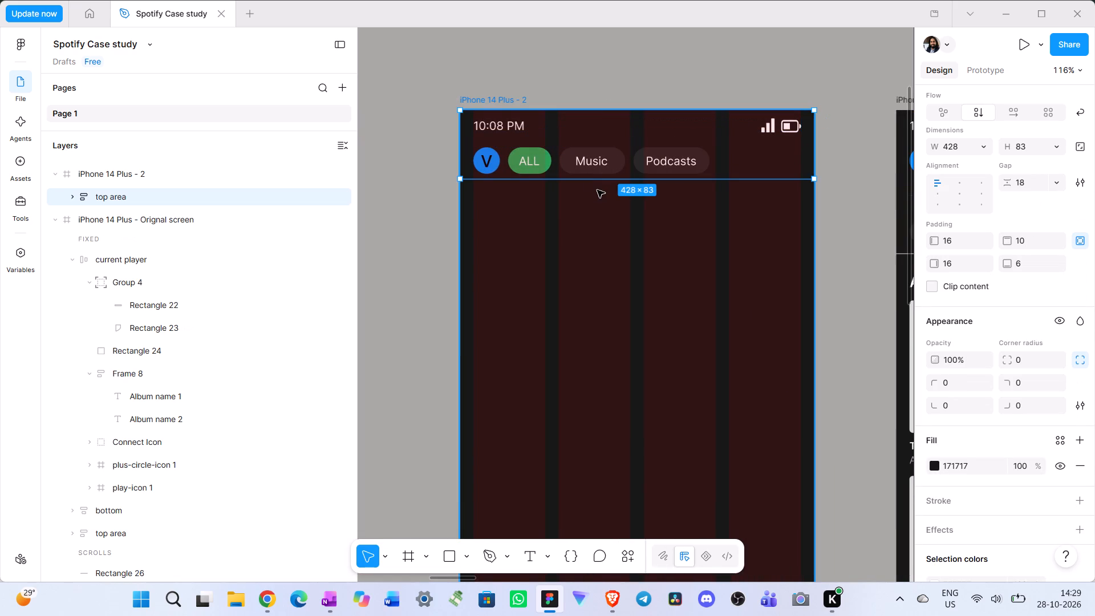
pyautogui.hotkey('ctrl', 'v')
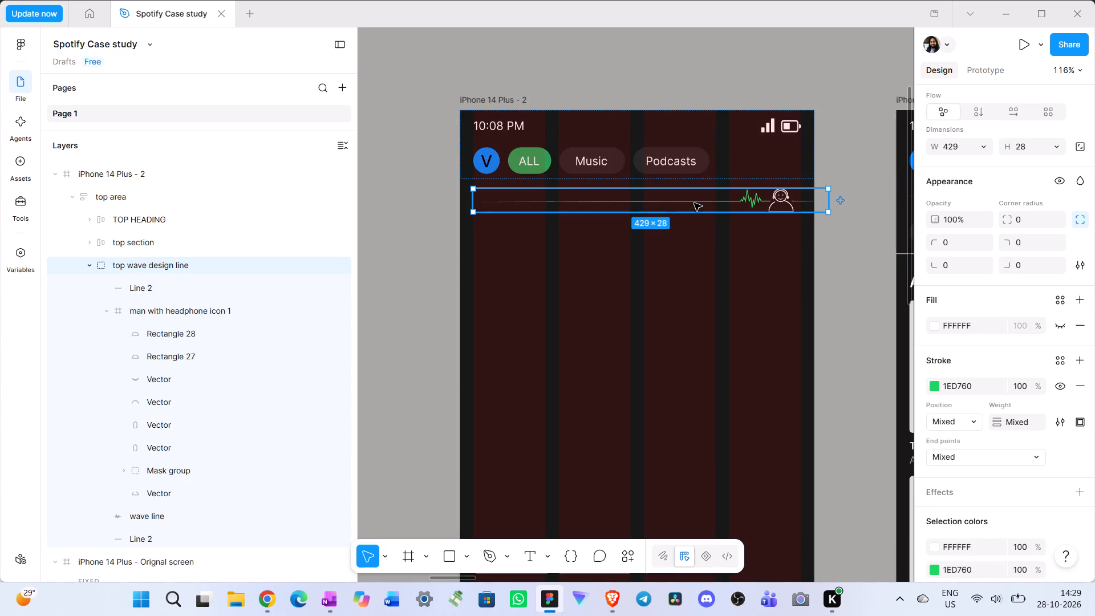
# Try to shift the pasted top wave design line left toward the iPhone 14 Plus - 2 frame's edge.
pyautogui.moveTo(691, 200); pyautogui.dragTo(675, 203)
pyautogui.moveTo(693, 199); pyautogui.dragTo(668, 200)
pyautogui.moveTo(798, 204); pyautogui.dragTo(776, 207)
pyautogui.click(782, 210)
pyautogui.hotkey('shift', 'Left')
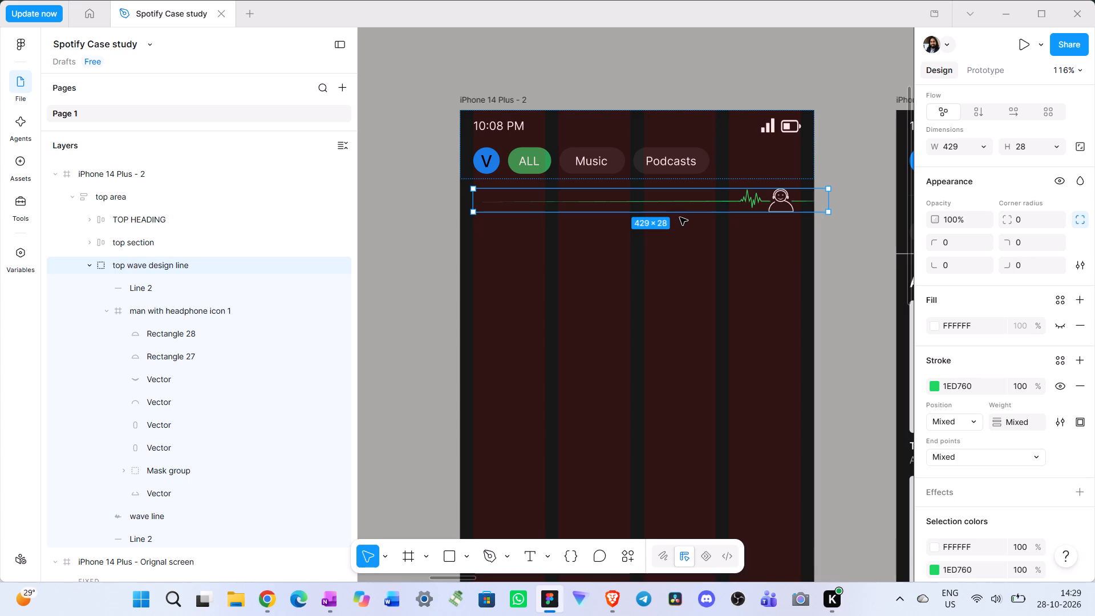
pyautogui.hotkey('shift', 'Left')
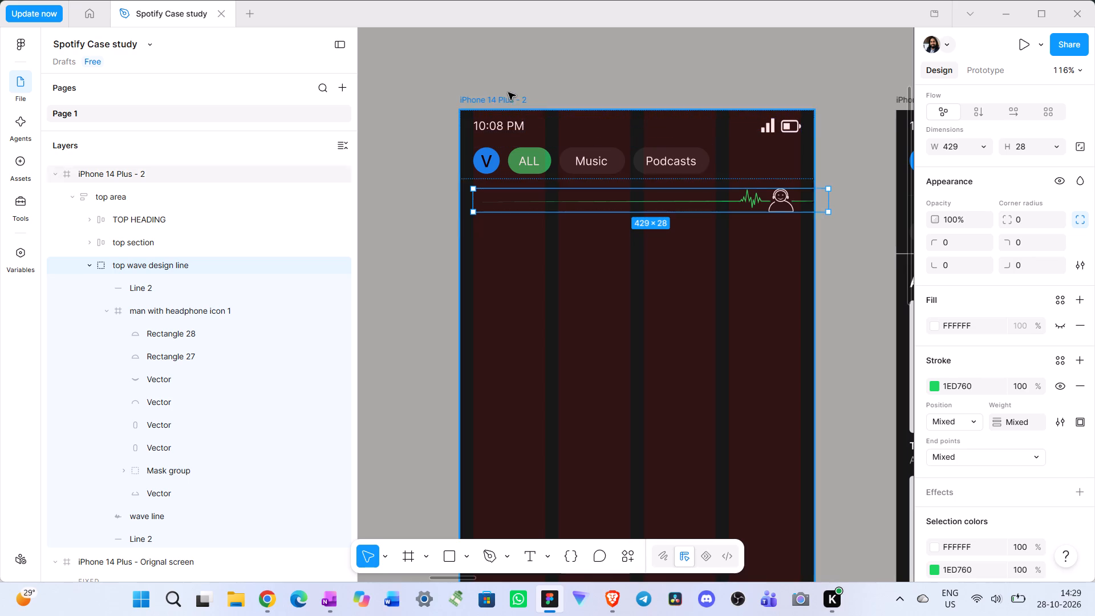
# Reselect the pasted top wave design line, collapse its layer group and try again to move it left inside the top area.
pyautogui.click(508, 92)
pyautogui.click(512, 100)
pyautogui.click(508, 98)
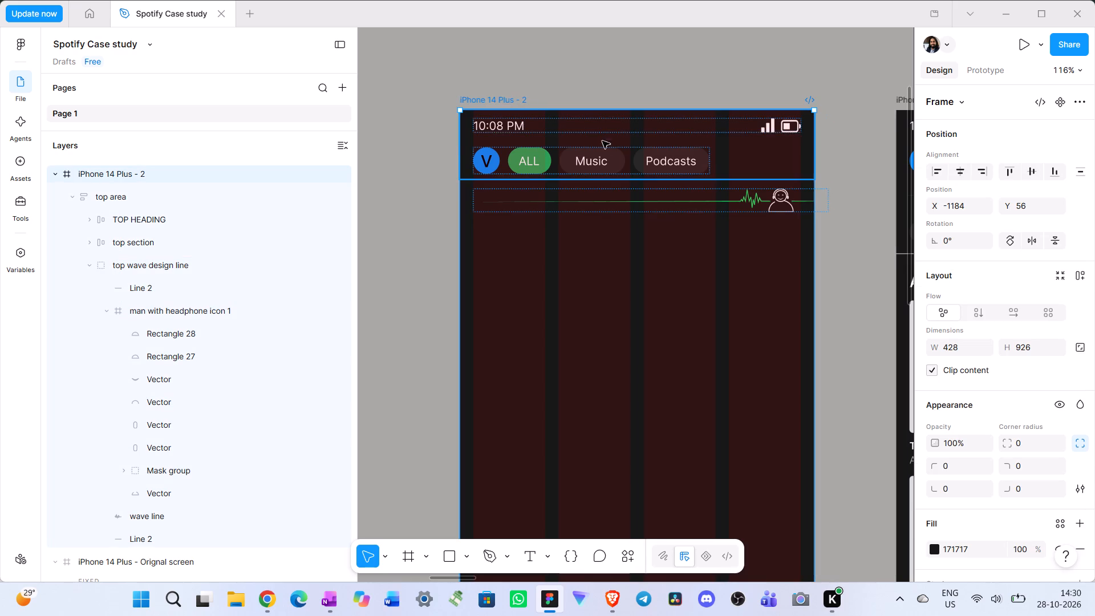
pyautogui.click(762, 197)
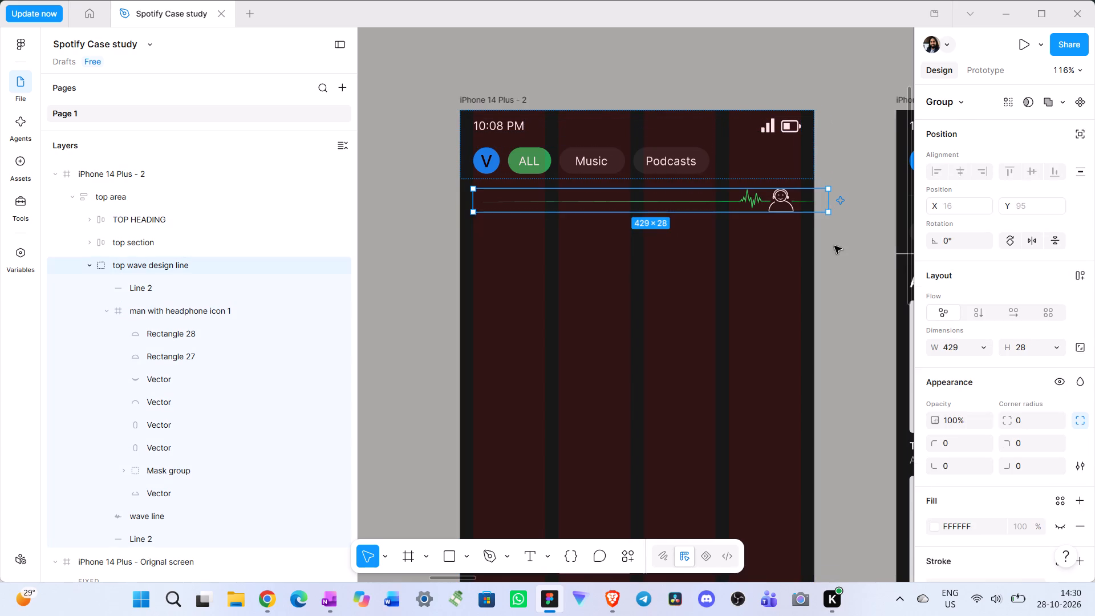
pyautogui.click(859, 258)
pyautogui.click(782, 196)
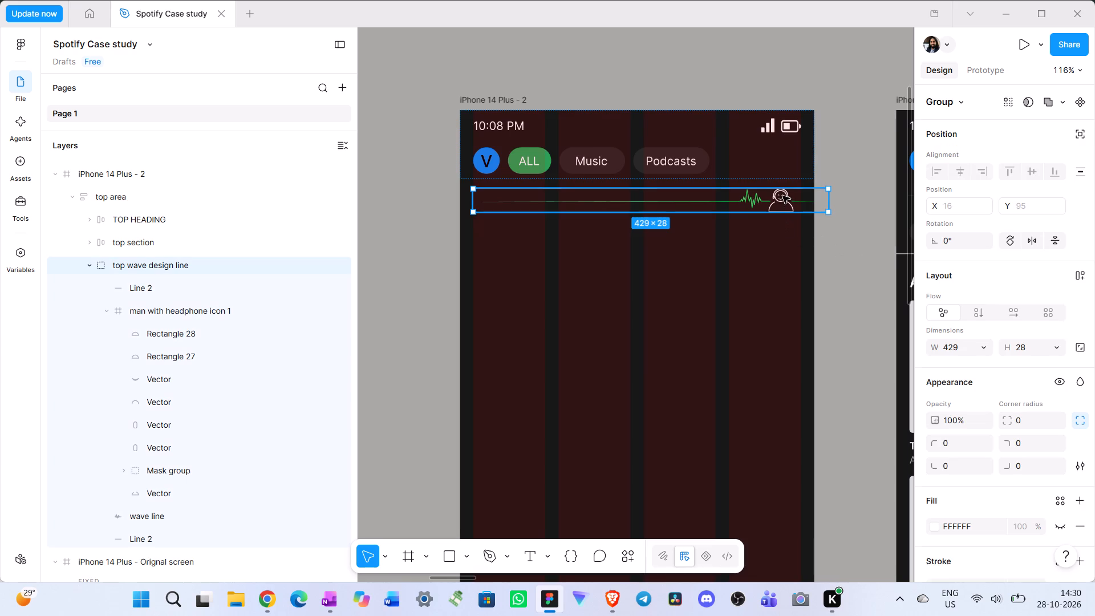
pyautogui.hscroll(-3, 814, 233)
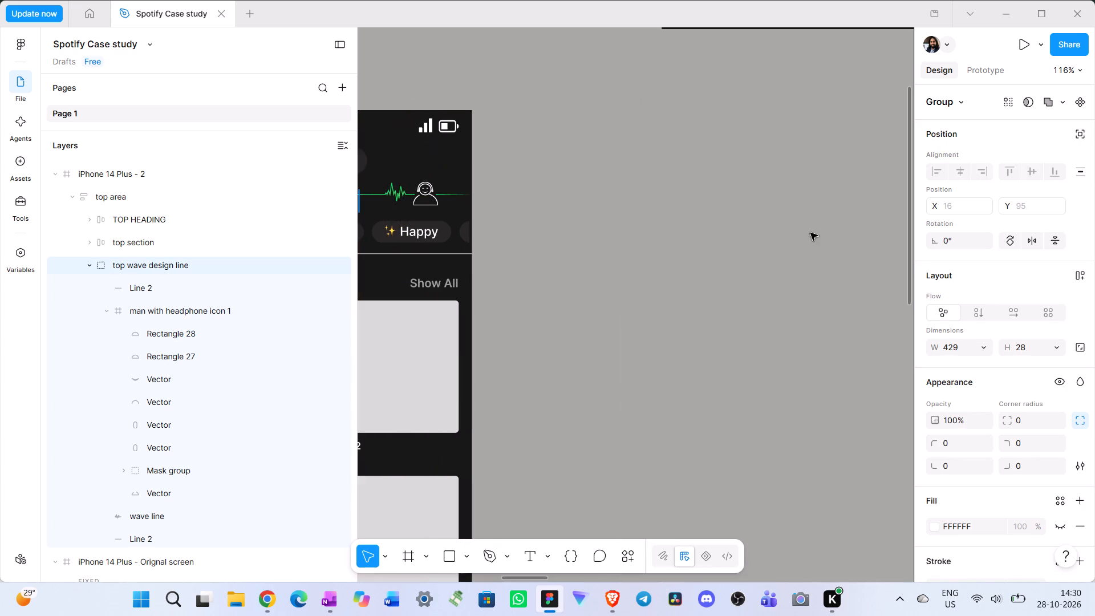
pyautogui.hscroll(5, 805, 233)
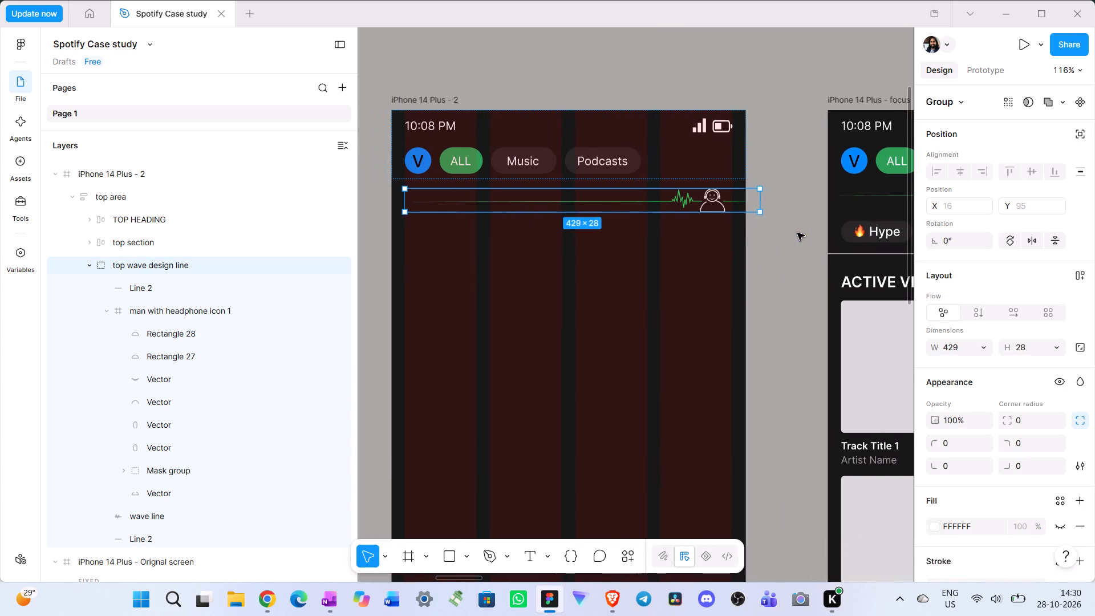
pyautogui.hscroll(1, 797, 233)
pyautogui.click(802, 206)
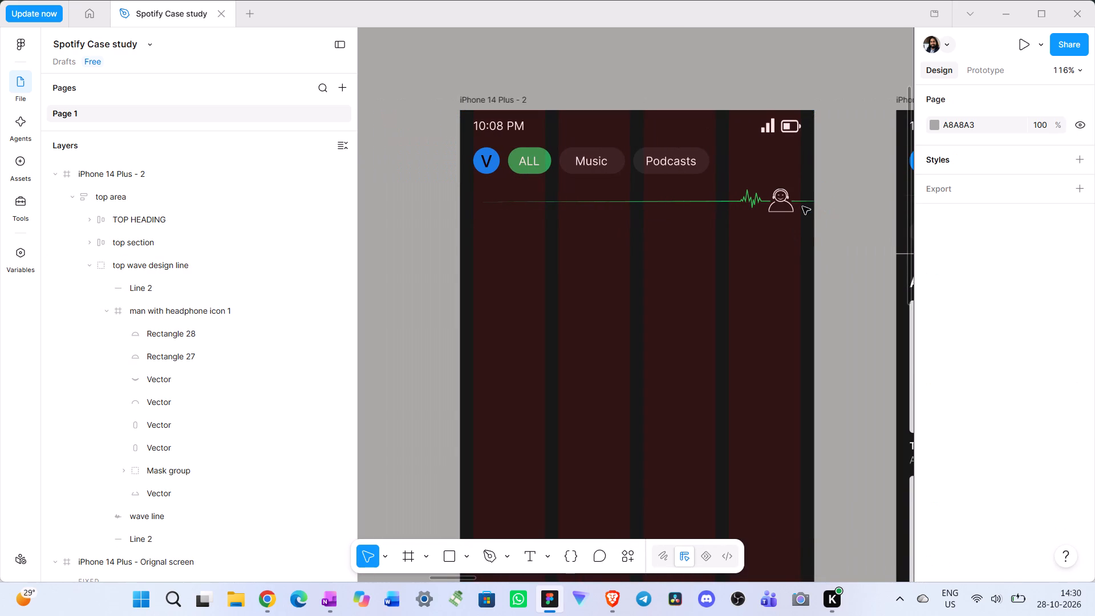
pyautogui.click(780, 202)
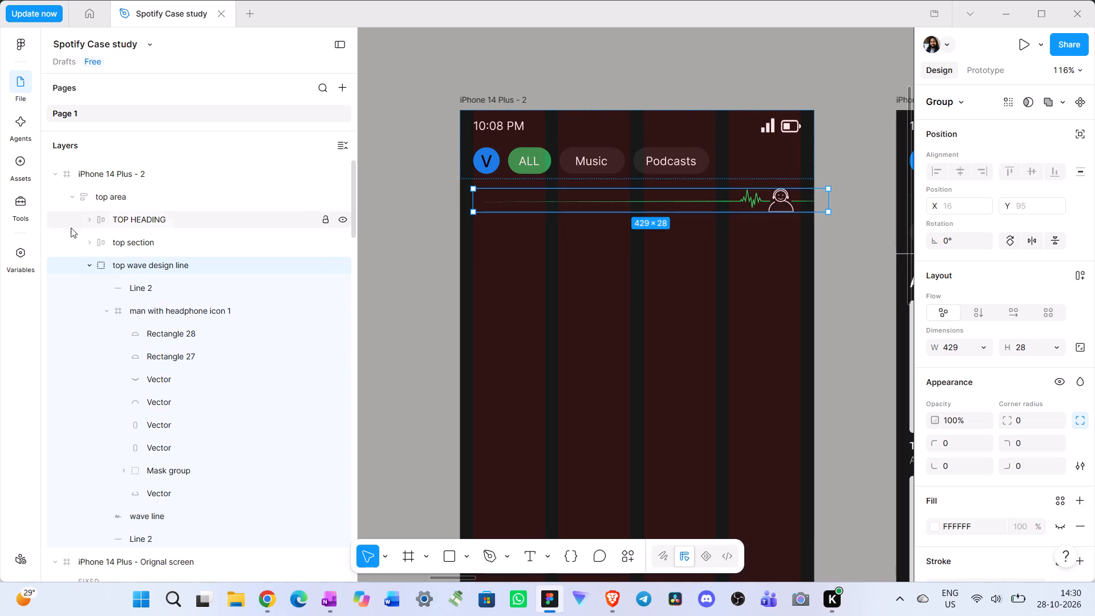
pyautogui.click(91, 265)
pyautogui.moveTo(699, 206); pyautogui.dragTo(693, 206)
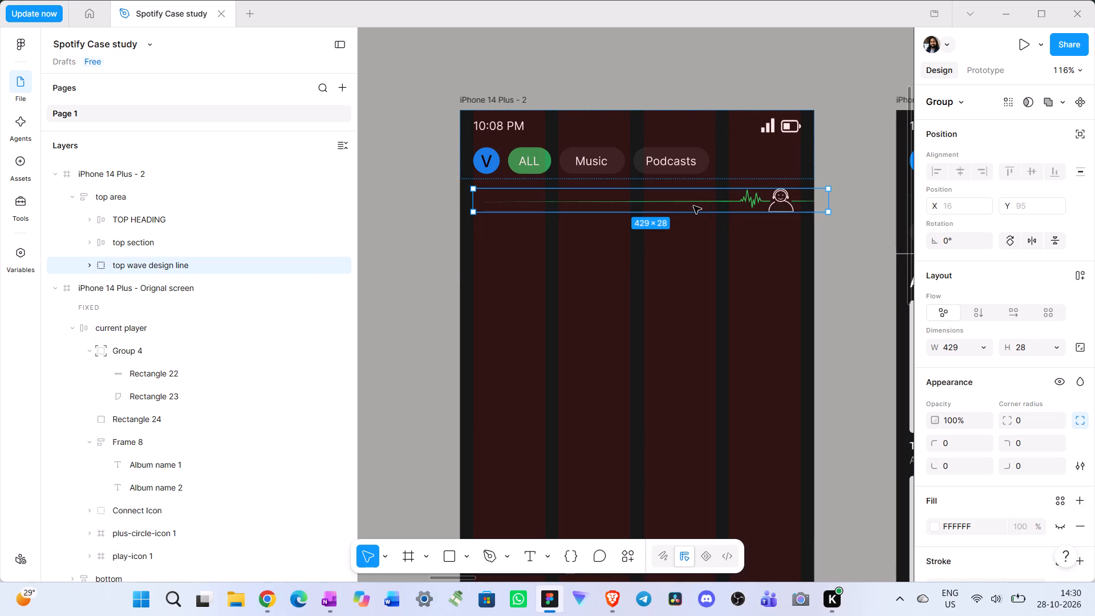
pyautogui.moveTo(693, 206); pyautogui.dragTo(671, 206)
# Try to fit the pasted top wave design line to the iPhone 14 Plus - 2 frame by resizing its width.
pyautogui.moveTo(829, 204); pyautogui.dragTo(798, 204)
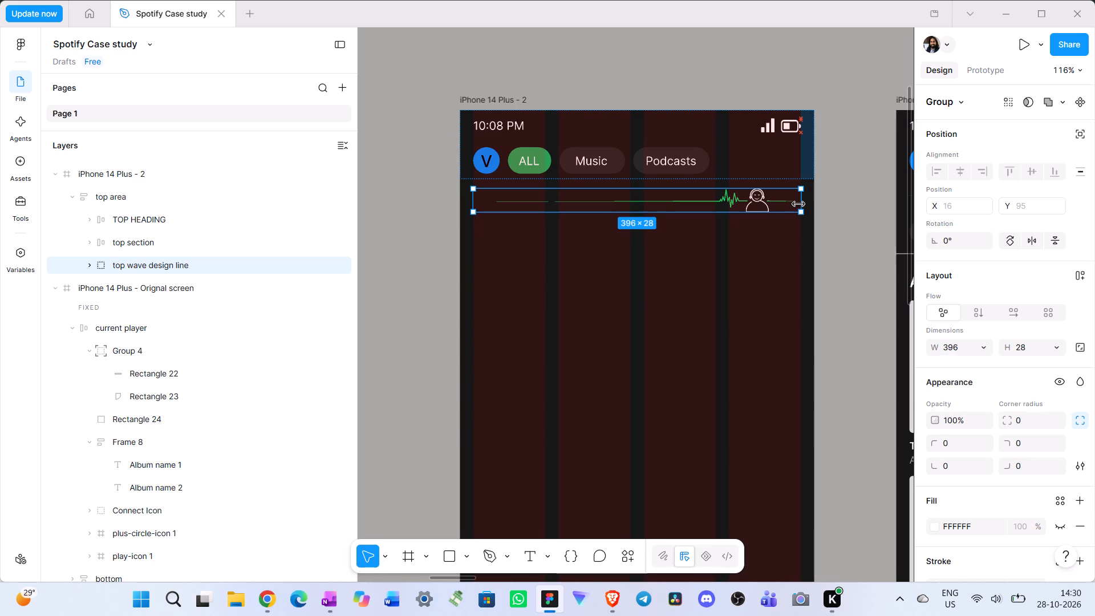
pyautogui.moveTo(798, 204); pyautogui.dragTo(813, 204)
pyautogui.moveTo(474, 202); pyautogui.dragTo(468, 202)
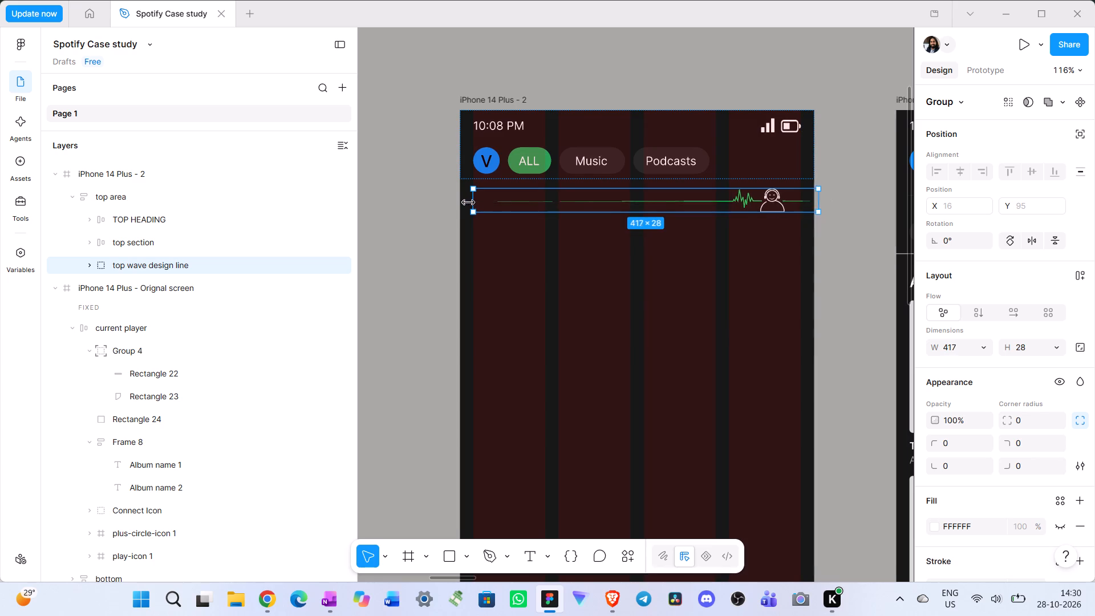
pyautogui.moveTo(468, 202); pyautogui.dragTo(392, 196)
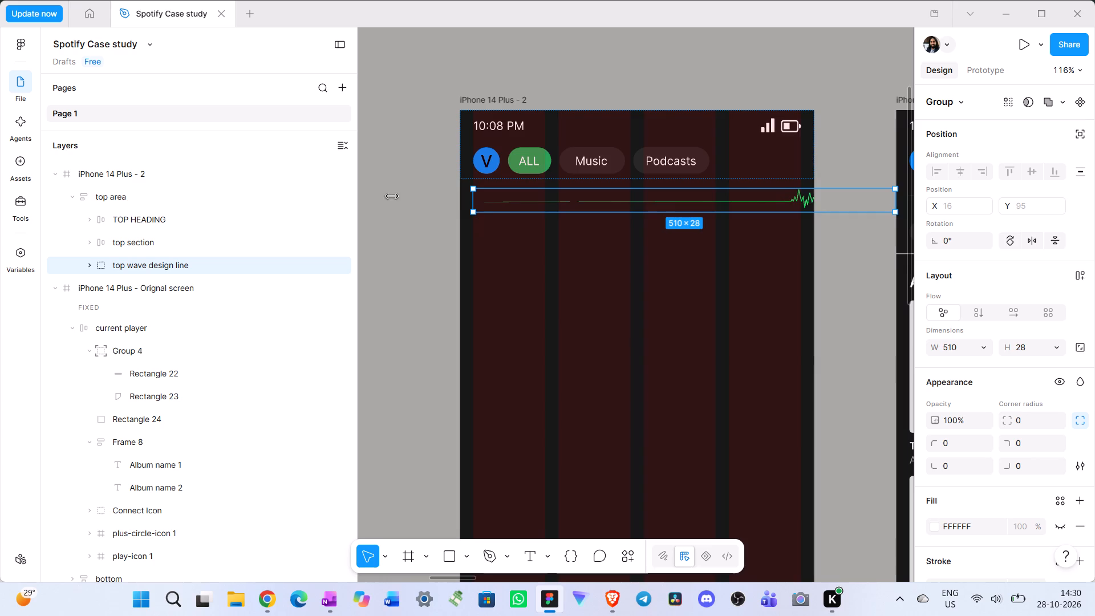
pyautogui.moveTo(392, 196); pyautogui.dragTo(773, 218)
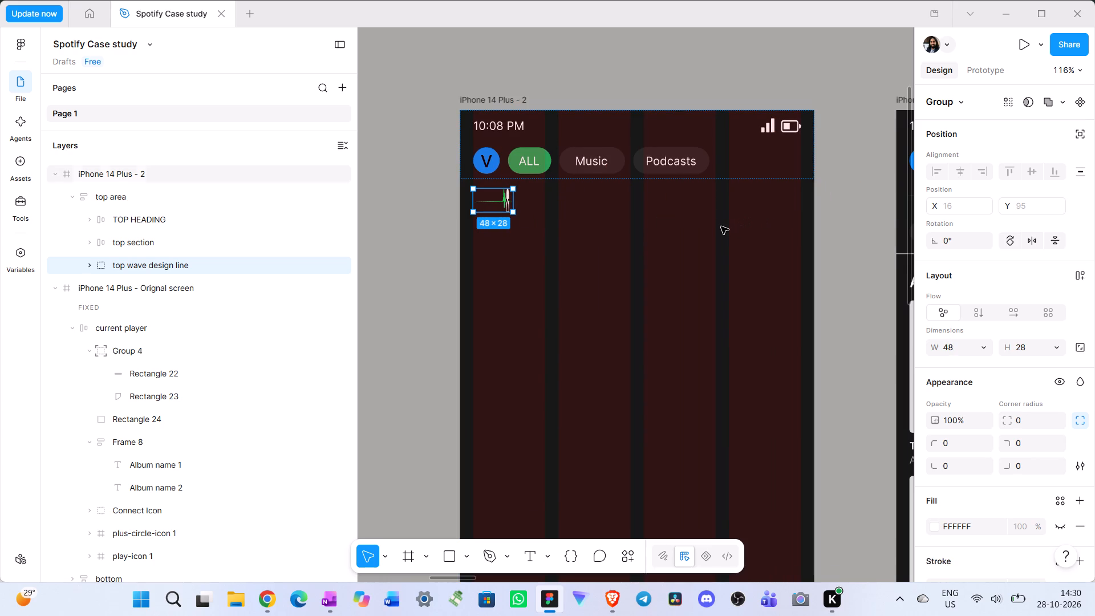
# Delete the pasted top wave design line from the iPhone 14 Plus - 2 top area.
pyautogui.press('Delete')
# Duplicate the focus screen's top wave design line and place the copy below the iPhone 14 Plus - 2 top area, at about X -1, Y 103.
pyautogui.hscroll(-1, 639, 253)
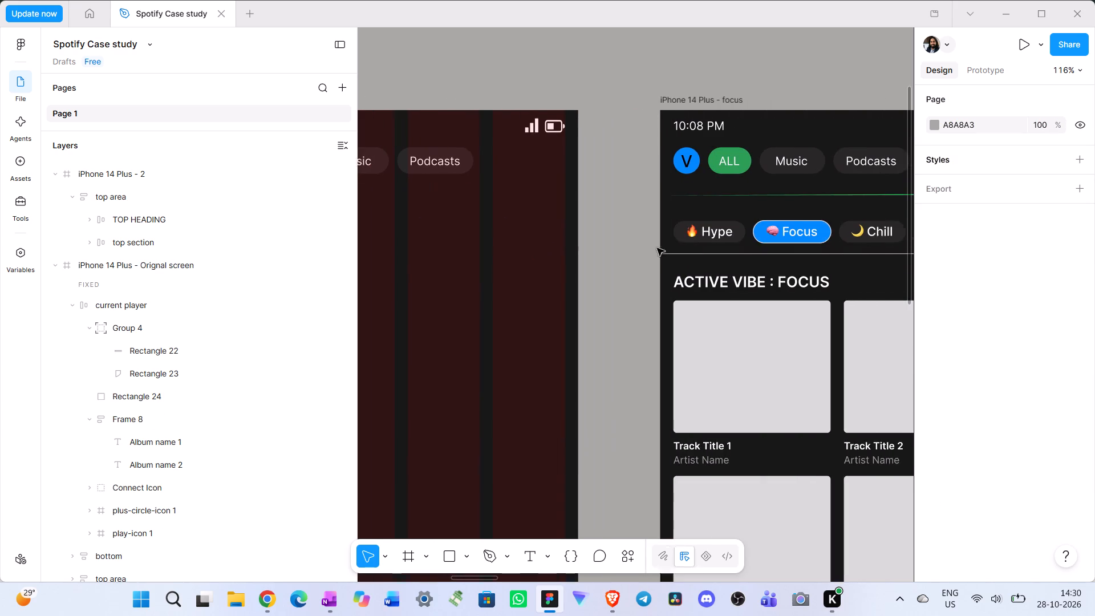
pyautogui.hscroll(-1, 657, 248)
pyautogui.click(757, 195)
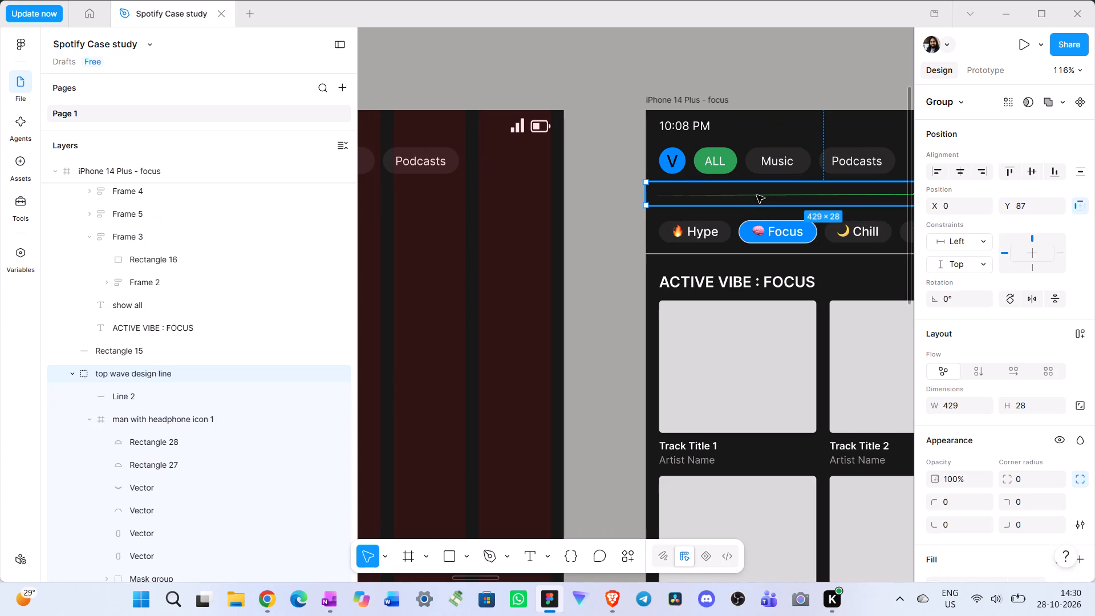
pyautogui.hotkey('ctrl', 'd')
pyautogui.moveTo(770, 191); pyautogui.dragTo(707, 209)
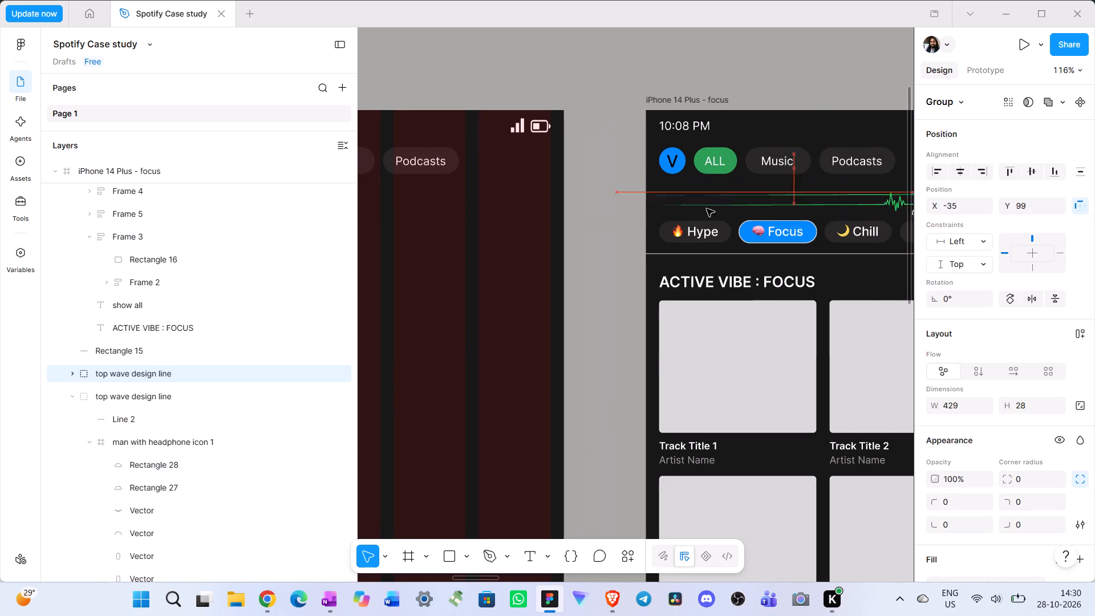
pyautogui.moveTo(707, 209); pyautogui.dragTo(530, 217)
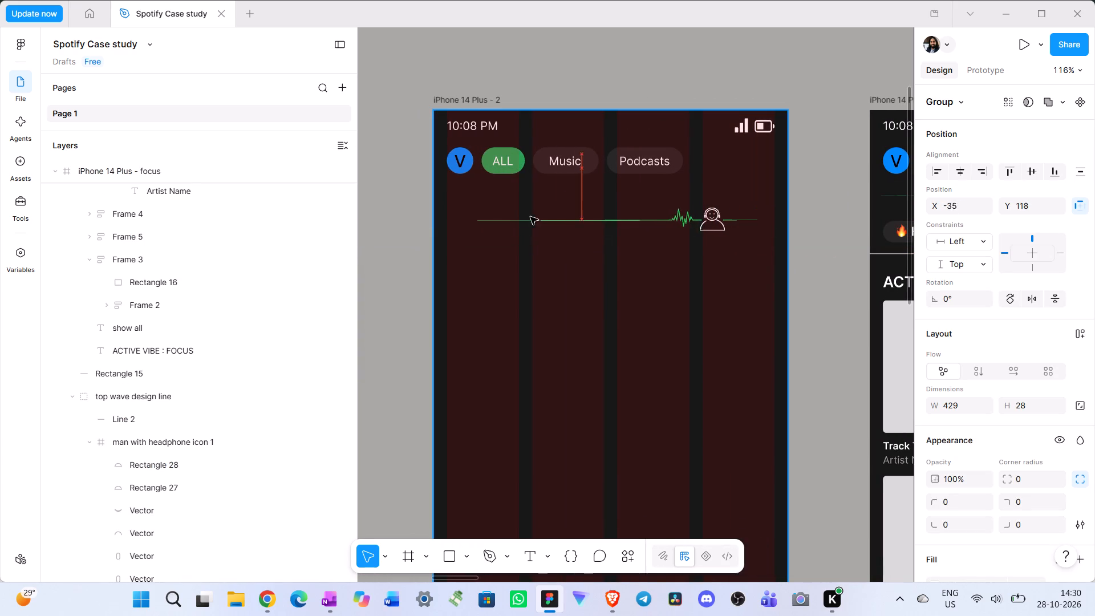
pyautogui.moveTo(530, 217); pyautogui.dragTo(560, 209)
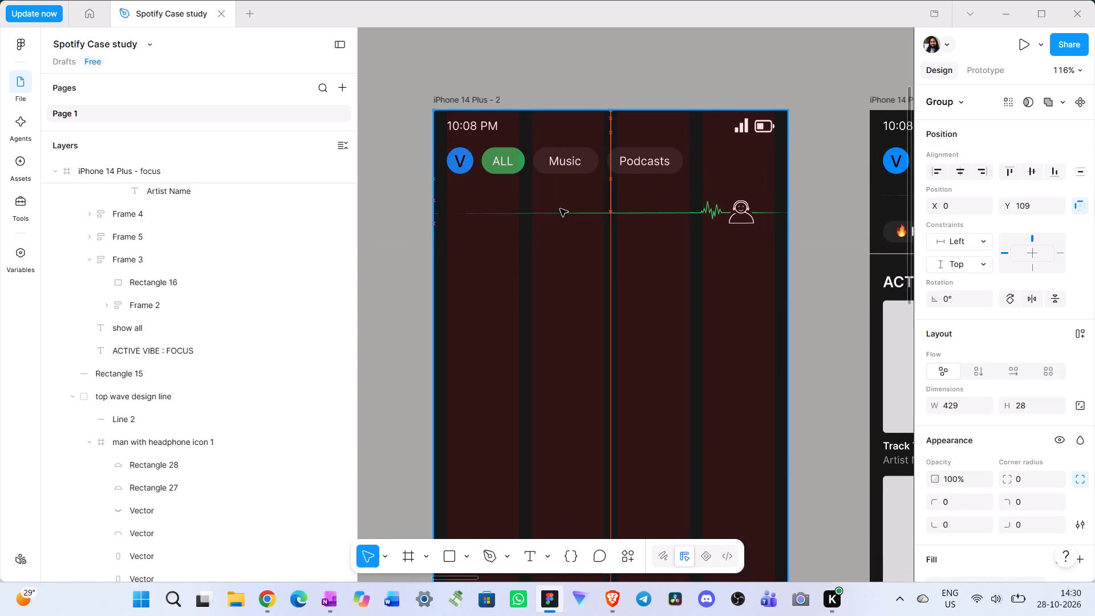
pyautogui.moveTo(560, 209); pyautogui.dragTo(562, 205)
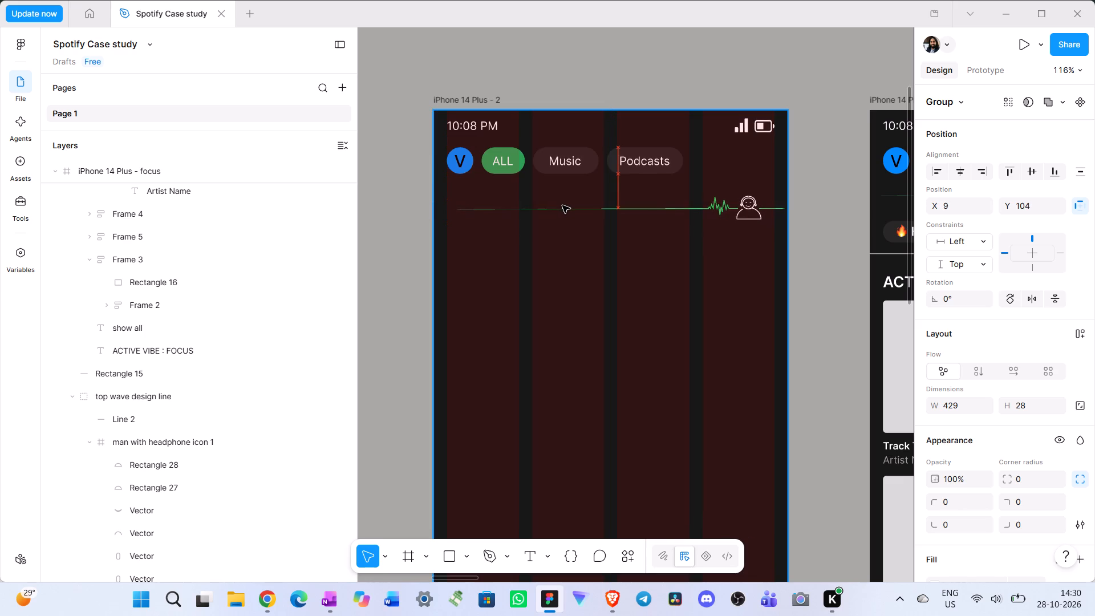
pyautogui.moveTo(562, 205); pyautogui.dragTo(556, 204)
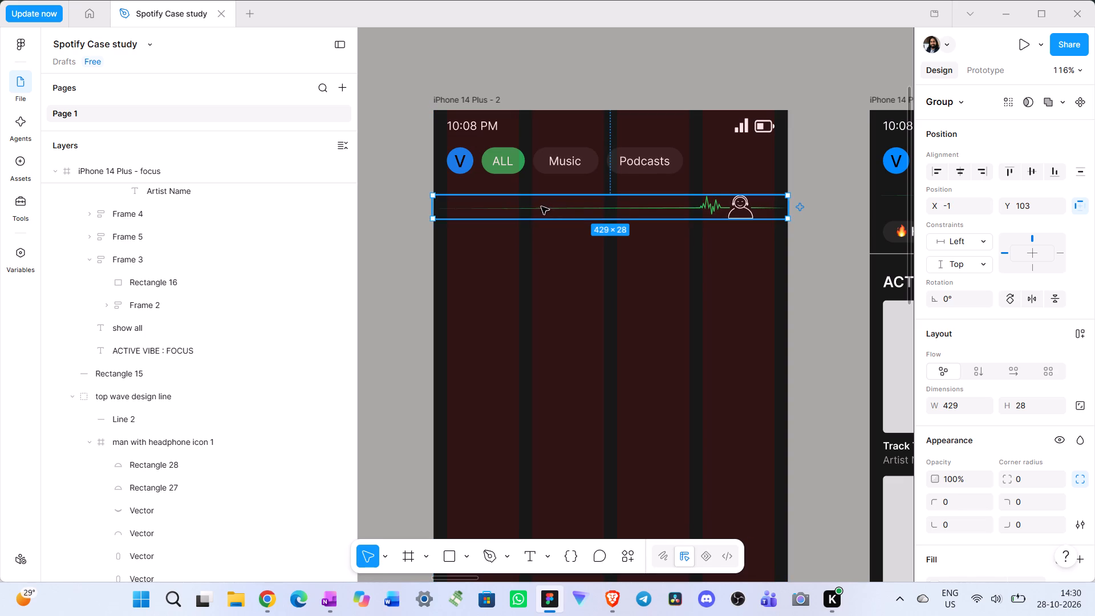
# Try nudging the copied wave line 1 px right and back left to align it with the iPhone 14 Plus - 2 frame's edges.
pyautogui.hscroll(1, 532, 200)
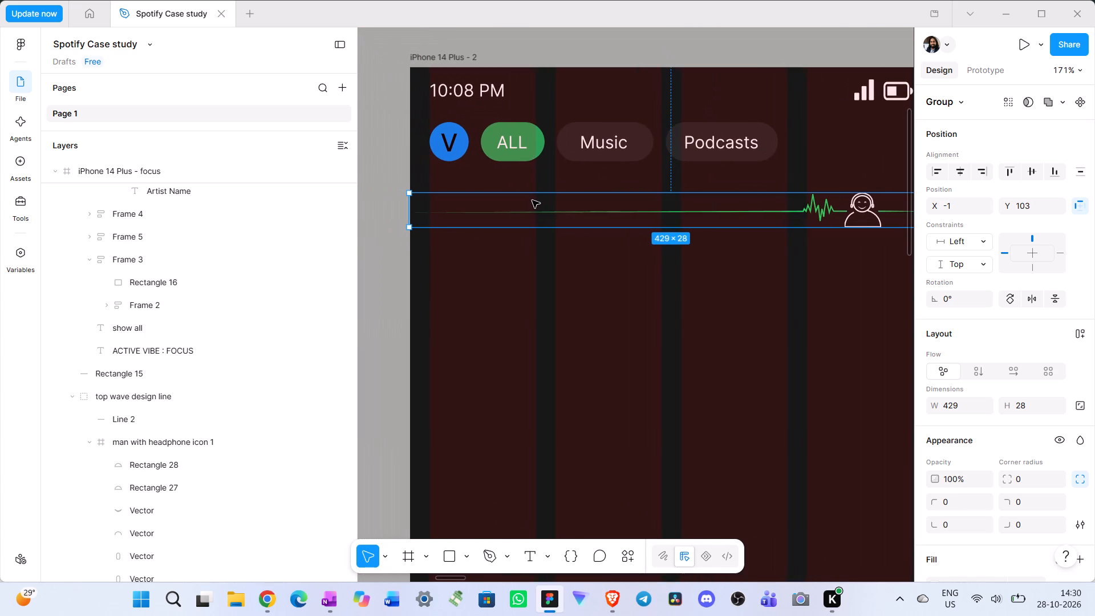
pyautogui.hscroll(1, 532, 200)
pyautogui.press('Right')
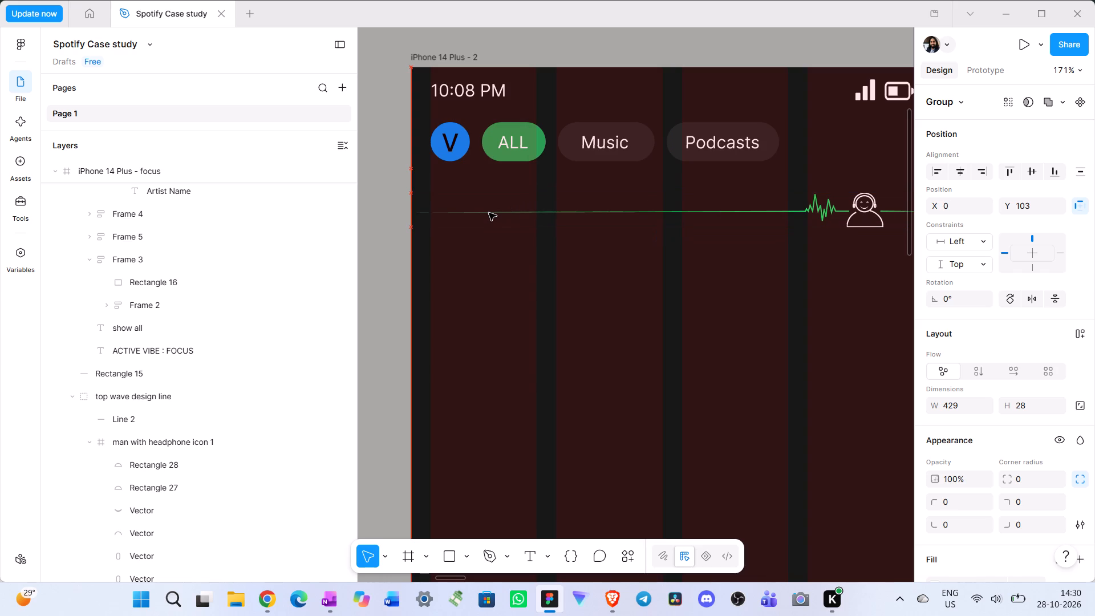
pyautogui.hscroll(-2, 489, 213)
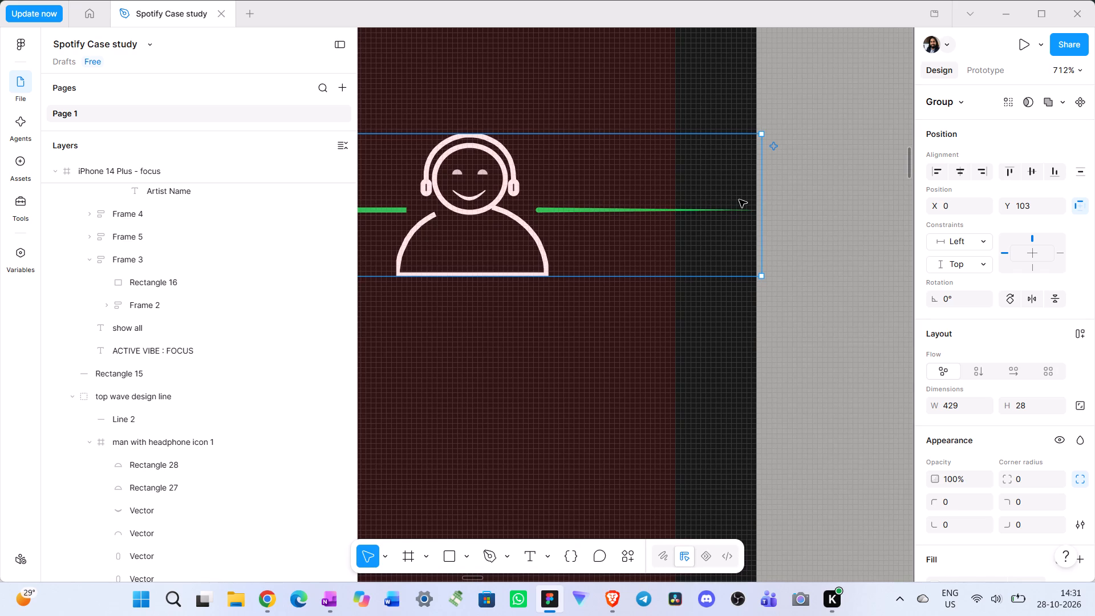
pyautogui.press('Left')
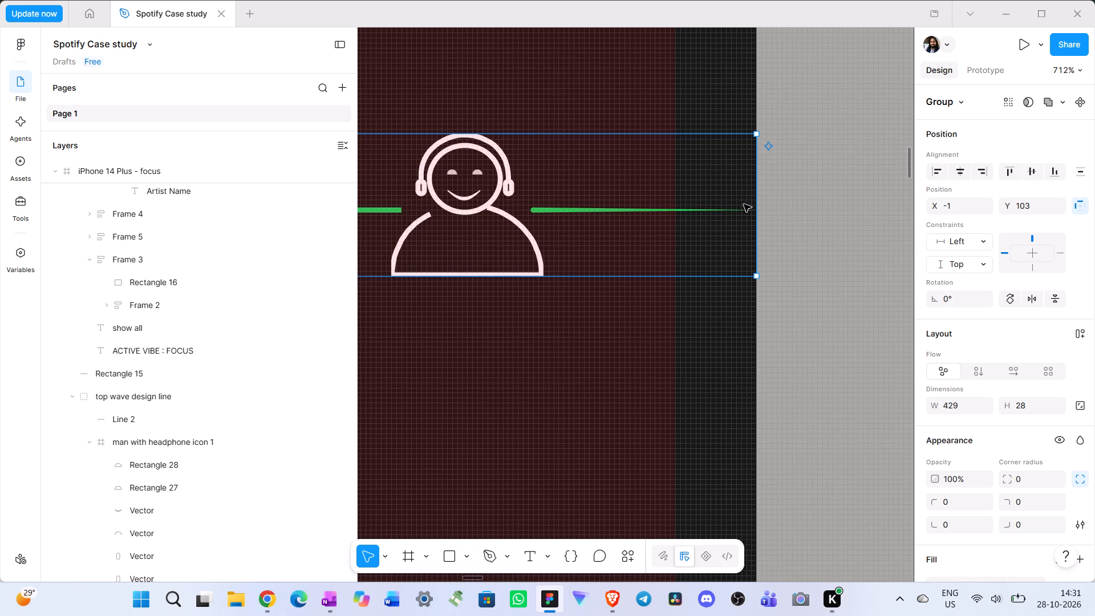
# Examine closely how both ends of the copied wave line meet the iPhone 14 Plus - 2 frame's side edges.
pyautogui.keyDown('ctrl'); pyautogui.scroll(-5, 833, 243); pyautogui.keyUp('ctrl')
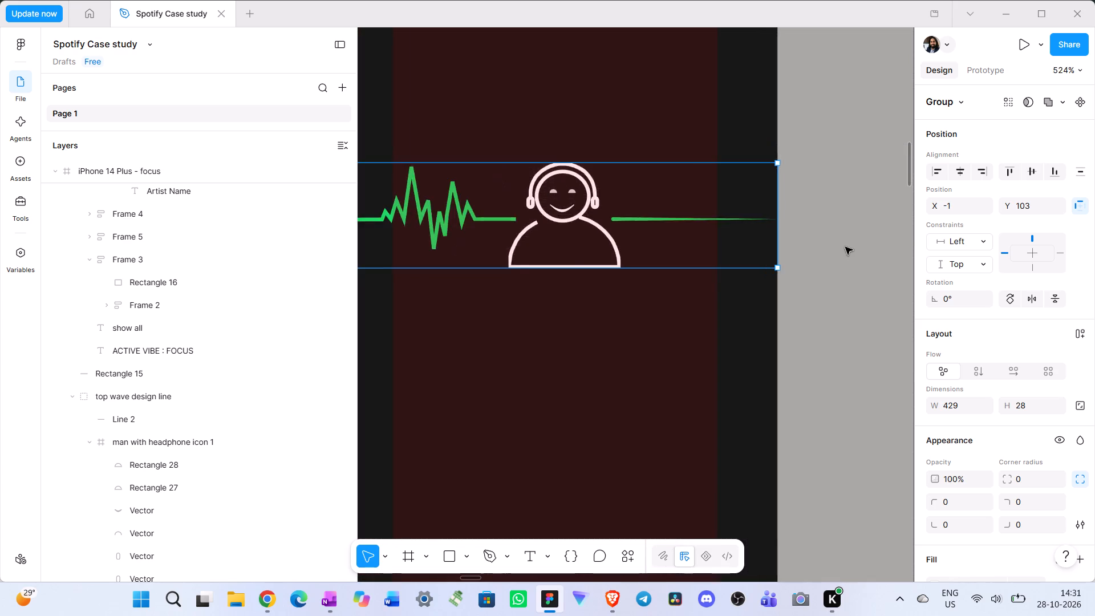
pyautogui.keyDown('ctrl'); pyautogui.scroll(-9, 845, 247); pyautogui.keyUp('ctrl')
pyautogui.keyDown('ctrl'); pyautogui.scroll(-2, 375, 269); pyautogui.keyUp('ctrl')
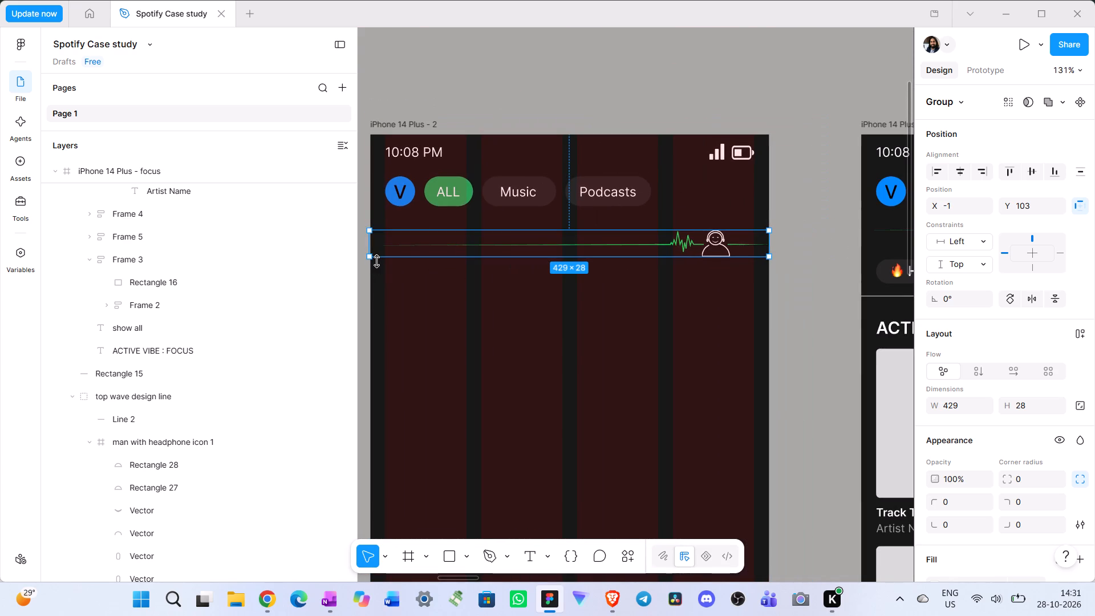
pyautogui.hscroll(1, 376, 261)
pyautogui.hscroll(-1, 378, 260)
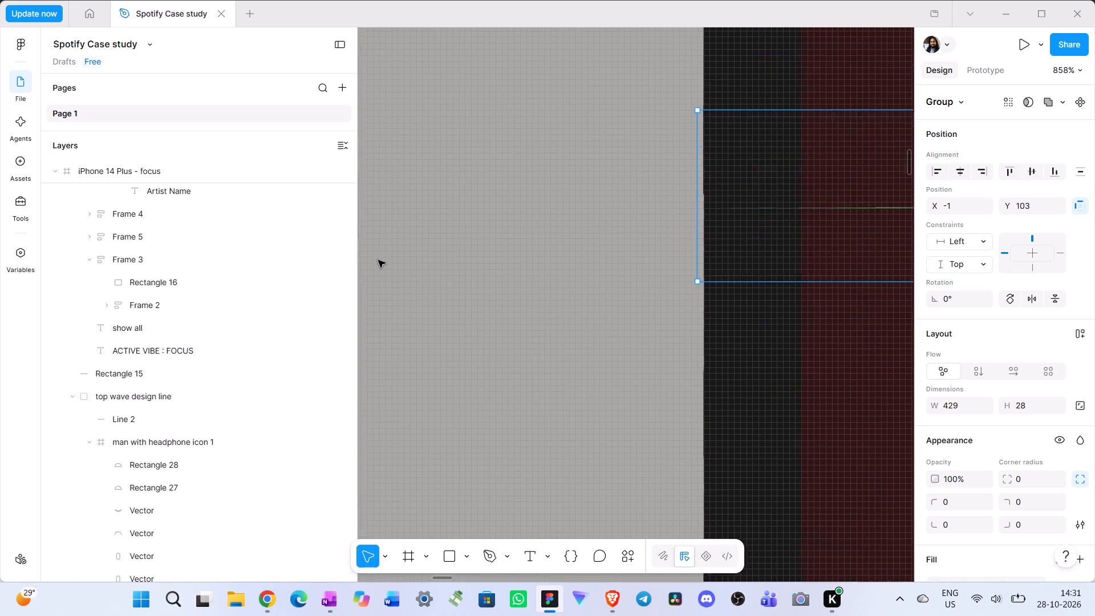
pyautogui.hscroll(-2, 378, 260)
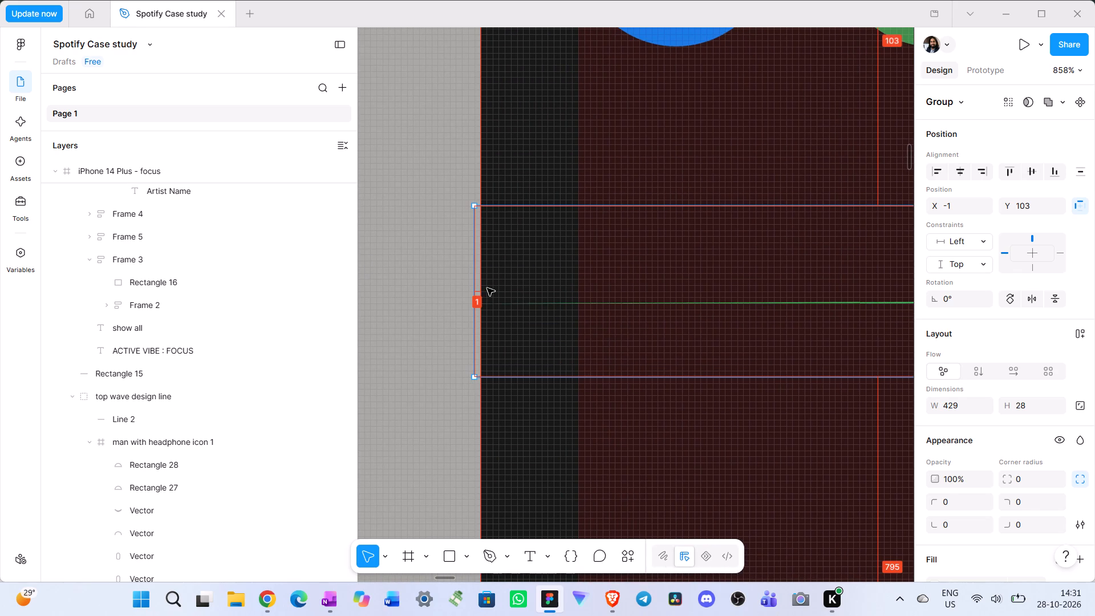
pyautogui.keyDown('ctrl'); pyautogui.scroll(-17, 487, 288); pyautogui.keyUp('ctrl')
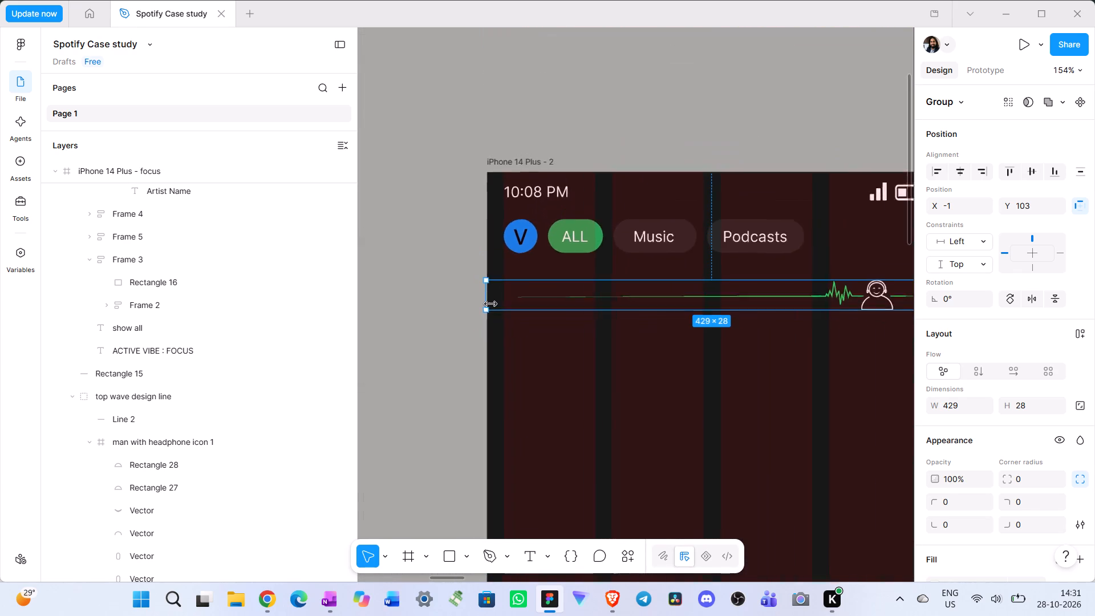
pyautogui.keyDown('ctrl'); pyautogui.scroll(-2, 490, 303); pyautogui.keyUp('ctrl')
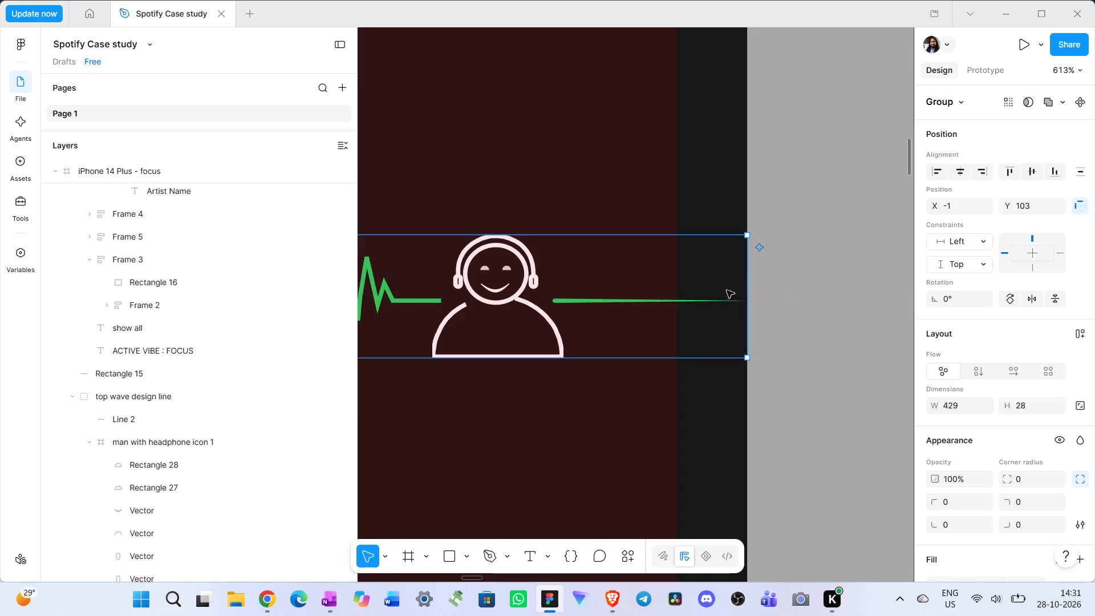
pyautogui.hscroll(1, 723, 290)
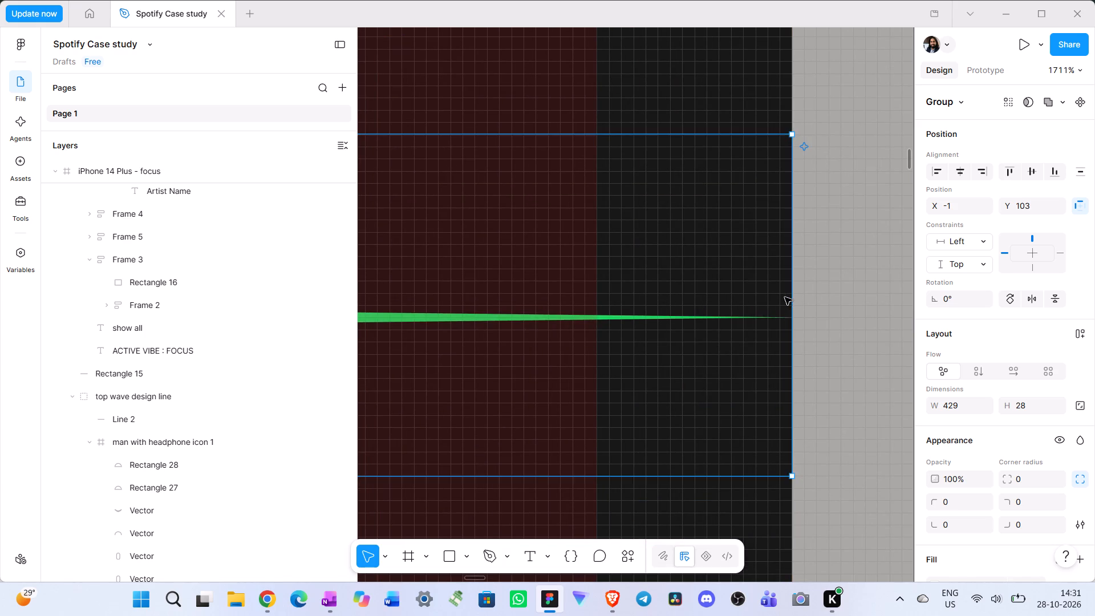
pyautogui.keyDown('ctrl'); pyautogui.scroll(-20, 785, 298); pyautogui.keyUp('ctrl')
pyautogui.keyDown('ctrl'); pyautogui.scroll(-3, 785, 298); pyautogui.keyUp('ctrl')
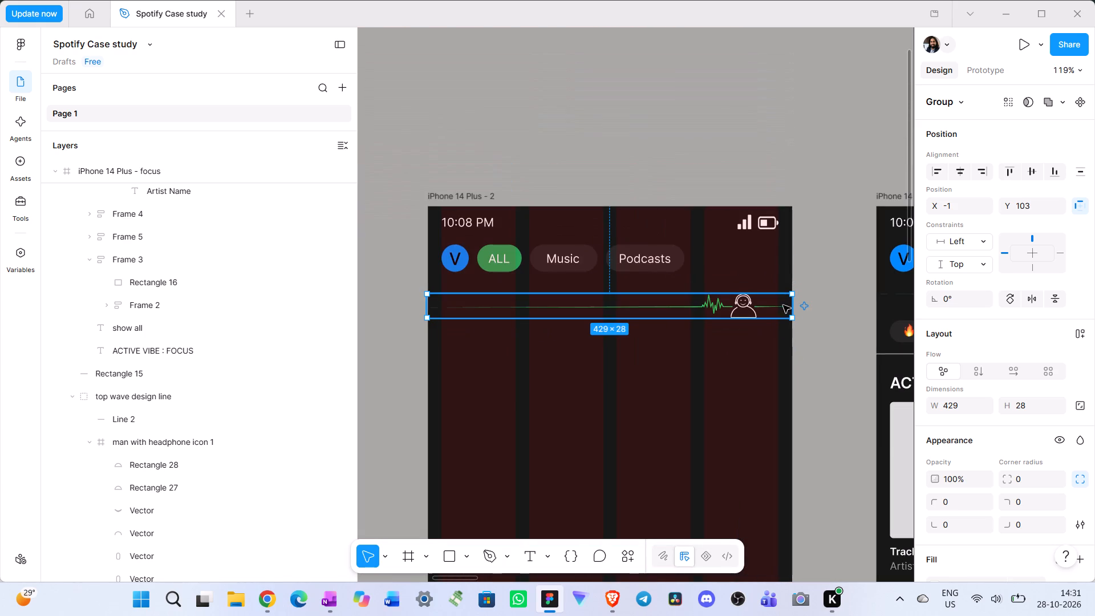
# Narrow the focus screen's top wave design line to a width of 428 so it ends at the frame's right edge.
pyautogui.hscroll(-3, 780, 305)
pyautogui.click(725, 290)
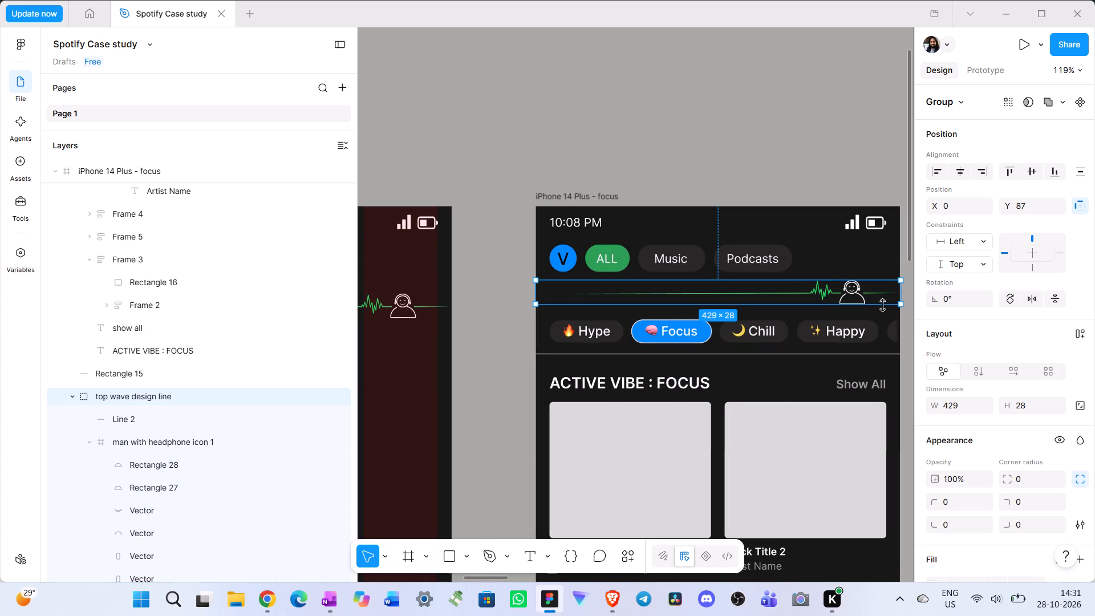
pyautogui.hscroll(-1, 881, 305)
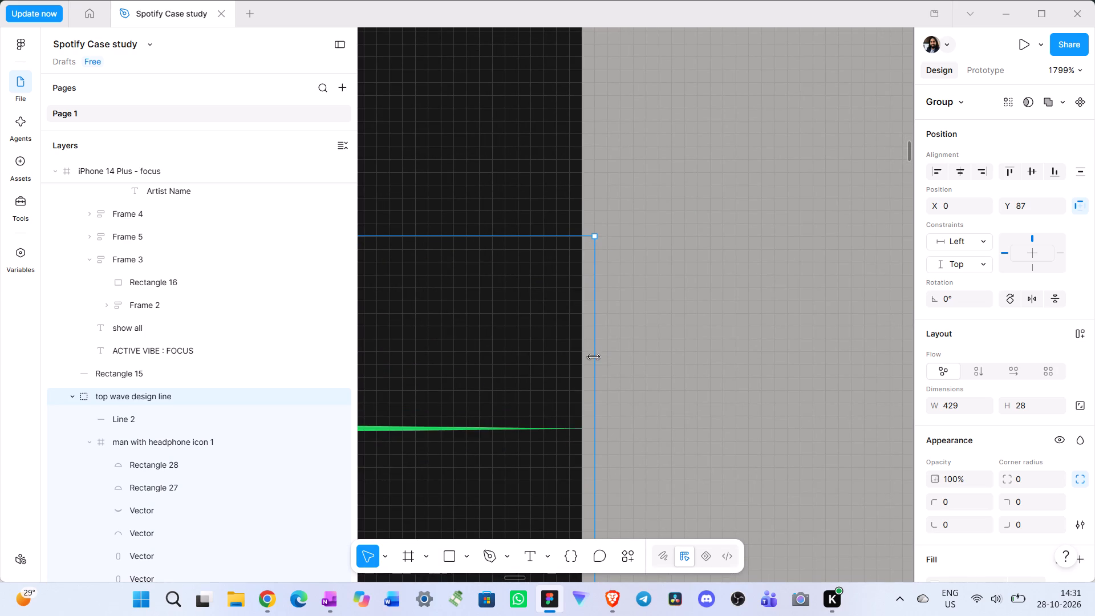
pyautogui.moveTo(597, 364); pyautogui.dragTo(587, 361)
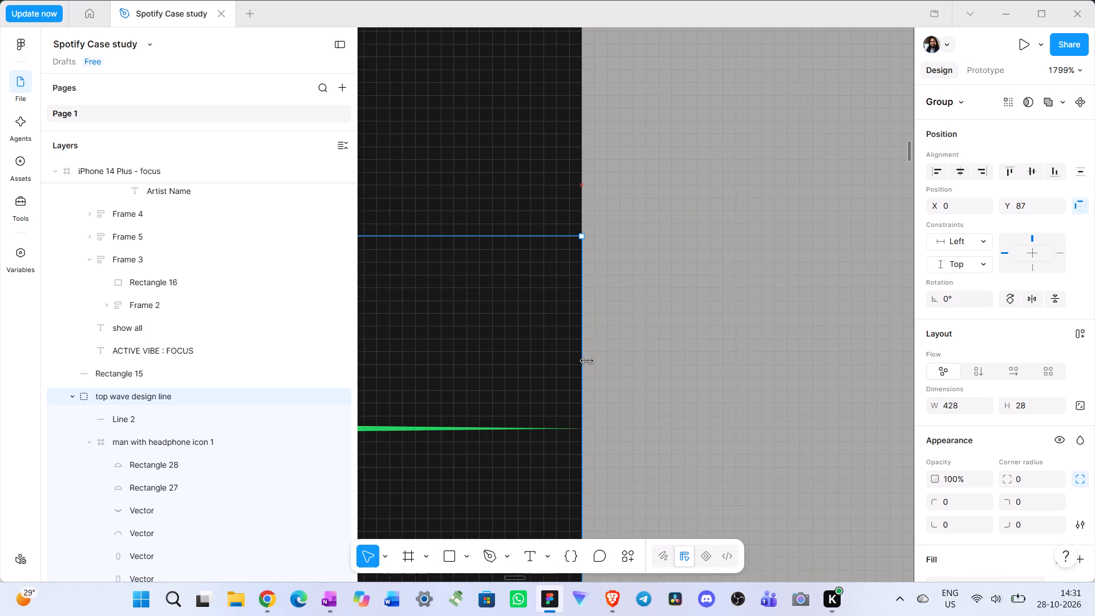
pyautogui.moveTo(587, 361); pyautogui.dragTo(586, 361)
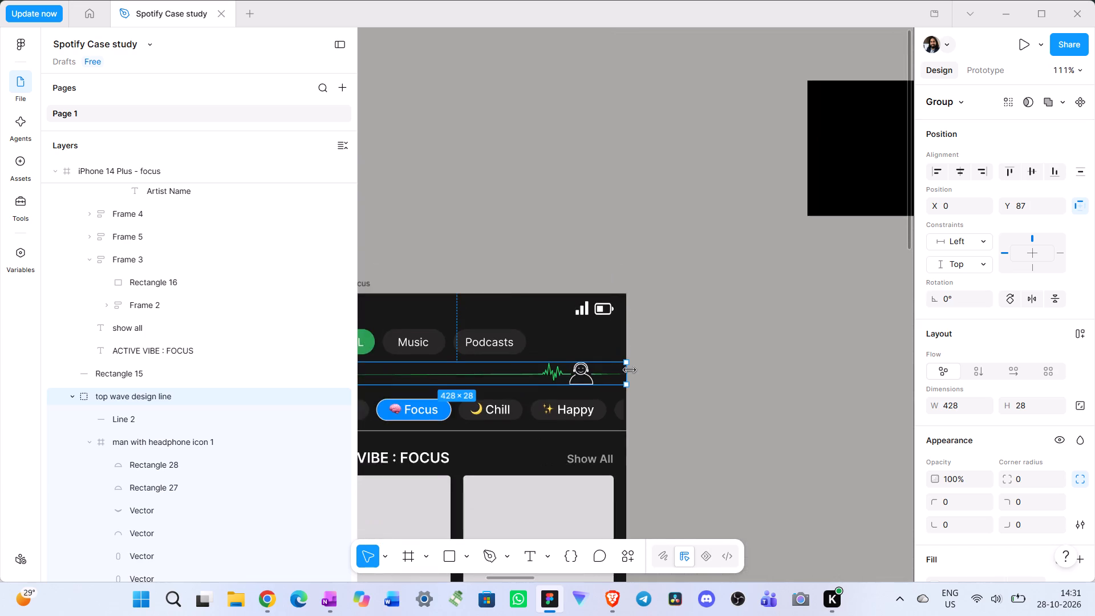
# Trim the left end of the iPhone 14 Plus - 2 wave line to the frame's edge, at X 0 and width 428.
pyautogui.hscroll(8, 630, 370)
pyautogui.hscroll(-1, 630, 370)
pyautogui.click(624, 386)
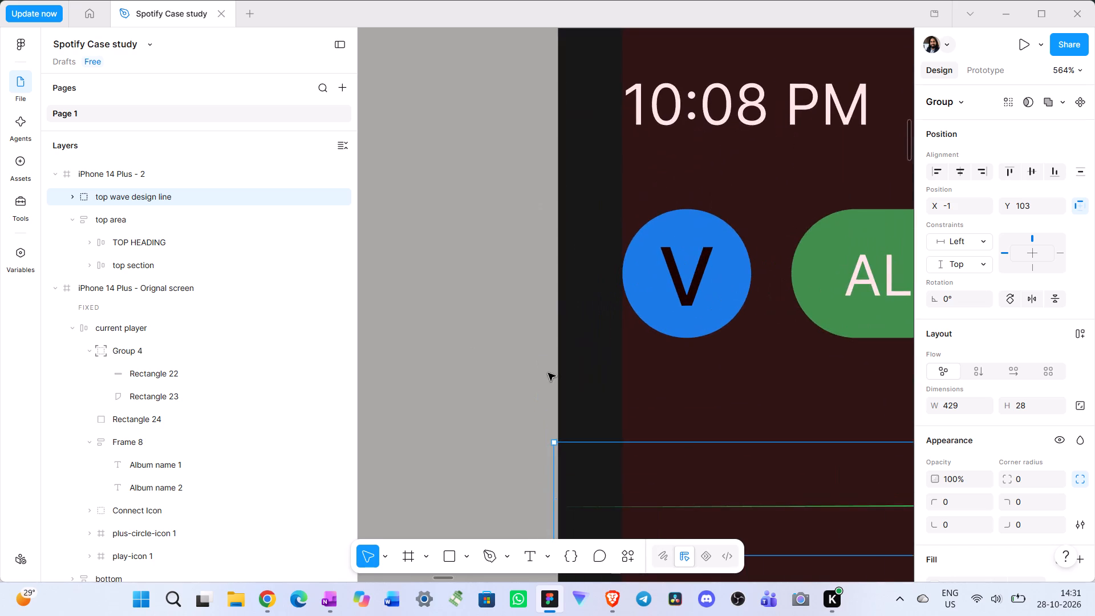
pyautogui.scroll(-2, 548, 373)
pyautogui.moveTo(468, 286); pyautogui.dragTo(474, 286)
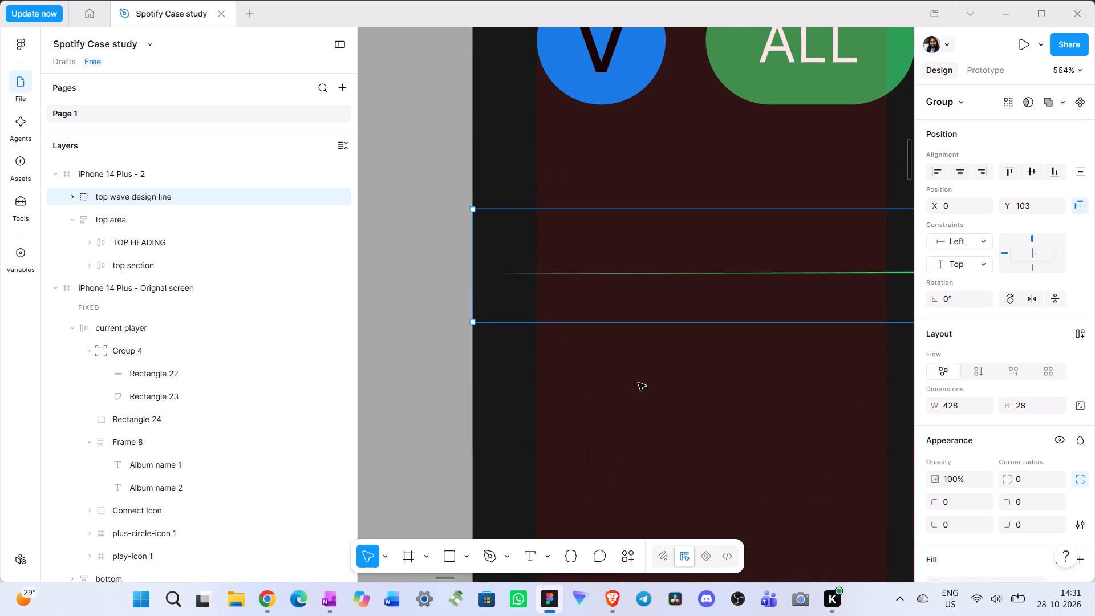
# Nudge the iPhone 14 Plus - 2 wave line up to Y 91, closing its spacing to the top area.
pyautogui.keyDown('ctrl'); pyautogui.scroll(-9, 638, 382); pyautogui.keyUp('ctrl')
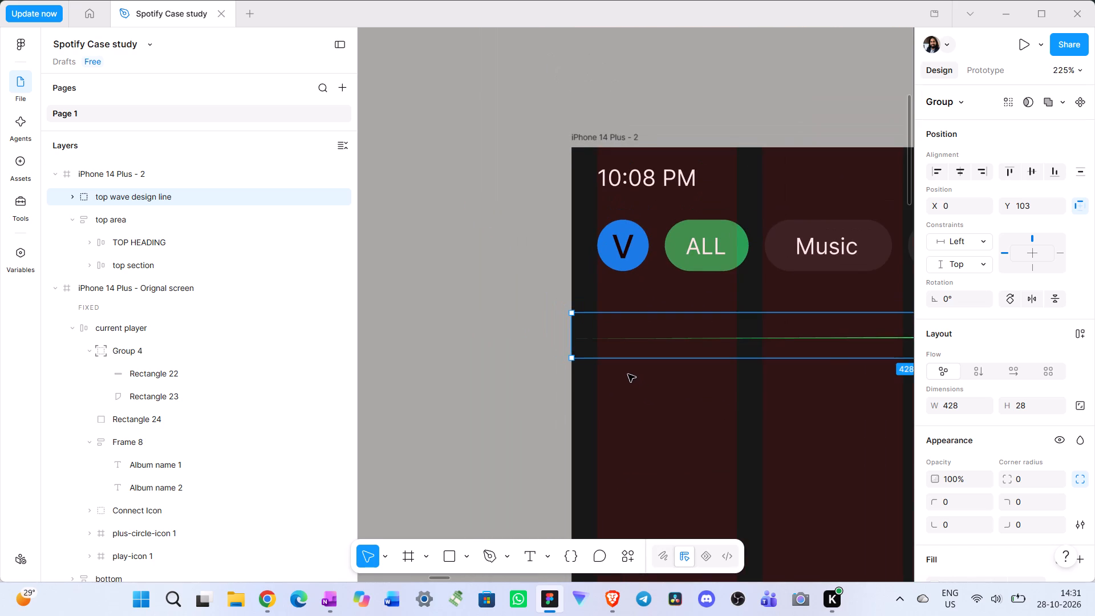
pyautogui.hscroll(-3, 625, 371)
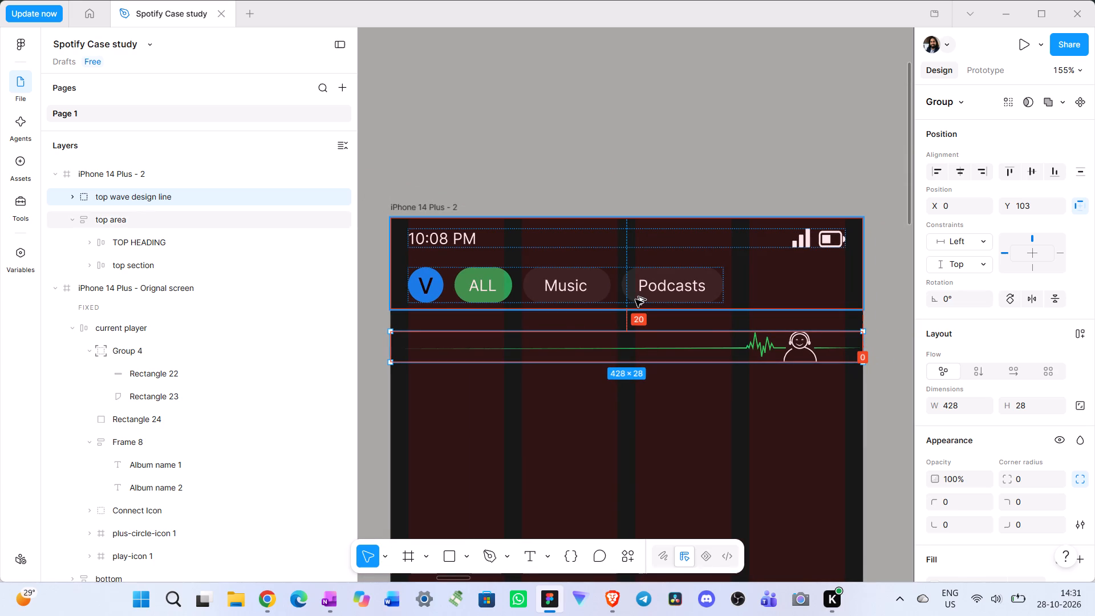
pyautogui.hotkey('alt', 'Up')
pyautogui.hotkey('alt', 'Up')
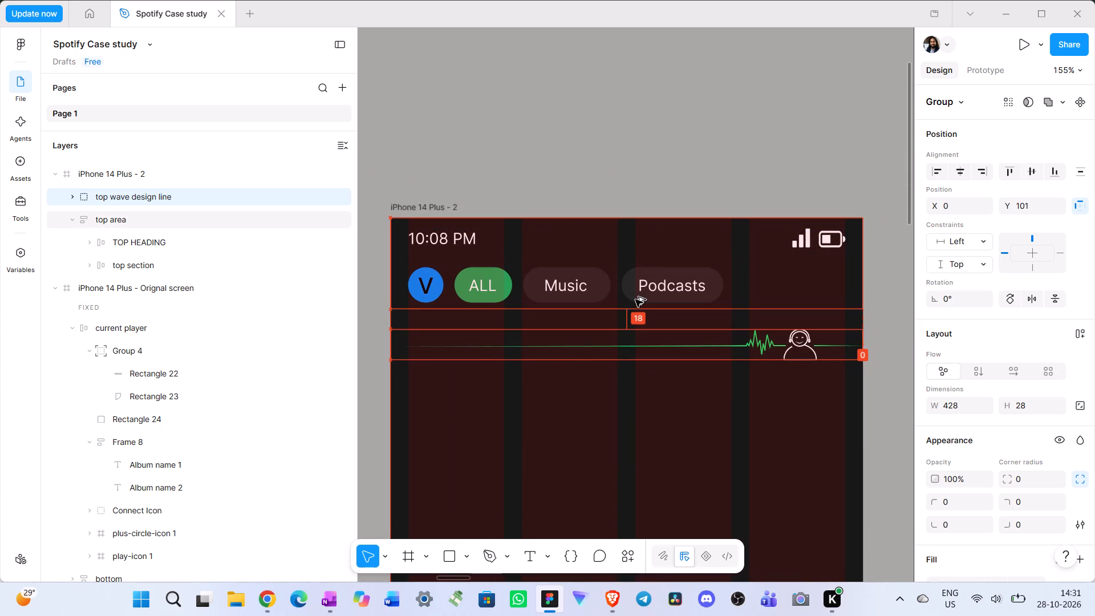
pyautogui.hotkey('alt', 'Up')
pyautogui.hotkey('alt', 'Up')
pyautogui.hotkey('alt', 'Up')
pyautogui.hotkey('alt', 'Up')
pyautogui.hotkey('alt', 'Up')
pyautogui.hotkey('alt', 'Up')
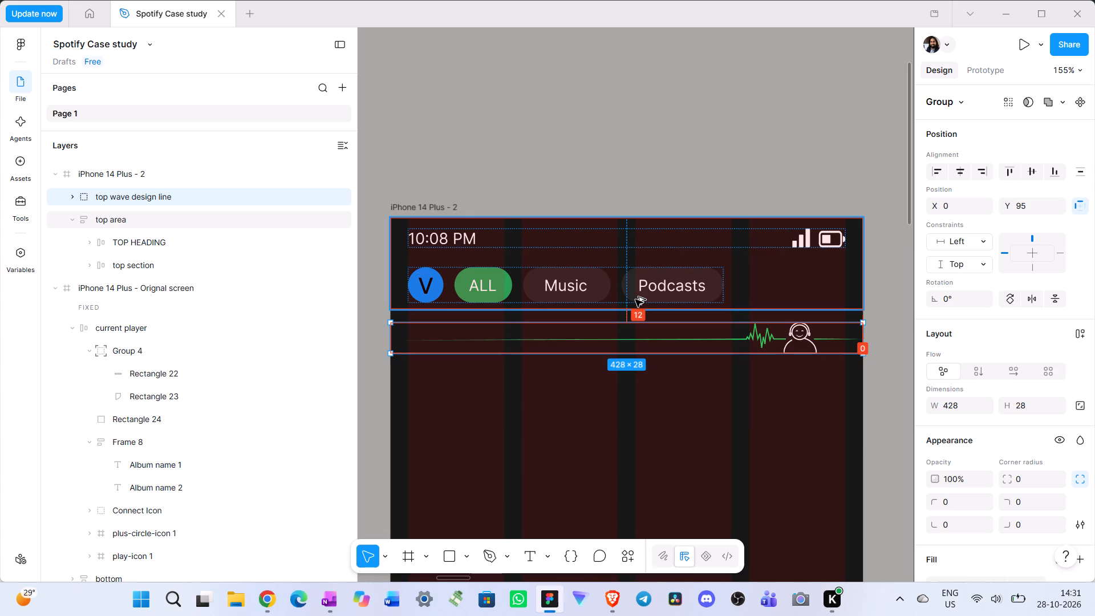
pyautogui.hotkey('alt', 'Up')
pyautogui.hotkey('alt', 'Up')
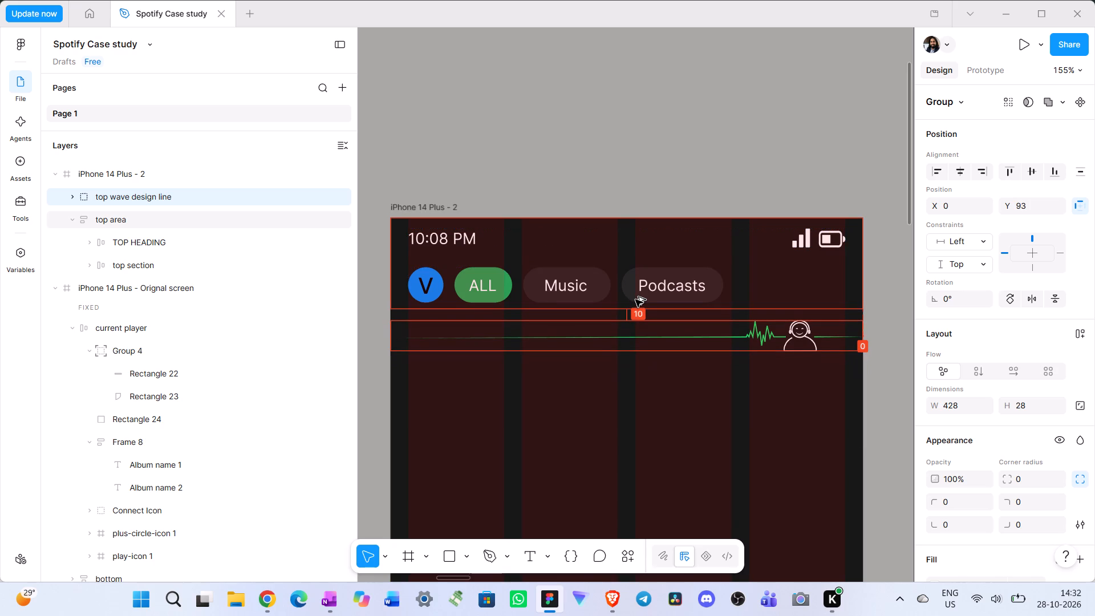
pyautogui.hotkey('alt', 'Up')
pyautogui.hotkey('alt', 'Up')
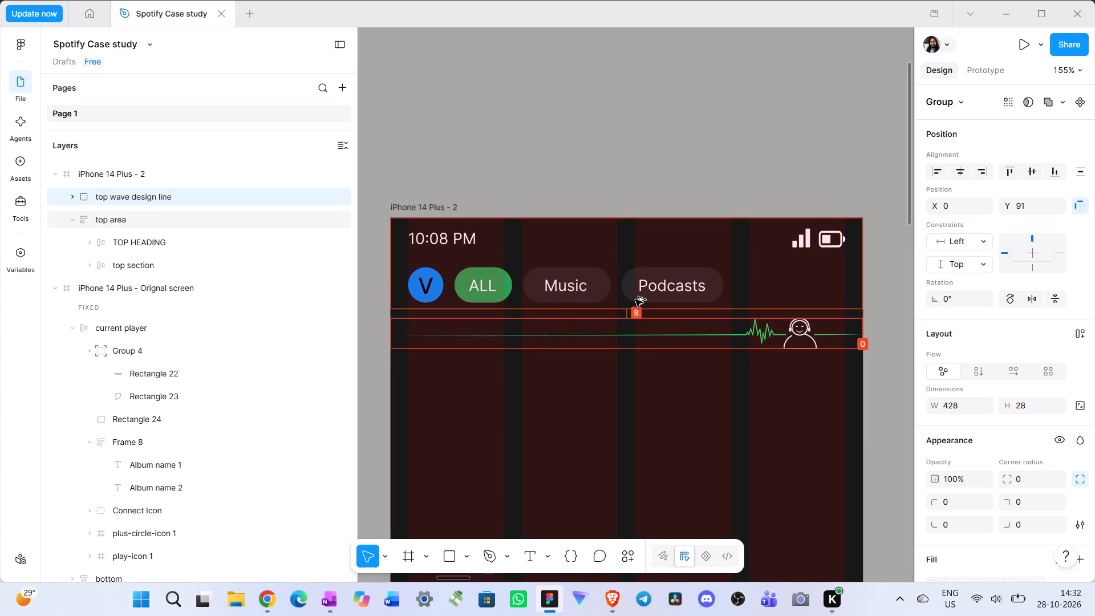
# Duplicate the focus screen's mood bar and place the copy below the wave line on iPhone 14 Plus - 2, at X 16, Y 127.
pyautogui.click(825, 410)
pyautogui.keyDown('ctrl'); pyautogui.scroll(-3, 826, 409); pyautogui.keyUp('ctrl')
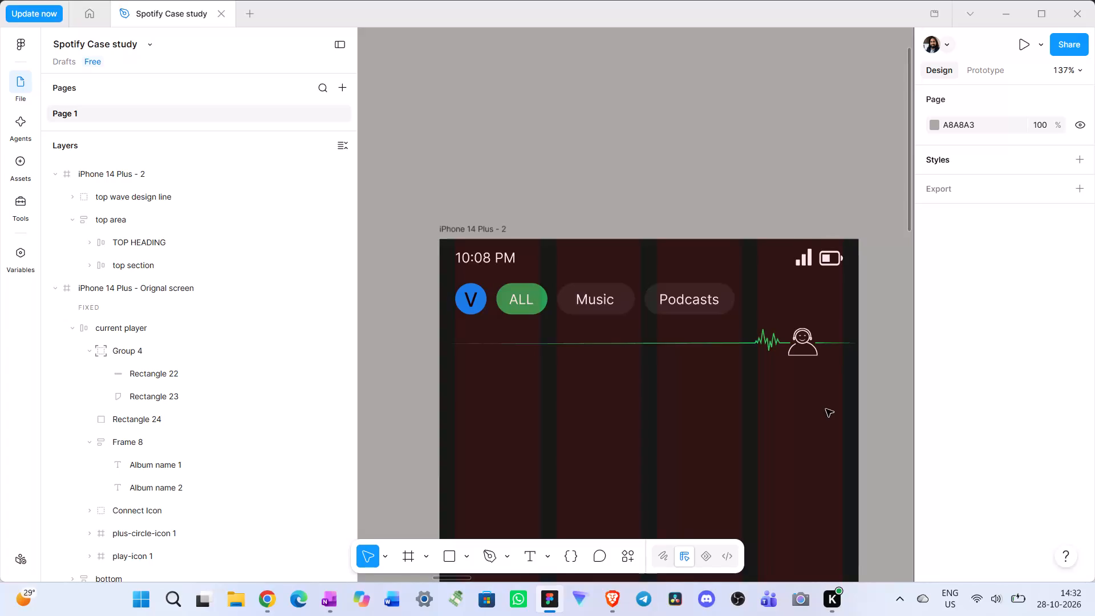
pyautogui.keyDown('ctrl'); pyautogui.scroll(-1, 826, 409); pyautogui.keyUp('ctrl')
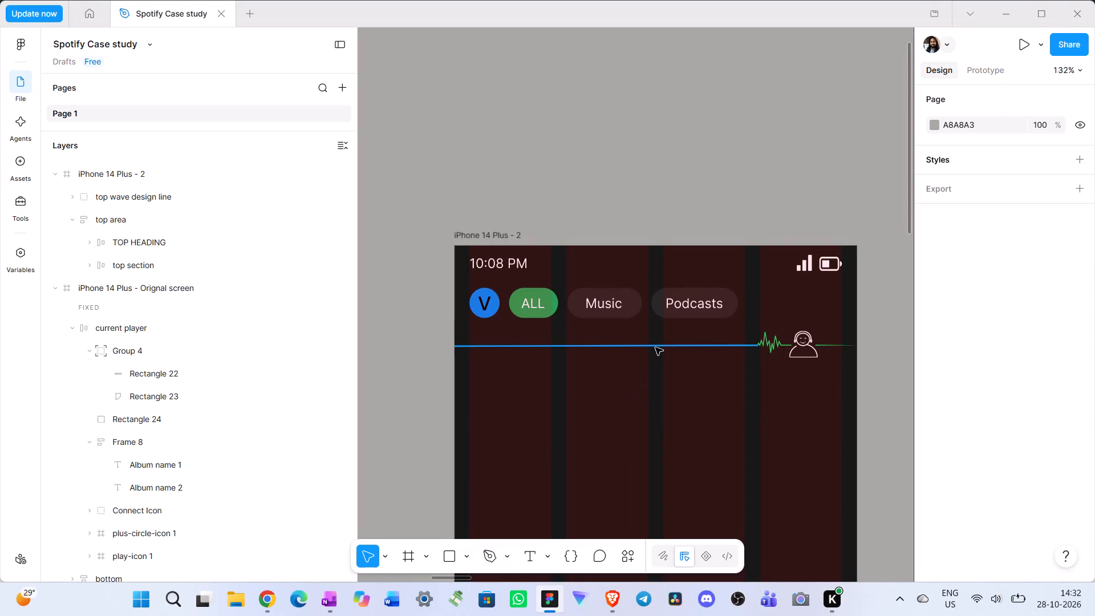
pyautogui.keyDown('ctrl'); pyautogui.scroll(-2, 697, 391); pyautogui.keyUp('ctrl')
pyautogui.click(873, 360)
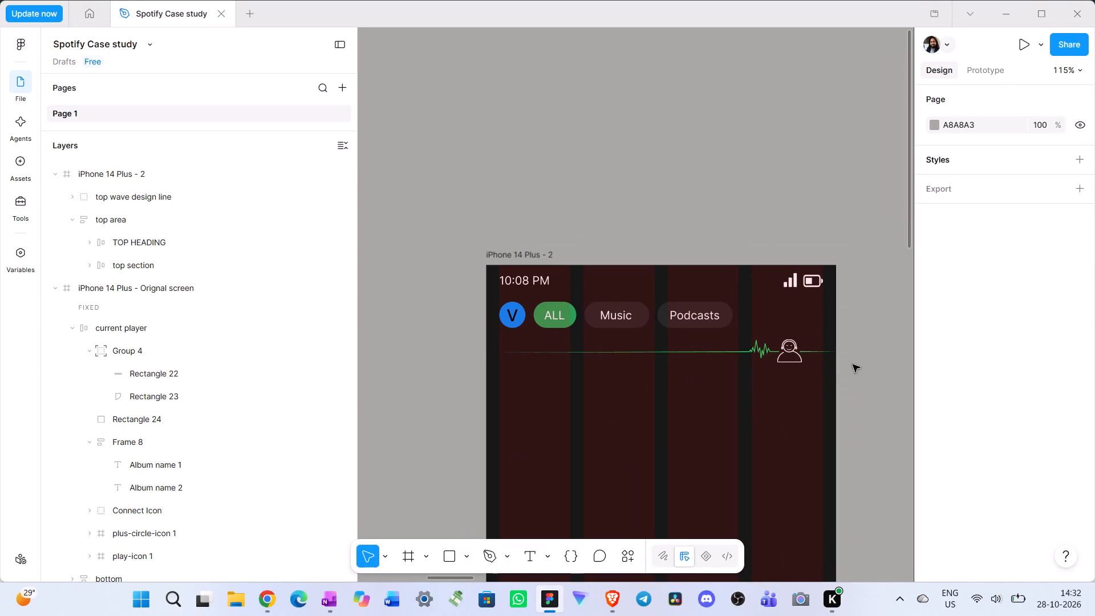
pyautogui.hscroll(-2, 843, 367)
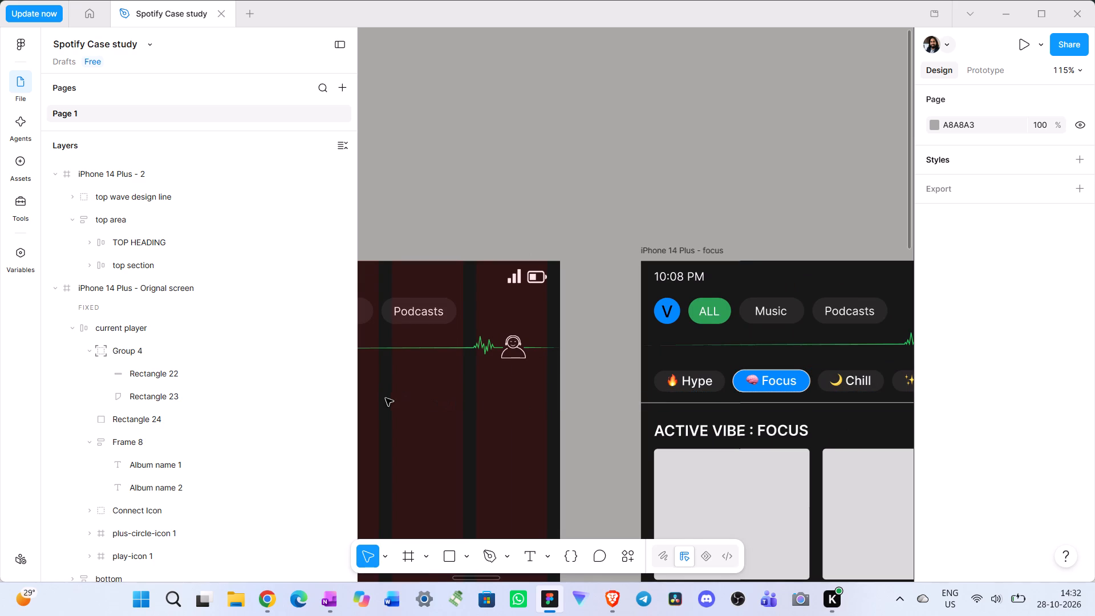
pyautogui.hscroll(2, 396, 410)
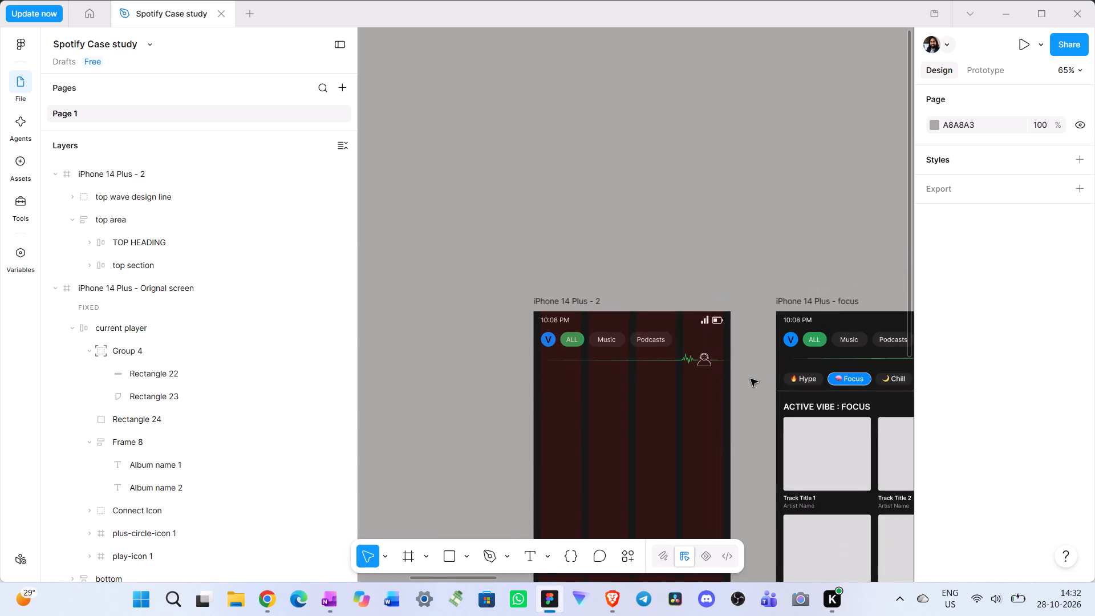
pyautogui.hscroll(-2, 748, 380)
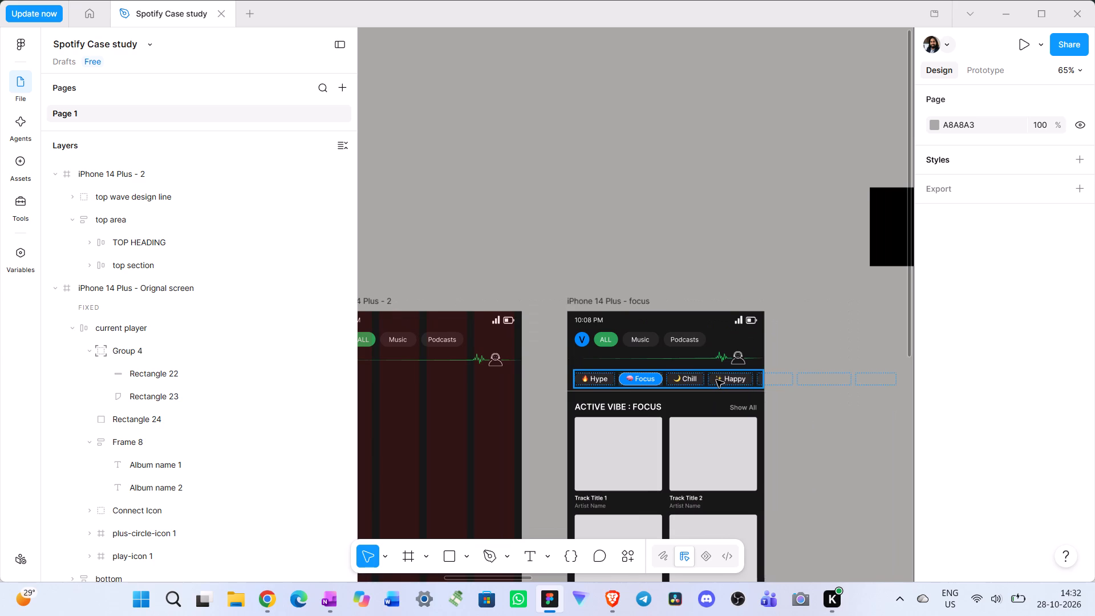
pyautogui.click(716, 380)
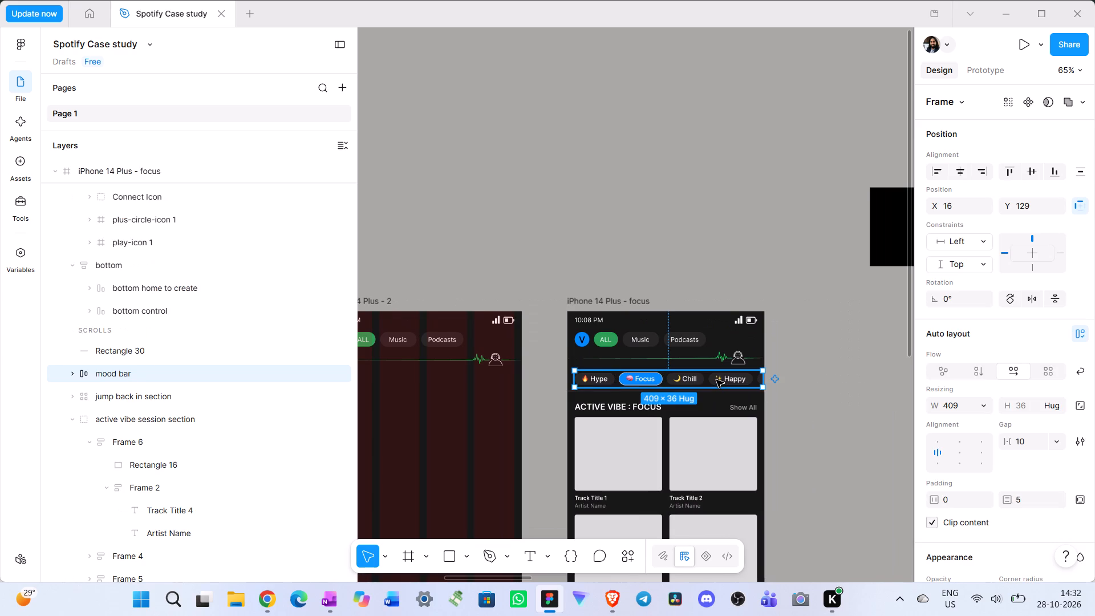
pyautogui.hotkey('ctrl', 'd')
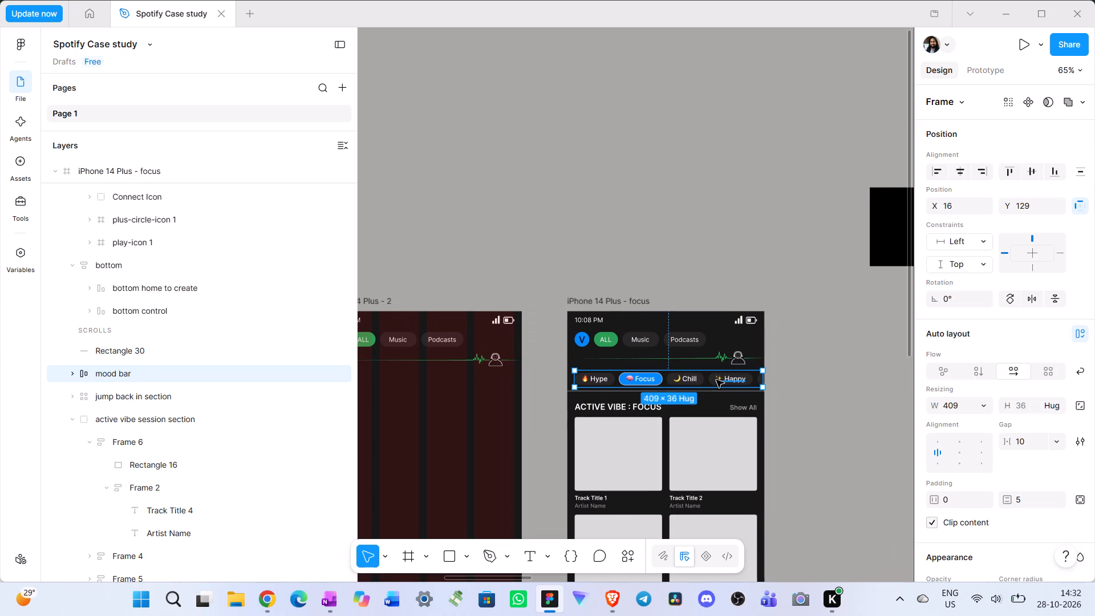
pyautogui.moveTo(716, 380); pyautogui.dragTo(362, 382)
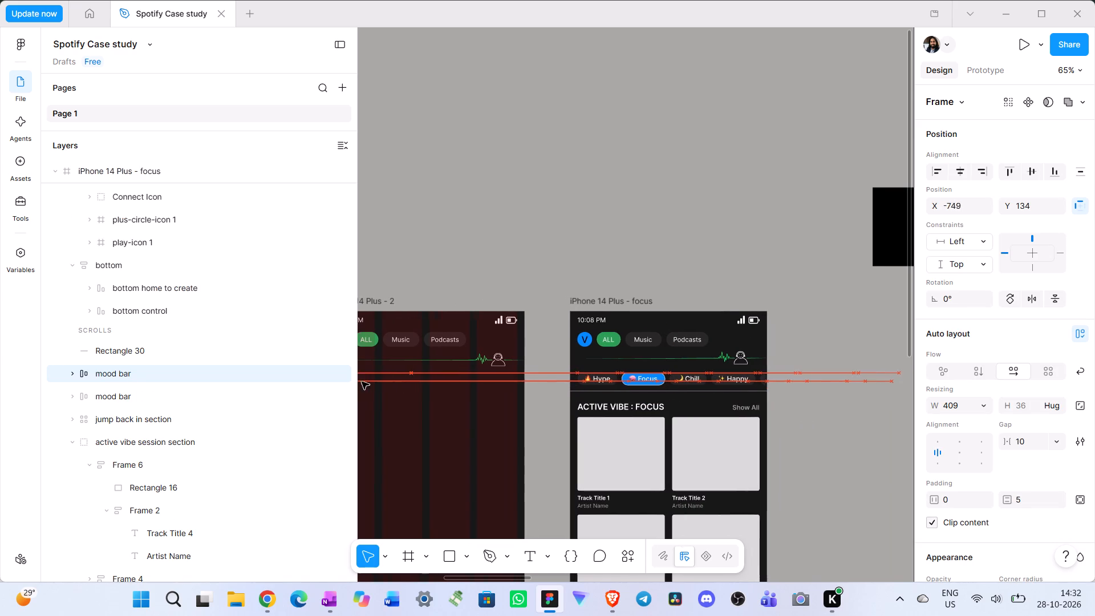
pyautogui.moveTo(362, 382); pyautogui.dragTo(619, 384)
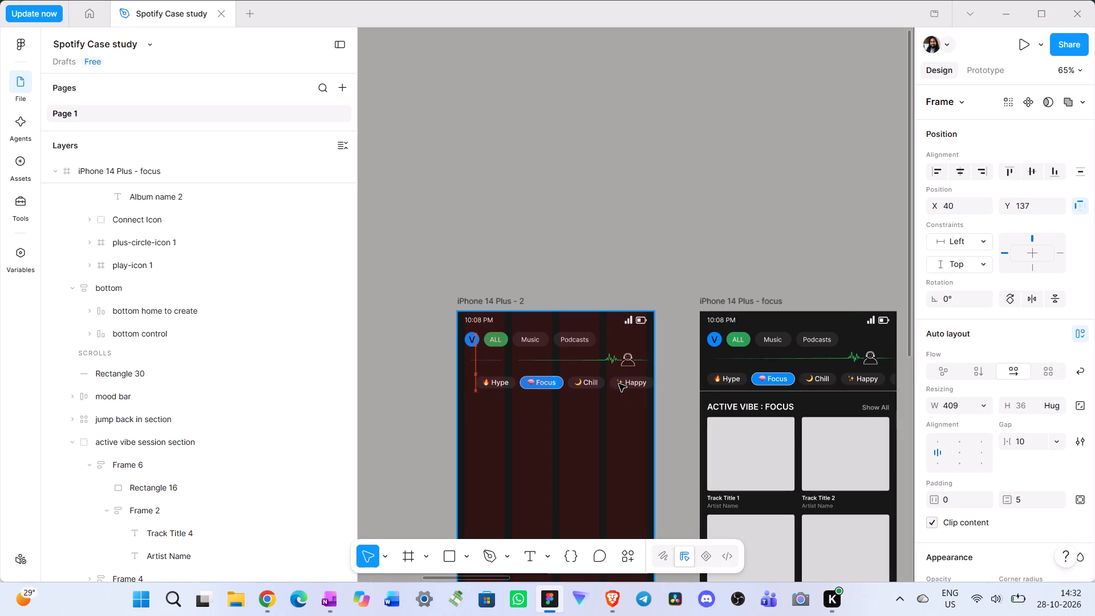
pyautogui.moveTo(619, 384); pyautogui.dragTo(608, 381)
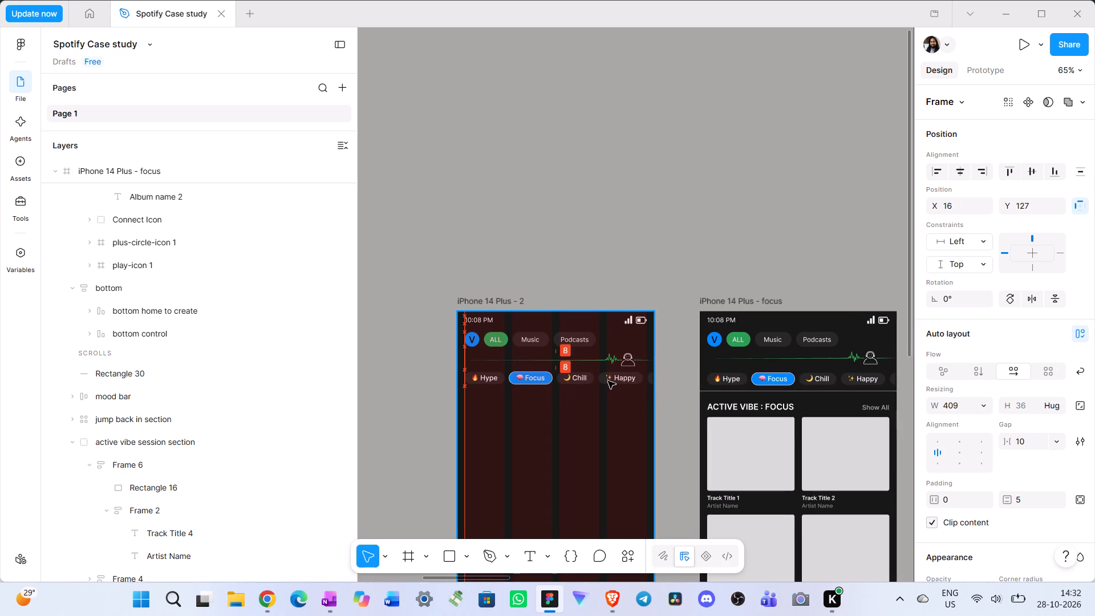
pyautogui.moveTo(608, 381); pyautogui.dragTo(606, 381)
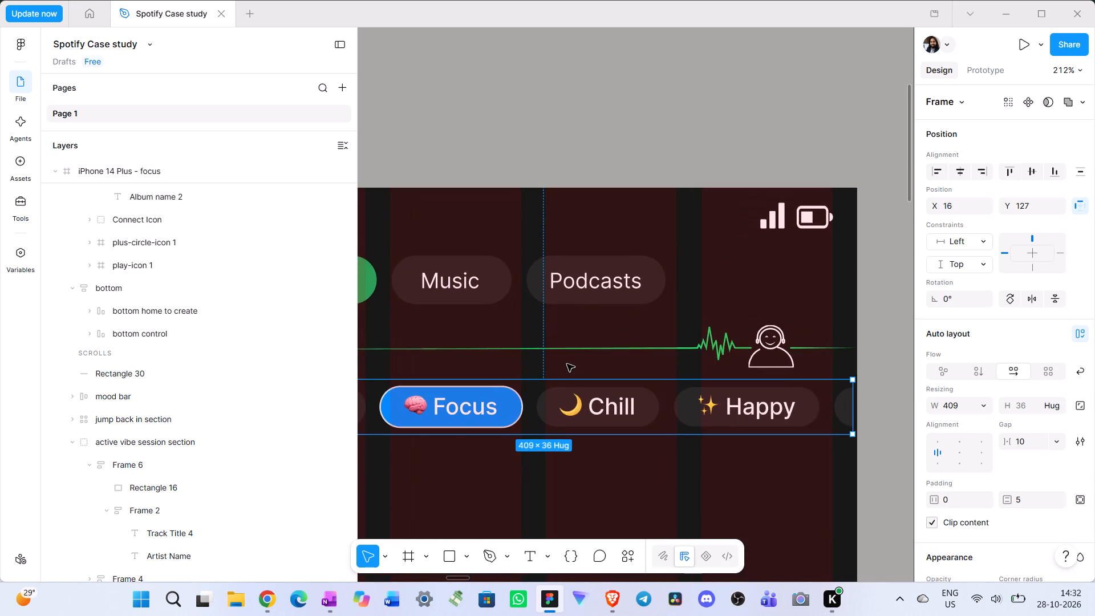
pyautogui.hscroll(2, 567, 364)
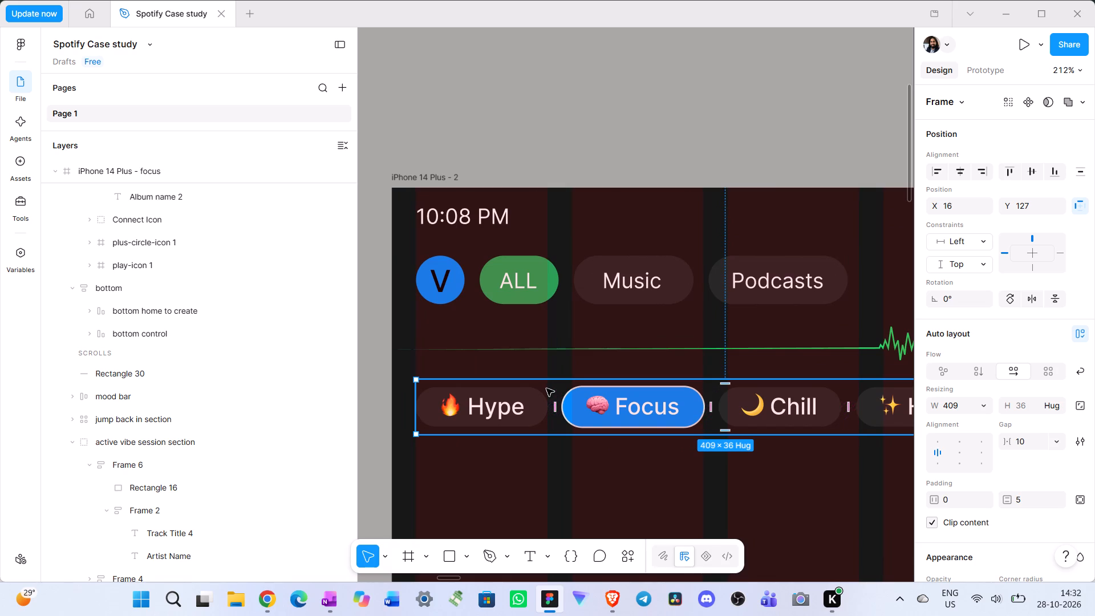
pyautogui.click(546, 388)
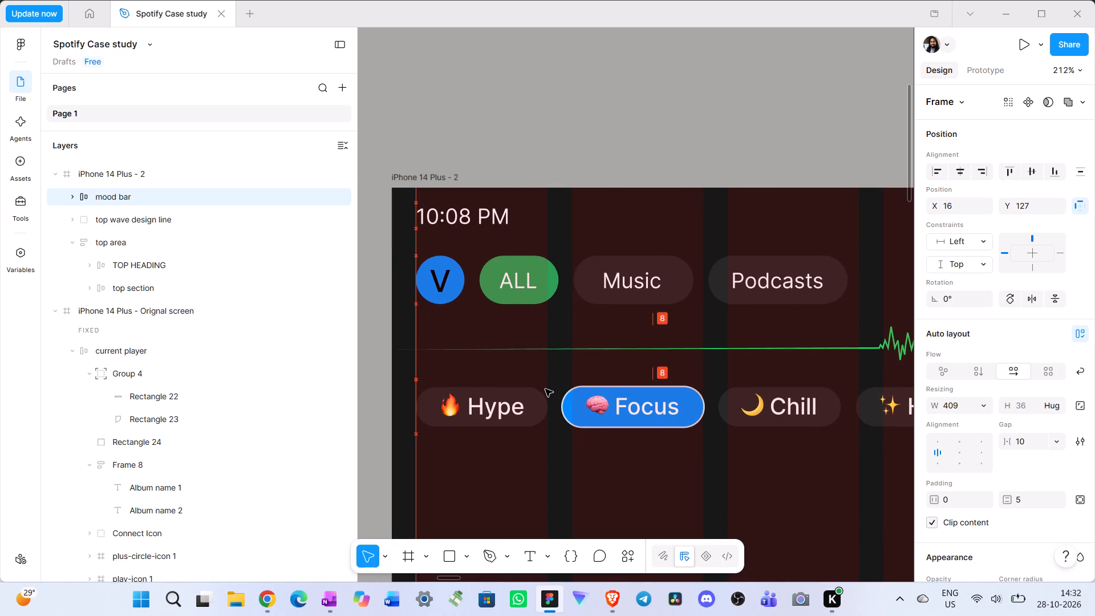
# Narrow the iPhone 14 Plus - 2 mood bar to a width of 397, cutting off the partly shown chip after Happy.
pyautogui.hscroll(-3, 545, 389)
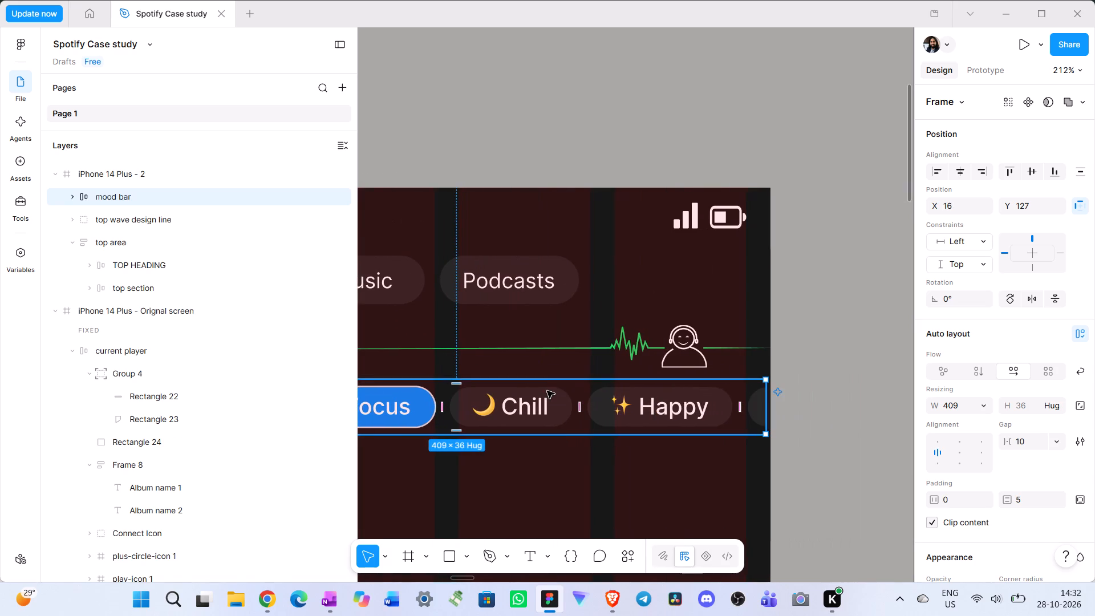
pyautogui.hscroll(-1, 549, 392)
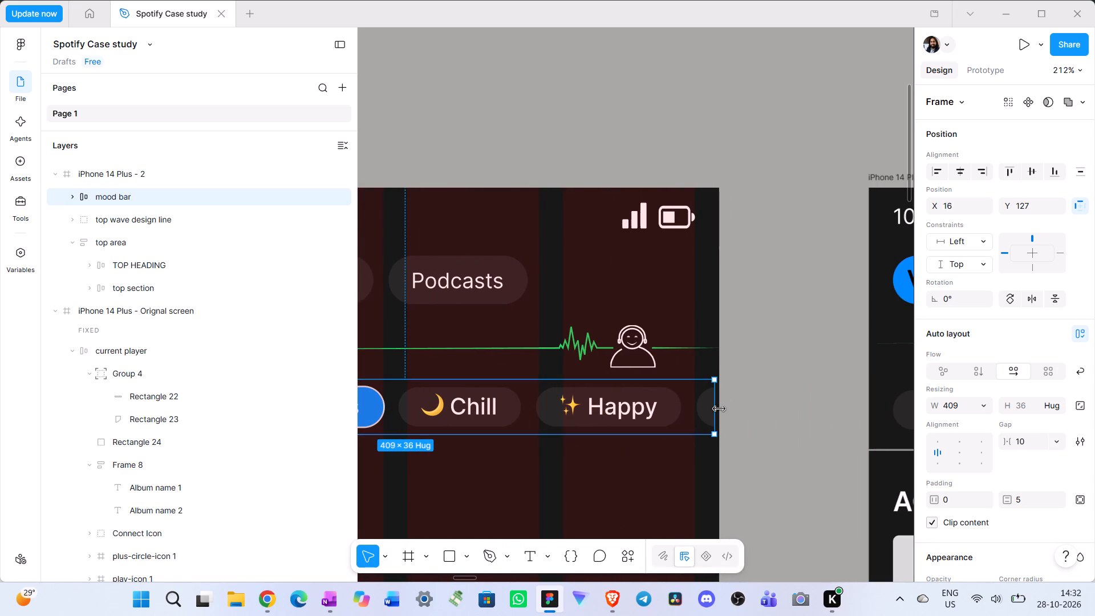
pyautogui.moveTo(715, 408); pyautogui.dragTo(716, 408)
pyautogui.moveTo(716, 408); pyautogui.dragTo(699, 408)
# Narrow the focus screen's mood bar to a width of 396, so its row ends just after the Happy chip.
pyautogui.hscroll(-6, 753, 445)
pyautogui.hscroll(1, 747, 443)
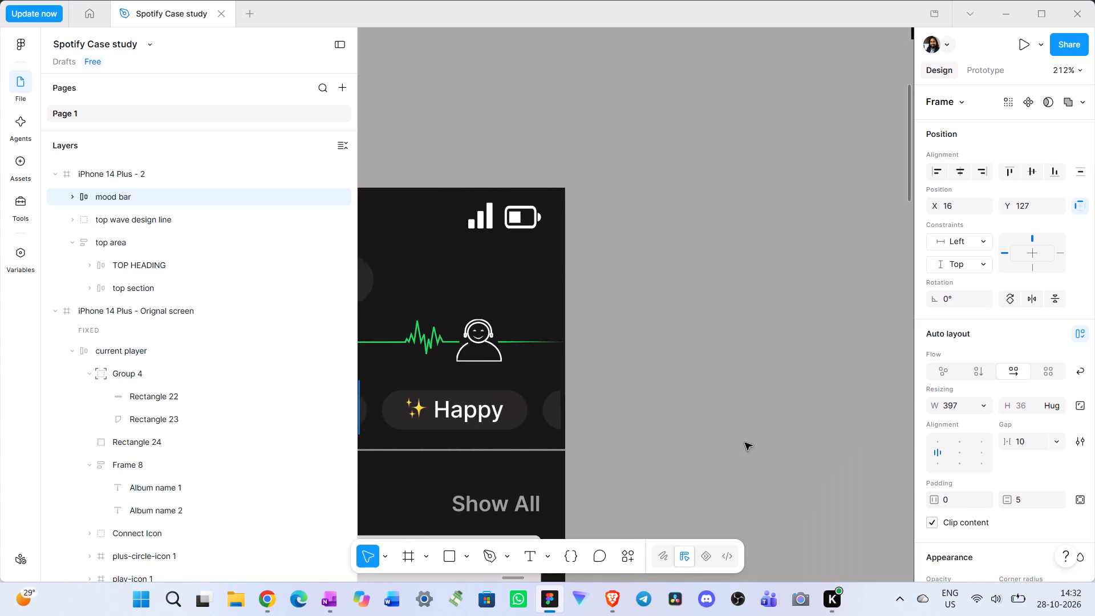
pyautogui.hscroll(1, 745, 443)
pyautogui.click(597, 410)
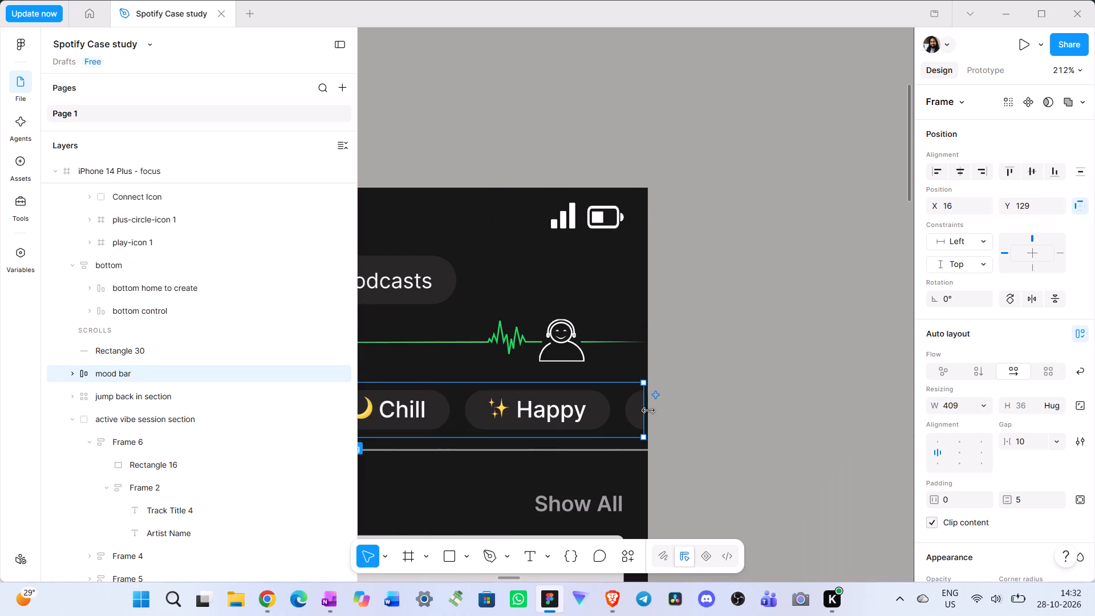
pyautogui.moveTo(645, 411); pyautogui.dragTo(623, 413)
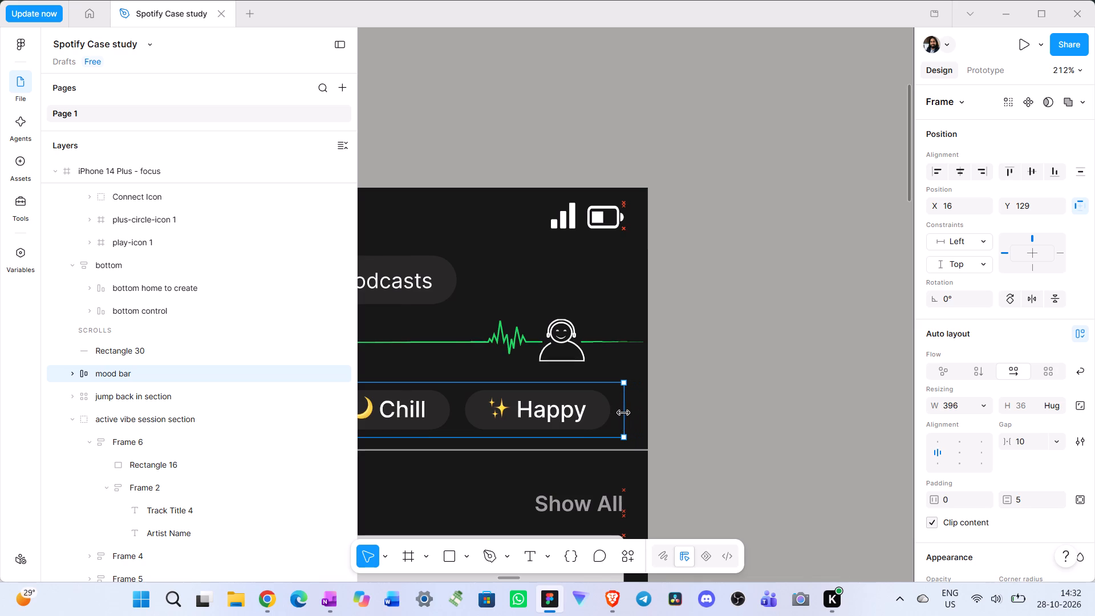
pyautogui.moveTo(623, 413); pyautogui.dragTo(622, 413)
pyautogui.click(623, 414)
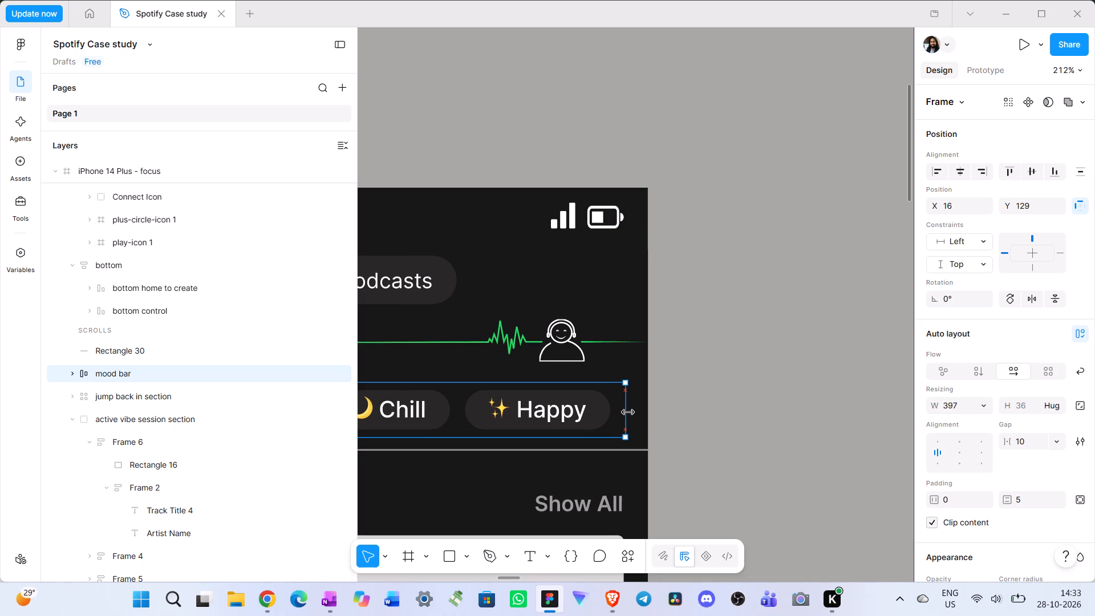
pyautogui.click(699, 416)
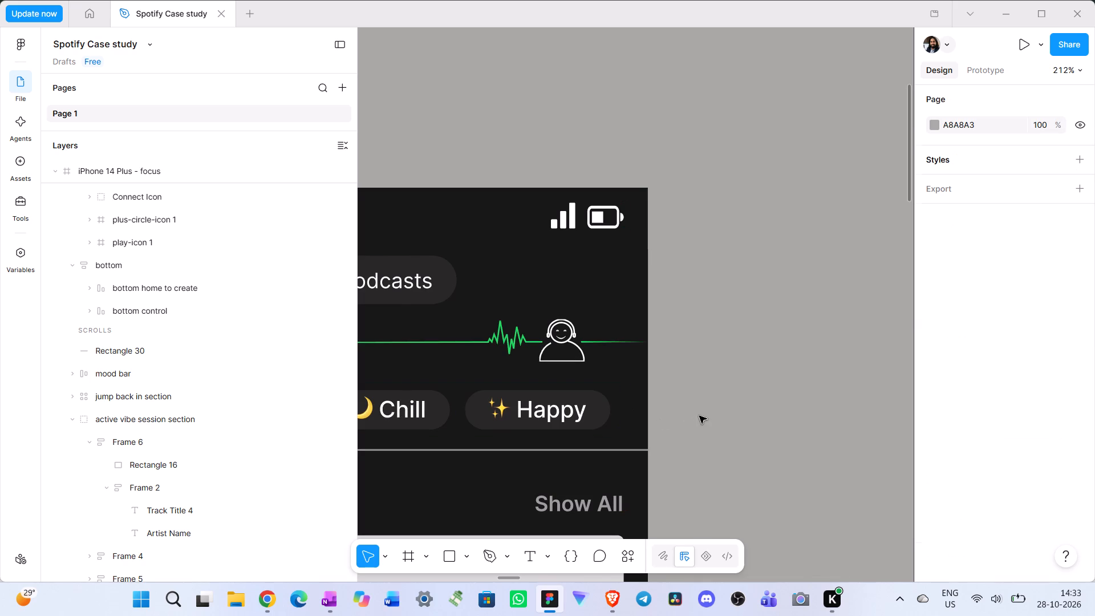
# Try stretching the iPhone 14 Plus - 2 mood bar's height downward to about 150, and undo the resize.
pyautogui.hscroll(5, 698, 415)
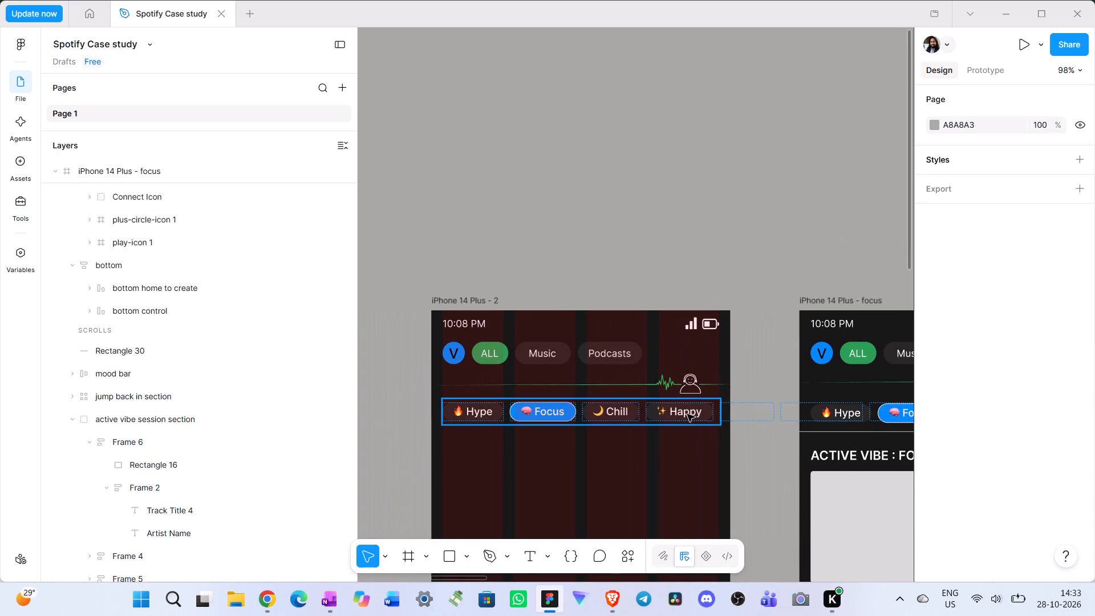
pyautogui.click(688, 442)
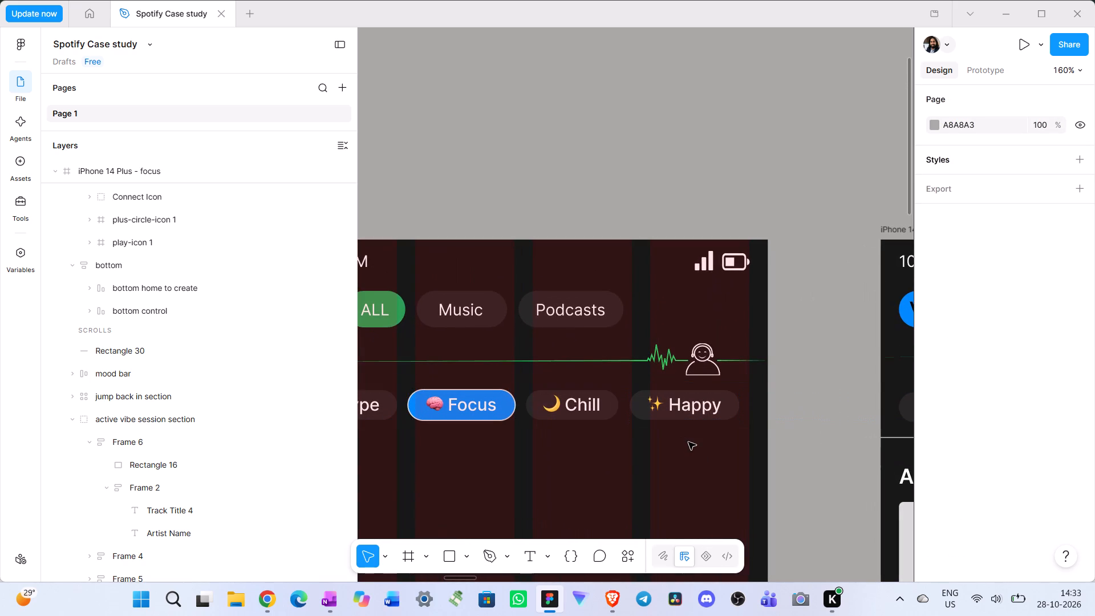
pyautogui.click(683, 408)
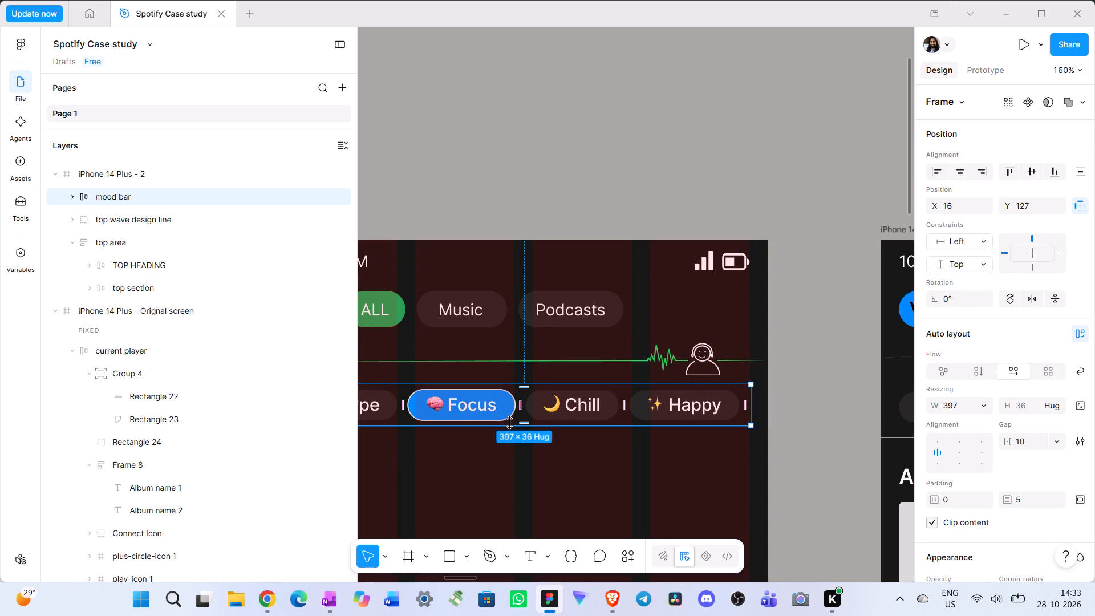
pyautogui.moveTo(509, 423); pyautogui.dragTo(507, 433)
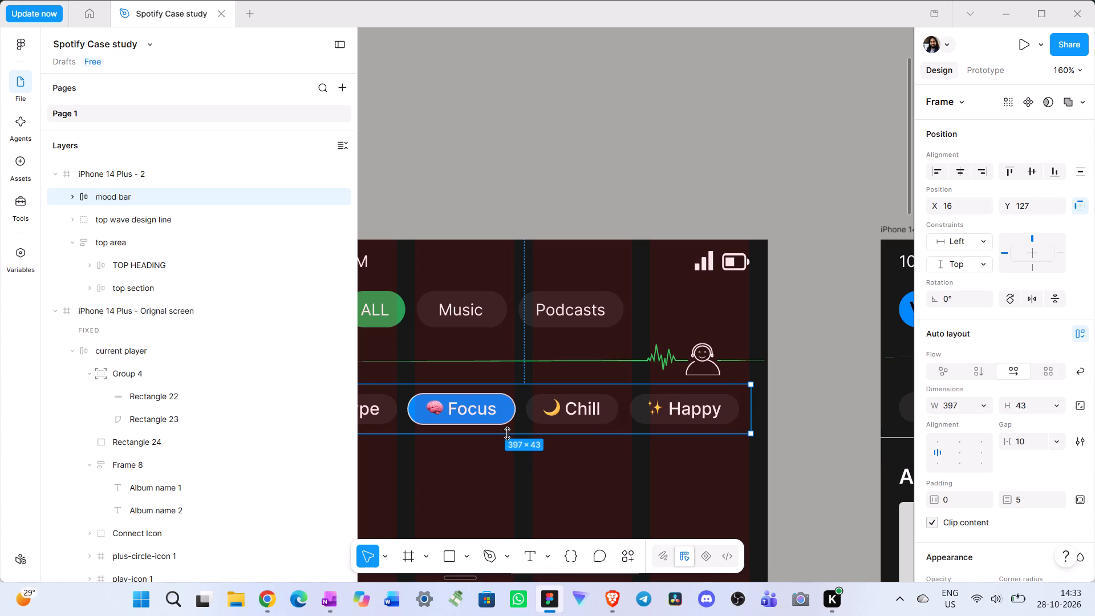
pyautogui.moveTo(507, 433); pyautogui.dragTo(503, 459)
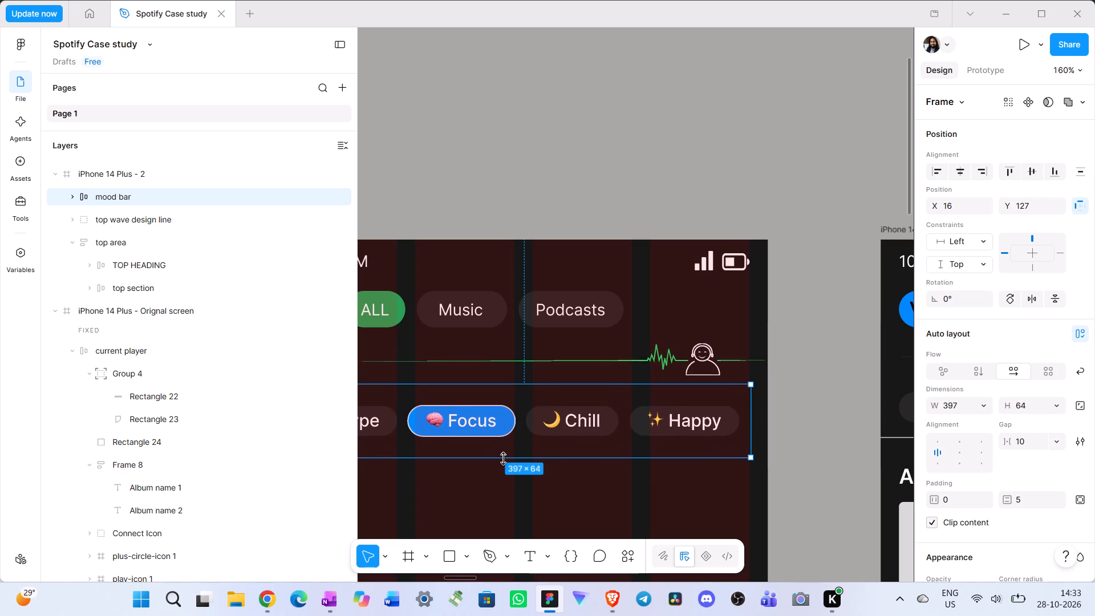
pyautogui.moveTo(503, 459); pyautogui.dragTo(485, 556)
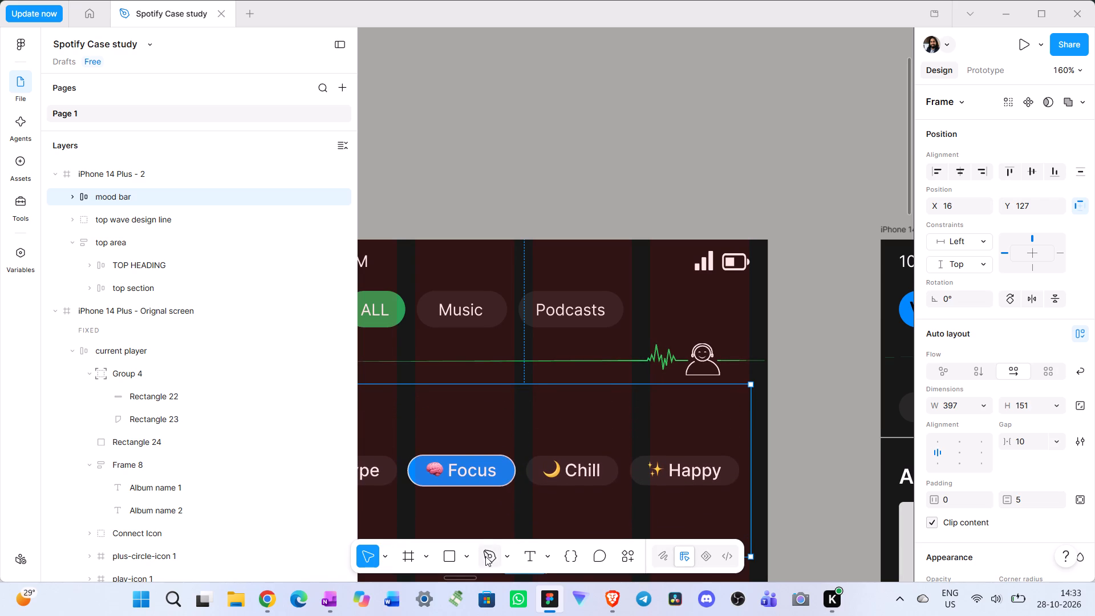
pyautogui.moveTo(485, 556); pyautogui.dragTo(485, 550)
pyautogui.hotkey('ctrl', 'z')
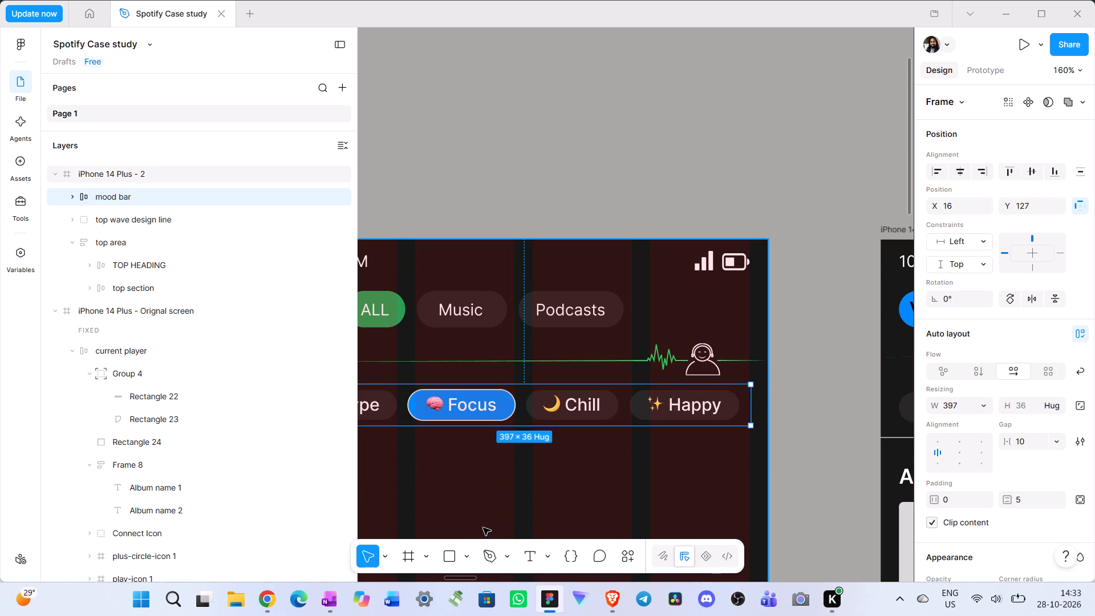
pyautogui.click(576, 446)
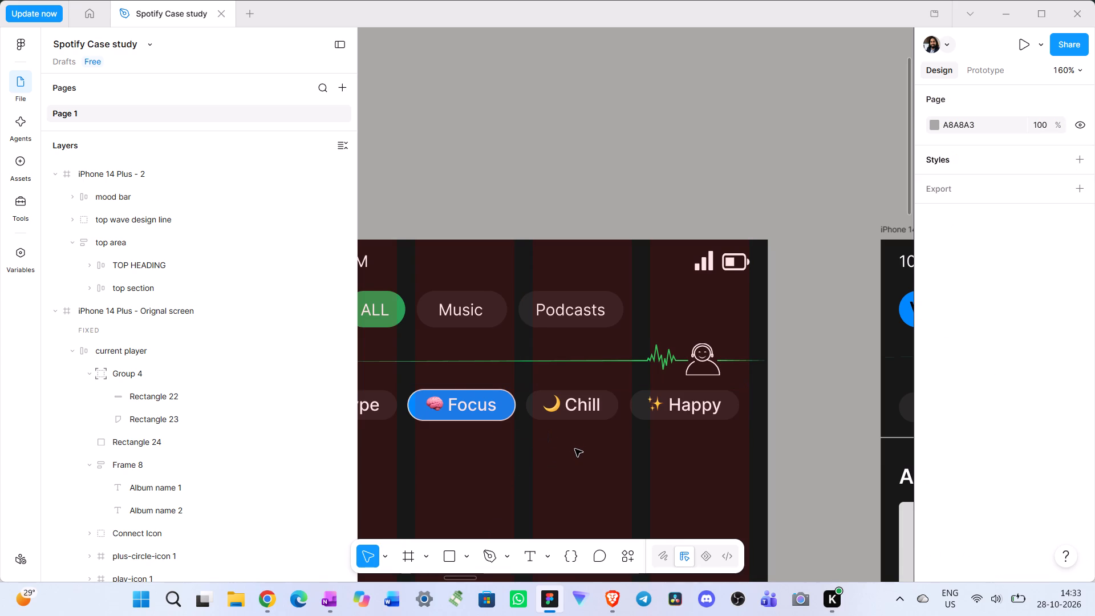
# Inspect the iPhone 14 Plus - 2 mood bar and its Focus chip against the focus screen's mood bar.
pyautogui.hscroll(2, 574, 449)
pyautogui.click(600, 379)
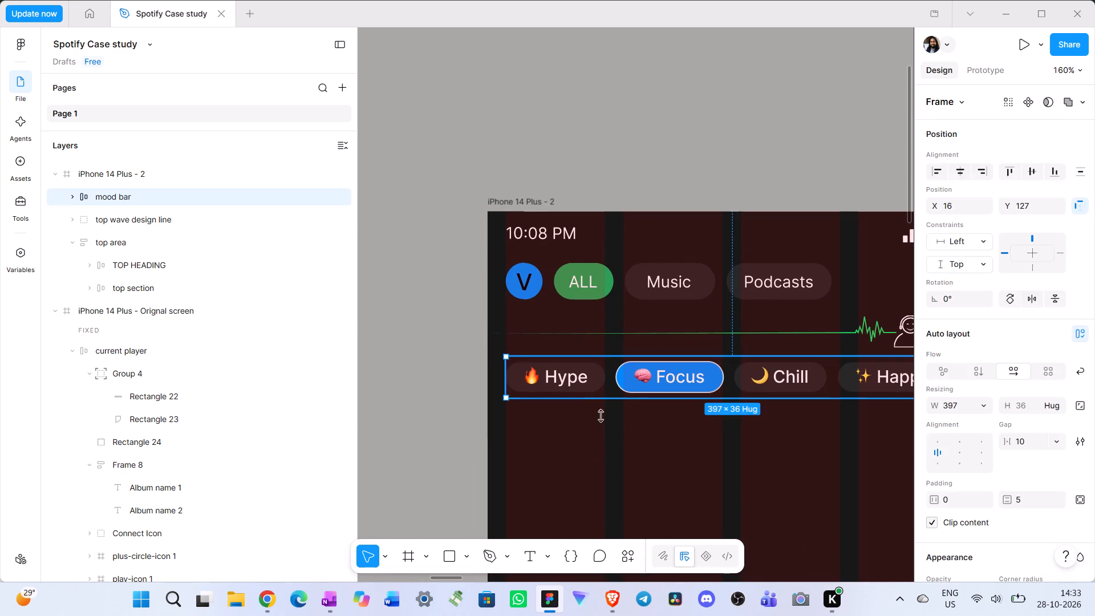
pyautogui.click(622, 476)
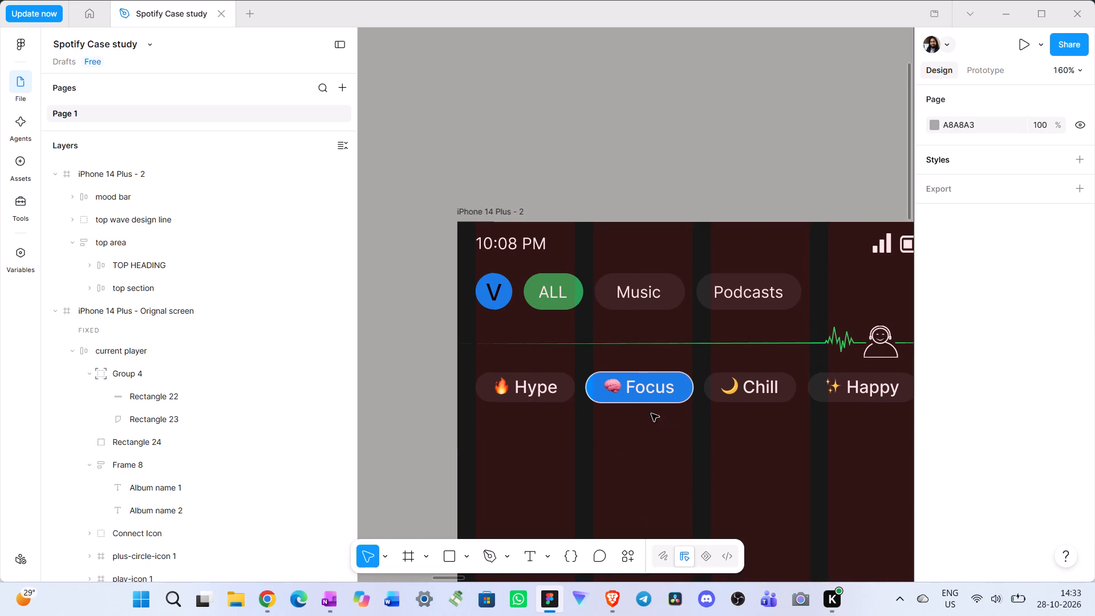
pyautogui.doubleClick(647, 395)
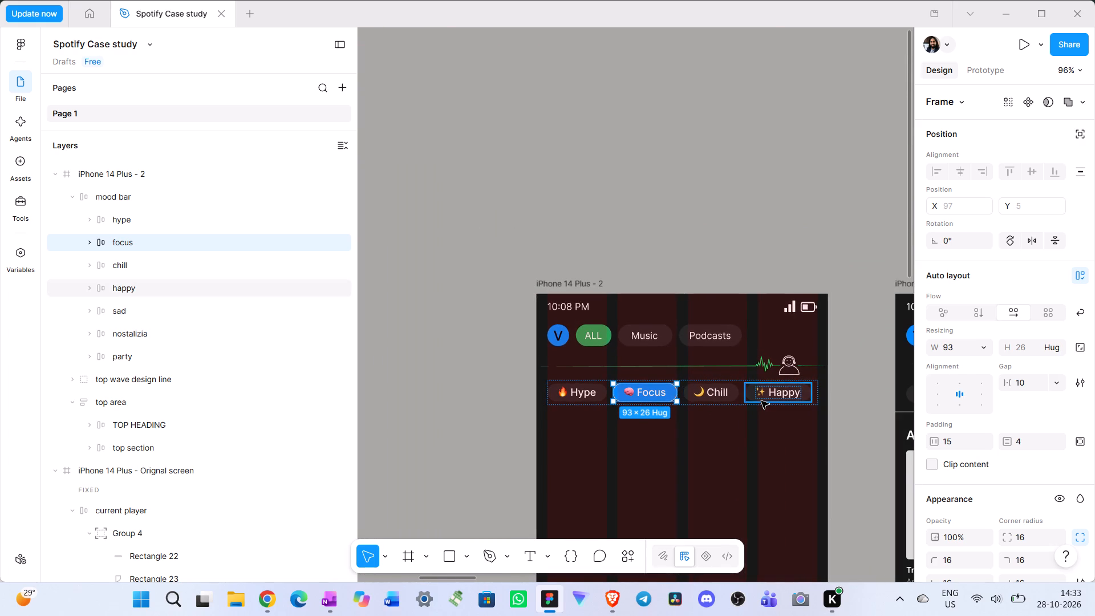
pyautogui.hscroll(-2, 720, 419)
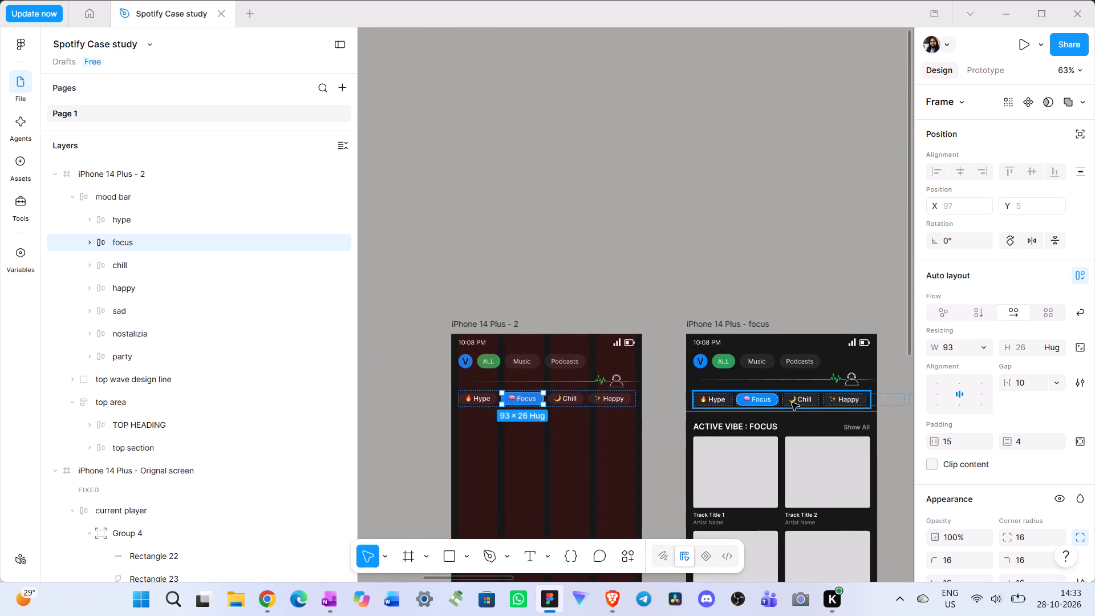
pyautogui.click(792, 403)
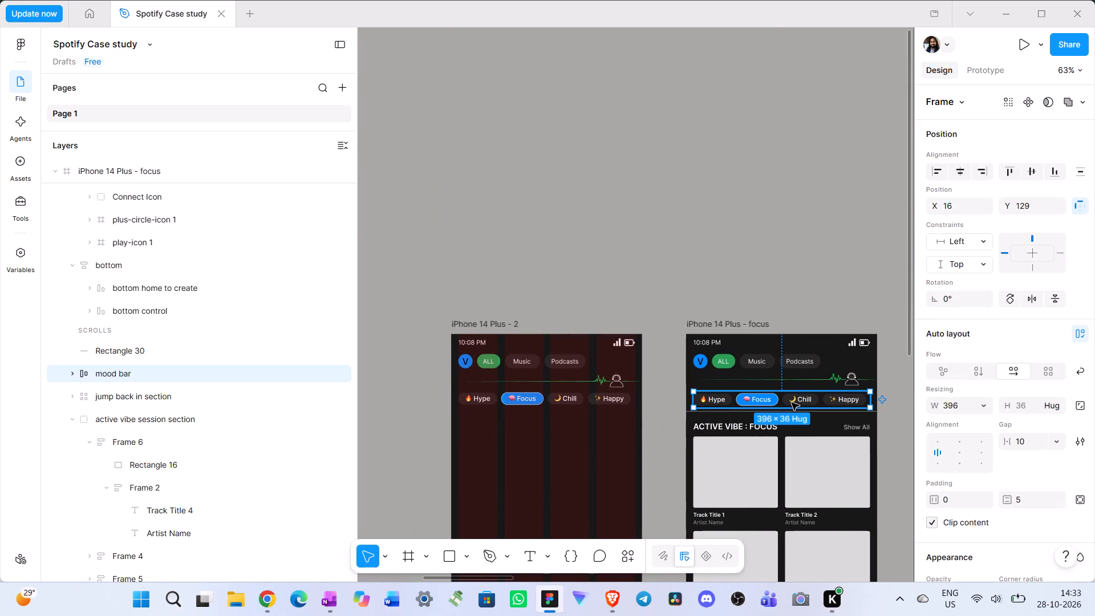
# Delete the mood bar from the iPhone 14 Plus - focus screen.
pyautogui.press('Delete')
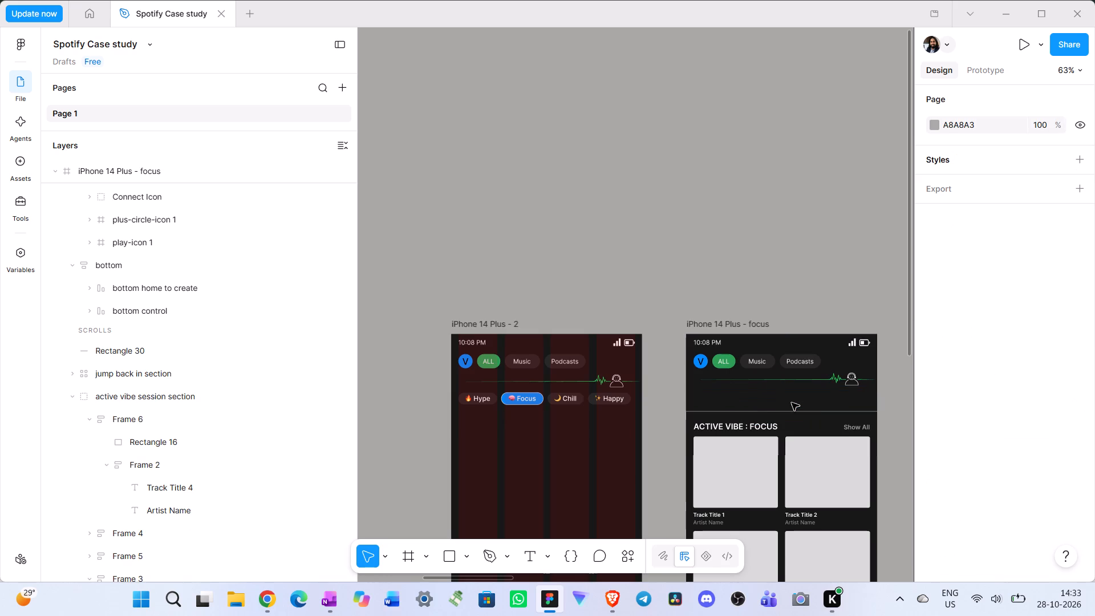
# Turn off content clipping on the iPhone 14 Plus - 2 mood bar and widen it to 981.
pyautogui.click(597, 401)
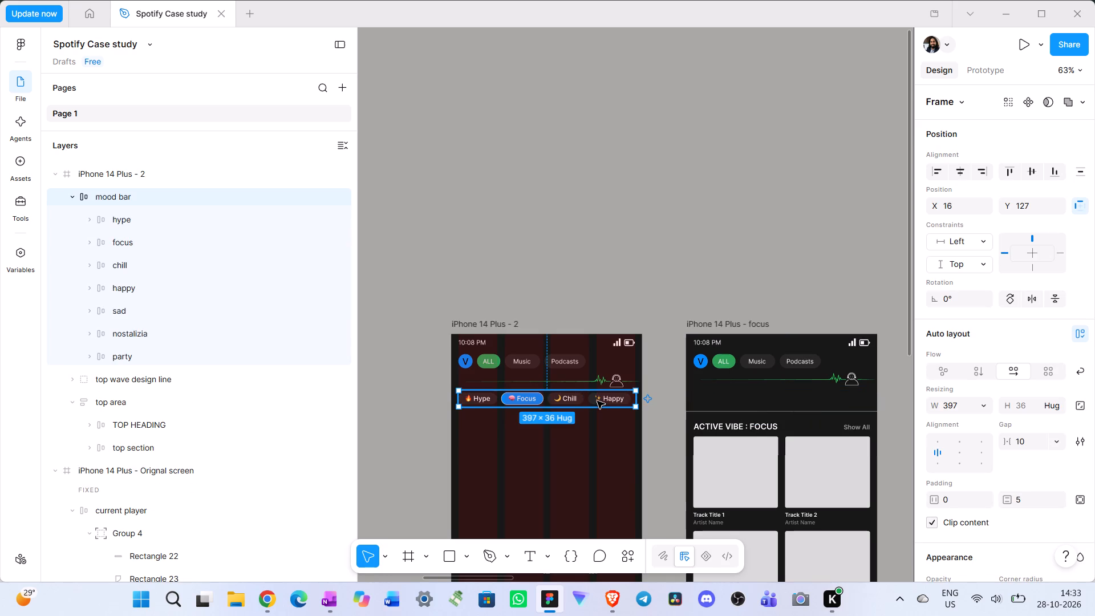
pyautogui.scroll(-3, 928, 403)
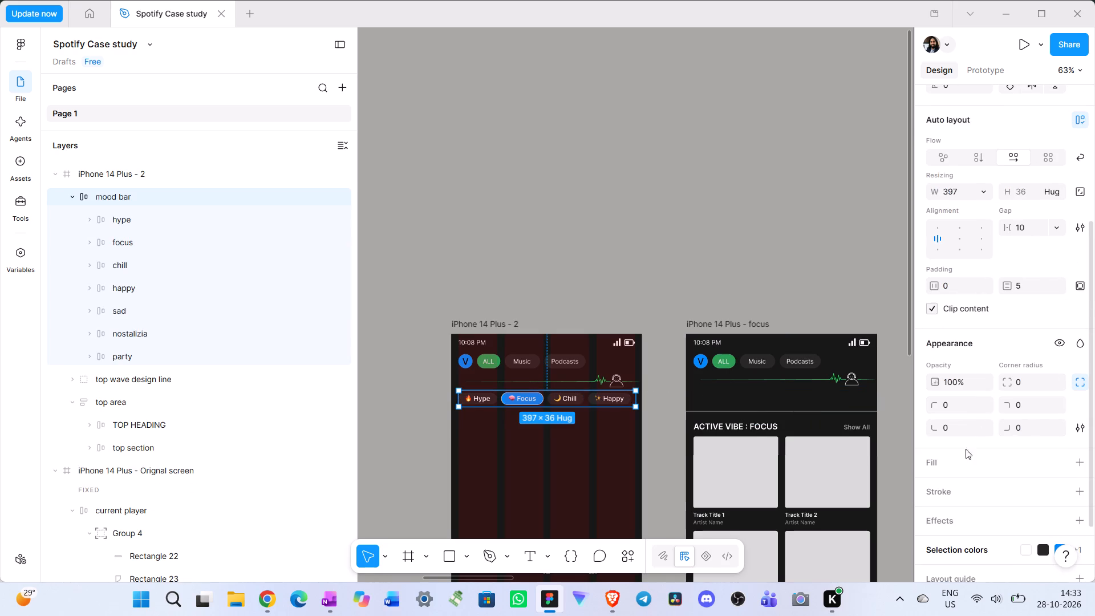
pyautogui.click(935, 307)
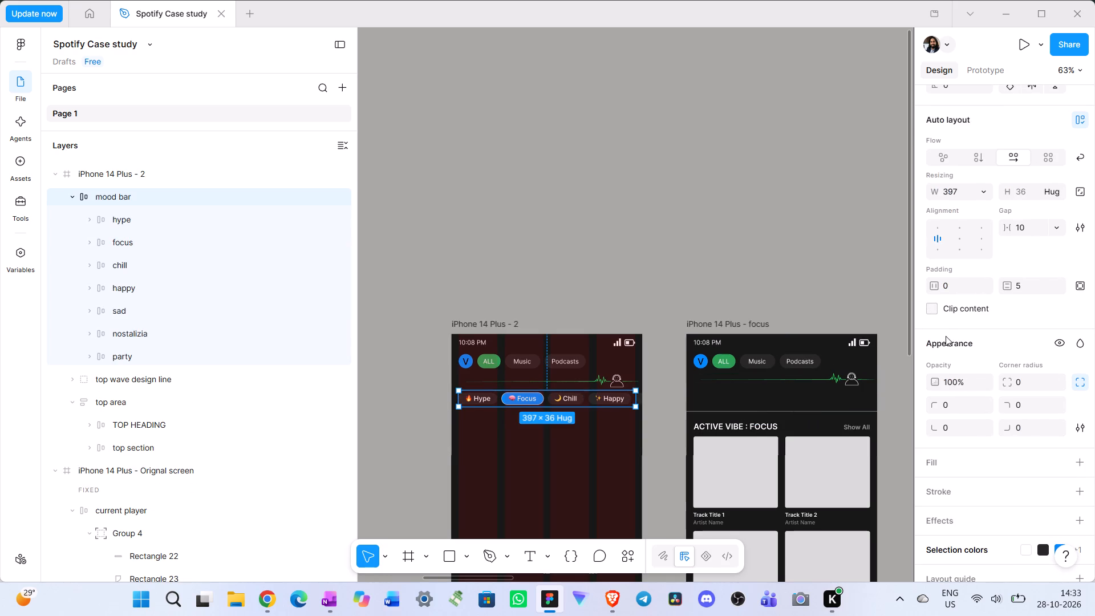
pyautogui.moveTo(636, 401); pyautogui.dragTo(896, 391)
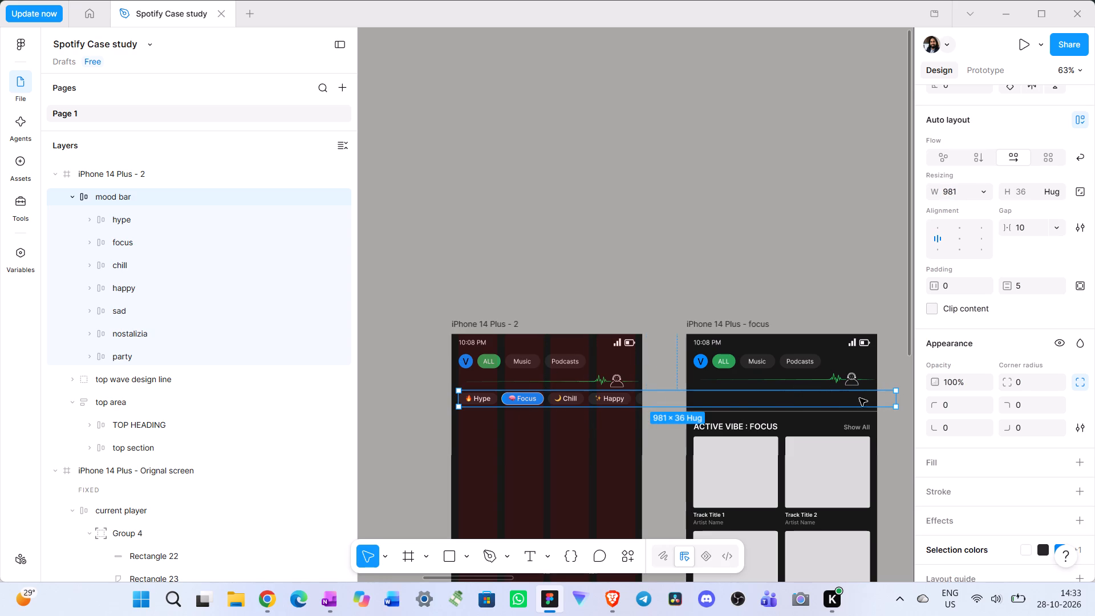
# Slide the mood bar leftward until the Party chip shows, and narrow it to a width of 707, ending just after Party.
pyautogui.moveTo(658, 402); pyautogui.dragTo(557, 407)
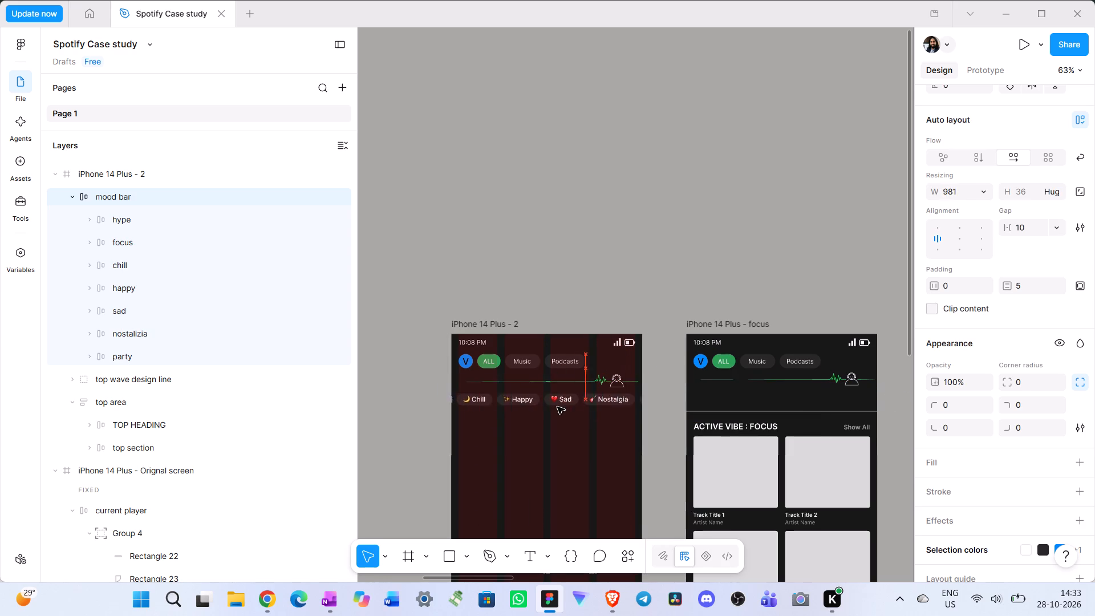
pyautogui.moveTo(557, 407); pyautogui.dragTo(496, 415)
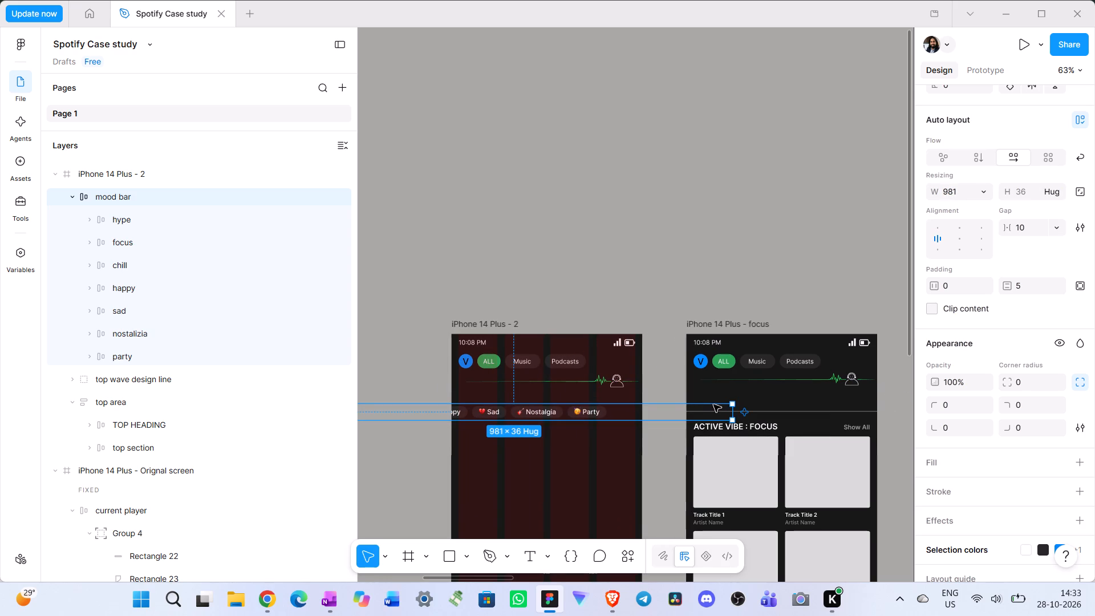
pyautogui.moveTo(735, 415); pyautogui.dragTo(688, 420)
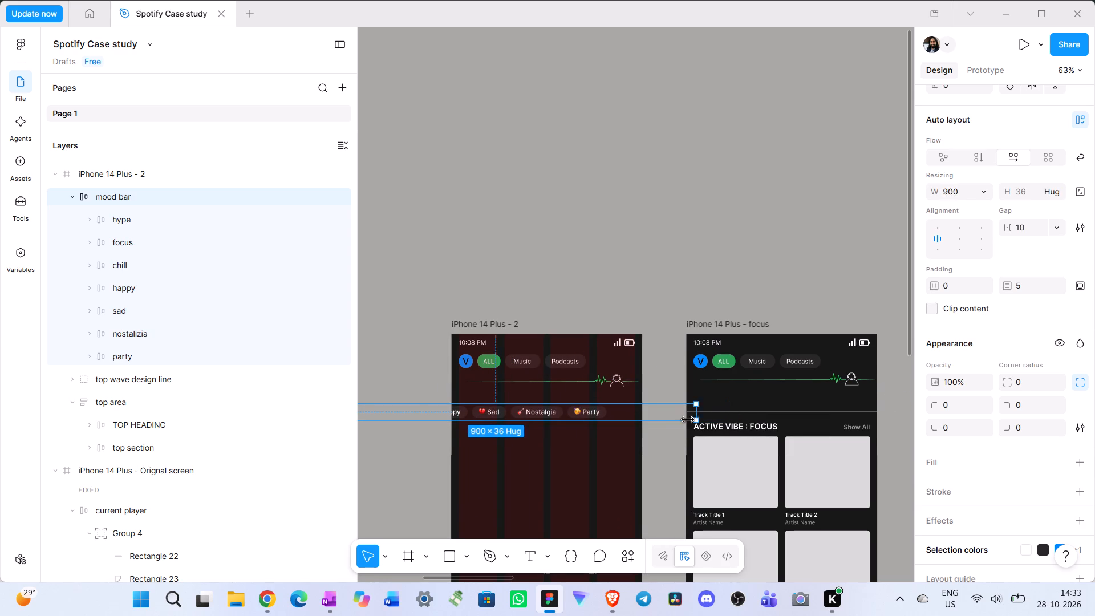
pyautogui.moveTo(688, 420); pyautogui.dragTo(609, 421)
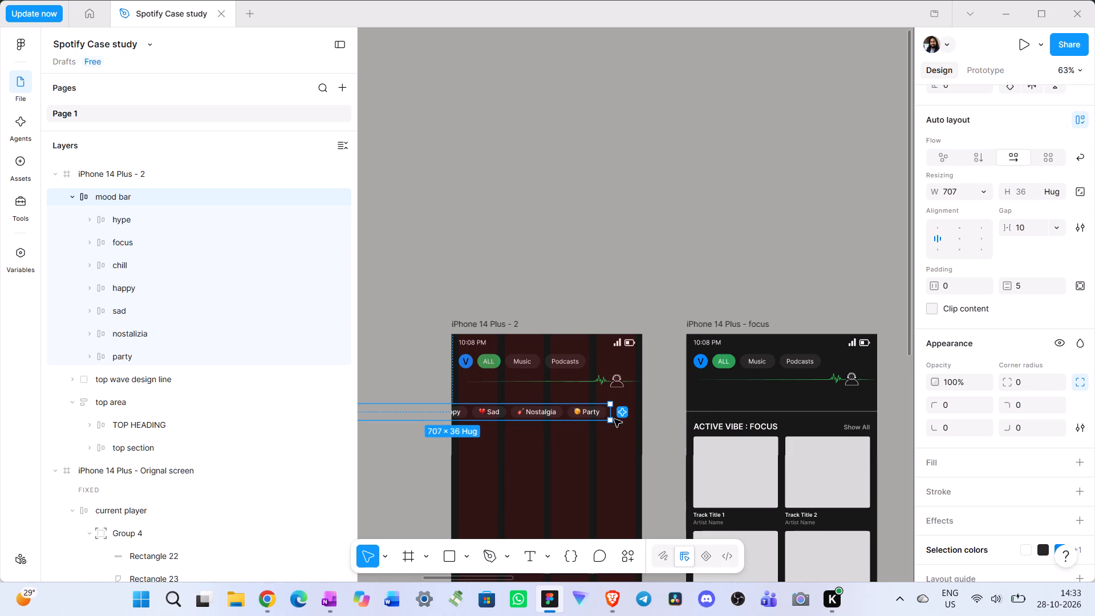
# Rotate the mood bar to nearly vertical and swing it back to an almost level angle of about 0.72°.
pyautogui.moveTo(613, 428); pyautogui.dragTo(445, 523)
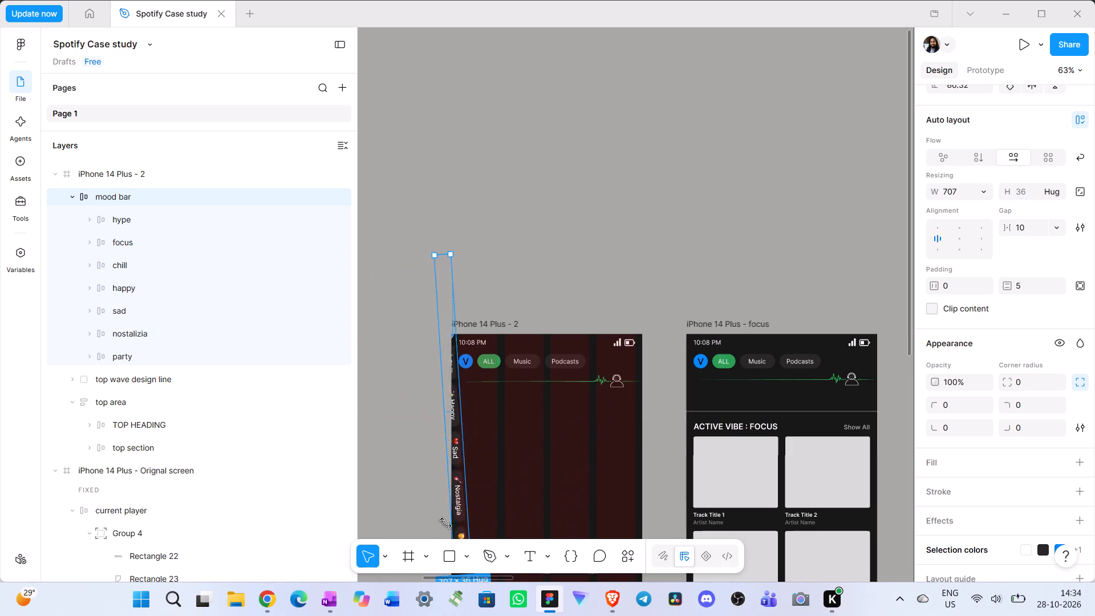
pyautogui.moveTo(445, 523); pyautogui.dragTo(445, 524)
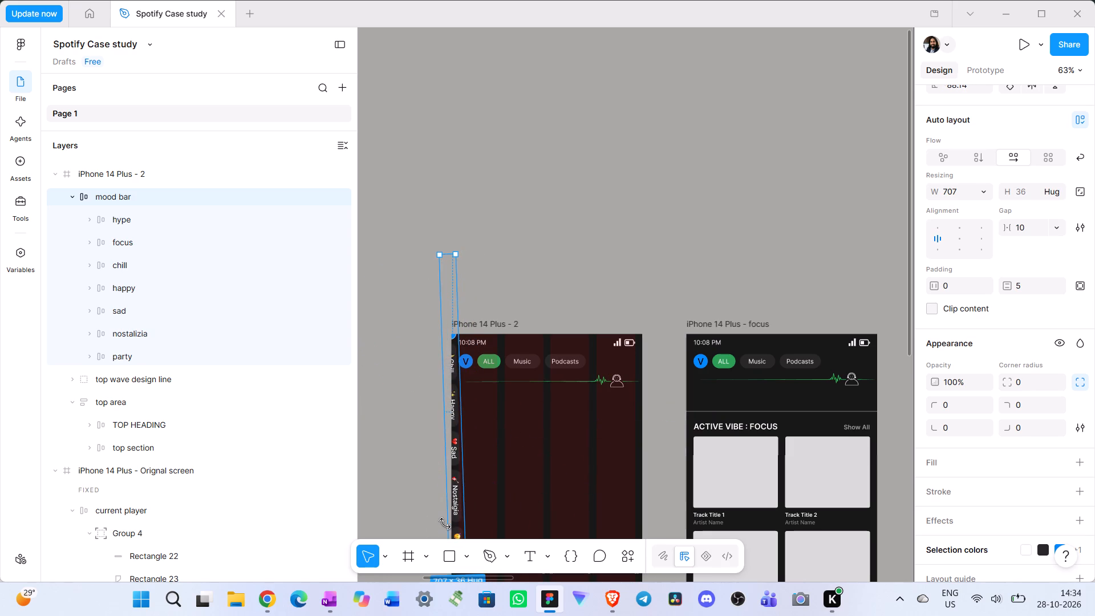
pyautogui.moveTo(445, 524); pyautogui.dragTo(621, 420)
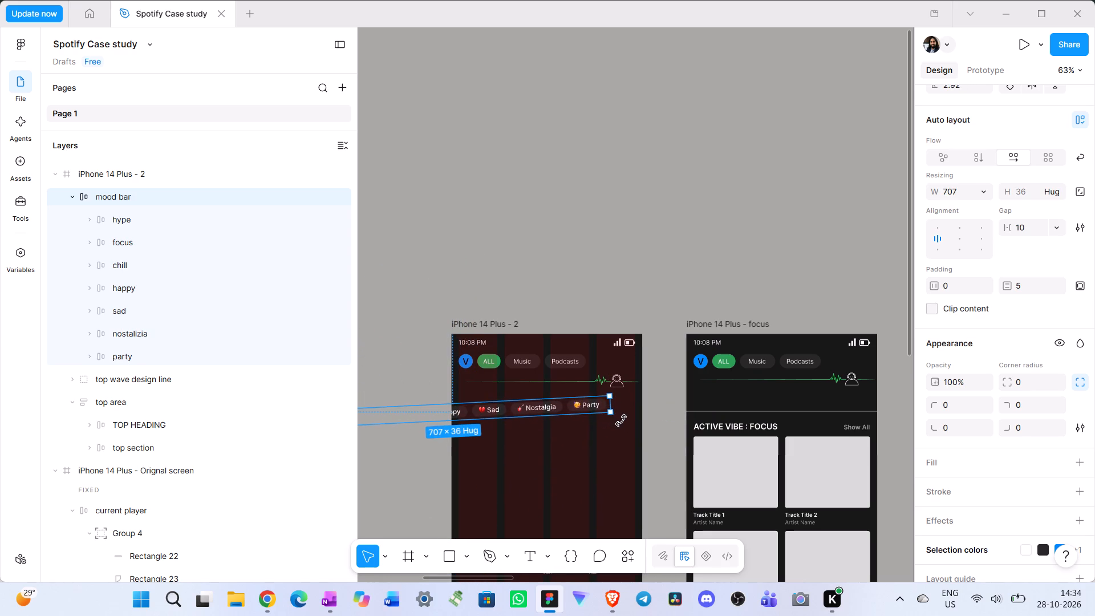
pyautogui.moveTo(621, 420); pyautogui.dragTo(635, 428)
# Move the mood bar back so its Hype chip starts near the iPhone 14 Plus - 2 frame's left edge, at about X 8, Y 169.
pyautogui.moveTo(570, 418); pyautogui.dragTo(573, 417)
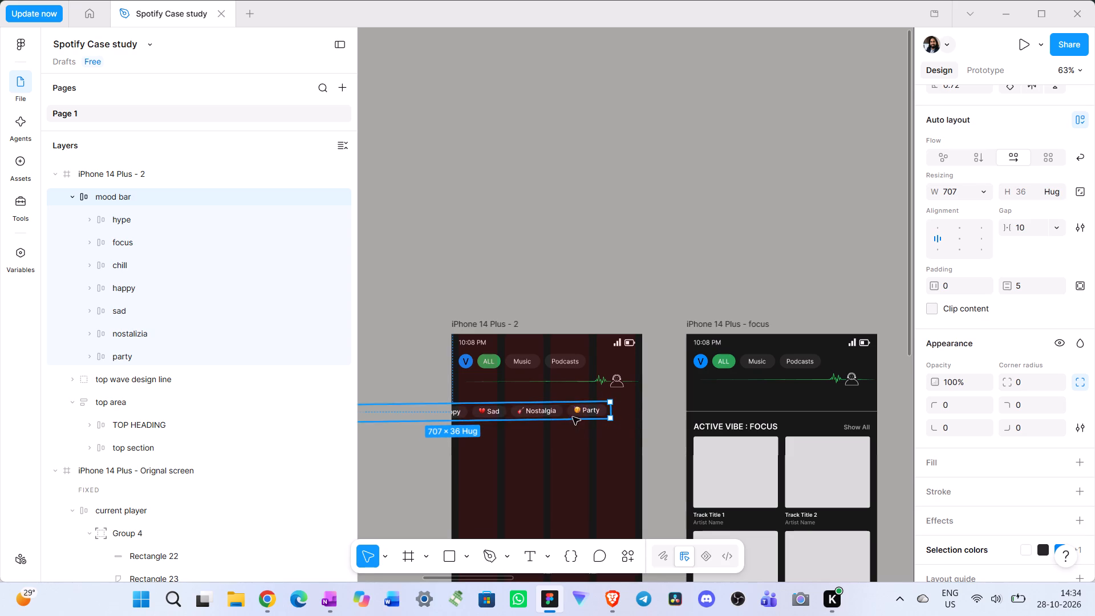
pyautogui.moveTo(573, 417); pyautogui.dragTo(713, 427)
pyautogui.moveTo(663, 419); pyautogui.dragTo(632, 418)
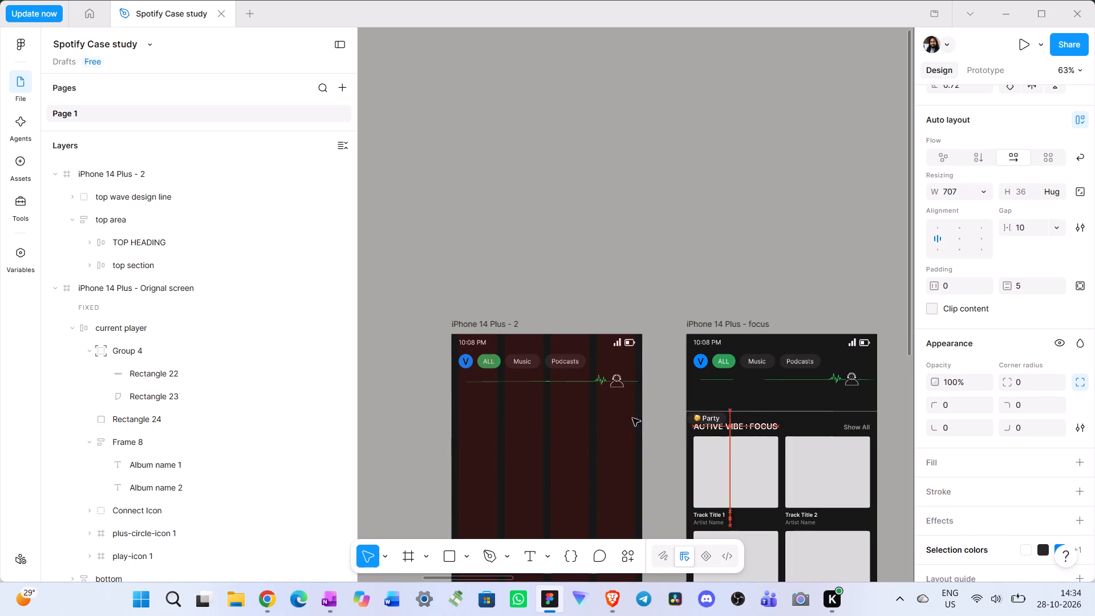
pyautogui.moveTo(632, 418); pyautogui.dragTo(640, 417)
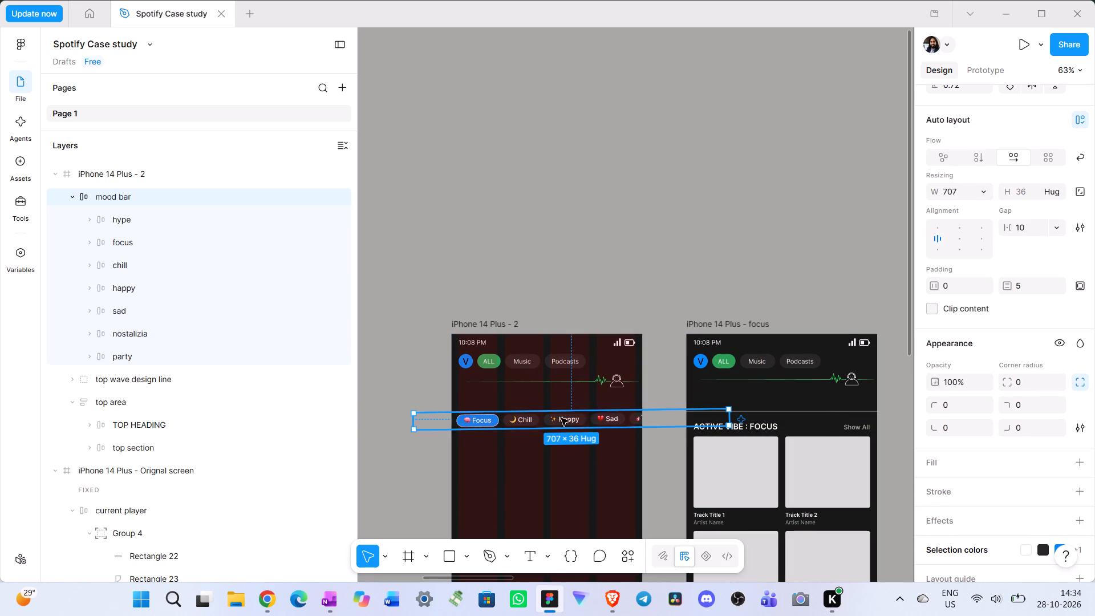
pyautogui.moveTo(547, 419); pyautogui.dragTo(589, 419)
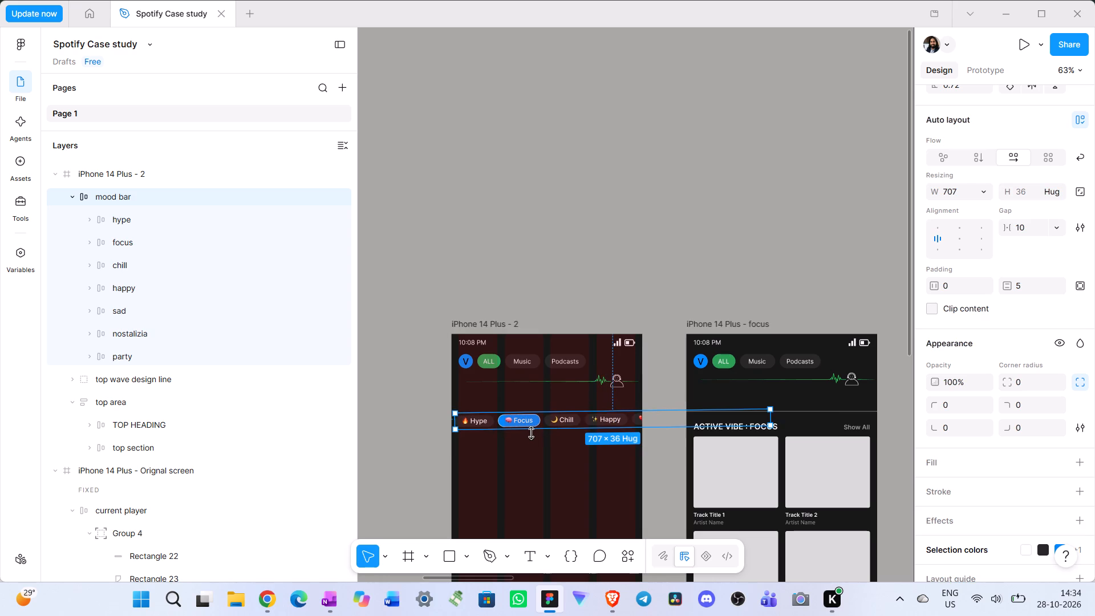
# Remove the auto layout from the iPhone 14 Plus - 2 mood bar so its chips can be placed freely.
pyautogui.hscroll(3, 534, 426)
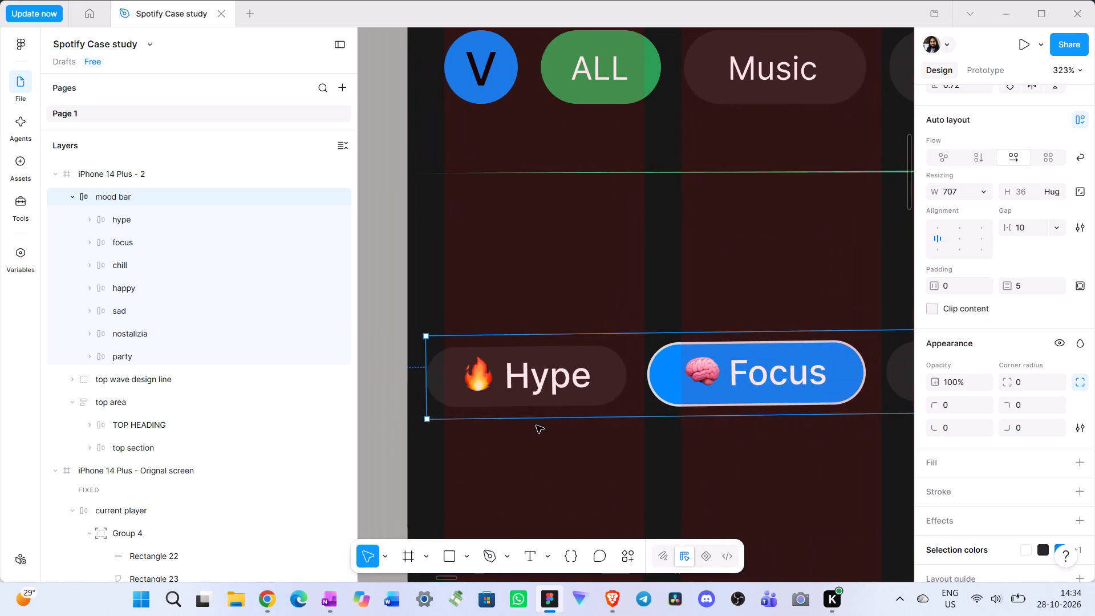
pyautogui.doubleClick(570, 389)
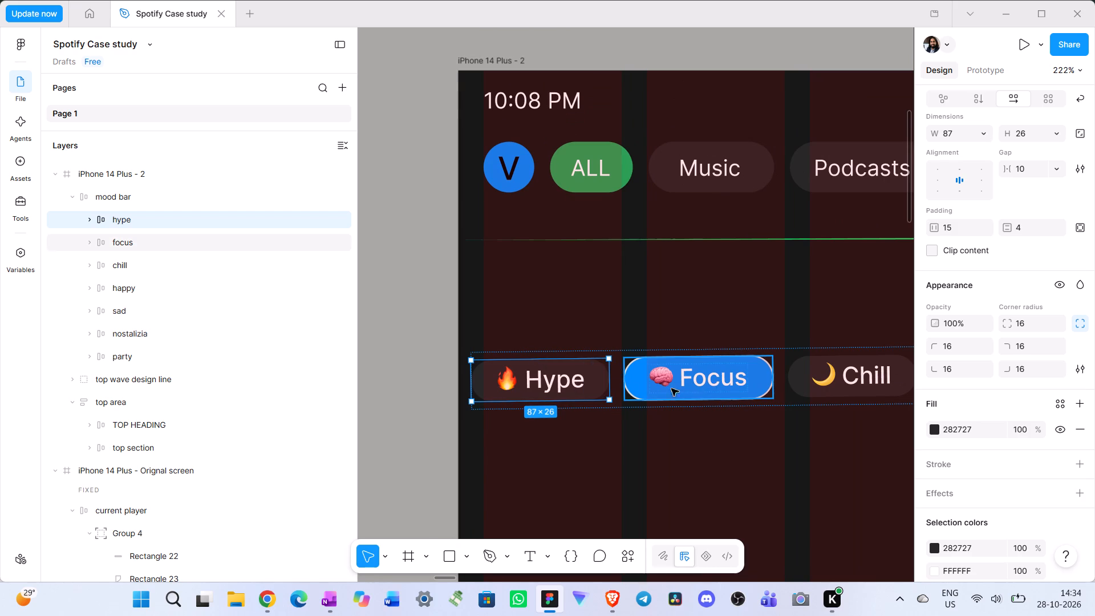
pyautogui.click(697, 445)
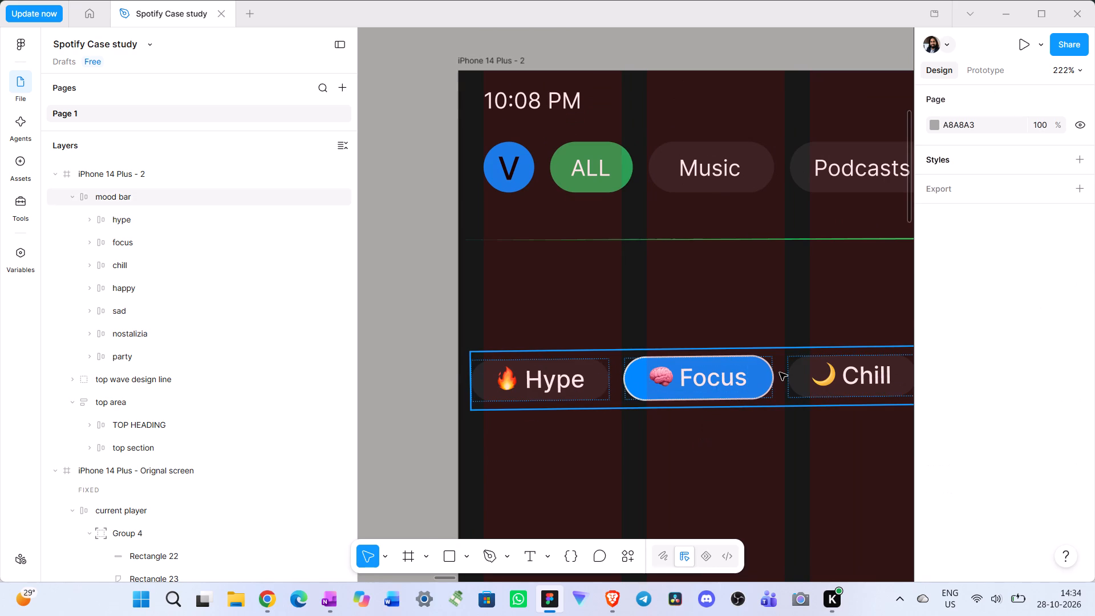
pyautogui.click(780, 372)
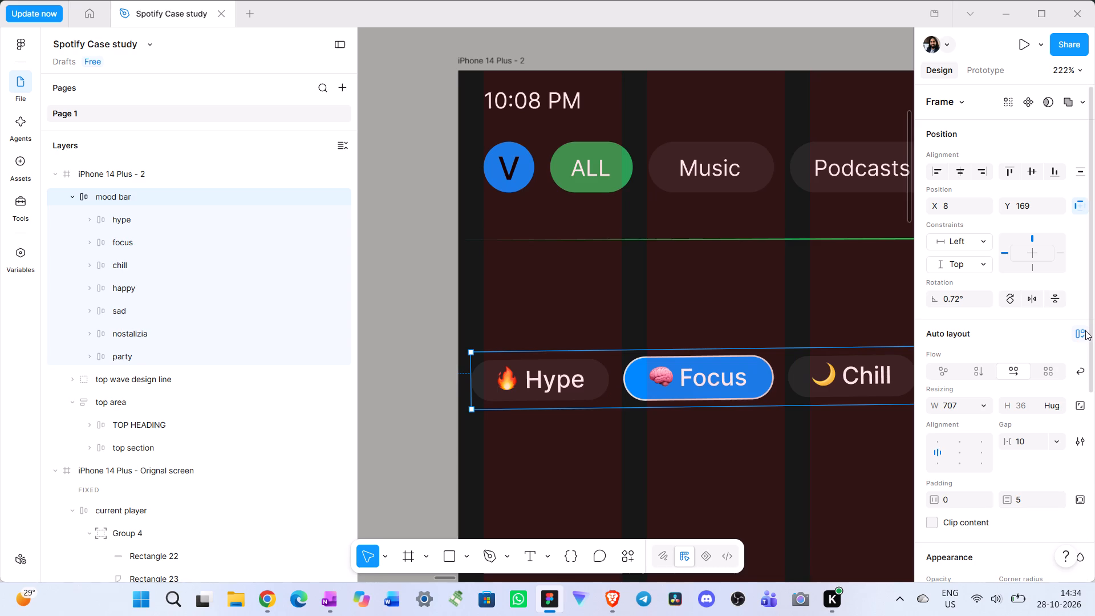
pyautogui.click(1078, 329)
pyautogui.click(739, 427)
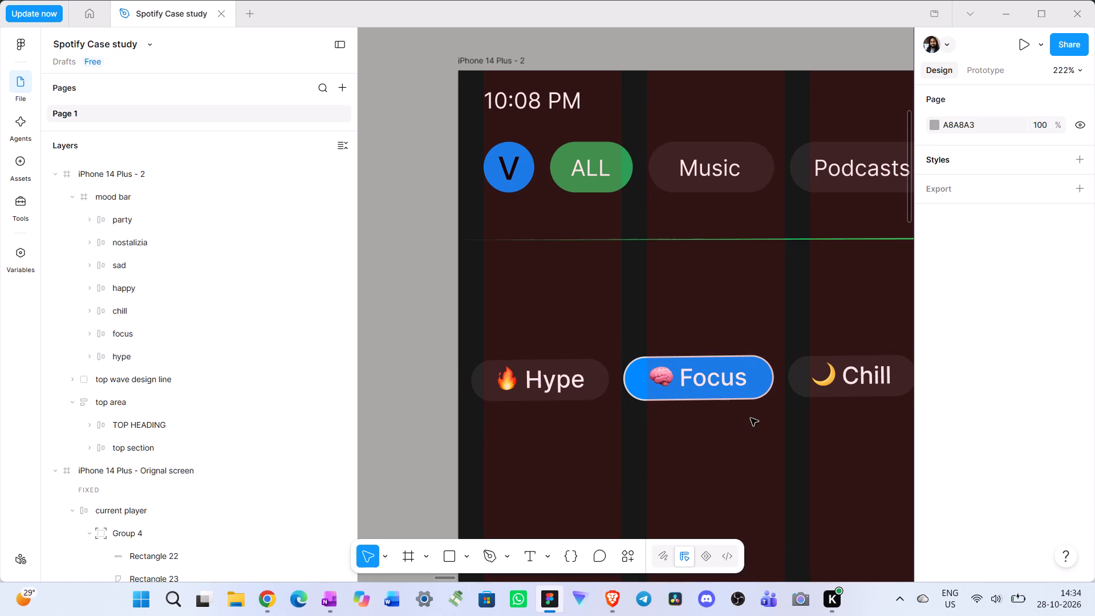
# Resize the mood bar frame to a width of about 619.
pyautogui.hscroll(-1, 757, 412)
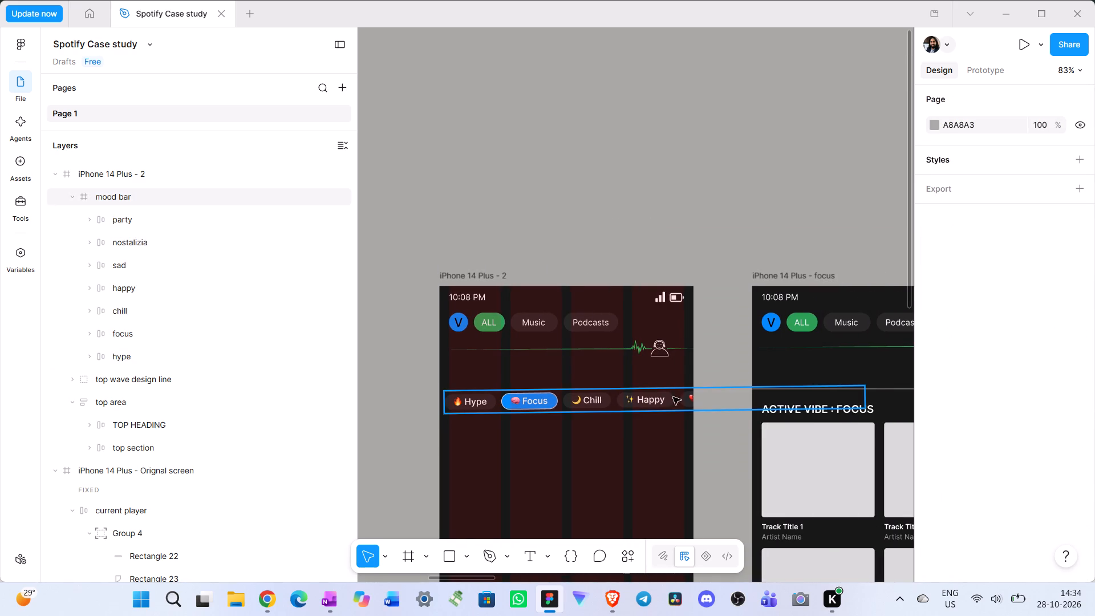
pyautogui.click(670, 399)
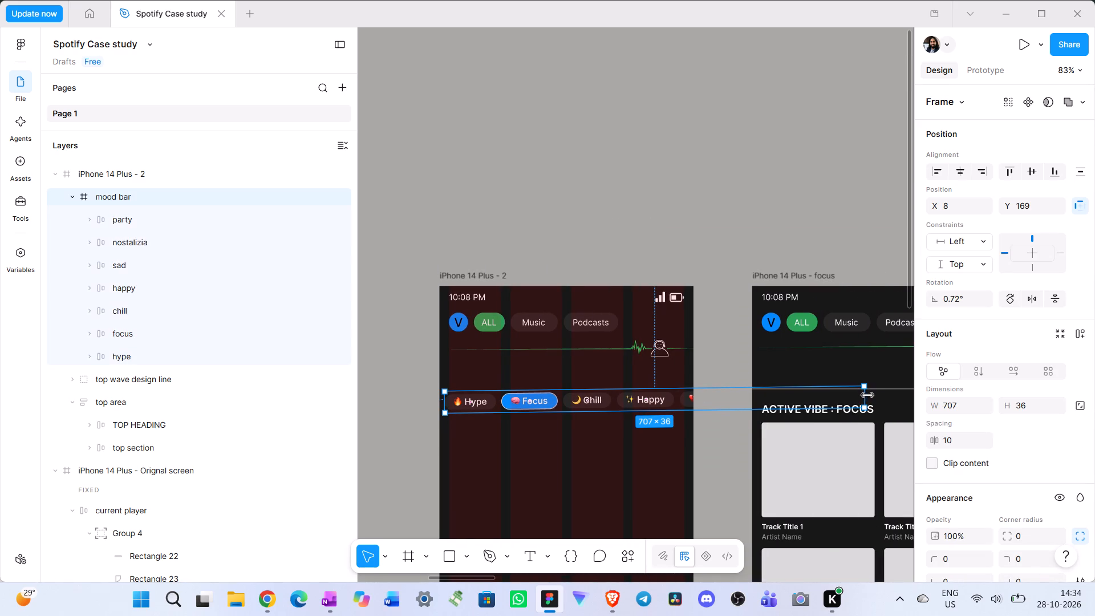
pyautogui.moveTo(869, 396); pyautogui.dragTo(856, 400)
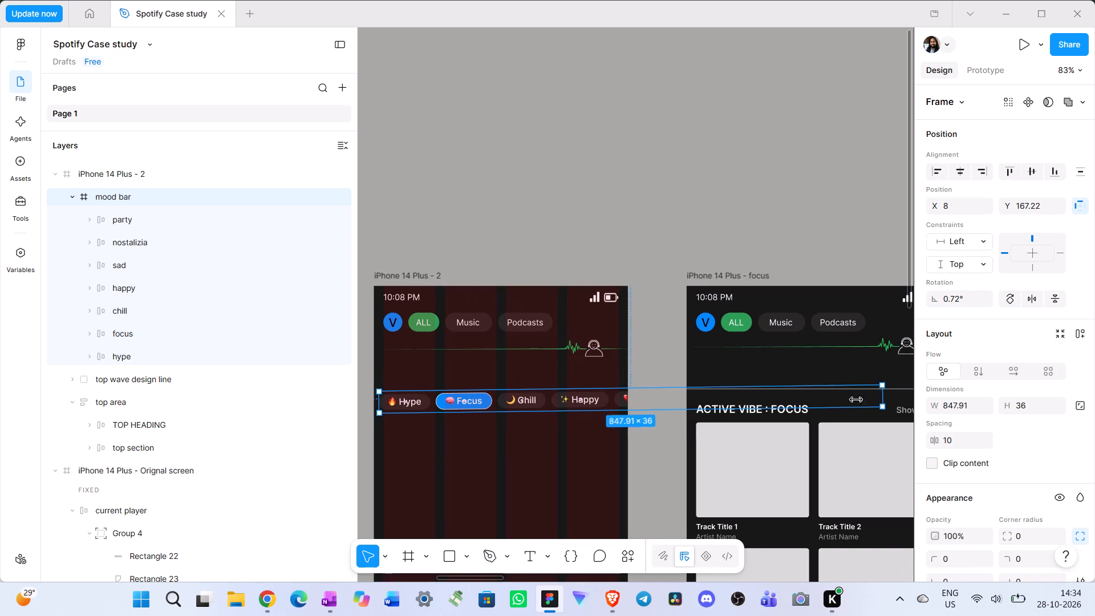
pyautogui.moveTo(856, 400); pyautogui.dragTo(747, 419)
# Take the Sad chip out of the mood bar and place it below the row at X 152, Y 265.
pyautogui.doubleClick(617, 400)
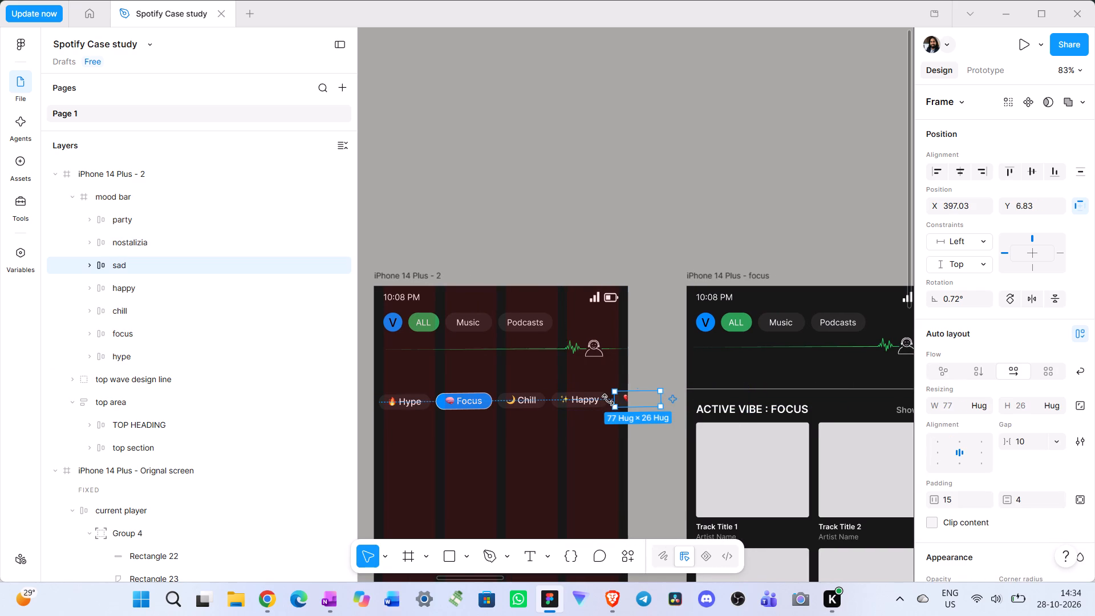
pyautogui.moveTo(638, 400); pyautogui.dragTo(489, 454)
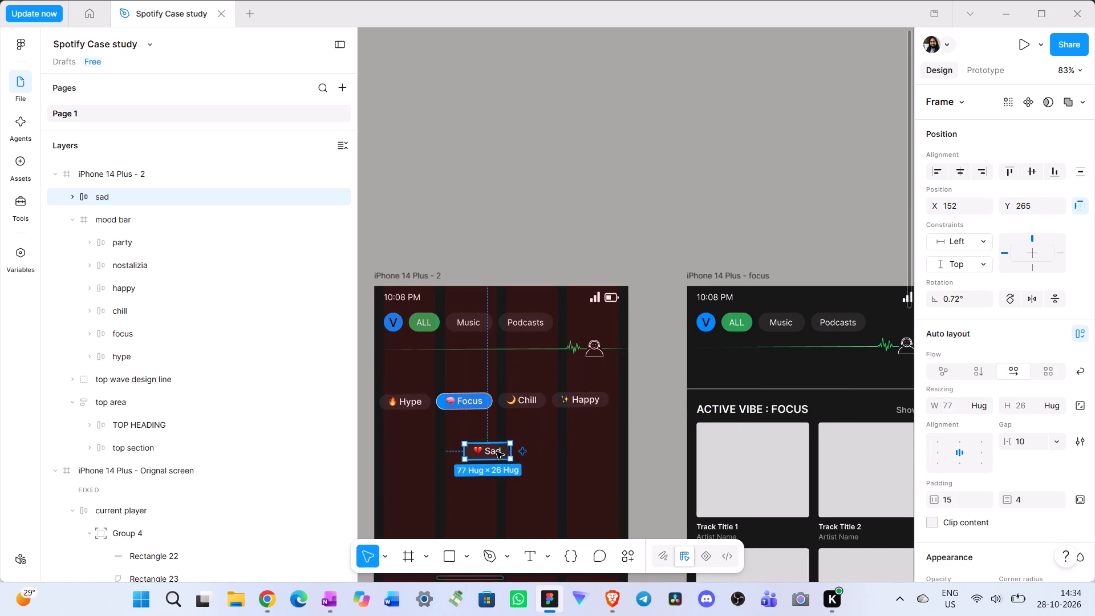
# Move the mood bar out of the iPhone 14 Plus - 2 frame to the canvas on its left, at about X -1590, Y 229.
pyautogui.click(593, 401)
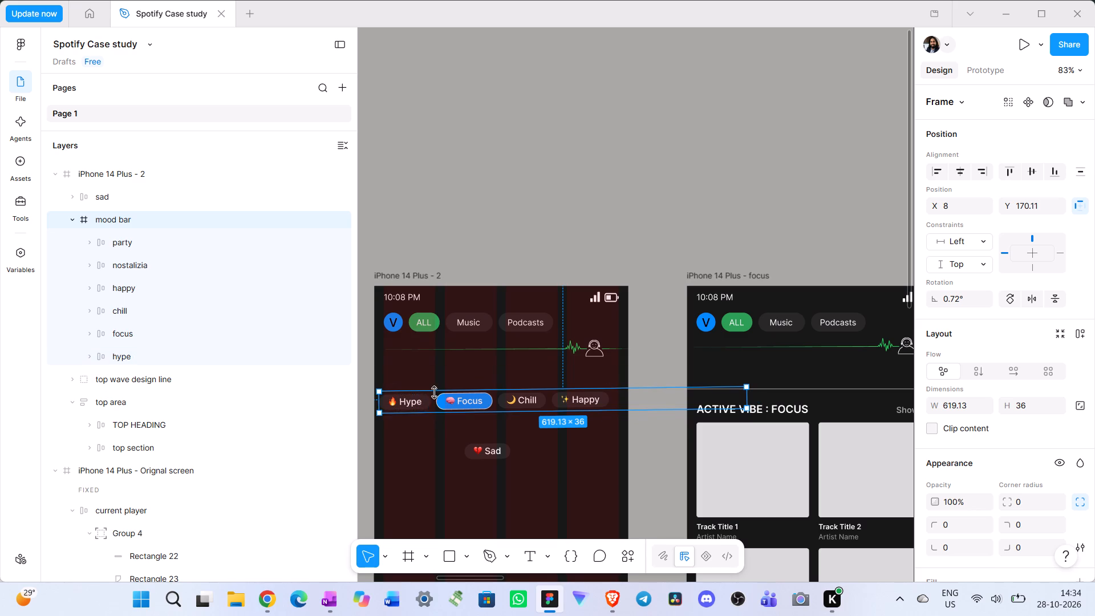
pyautogui.moveTo(411, 406); pyautogui.dragTo(399, 405)
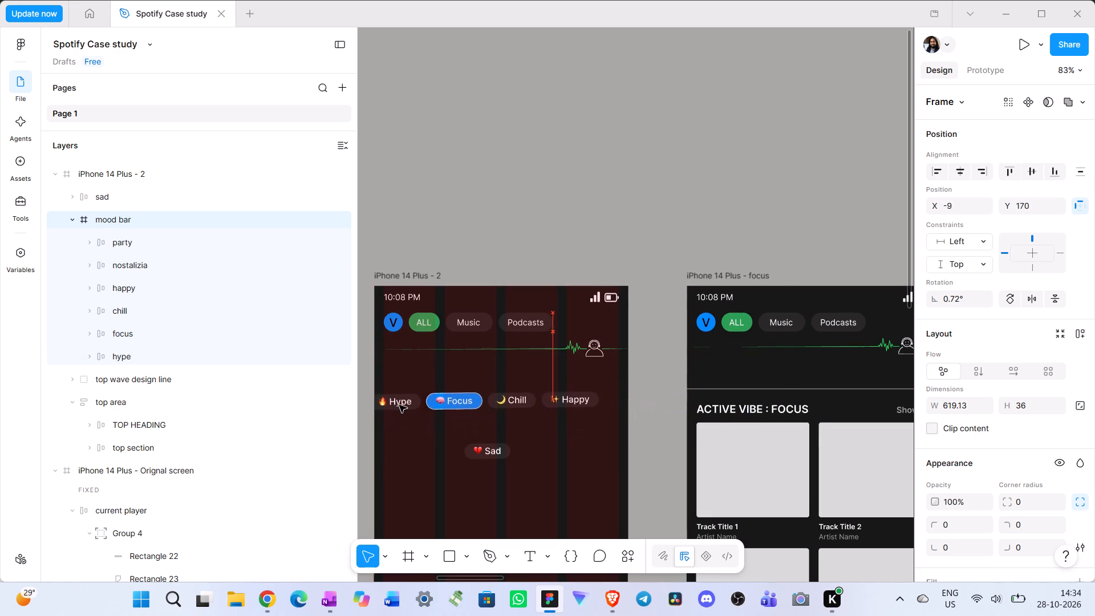
pyautogui.moveTo(399, 405); pyautogui.dragTo(387, 407)
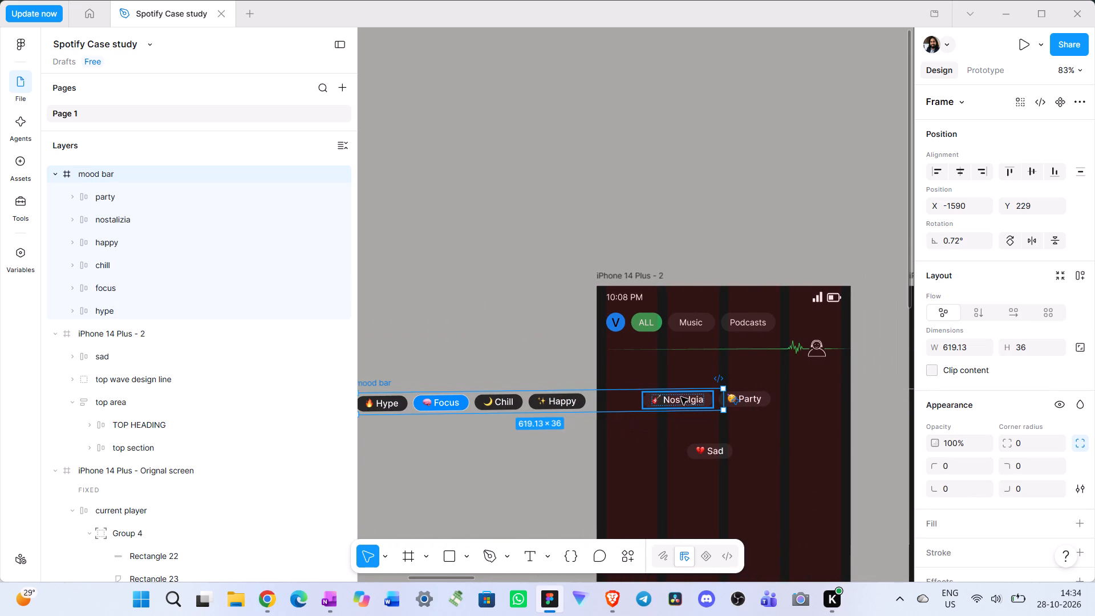
# Place the Nostalgia and Party chips side by side over the iPhone 14 Plus - 2 screen, just below the Sad chip.
pyautogui.click(680, 399)
pyautogui.moveTo(680, 400); pyautogui.dragTo(664, 482)
pyautogui.click(741, 400)
pyautogui.moveTo(743, 400); pyautogui.dragTo(775, 481)
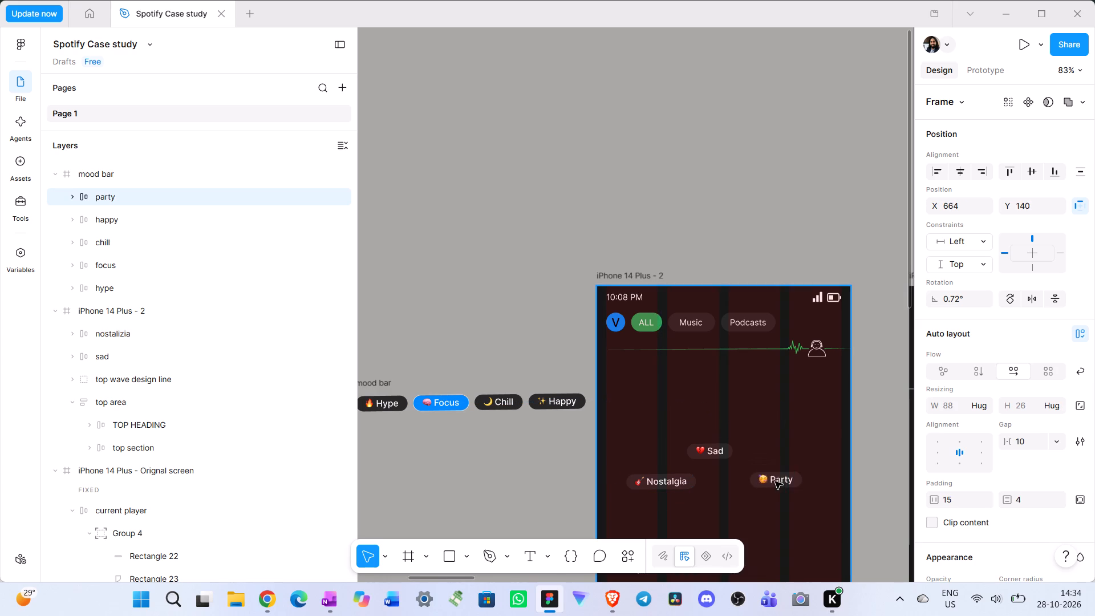
pyautogui.moveTo(775, 481); pyautogui.dragTo(774, 483)
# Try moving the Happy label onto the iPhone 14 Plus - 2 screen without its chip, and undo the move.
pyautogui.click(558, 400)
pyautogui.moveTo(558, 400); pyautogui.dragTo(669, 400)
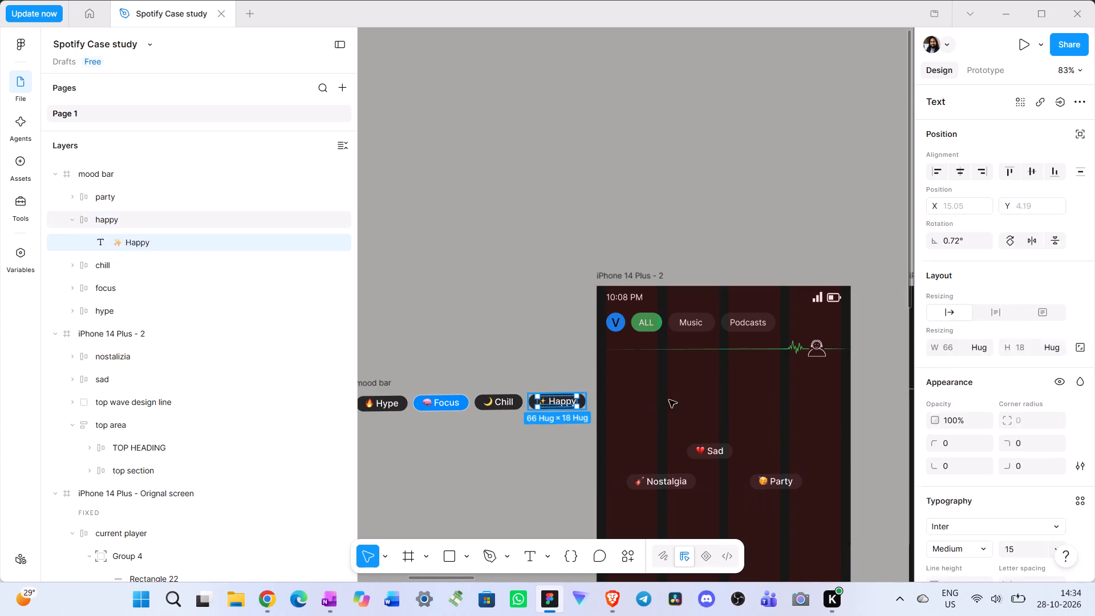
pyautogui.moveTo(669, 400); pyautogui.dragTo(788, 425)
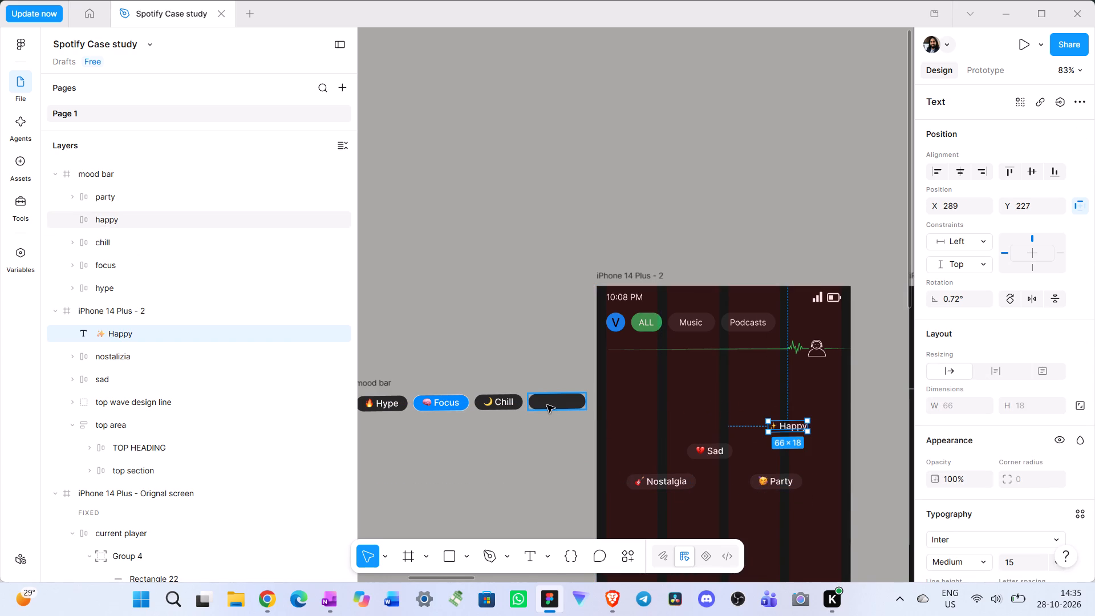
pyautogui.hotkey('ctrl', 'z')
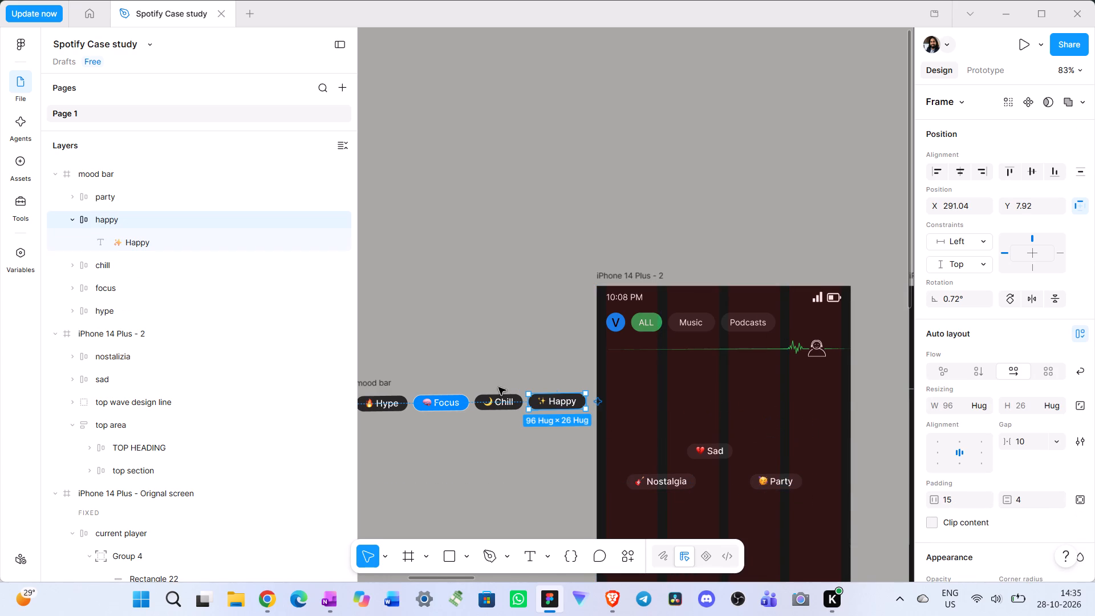
# Move the whole Happy chip into the iPhone 14 Plus - 2 screen above the Sad chip, at X 229, Y 204.
pyautogui.click(528, 435)
pyautogui.click(551, 399)
pyautogui.moveTo(551, 399); pyautogui.dragTo(758, 412)
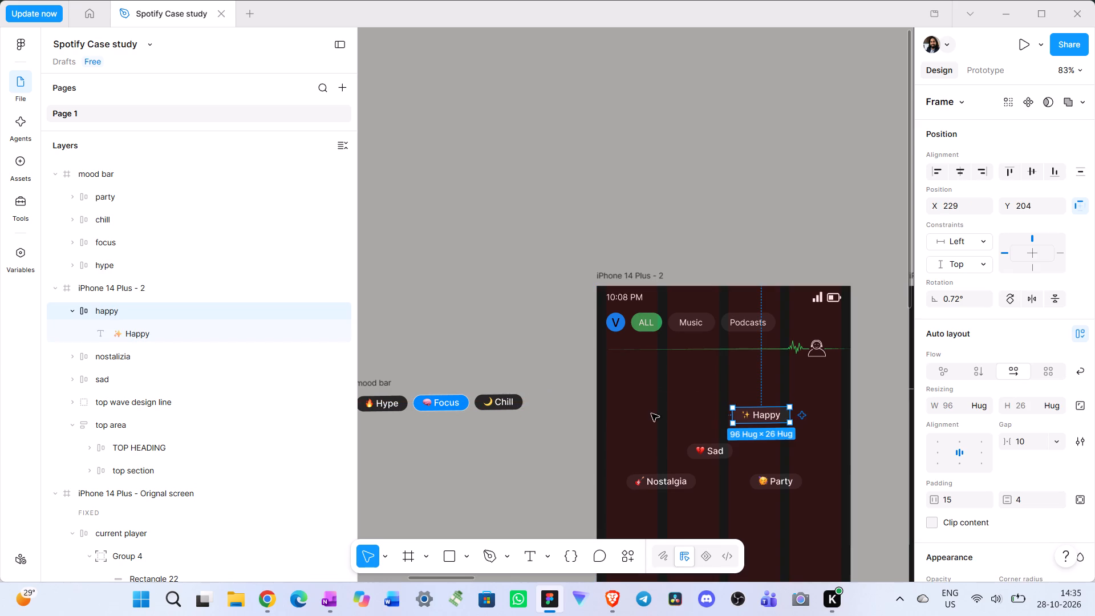
# Move the Chill and Focus chips into the iPhone 14 Plus - 2 screen side by side below Nostalgia and Party, with Focus at X 305, Y 388.
pyautogui.moveTo(496, 407); pyautogui.dragTo(721, 526)
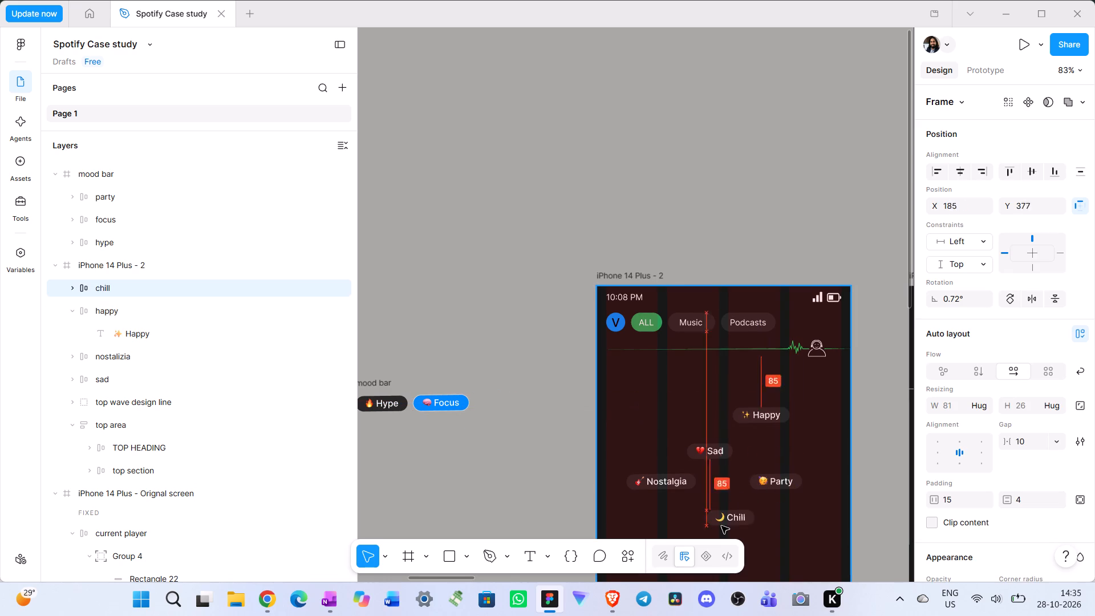
pyautogui.moveTo(721, 526); pyautogui.dragTo(720, 527)
pyautogui.click(435, 403)
pyautogui.moveTo(435, 403); pyautogui.dragTo(436, 403)
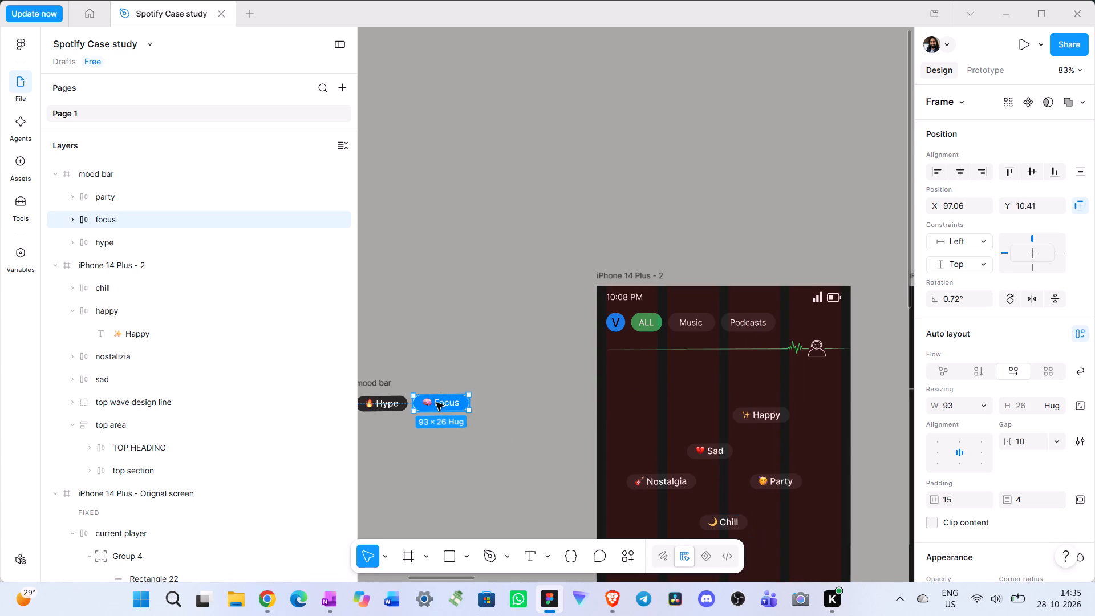
pyautogui.moveTo(436, 403); pyautogui.dragTo(799, 525)
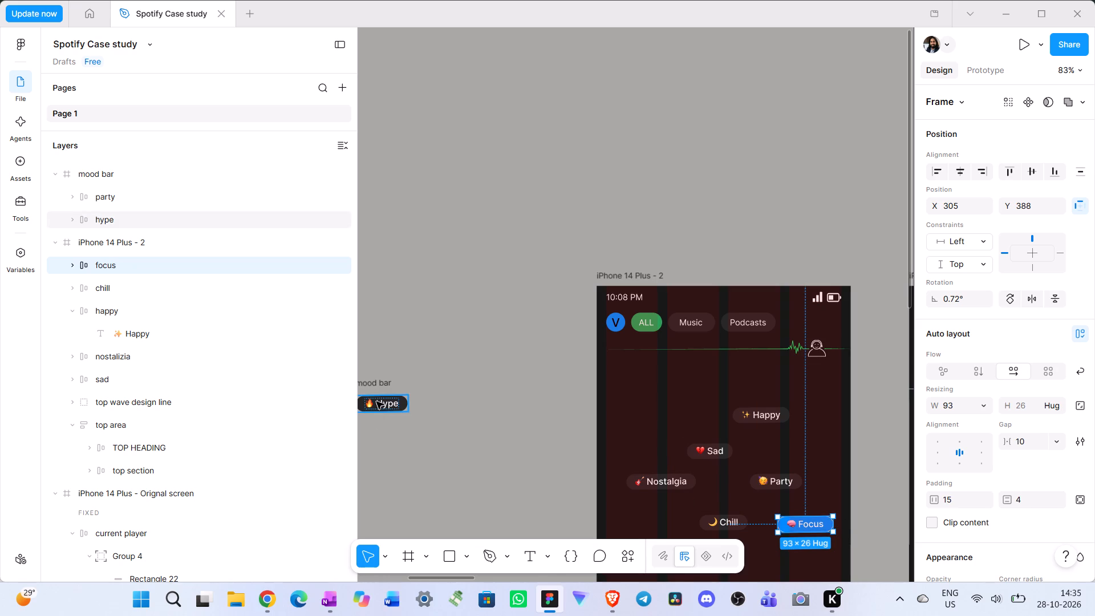
# Move the Hype chip into the iPhone 14 Plus - 2 screen between the Happy and Party chips, at X 274, Y 251.
pyautogui.click(376, 402)
pyautogui.moveTo(378, 402); pyautogui.dragTo(781, 440)
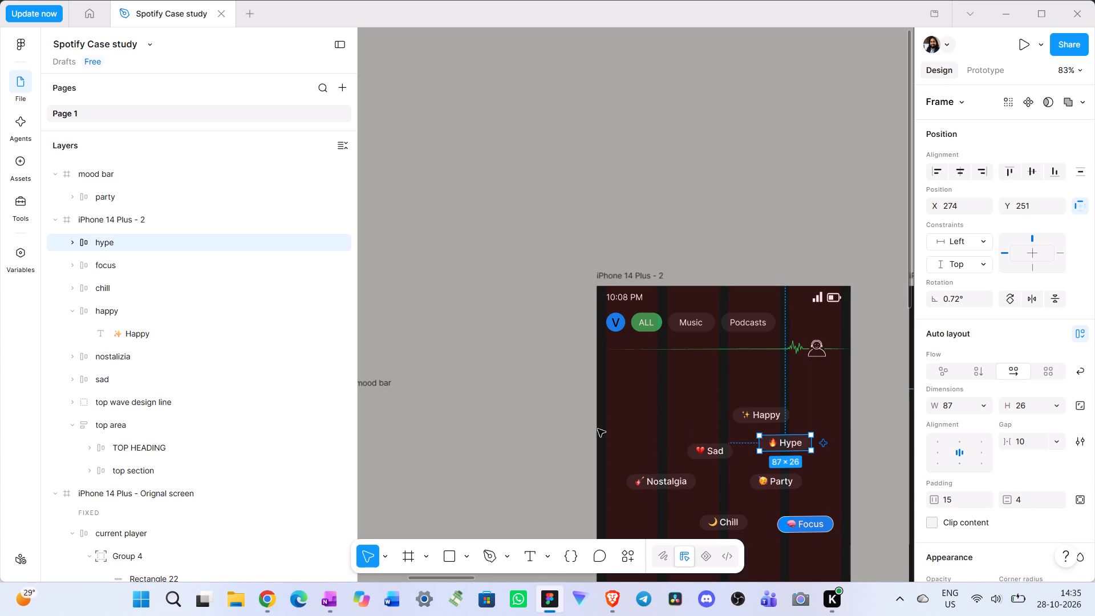
# Delete the leftover mood bar frame from the canvas beside the iPhone 14 Plus - 2 screen.
pyautogui.hscroll(1, 587, 426)
pyautogui.click(563, 383)
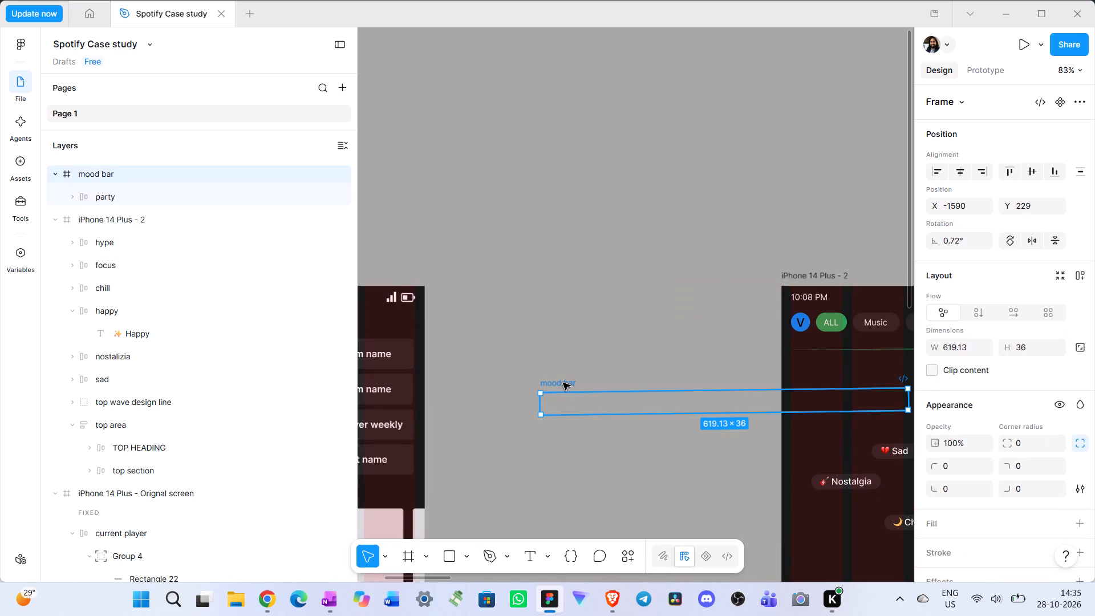
pyautogui.press('Delete')
pyautogui.hscroll(-2, 563, 383)
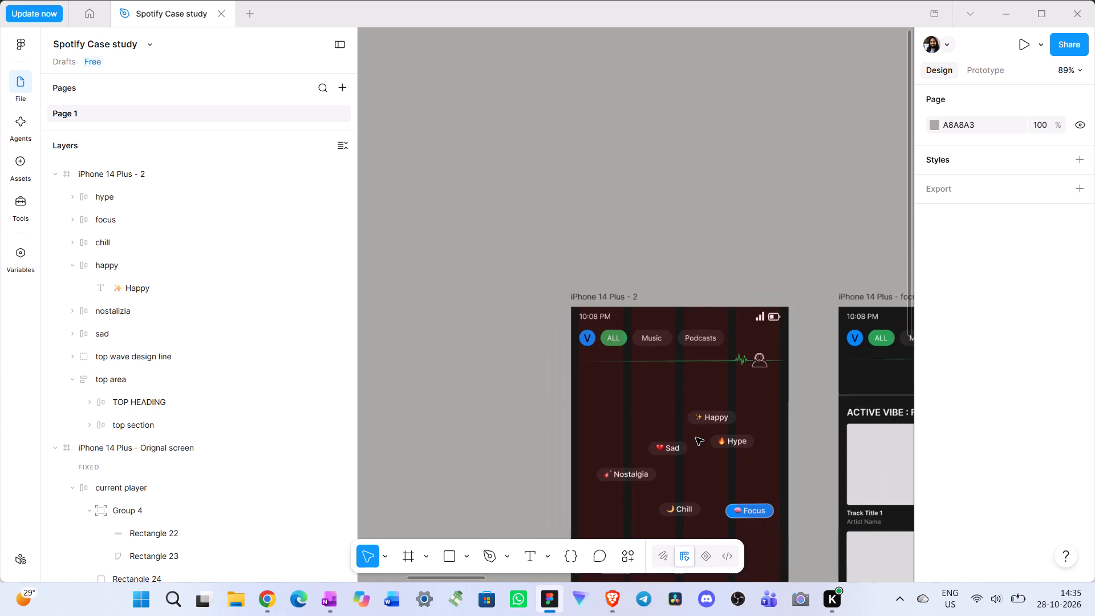
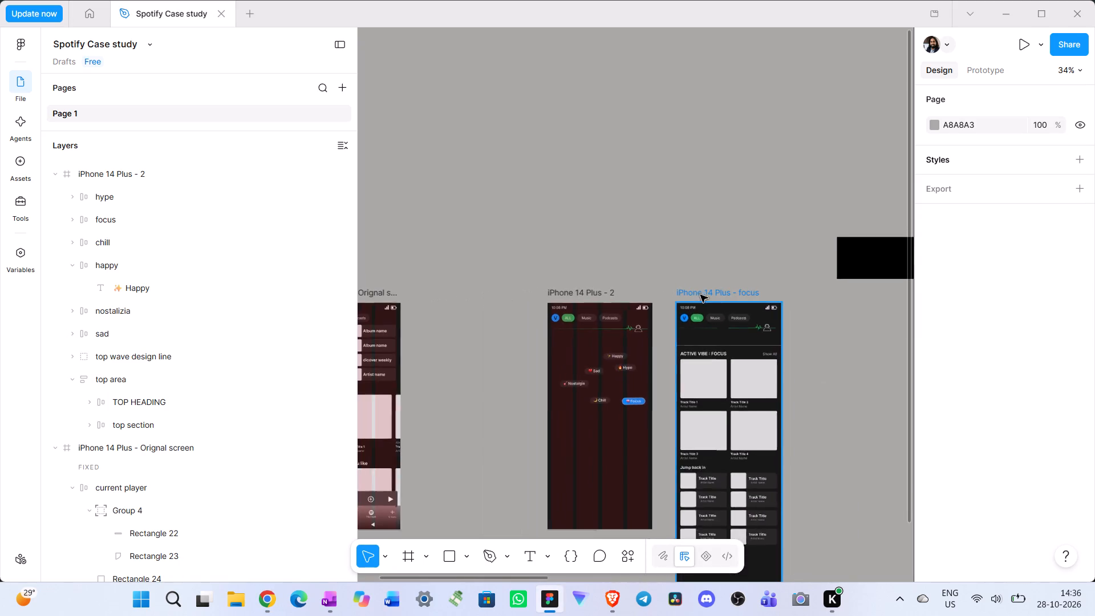
pyautogui.scroll(1, 686, 302)
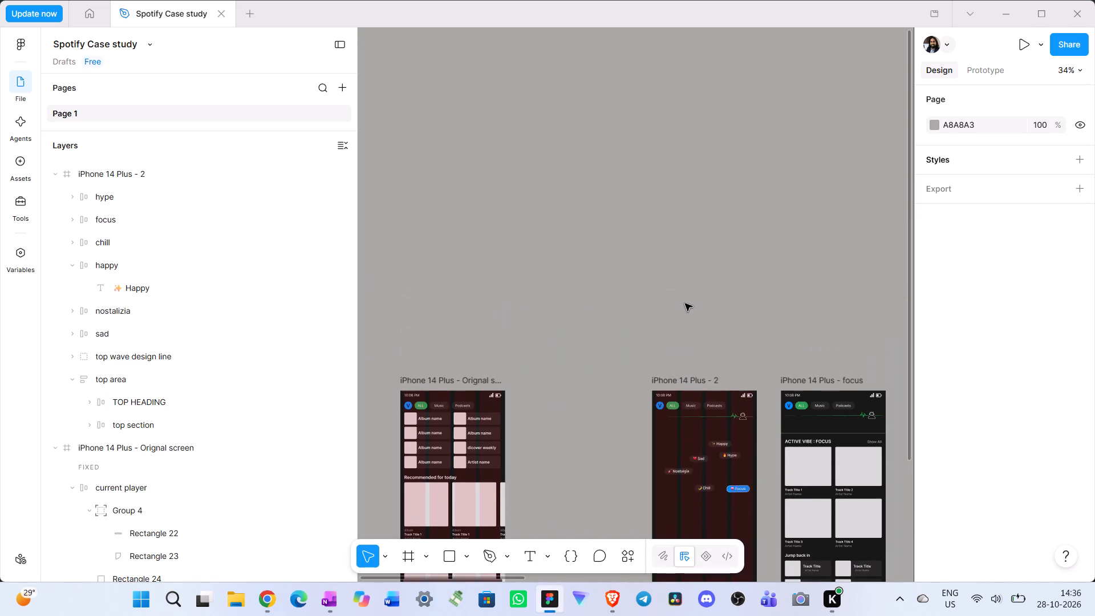
pyautogui.scroll(1, 685, 303)
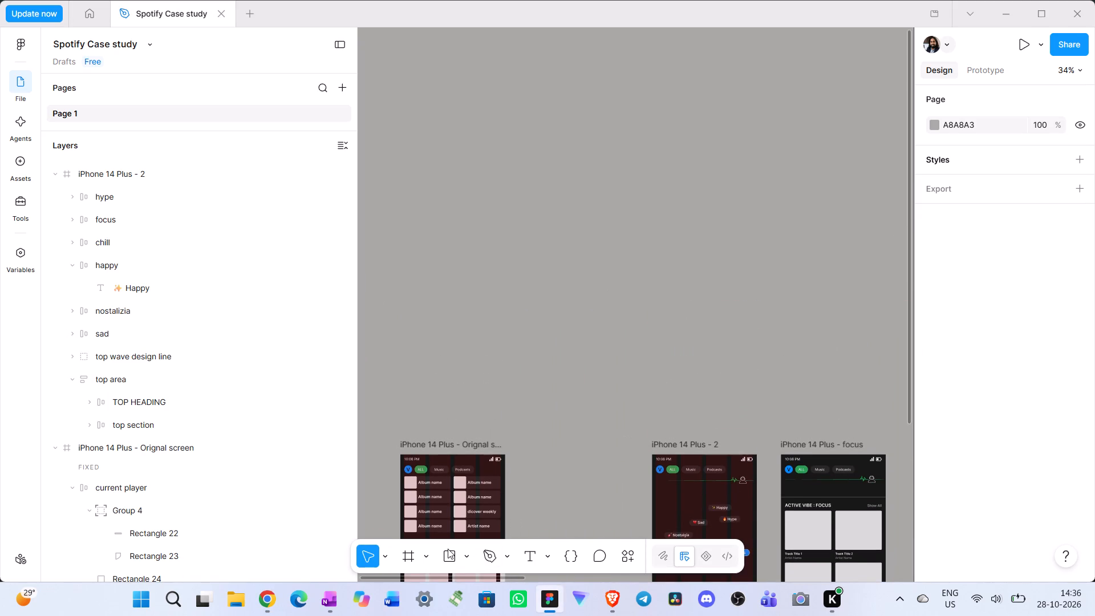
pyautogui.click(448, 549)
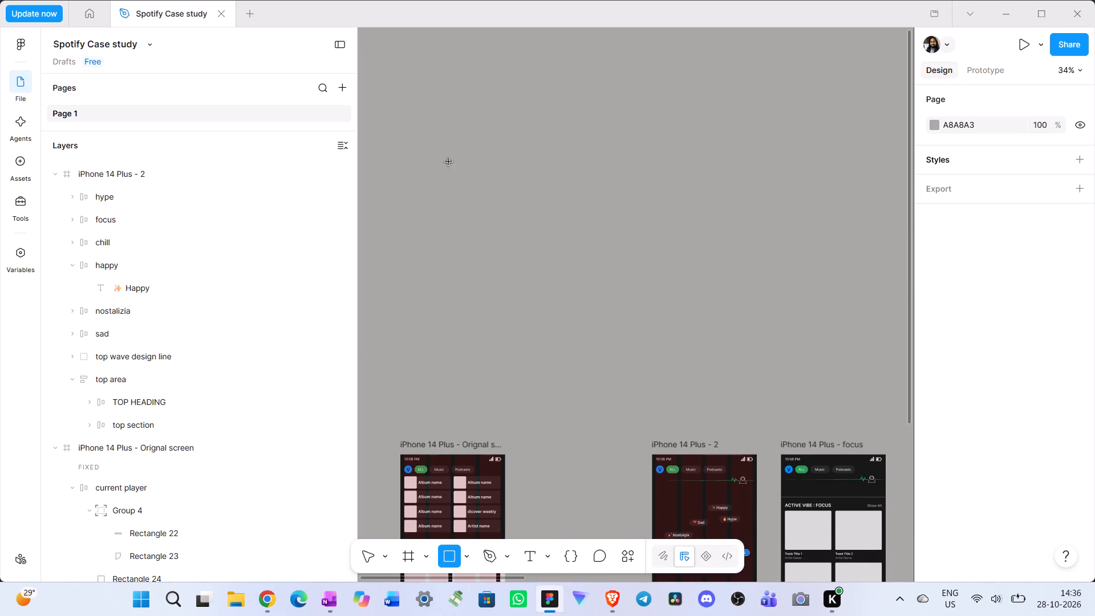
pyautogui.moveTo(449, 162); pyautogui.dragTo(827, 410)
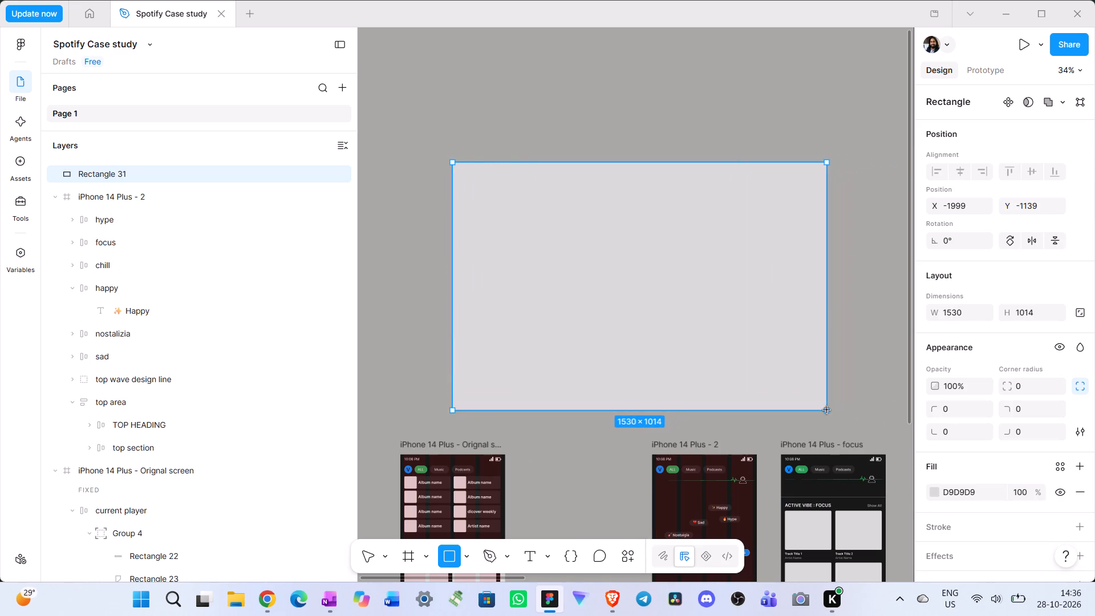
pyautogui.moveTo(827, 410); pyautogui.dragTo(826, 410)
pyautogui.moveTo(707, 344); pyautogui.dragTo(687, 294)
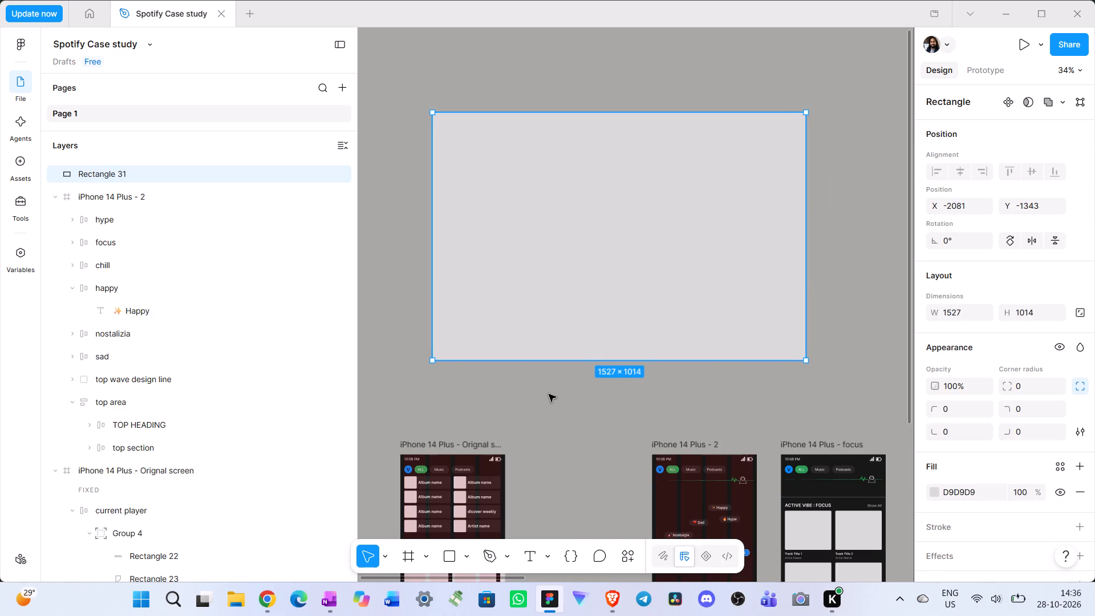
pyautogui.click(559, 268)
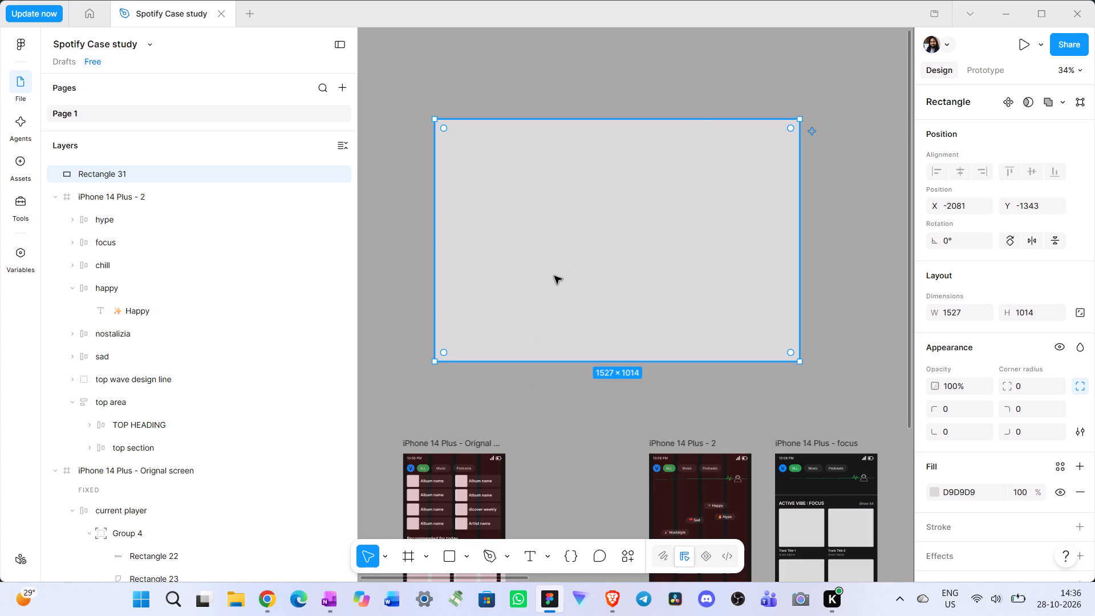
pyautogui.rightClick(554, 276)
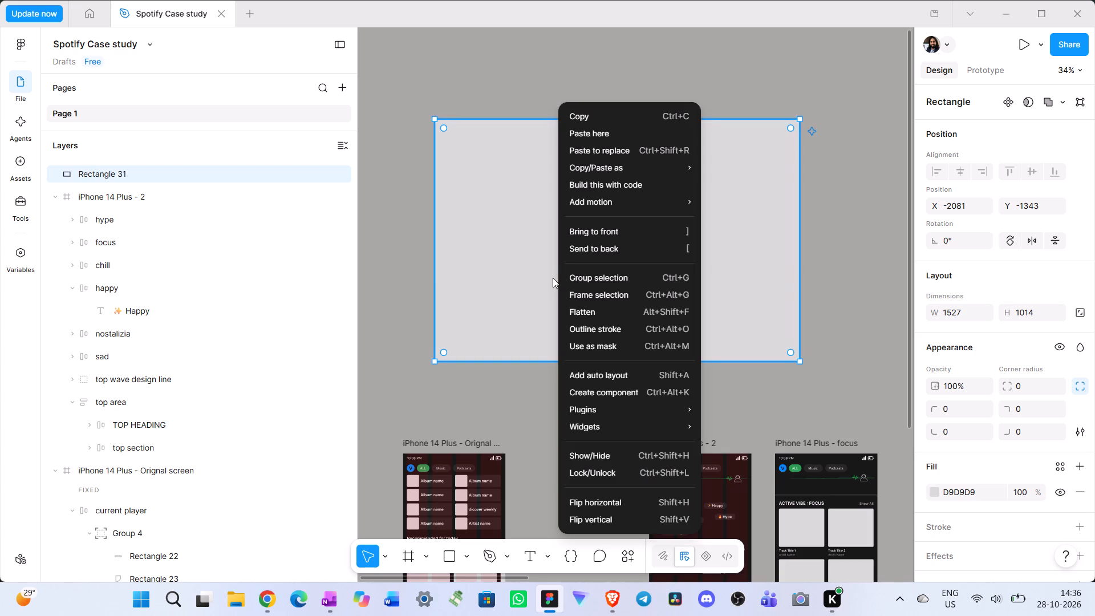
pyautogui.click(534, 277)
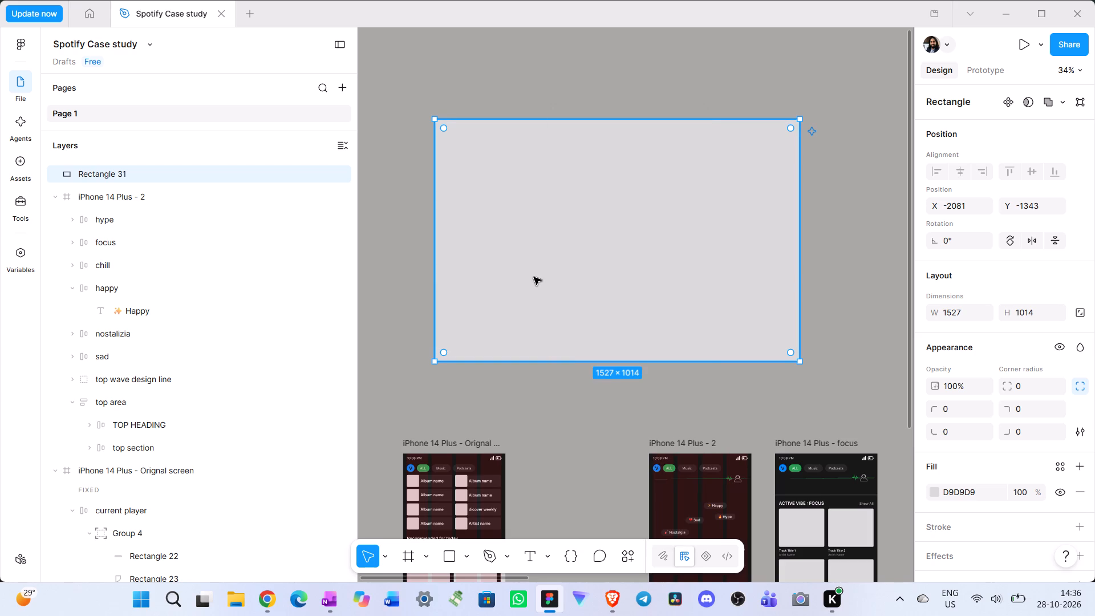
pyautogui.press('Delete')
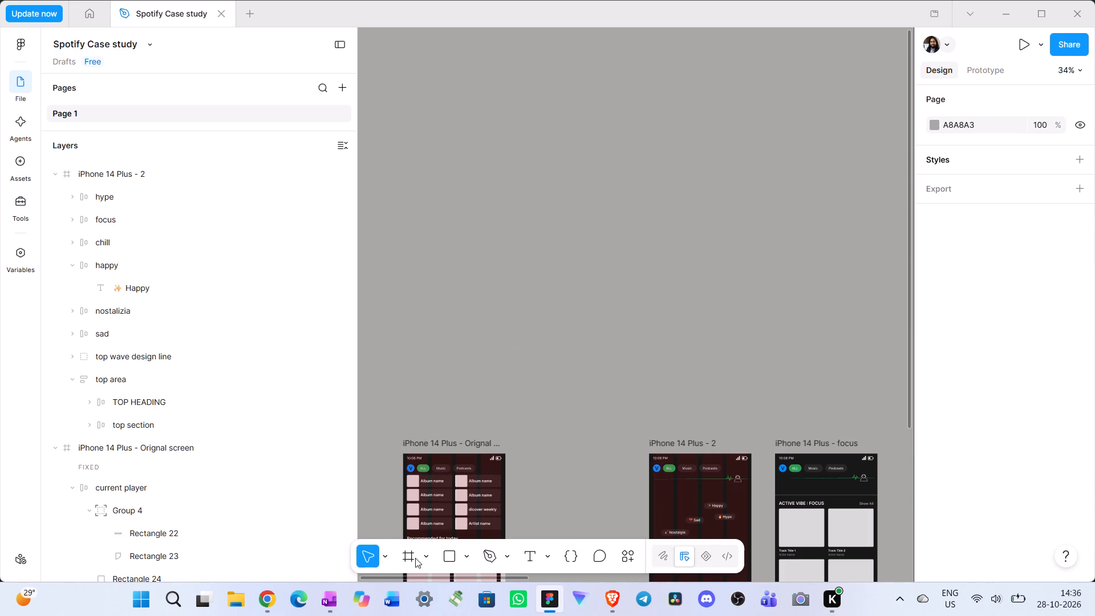
# Draw a frame about 1457 by 969 on the empty canvas above the iPhone 14 Plus screens.
pyautogui.click(413, 558)
pyautogui.moveTo(427, 134); pyautogui.dragTo(774, 366)
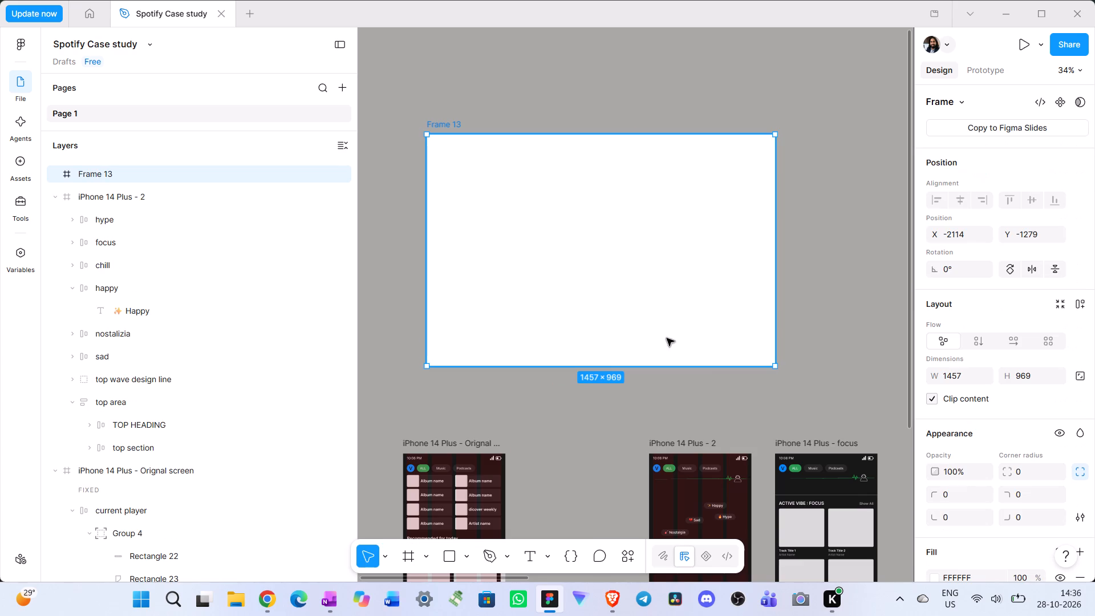
# Rename the new frame above the iPhone 14 Plus screens as components.
pyautogui.doubleClick(437, 125)
pyautogui.press('BackSpace')
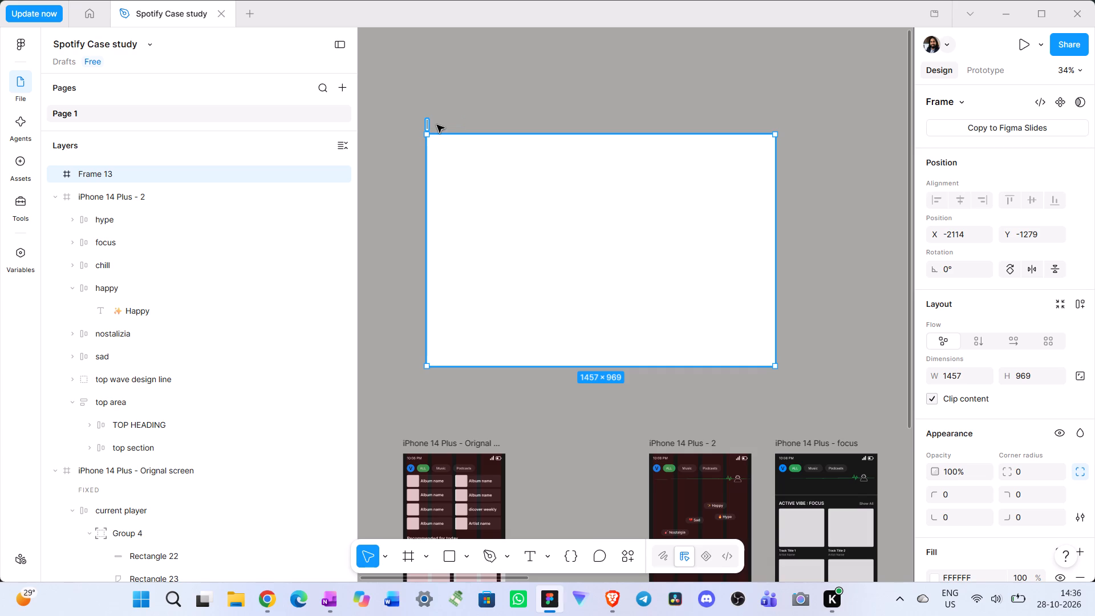
pyautogui.press('a')
pyautogui.press('BackSpace')
pyautogui.write('12')
pyautogui.press('space')
pyautogui.press('BackSpace')
pyautogui.press('BackSpace')
pyautogui.press('BackSpace')
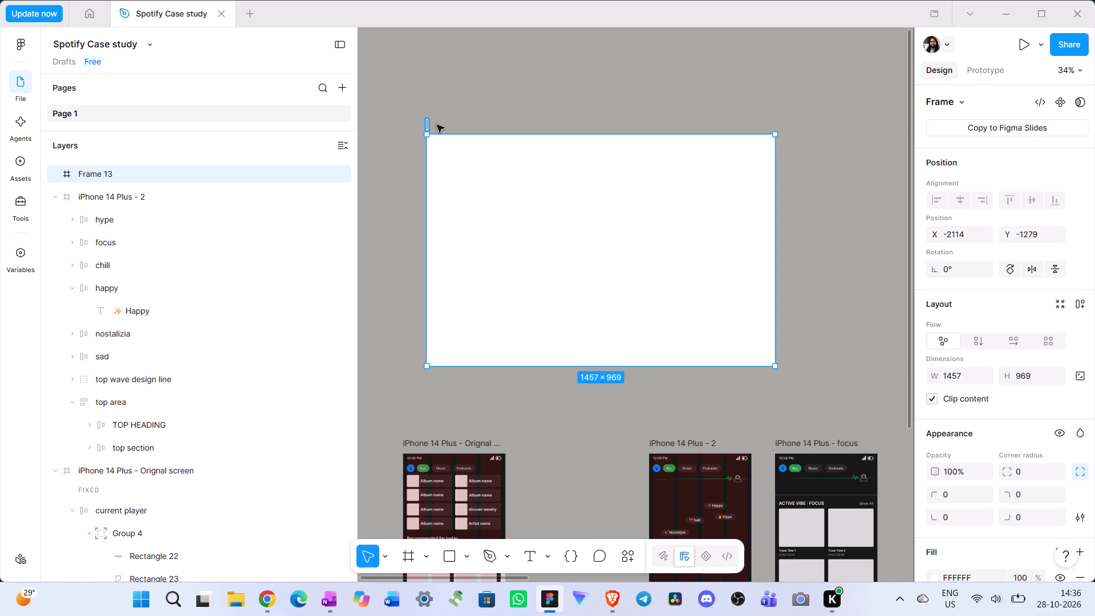
pyautogui.press('i')
pyautogui.press('space')
pyautogui.write('phone')
pyautogui.press('BackSpace')
pyautogui.press('BackSpace')
pyautogui.press('BackSpace')
pyautogui.press('BackSpace')
pyautogui.press('BackSpace')
pyautogui.press('BackSpace')
pyautogui.press('BackSpace')
pyautogui.press('BackSpace')
pyautogui.write('i phone')
pyautogui.press('space')
pyautogui.press('BackSpace')
pyautogui.press('BackSpace')
pyautogui.press('BackSpace')
pyautogui.press('BackSpace')
pyautogui.press('BackSpace')
pyautogui.press('BackSpace')
pyautogui.press('BackSpace')
pyautogui.press('BackSpace')
pyautogui.press('BackSpace')
pyautogui.press('BackSpace')
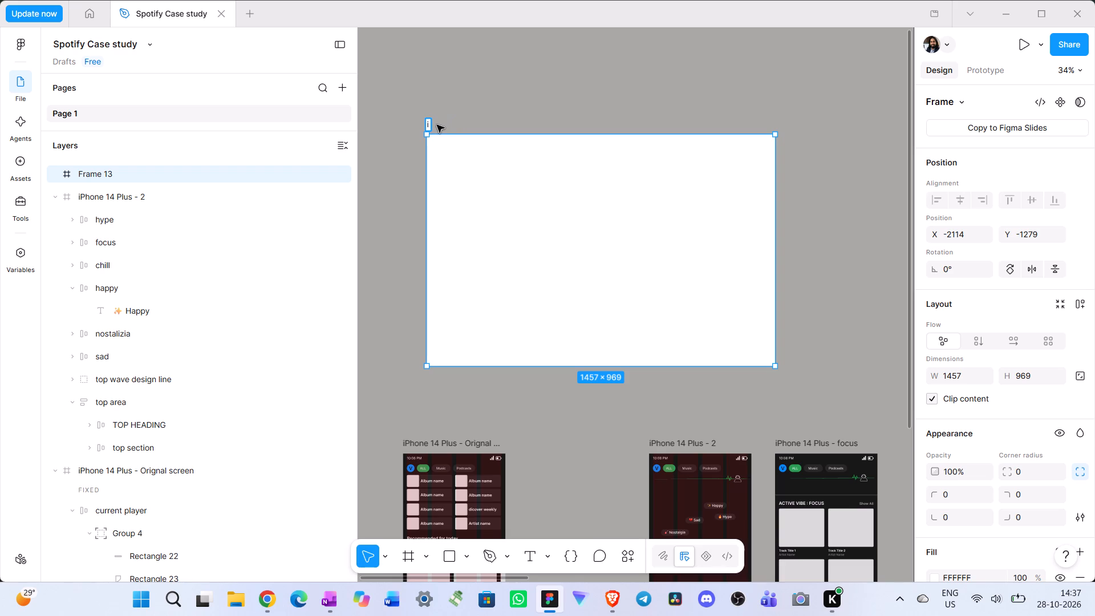
pyautogui.write('i phone')
pyautogui.press('space')
pyautogui.press('BackSpace')
pyautogui.press('BackSpace')
pyautogui.press('BackSpace')
pyautogui.press('BackSpace')
pyautogui.press('BackSpace')
pyautogui.press('BackSpace')
pyautogui.press('BackSpace')
pyautogui.press('BackSpace')
pyautogui.press('BackSpace')
pyautogui.press('BackSpace')
pyautogui.press('BackSpace')
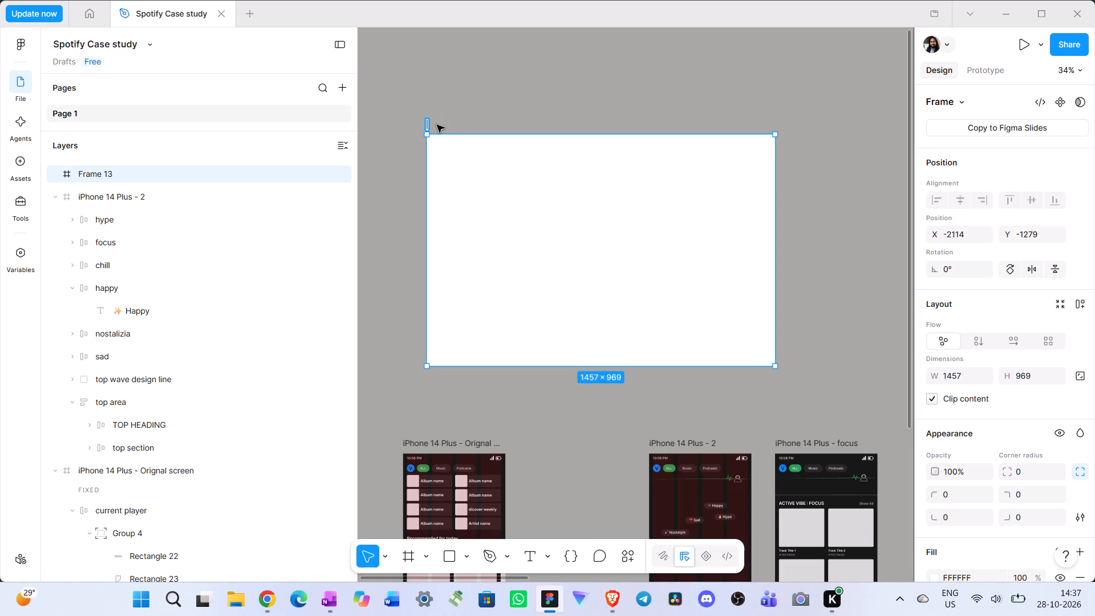
pyautogui.write('com')
pyautogui.write('ponetn')
pyautogui.press('BackSpace')
pyautogui.press('BackSpace')
pyautogui.press('BackSpace')
pyautogui.write('ent')
pyautogui.press('s')
pyautogui.click(555, 261)
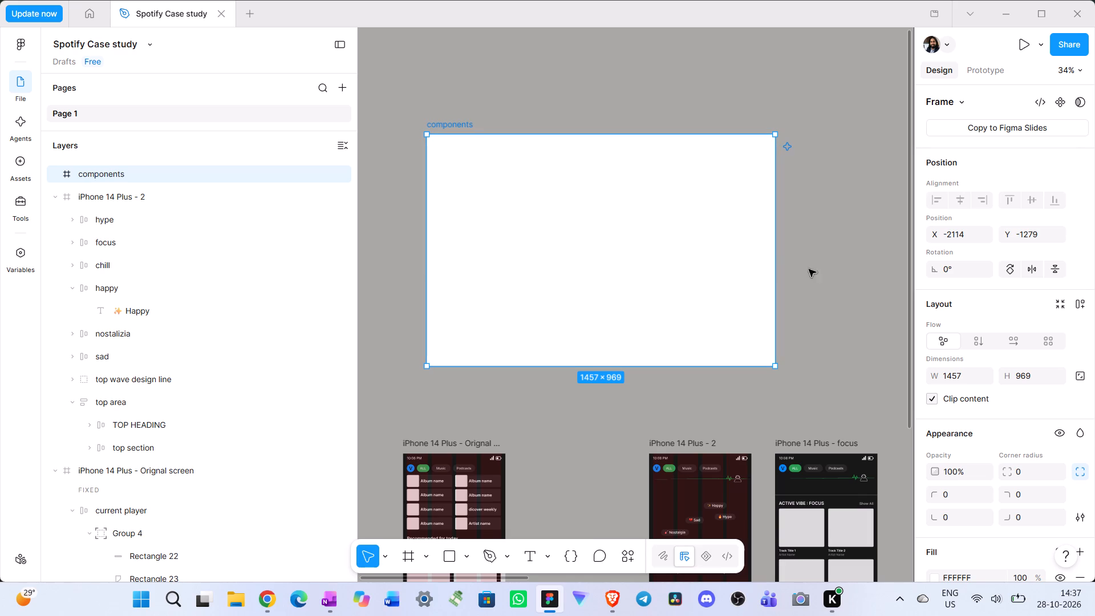
# Widen the components frame to about 1667 by 969.
pyautogui.moveTo(778, 275); pyautogui.dragTo(825, 293)
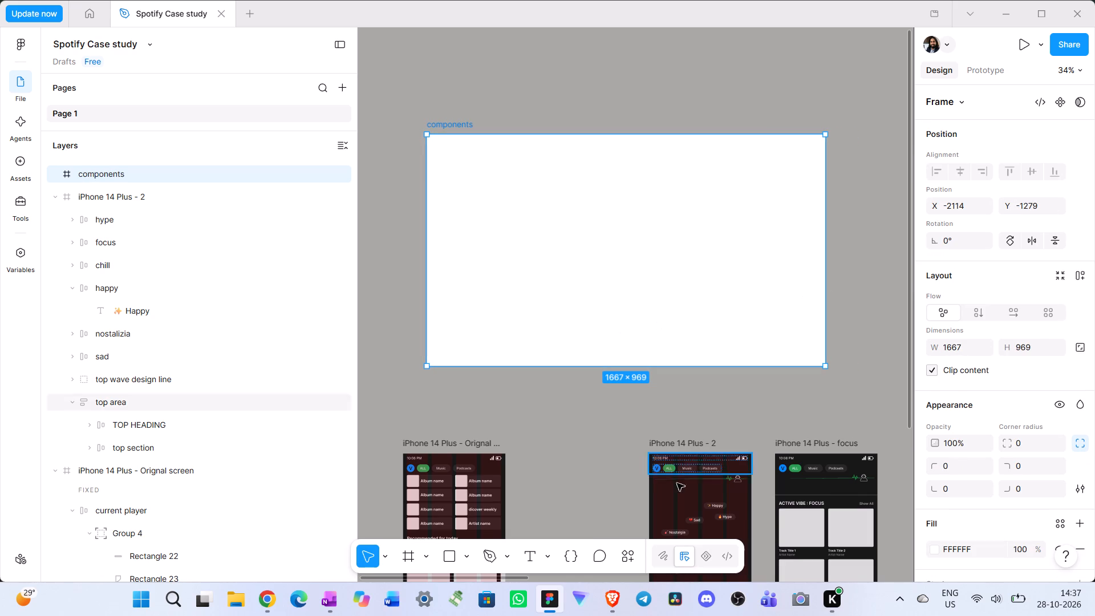
pyautogui.scroll(-4, 649, 437)
pyautogui.keyDown('ctrl'); pyautogui.scroll(1, 680, 447); pyautogui.keyUp('ctrl')
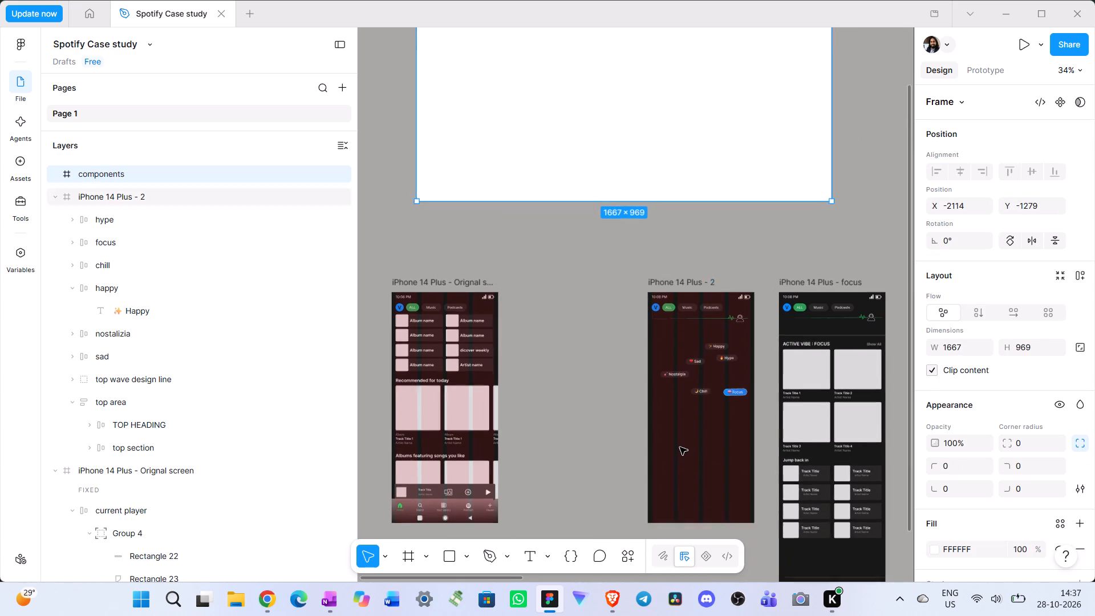
pyautogui.keyDown('ctrl'); pyautogui.scroll(11, 680, 447); pyautogui.keyUp('ctrl')
pyautogui.scroll(2, 690, 461)
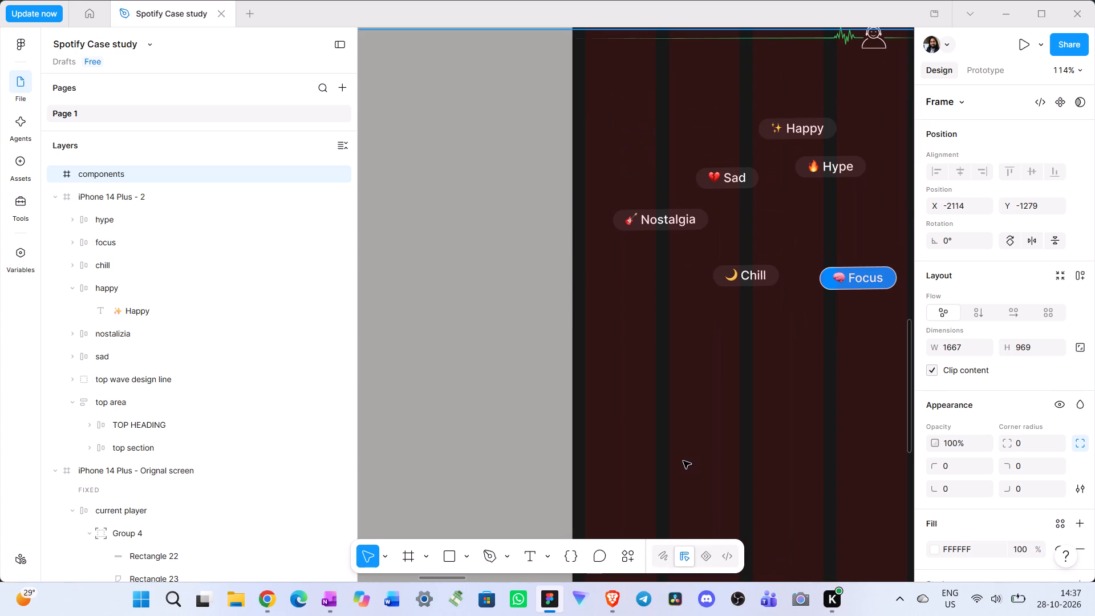
pyautogui.scroll(4, 694, 470)
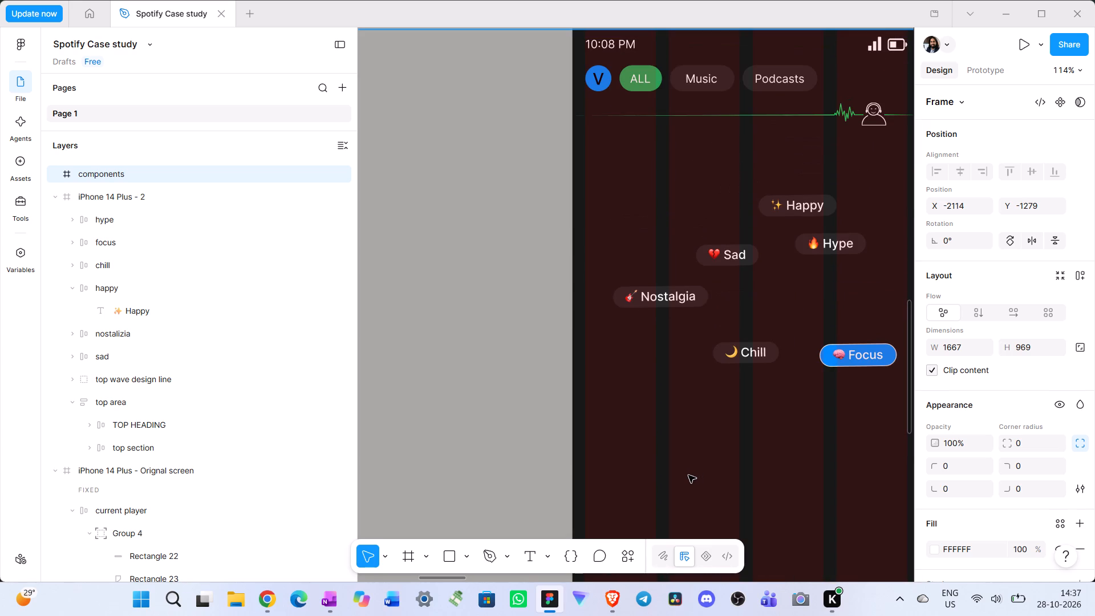
pyautogui.scroll(2, 704, 473)
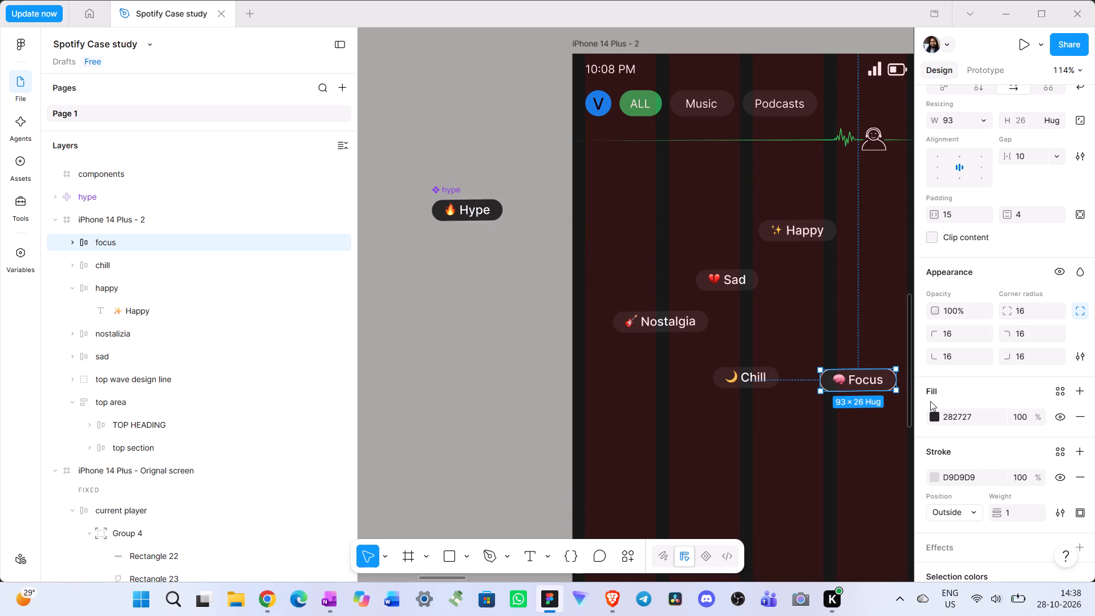
pyautogui.scroll(-2, 951, 411)
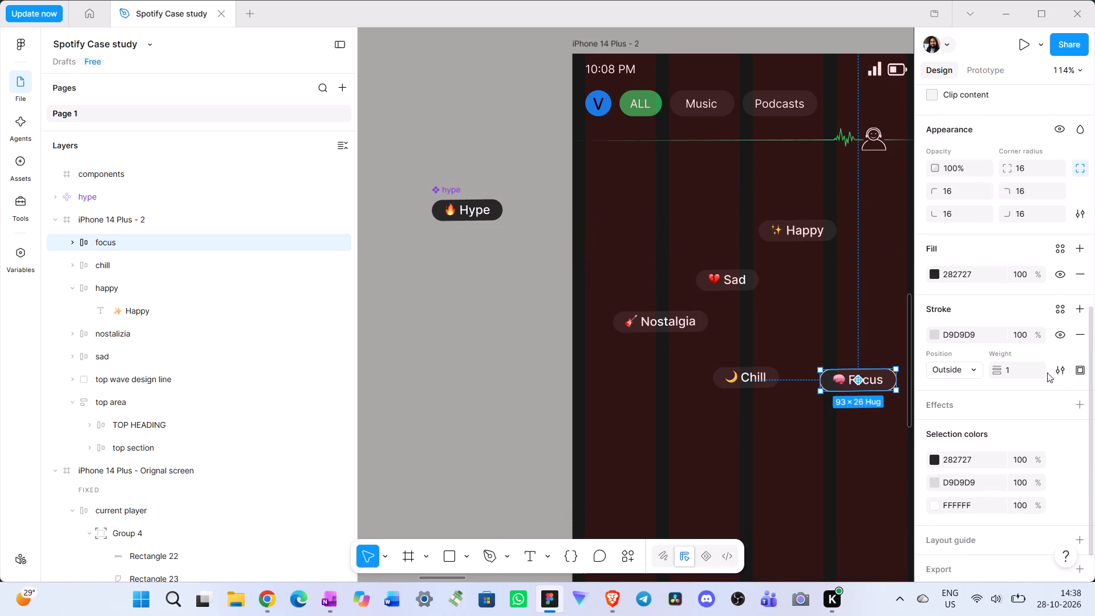
pyautogui.click(1078, 333)
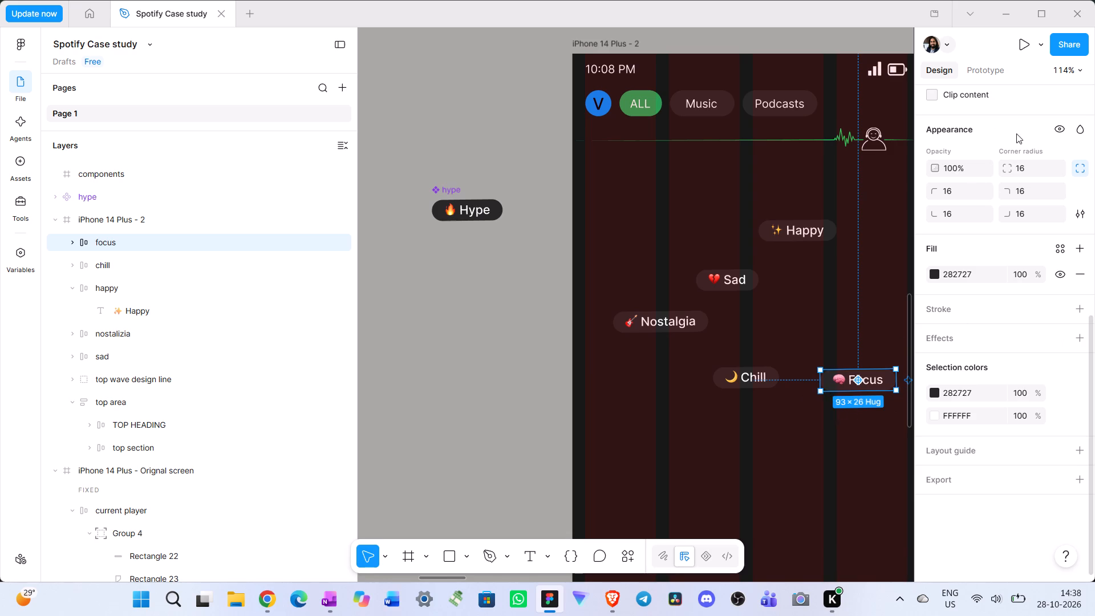
# Turn the Focus chip into a component and place it off the screen, left-aligned directly below the Hype component.
pyautogui.scroll(9, 997, 306)
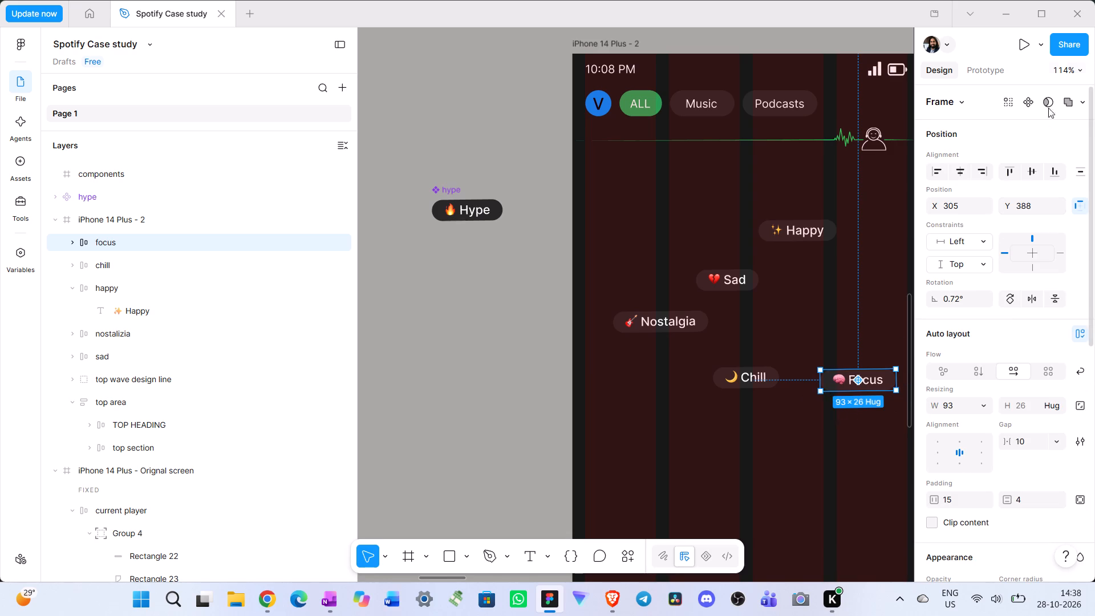
pyautogui.click(1029, 99)
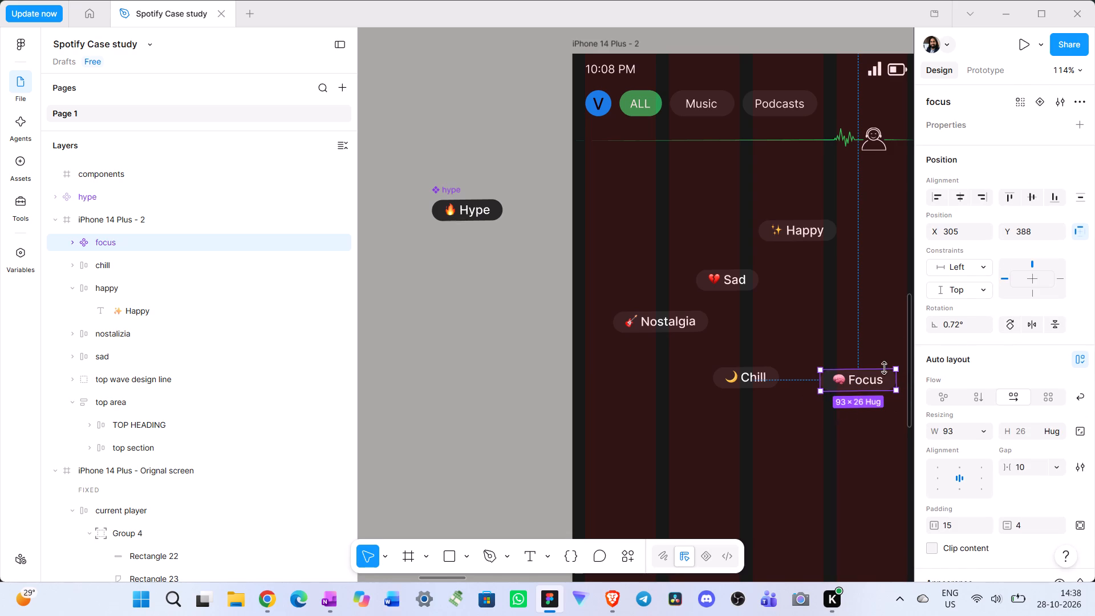
pyautogui.moveTo(885, 383); pyautogui.dragTo(499, 248)
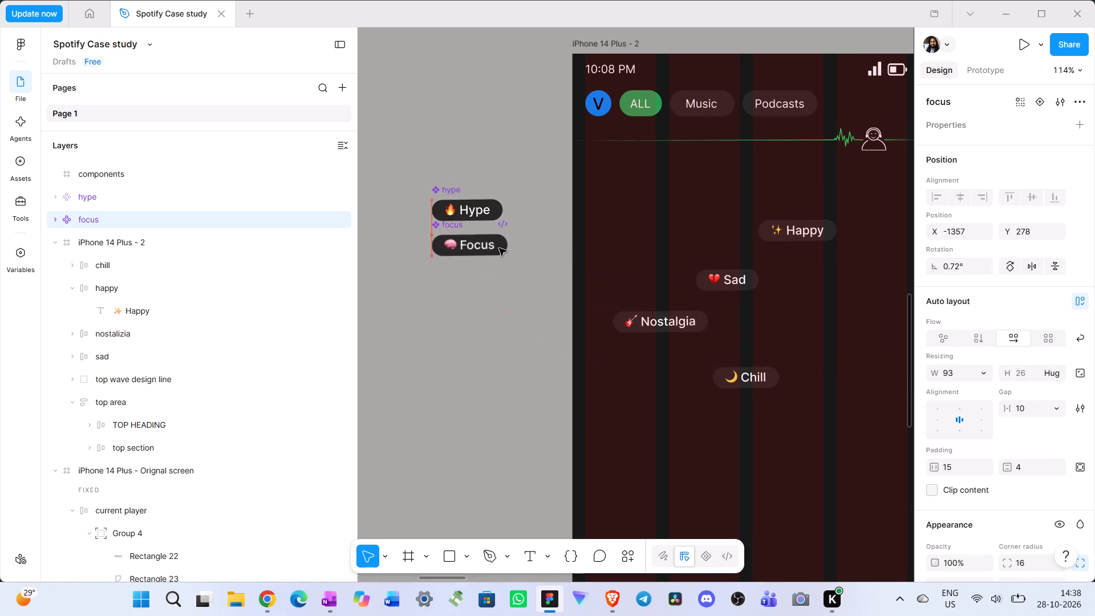
pyautogui.moveTo(499, 248); pyautogui.dragTo(498, 248)
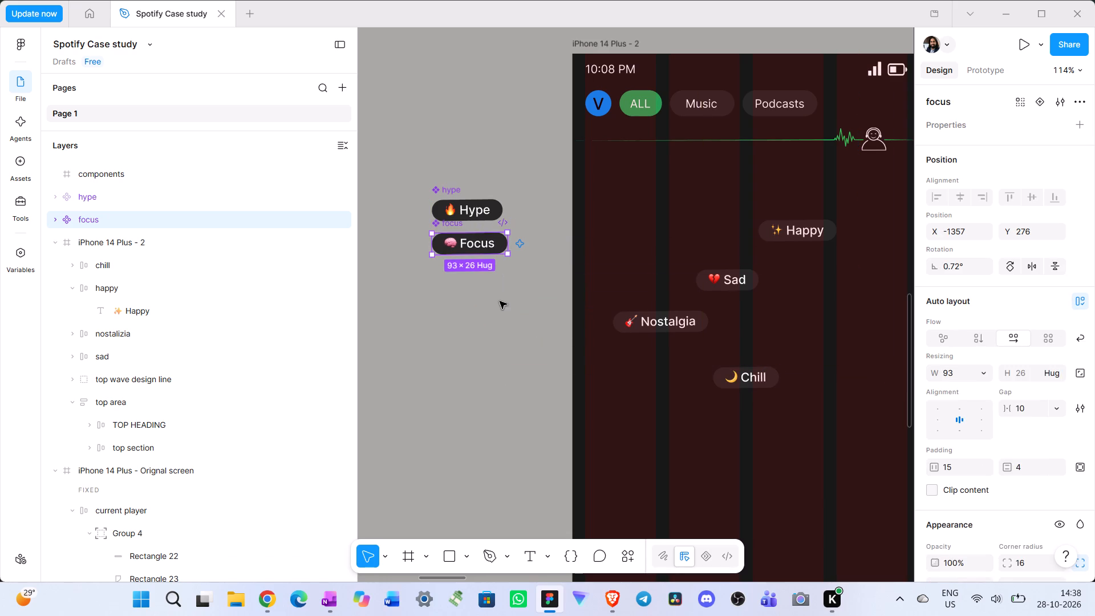
# Move the Chill chip off the screen to sit left-aligned below Focus and turn it into a component.
pyautogui.hotkey('alt', 'Tab')
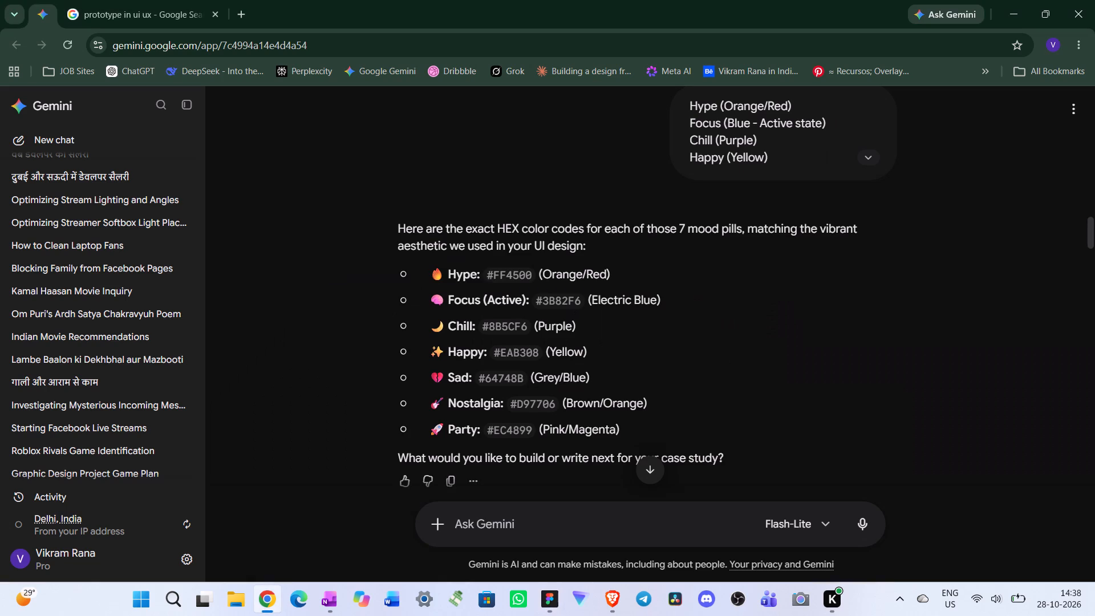
pyautogui.hotkey('alt', 'Tab')
pyautogui.moveTo(765, 379); pyautogui.dragTo(583, 336)
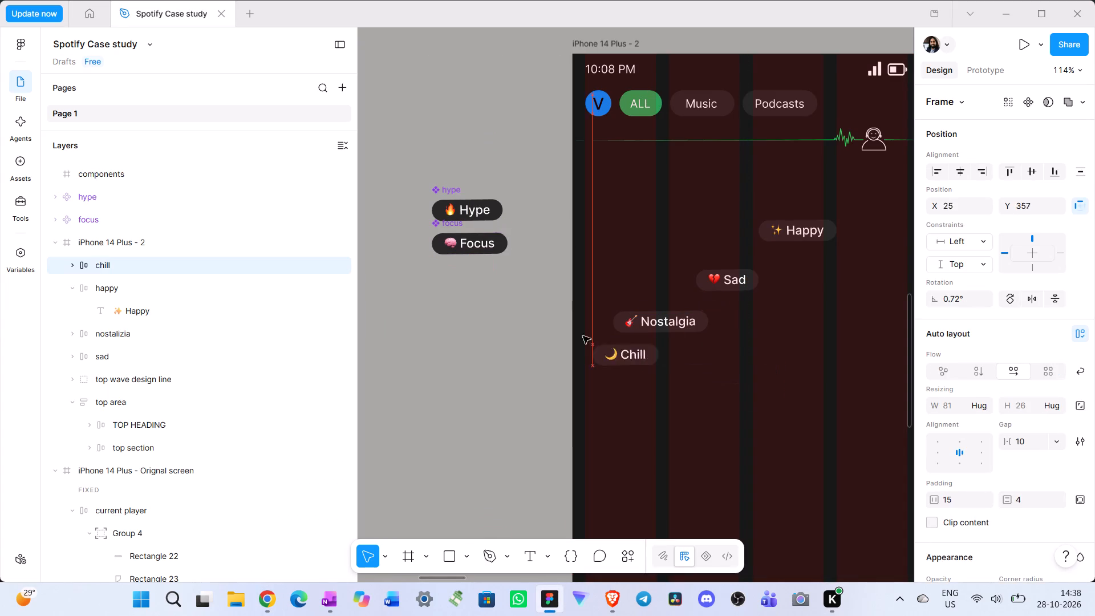
pyautogui.moveTo(583, 336); pyautogui.dragTo(481, 281)
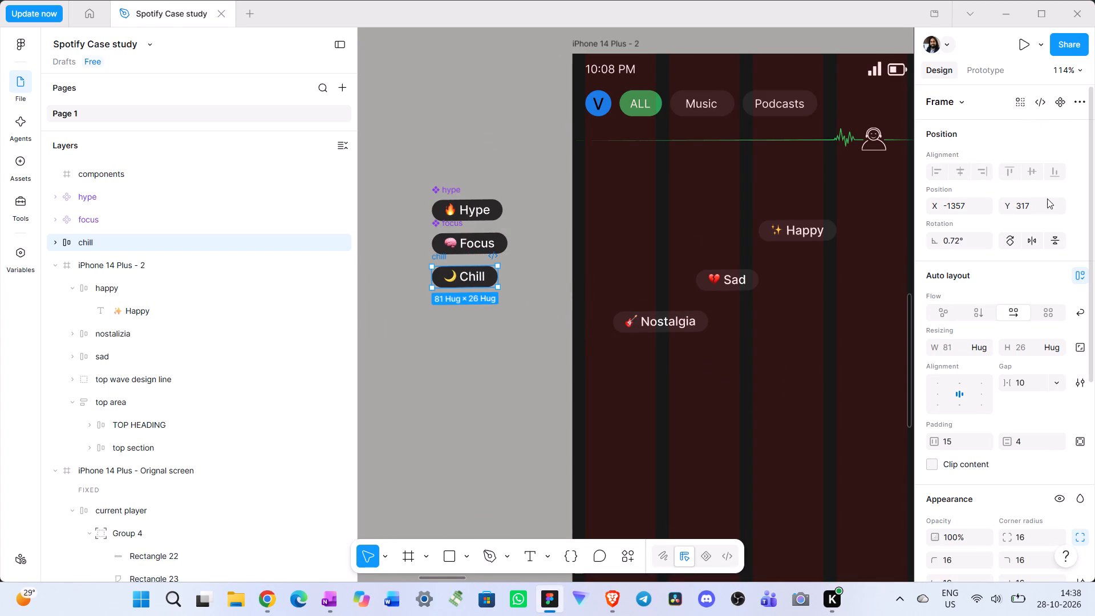
pyautogui.scroll(3, 1051, 205)
pyautogui.click(1061, 106)
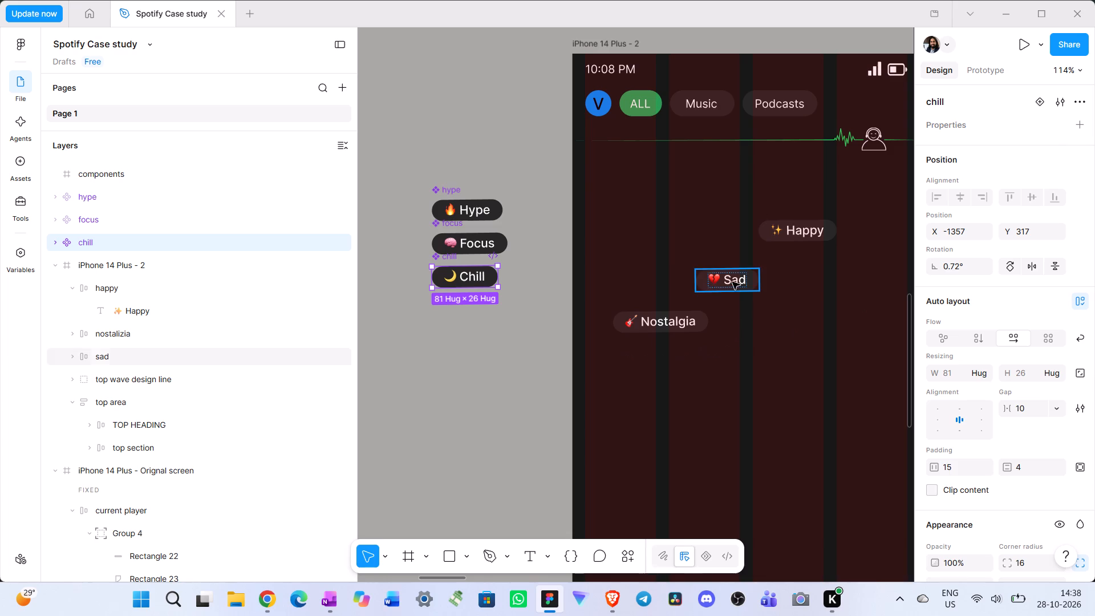
# Move the Happy chip off the iPhone 14 Plus - 2 screen and left-align it directly below the Chill component.
pyautogui.click(809, 233)
pyautogui.moveTo(814, 228); pyautogui.dragTo(789, 262)
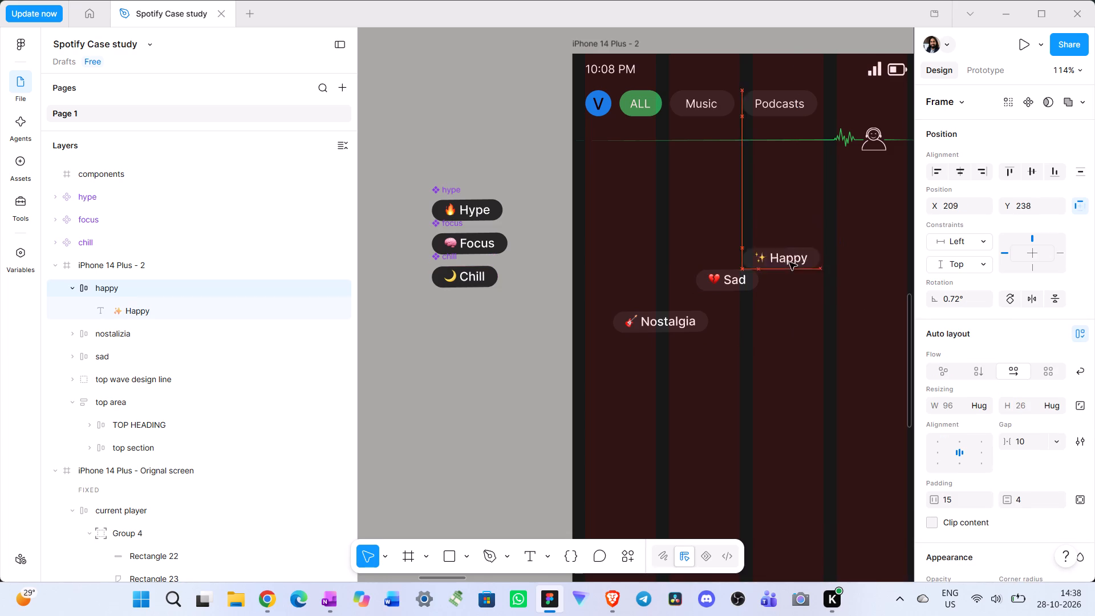
pyautogui.moveTo(789, 262); pyautogui.dragTo(493, 302)
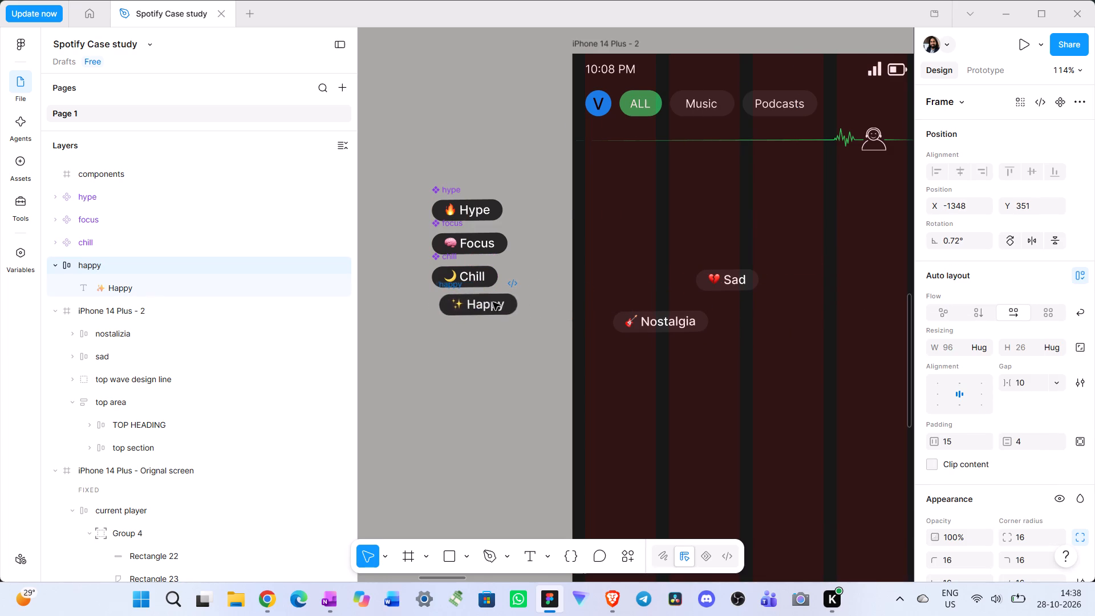
pyautogui.moveTo(493, 302); pyautogui.dragTo(481, 306)
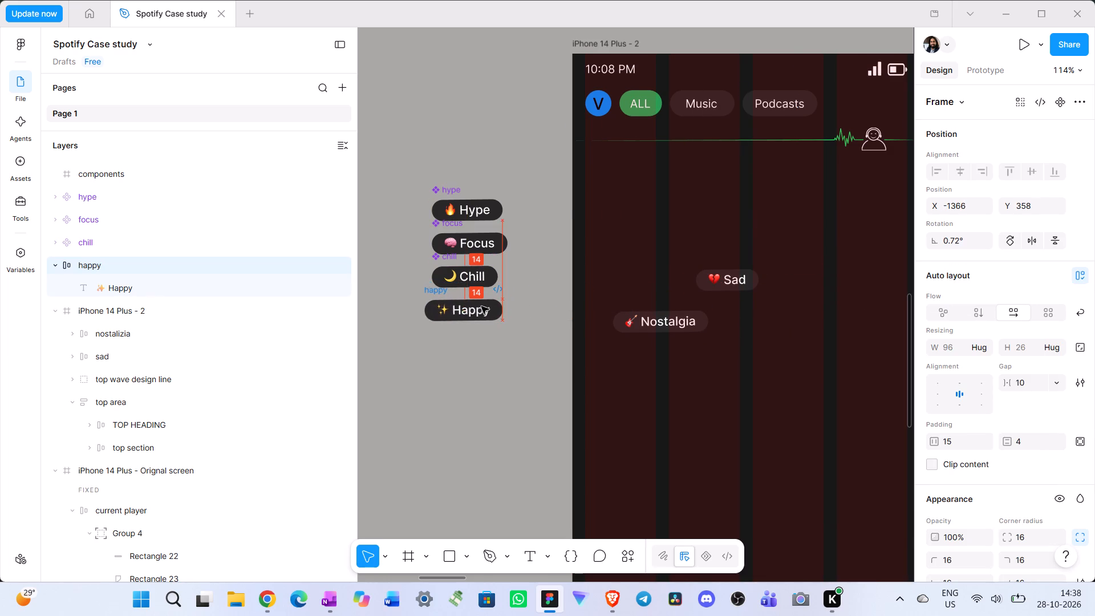
pyautogui.moveTo(481, 306); pyautogui.dragTo(490, 303)
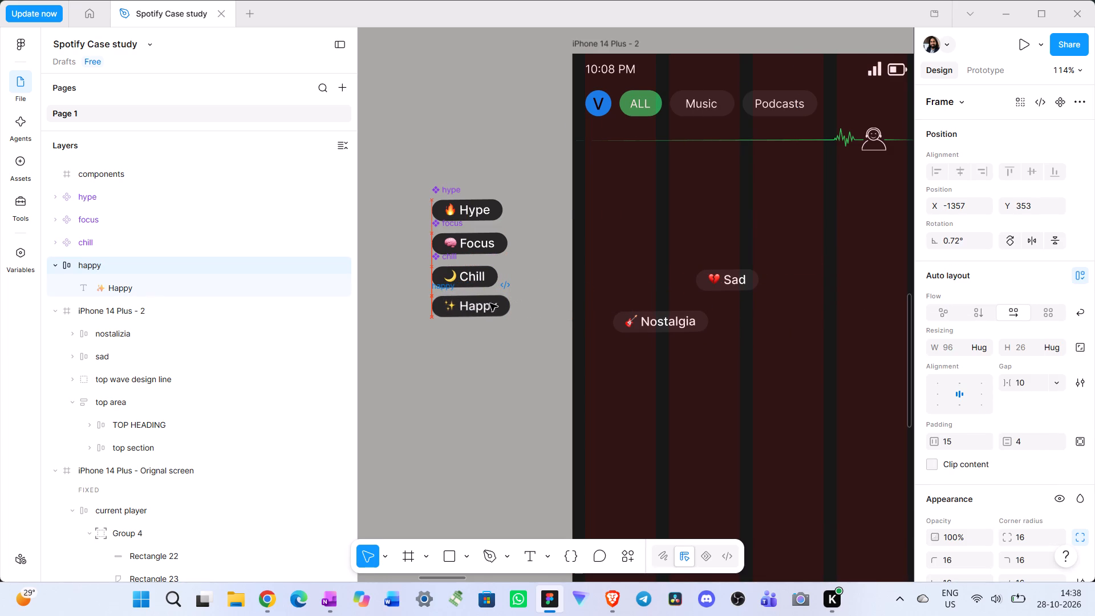
pyautogui.moveTo(490, 303); pyautogui.dragTo(489, 303)
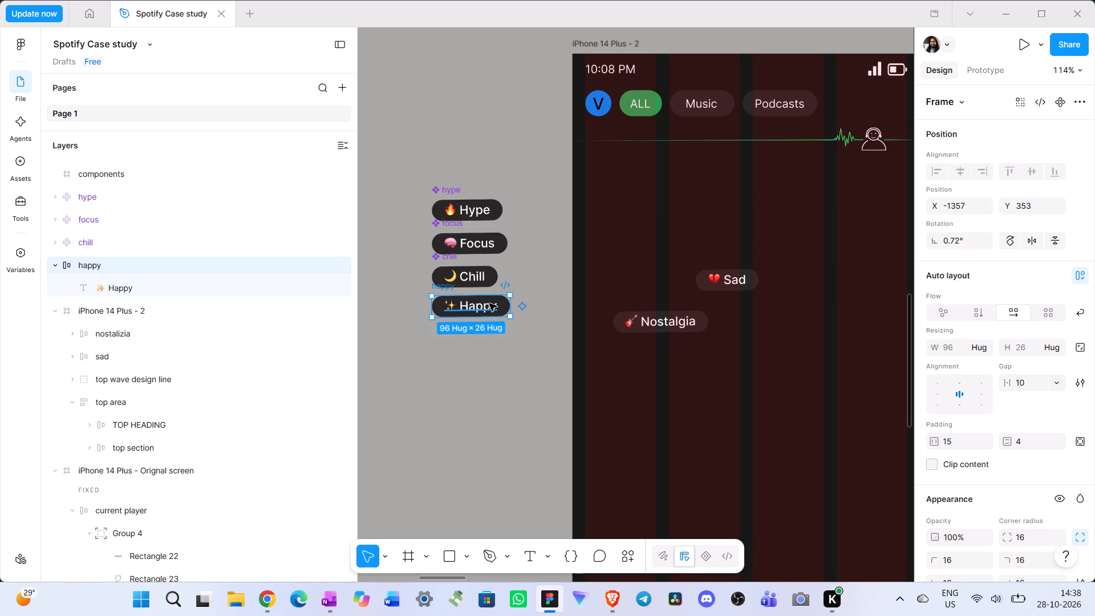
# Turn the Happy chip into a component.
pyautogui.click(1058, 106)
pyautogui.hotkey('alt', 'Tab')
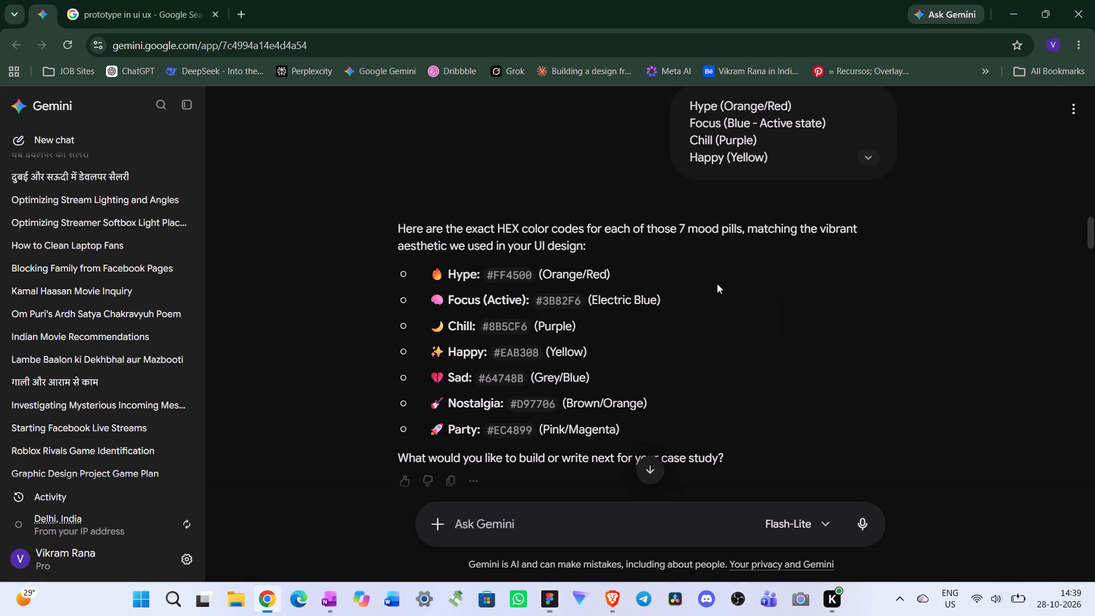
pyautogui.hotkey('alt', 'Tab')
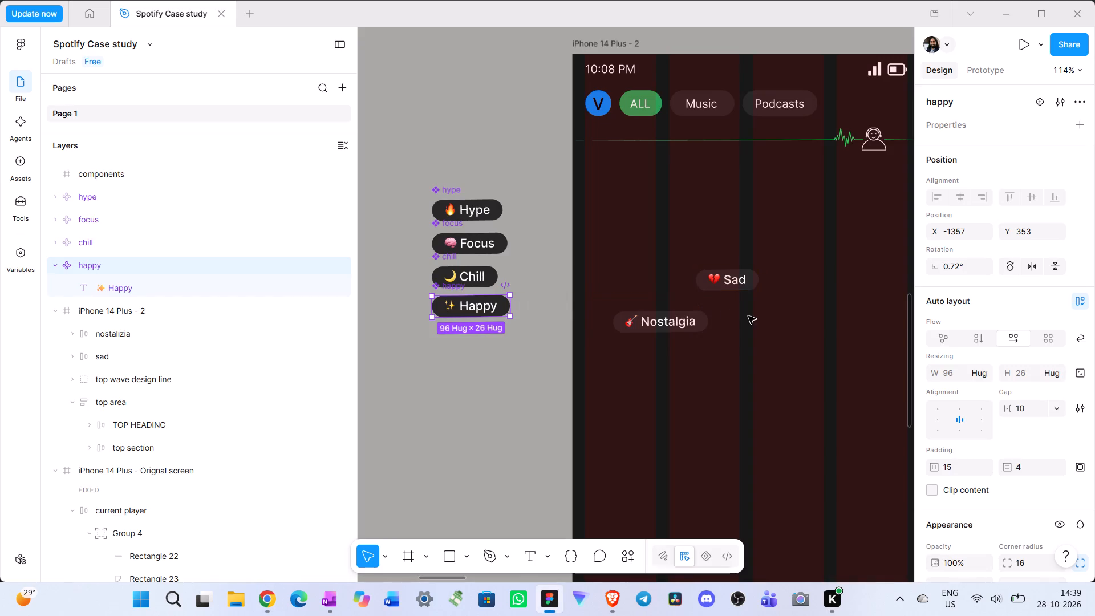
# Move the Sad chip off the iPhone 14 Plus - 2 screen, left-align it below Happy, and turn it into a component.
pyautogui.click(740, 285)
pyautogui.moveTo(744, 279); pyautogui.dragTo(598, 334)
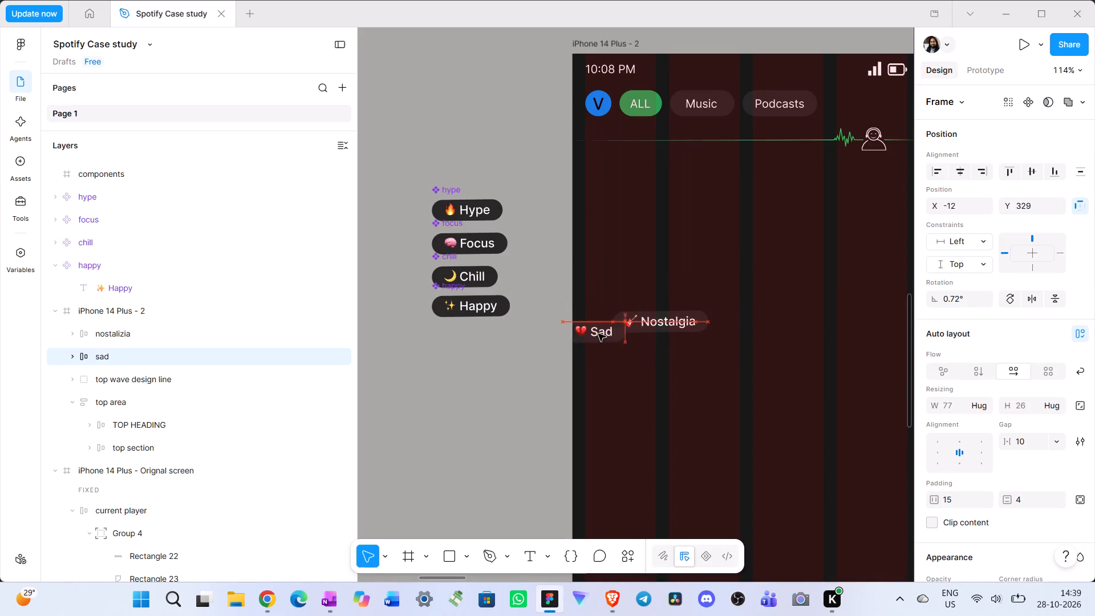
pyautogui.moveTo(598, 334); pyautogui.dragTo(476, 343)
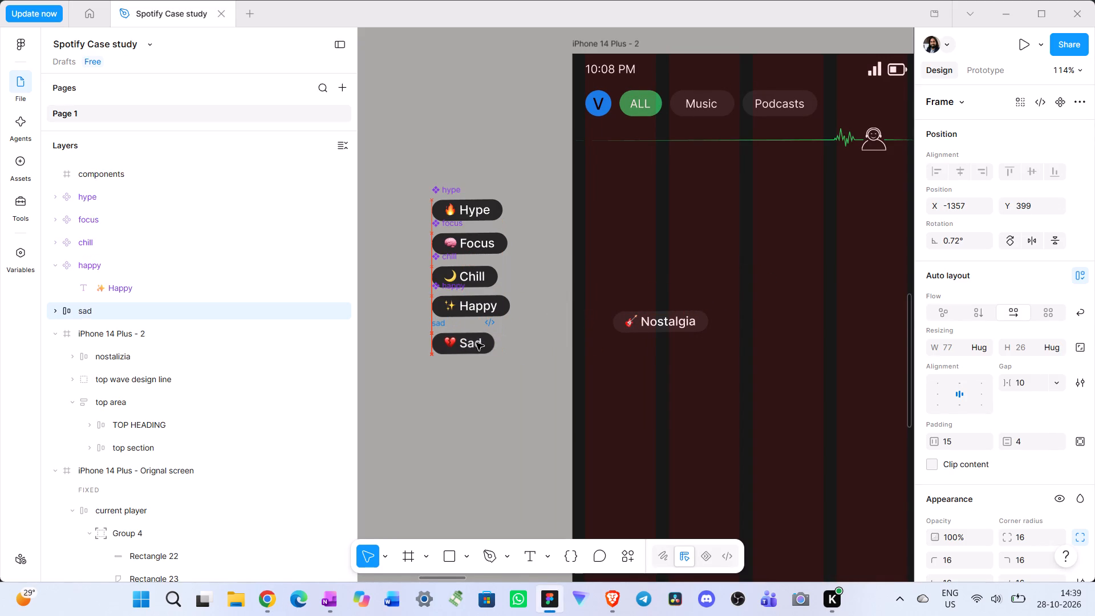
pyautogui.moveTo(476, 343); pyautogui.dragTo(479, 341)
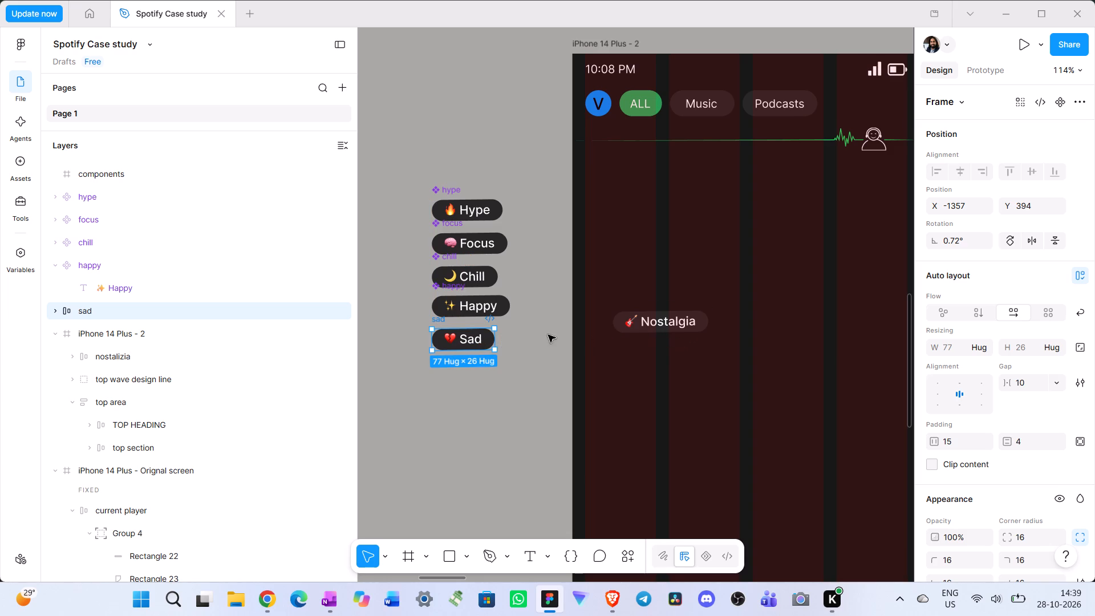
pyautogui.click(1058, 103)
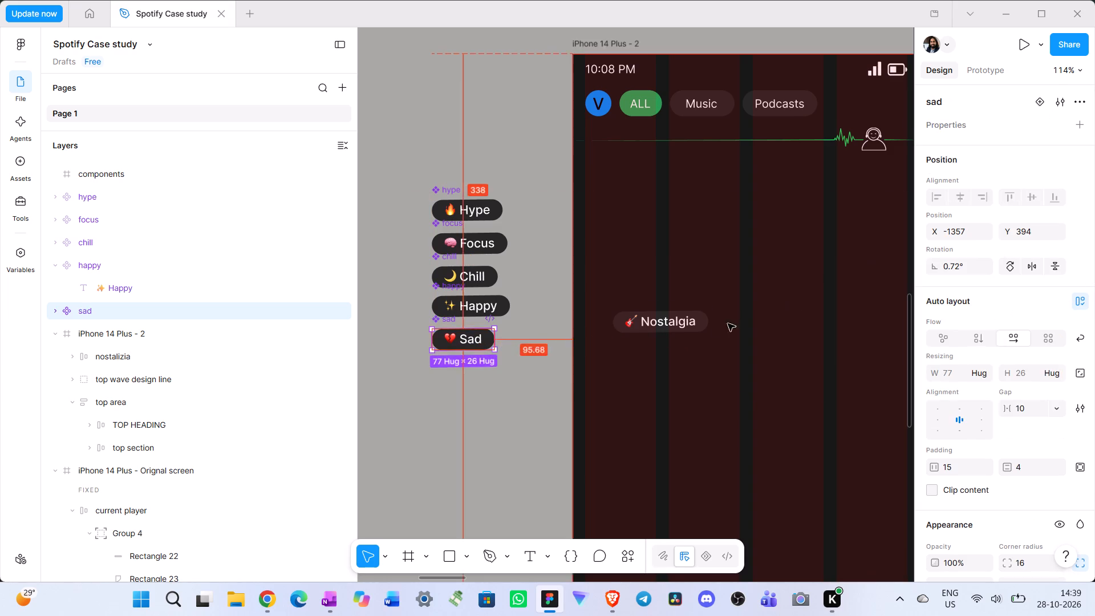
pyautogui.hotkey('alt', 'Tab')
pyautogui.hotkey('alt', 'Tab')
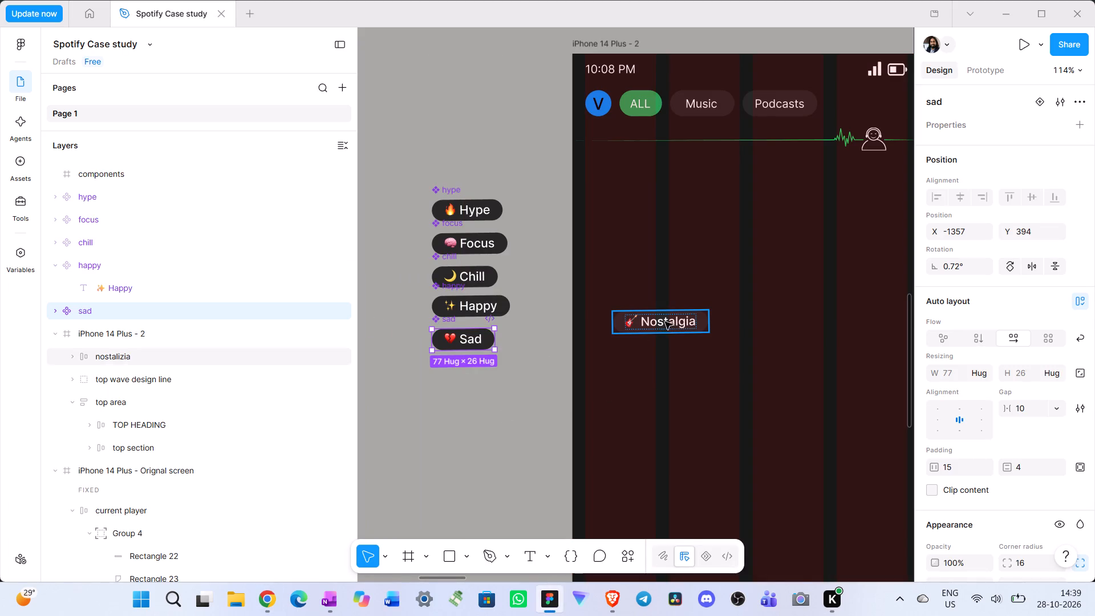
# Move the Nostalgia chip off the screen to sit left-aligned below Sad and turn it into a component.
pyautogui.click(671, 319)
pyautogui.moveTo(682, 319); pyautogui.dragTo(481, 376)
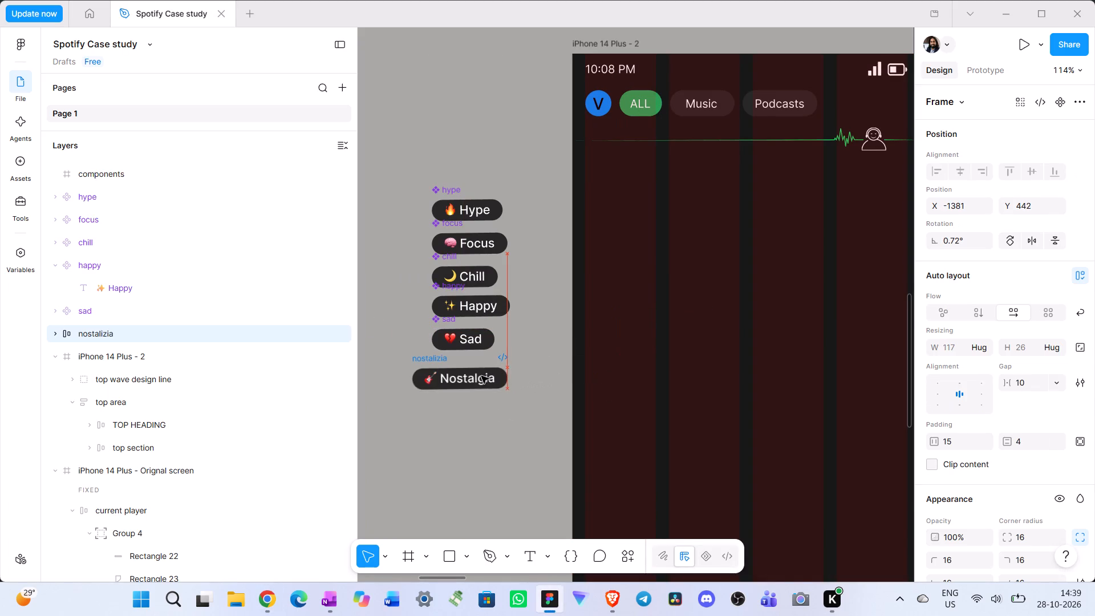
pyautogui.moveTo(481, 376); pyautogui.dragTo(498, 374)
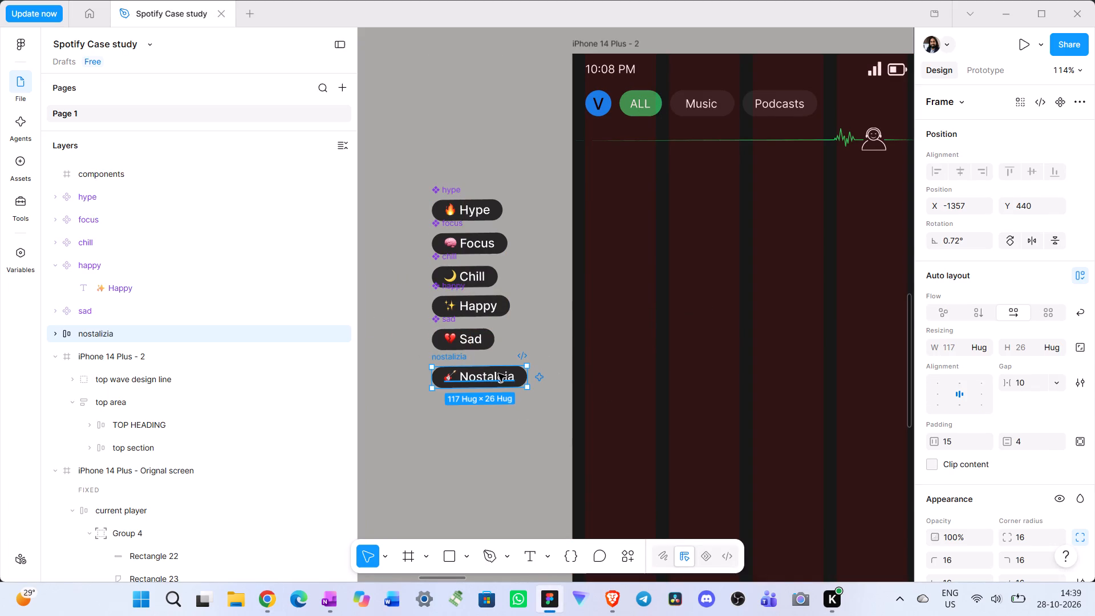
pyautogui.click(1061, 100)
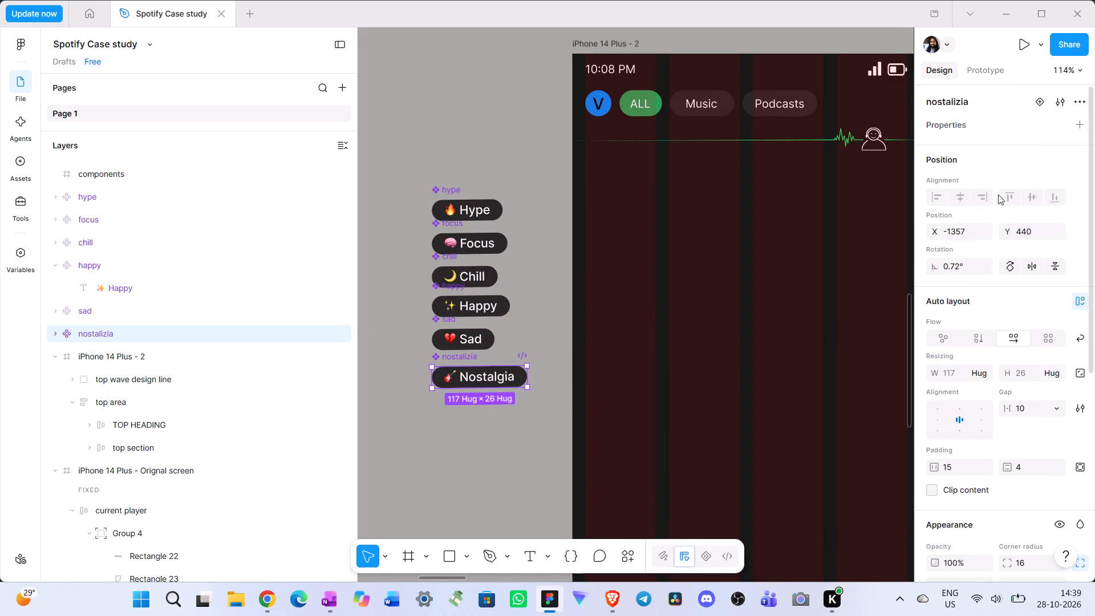
# Delete the Nostalgia, Sad, Happy, Chill and Focus components, keeping only the Hype component.
pyautogui.keyDown('ctrl'); pyautogui.scroll(-6, 869, 346); pyautogui.keyUp('ctrl')
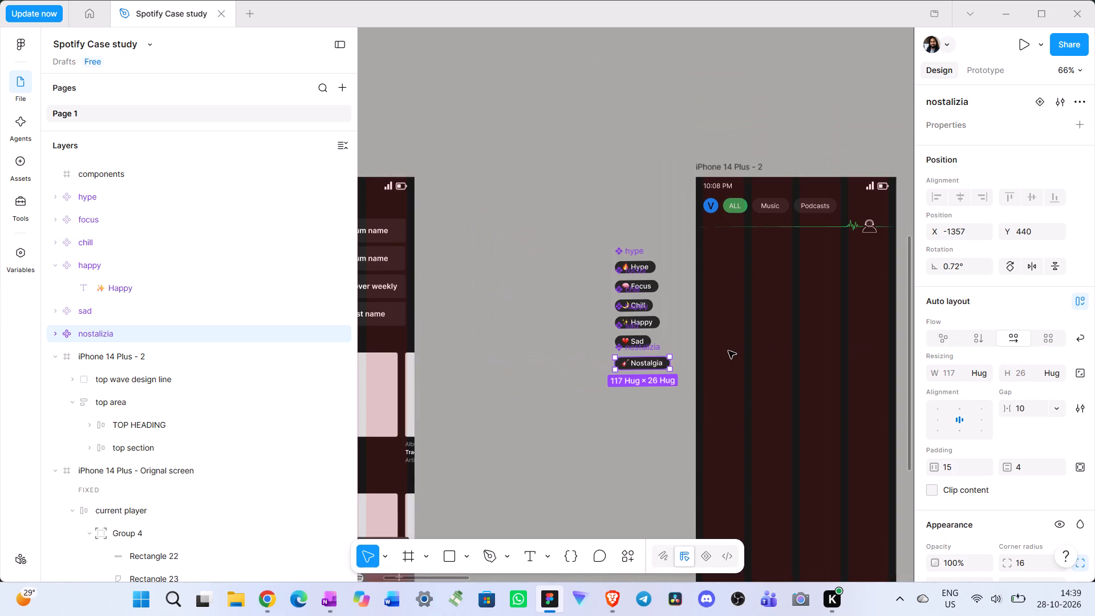
pyautogui.hscroll(-1, 725, 350)
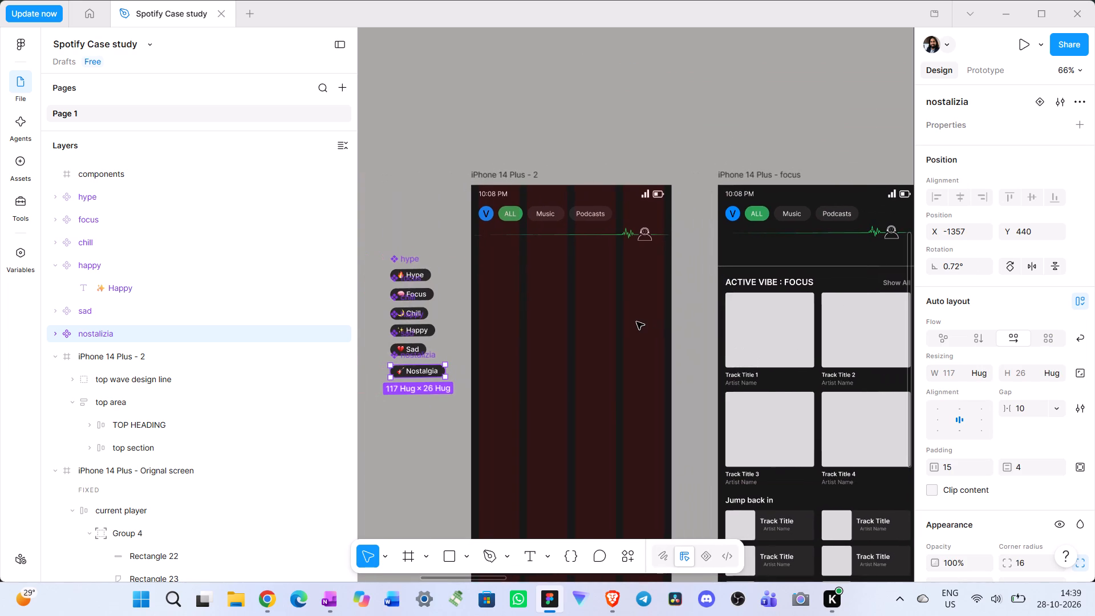
pyautogui.hscroll(1, 636, 322)
pyautogui.scroll(-1, 631, 321)
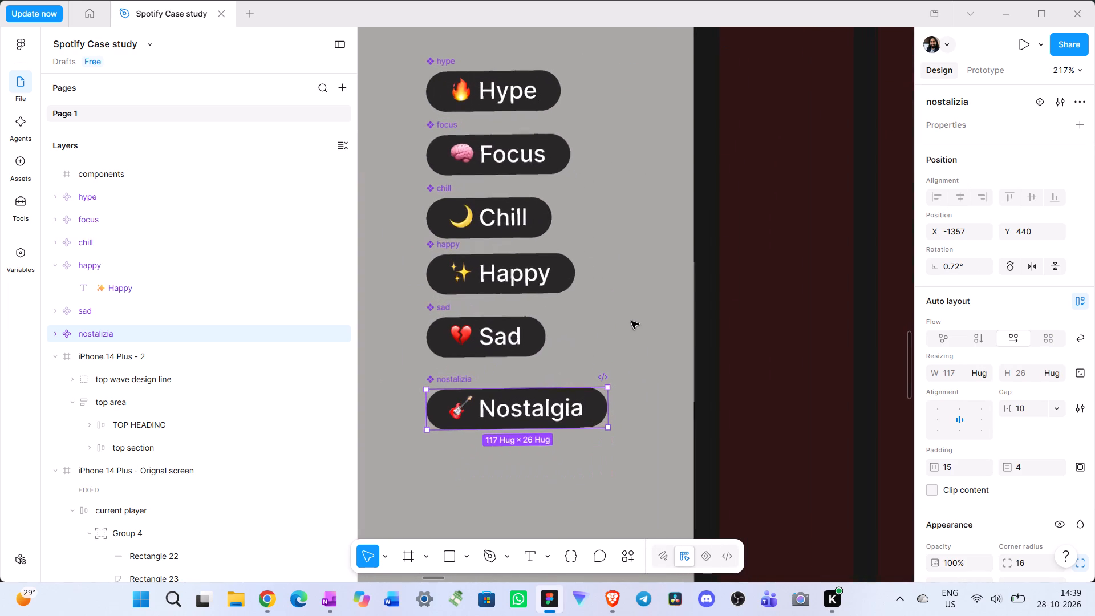
pyautogui.hscroll(1, 631, 321)
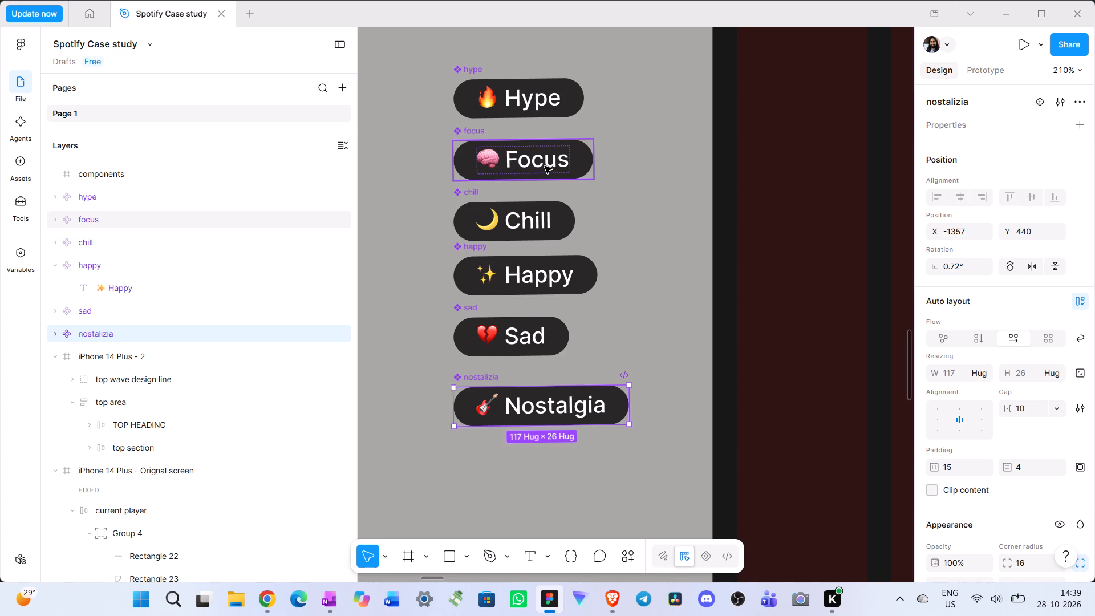
pyautogui.click(562, 408)
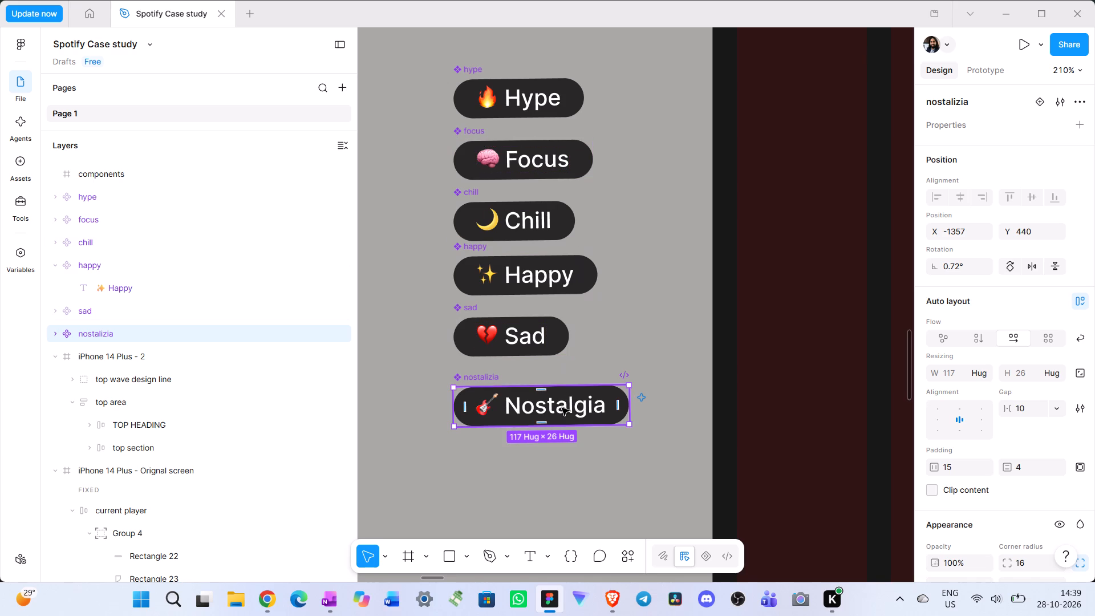
pyautogui.press('Delete')
pyautogui.click(523, 329)
pyautogui.press('Delete')
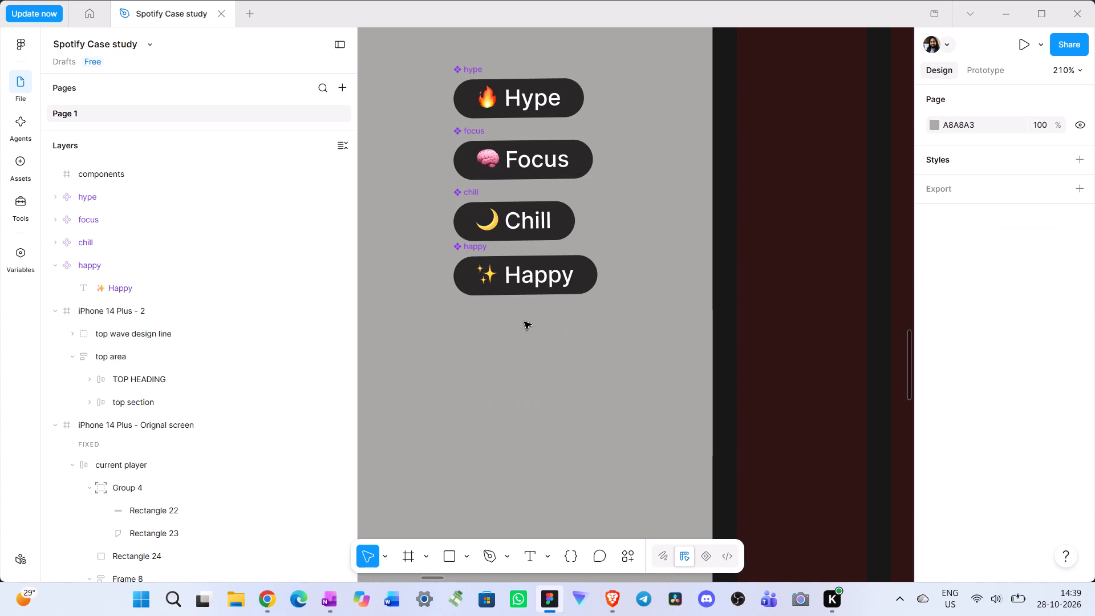
pyautogui.click(537, 282)
pyautogui.press('Delete')
pyautogui.click(528, 232)
pyautogui.press('Delete')
pyautogui.click(529, 161)
pyautogui.press('Delete')
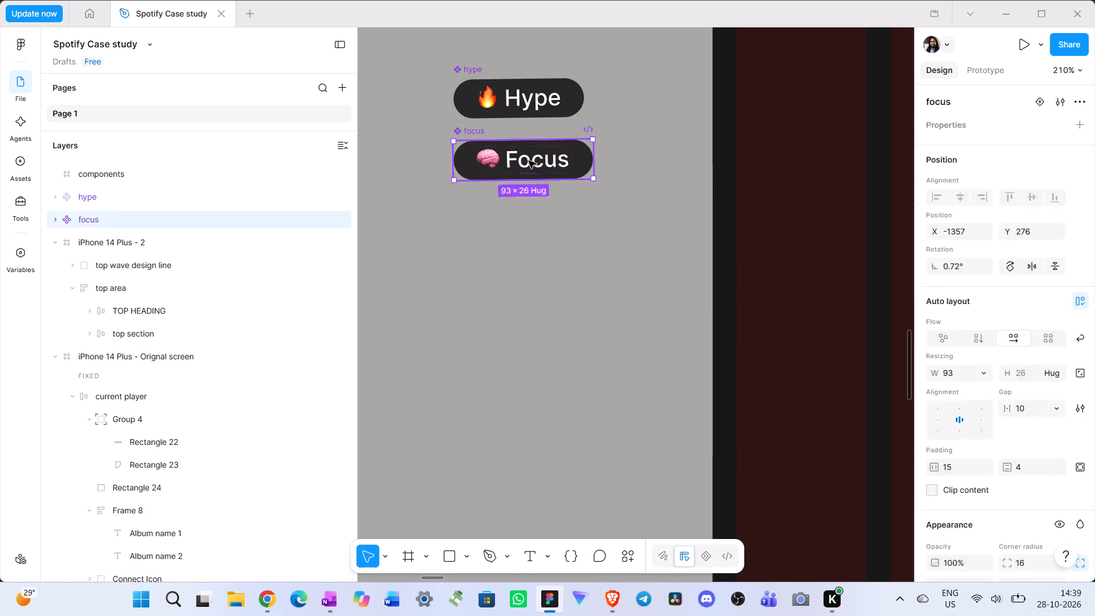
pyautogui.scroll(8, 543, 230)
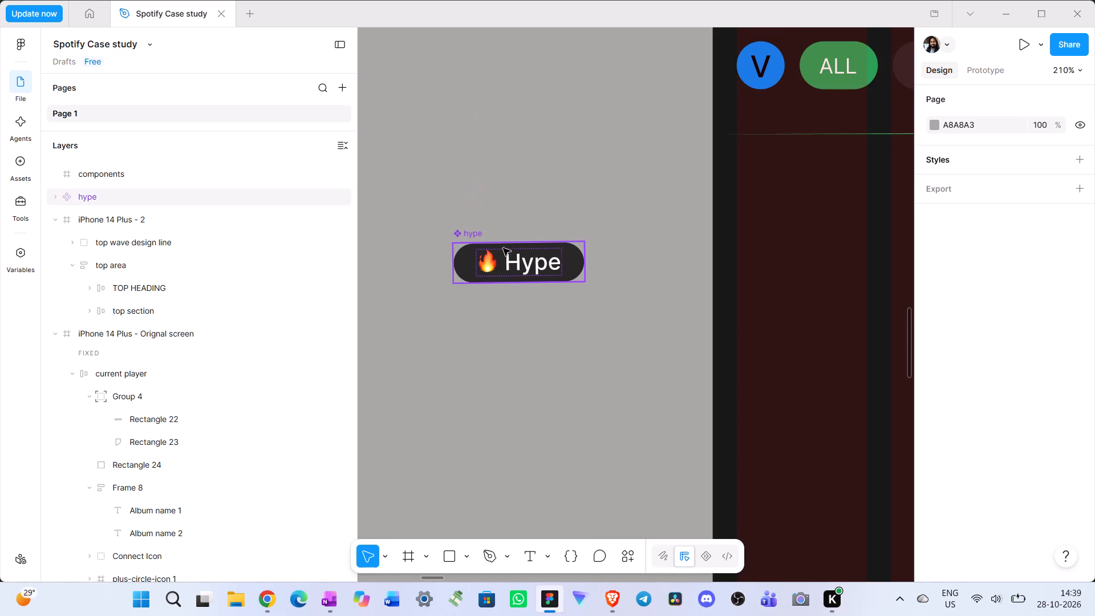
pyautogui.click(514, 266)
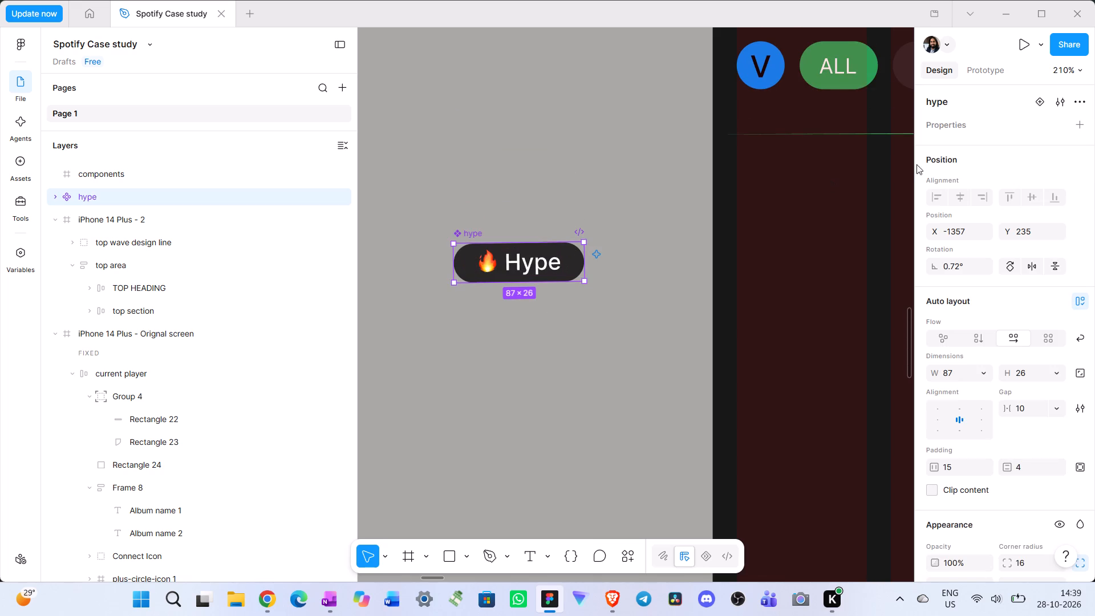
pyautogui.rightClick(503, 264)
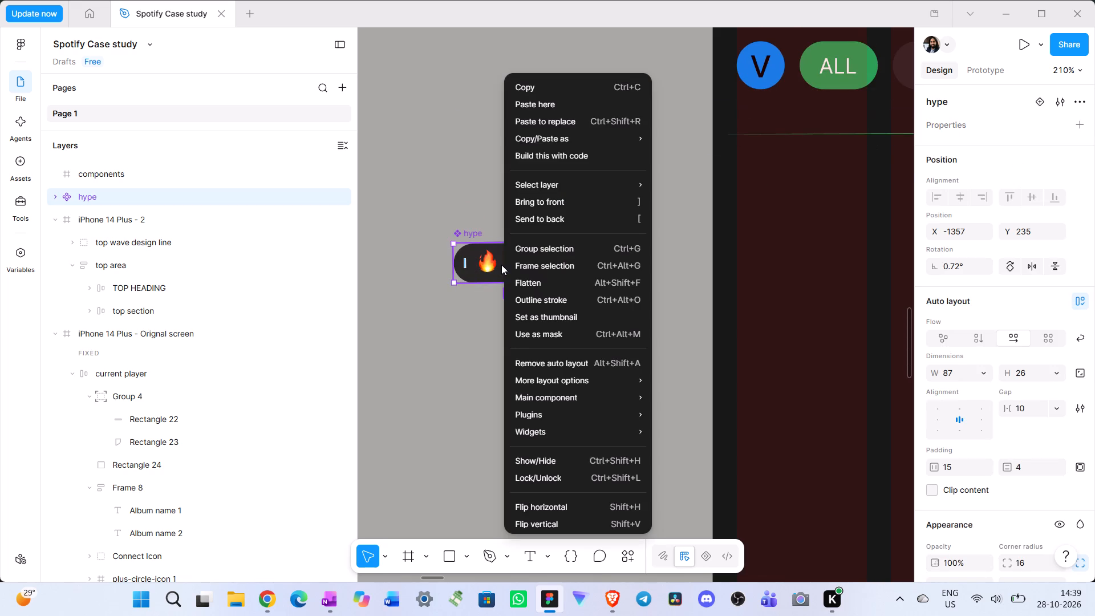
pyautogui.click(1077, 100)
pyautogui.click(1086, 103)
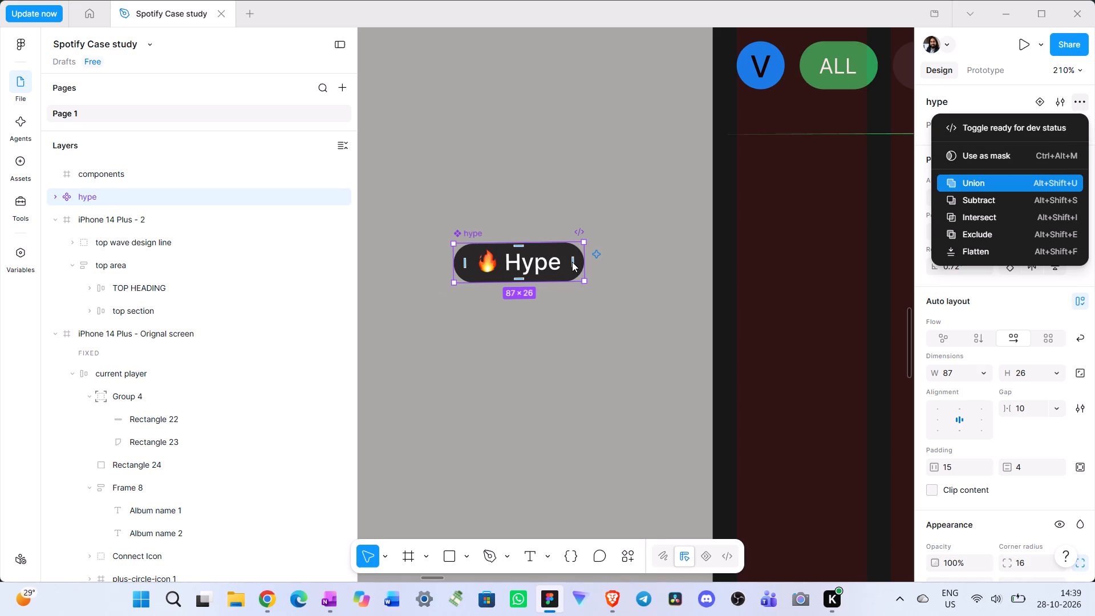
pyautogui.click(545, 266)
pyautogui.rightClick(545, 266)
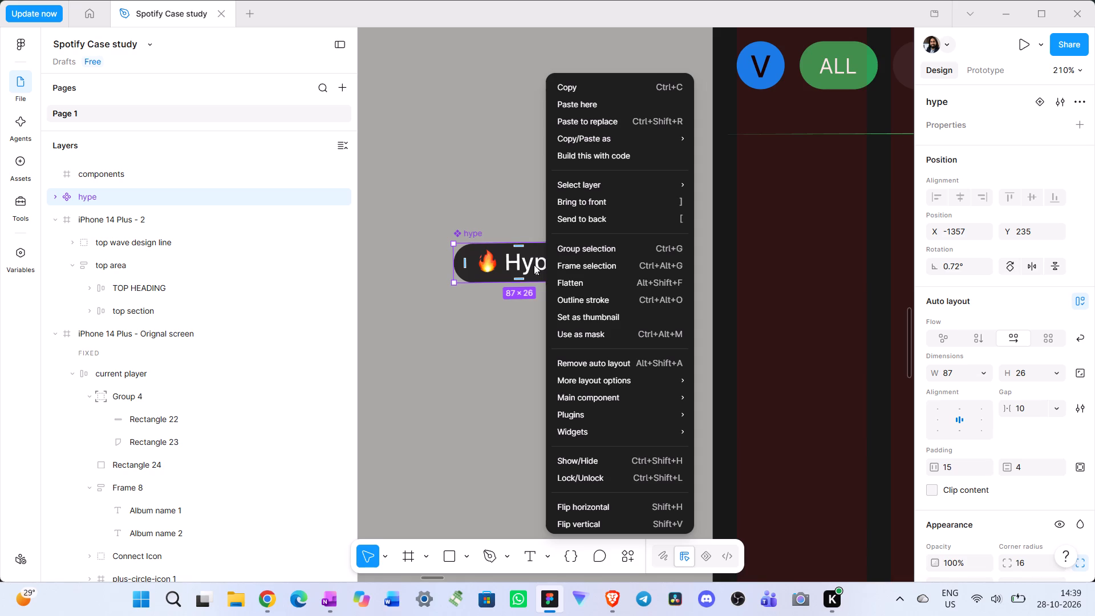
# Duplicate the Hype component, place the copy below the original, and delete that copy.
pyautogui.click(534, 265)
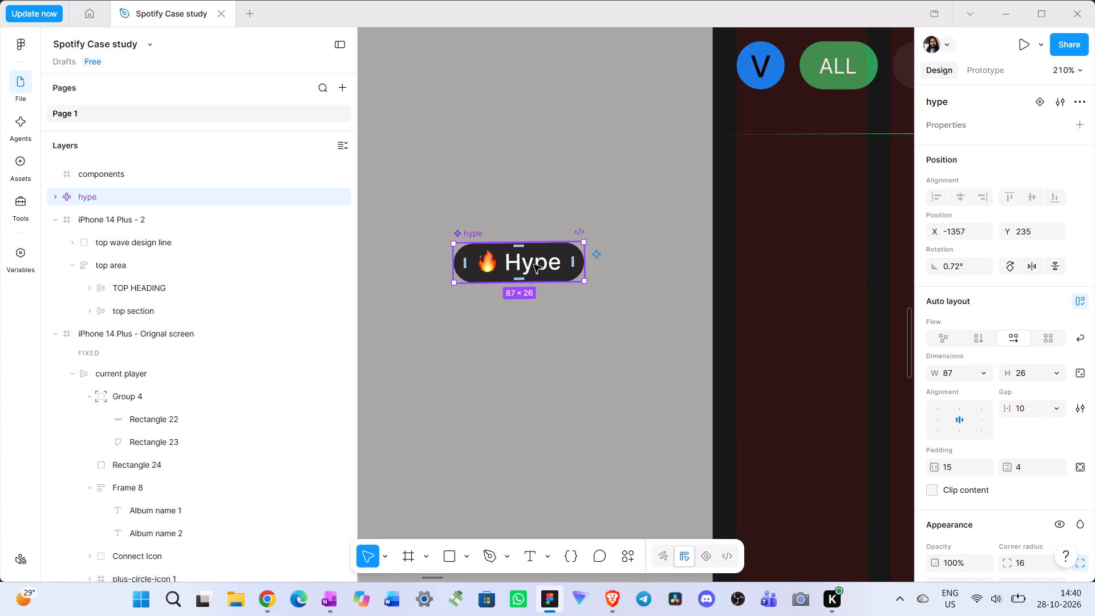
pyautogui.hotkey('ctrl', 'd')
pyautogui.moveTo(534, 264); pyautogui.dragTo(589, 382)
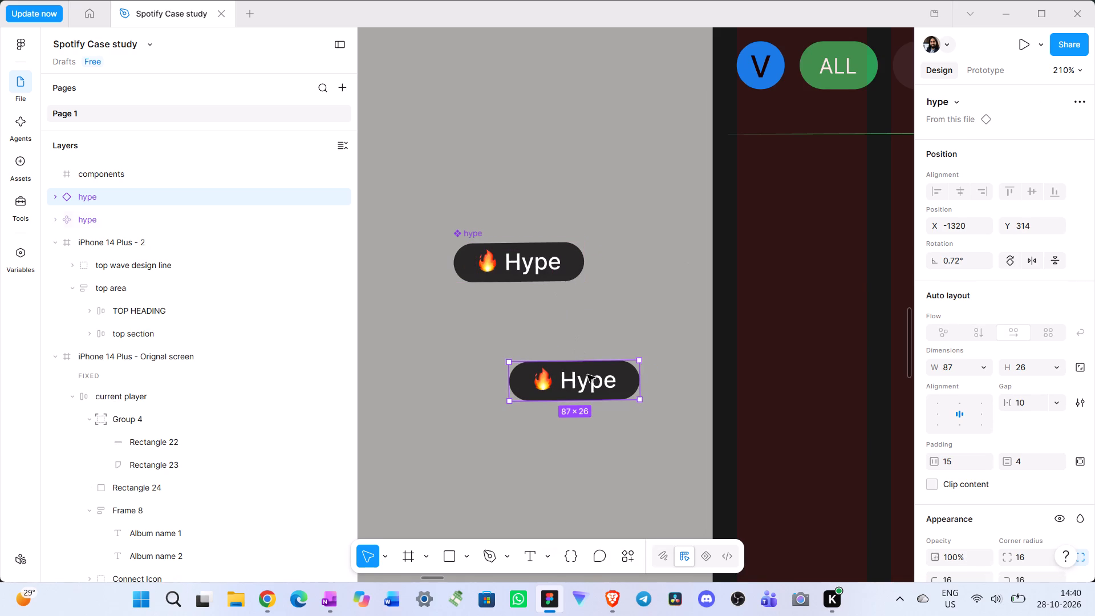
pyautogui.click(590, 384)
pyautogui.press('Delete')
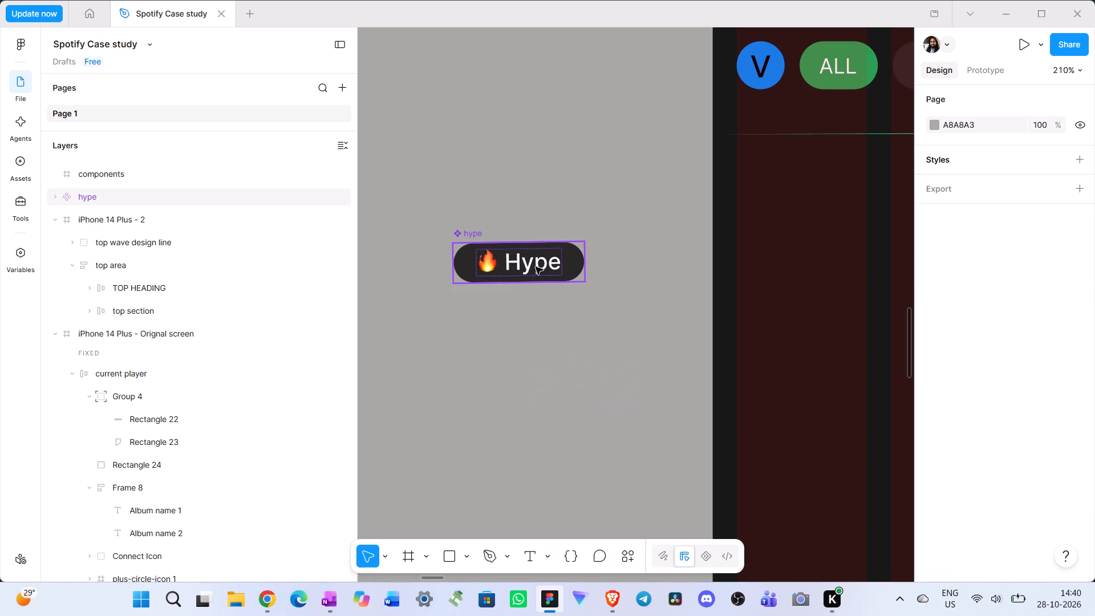
# Draw a rectangle about 77 × 27 below the Hype component and move it over the chip.
pyautogui.click(536, 267)
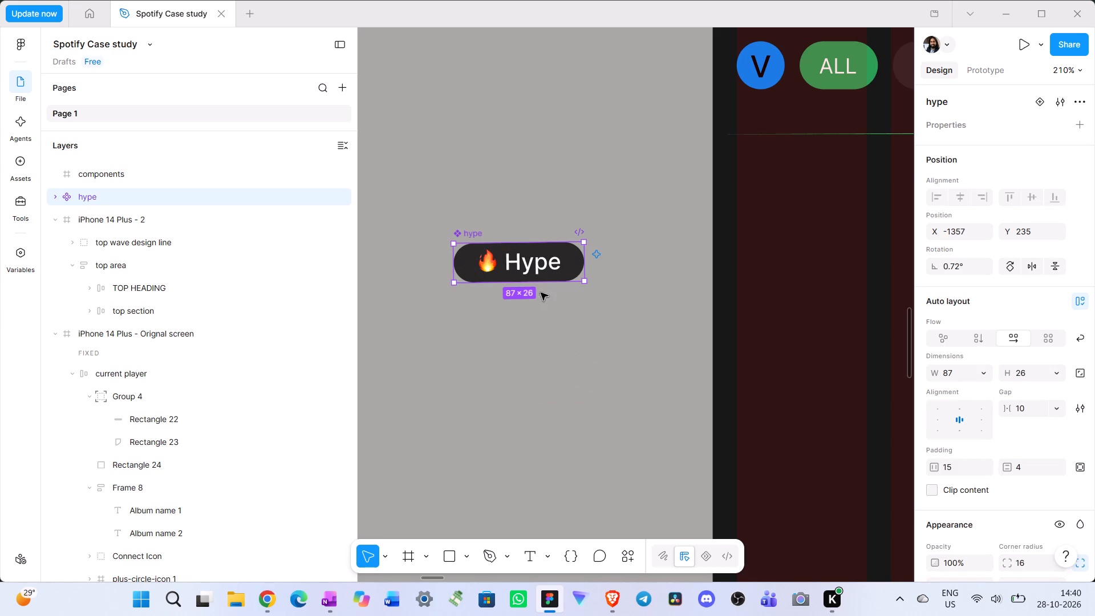
pyautogui.click(448, 546)
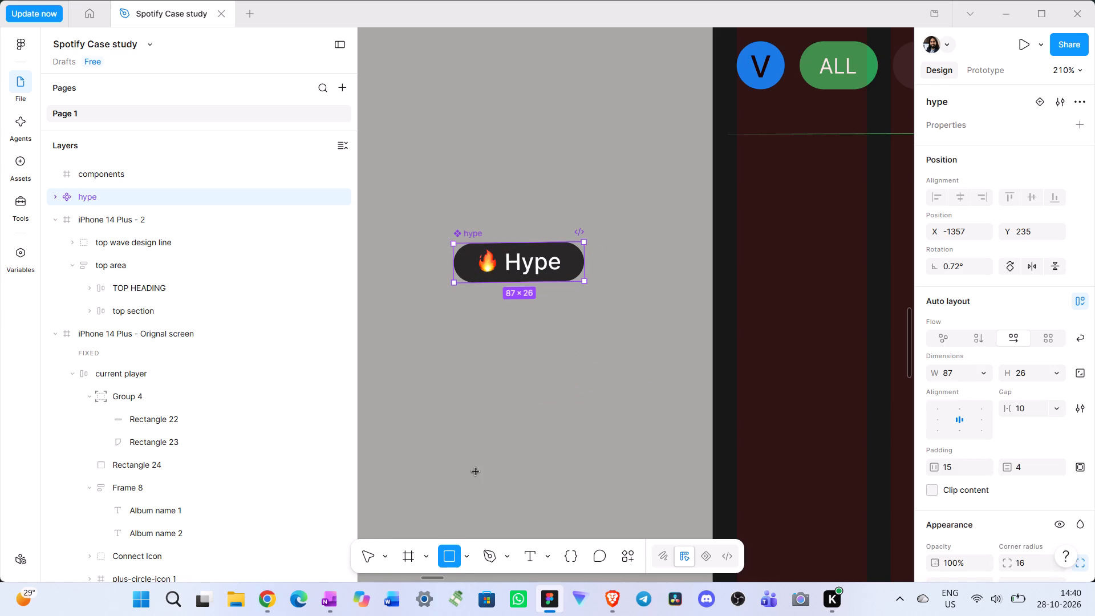
pyautogui.scroll(2, 473, 464)
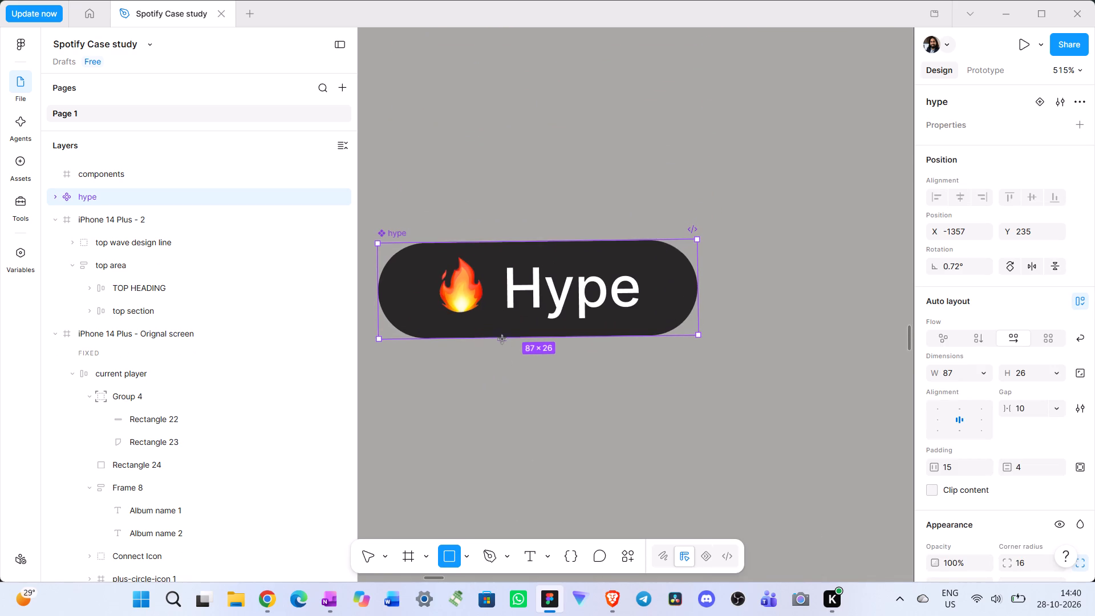
pyautogui.moveTo(405, 382); pyautogui.dragTo(460, 410)
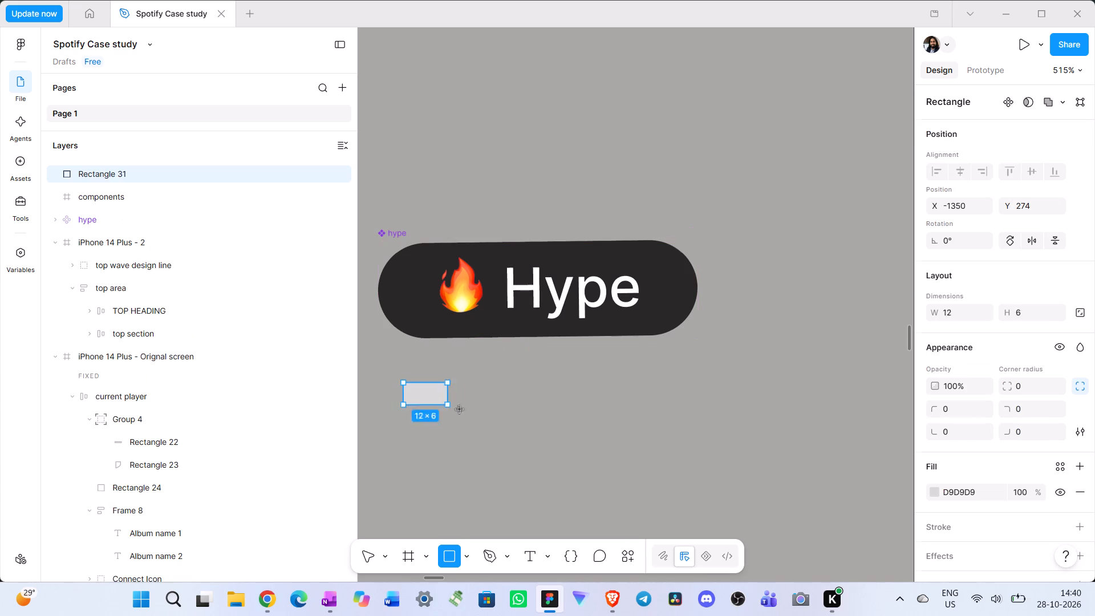
pyautogui.moveTo(460, 410); pyautogui.dragTo(696, 477)
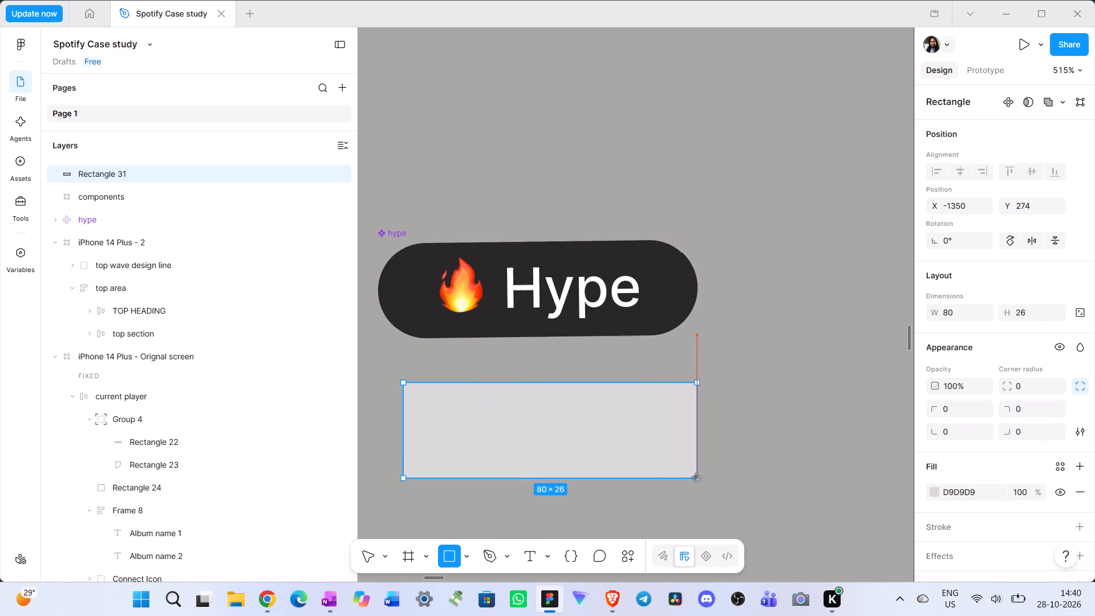
pyautogui.moveTo(696, 477); pyautogui.dragTo(685, 480)
pyautogui.moveTo(642, 447); pyautogui.dragTo(638, 321)
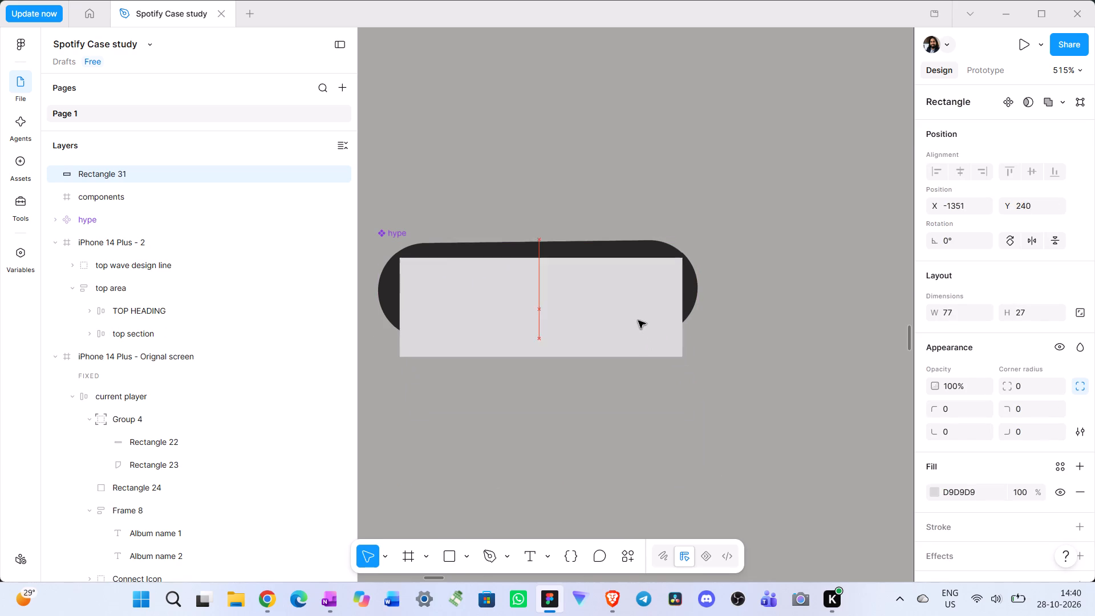
pyautogui.moveTo(638, 321); pyautogui.dragTo(632, 305)
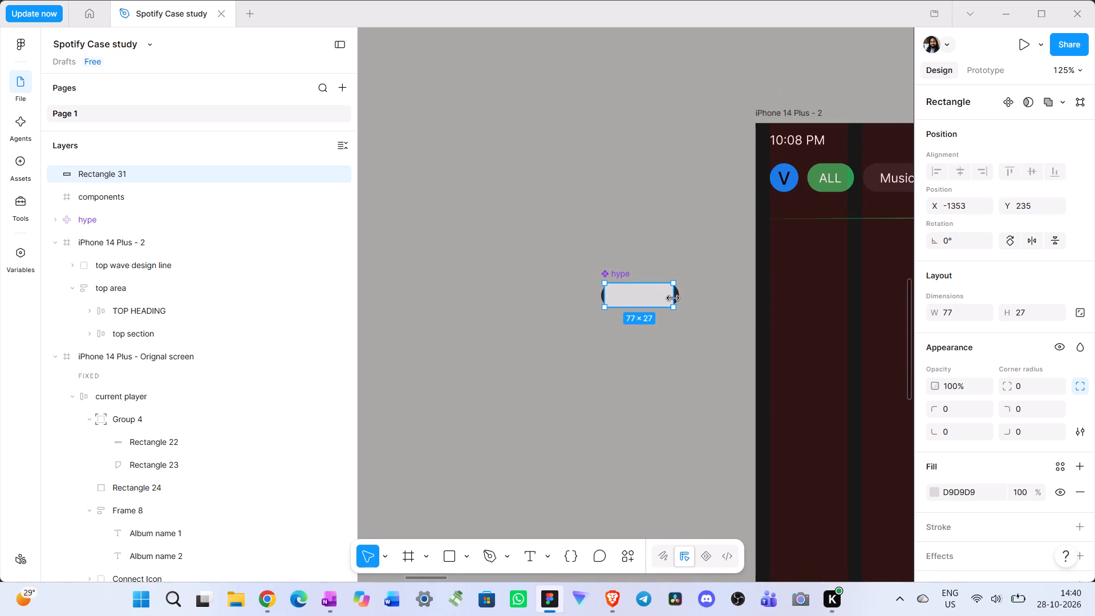
# Move the rectangle onto the iPhone 14 Plus - 2 screen and drop it into the top section between Music and Podcasts.
pyautogui.moveTo(644, 301); pyautogui.dragTo(857, 254)
pyautogui.hscroll(-2, 846, 256)
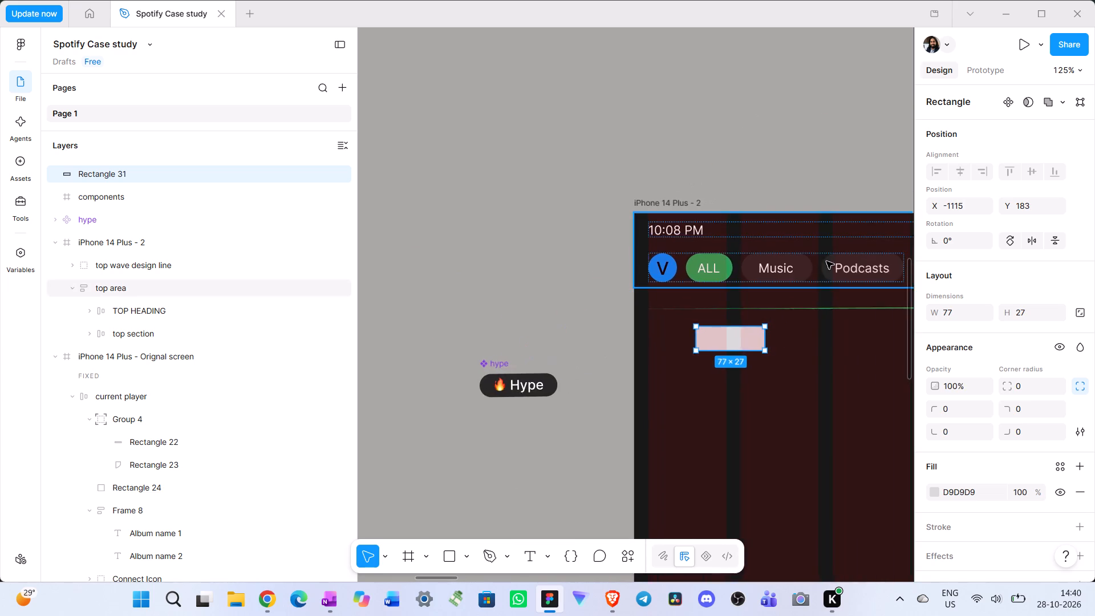
pyautogui.hscroll(-1, 809, 269)
pyautogui.moveTo(682, 350); pyautogui.dragTo(782, 180)
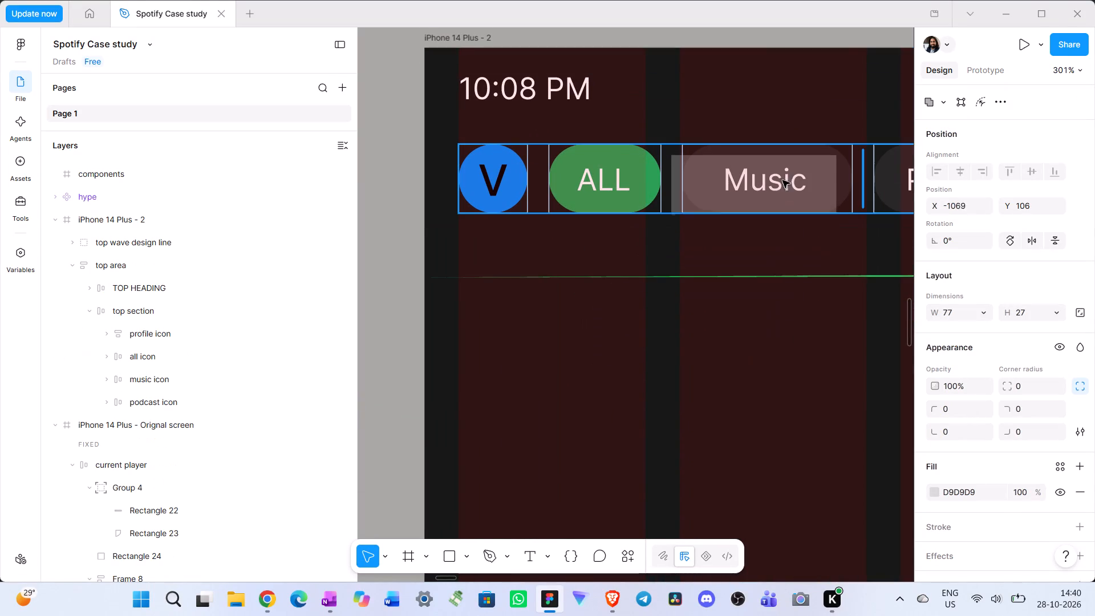
pyautogui.moveTo(782, 180); pyautogui.dragTo(798, 179)
pyautogui.hscroll(-1, 783, 226)
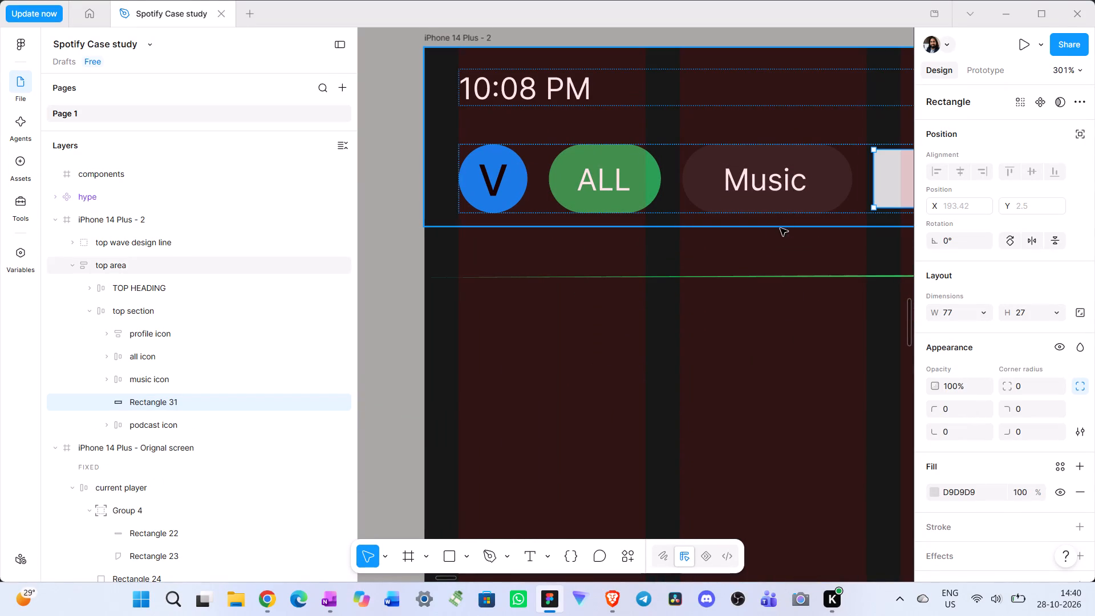
# Move the rectangle out of the top section and place it just below the Music chip.
pyautogui.hscroll(-4, 780, 228)
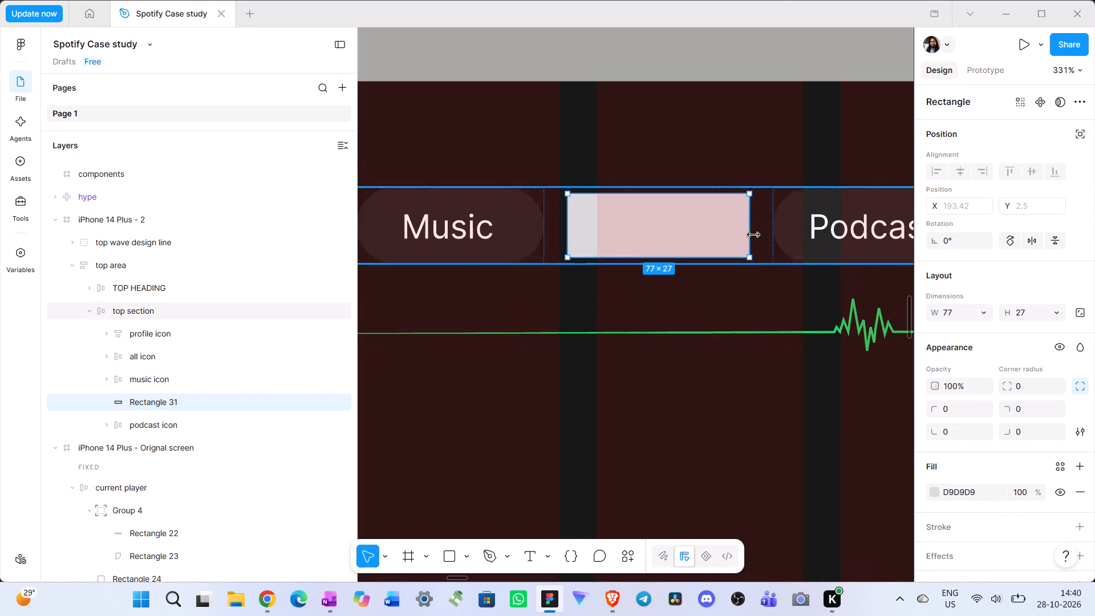
pyautogui.hotkey('ctrl', 'z')
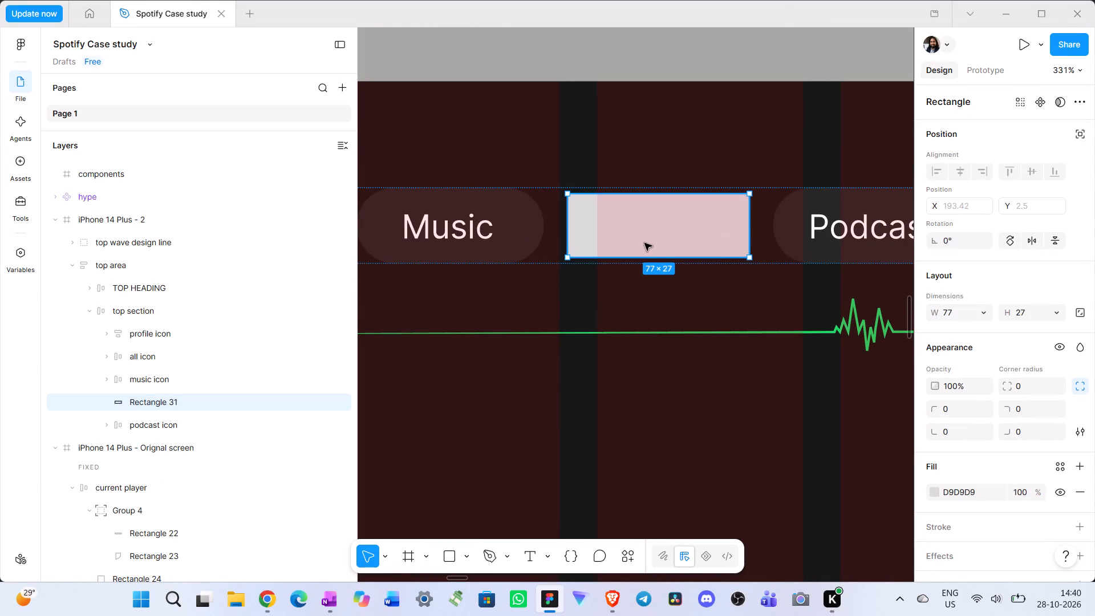
pyautogui.moveTo(392, 406); pyautogui.dragTo(535, 293)
pyautogui.hscroll(2, 530, 310)
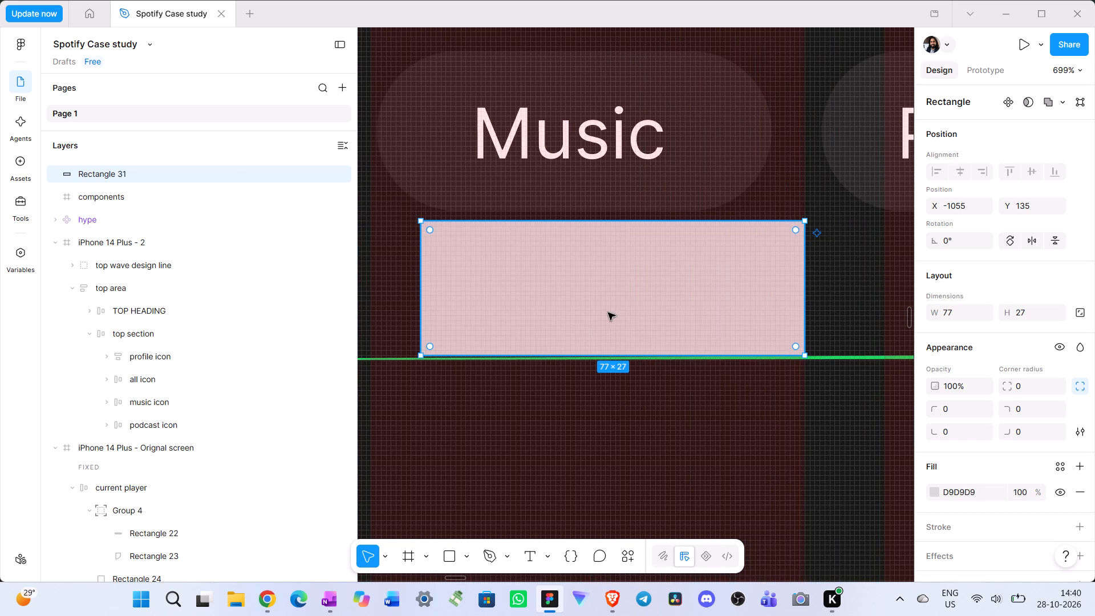
pyautogui.moveTo(612, 312); pyautogui.dragTo(578, 309)
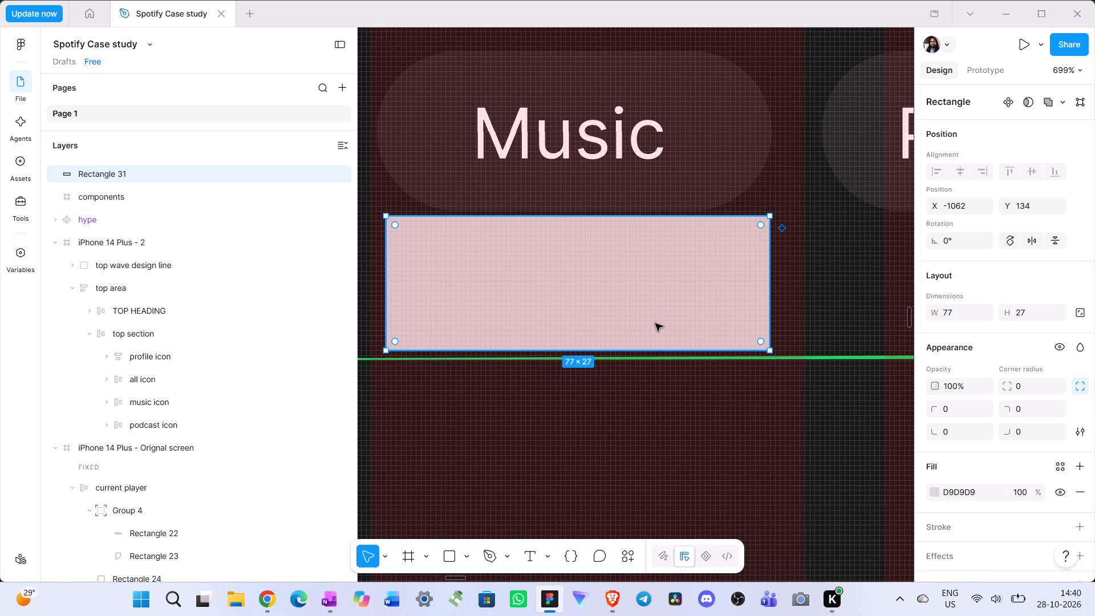
pyautogui.click(598, 297)
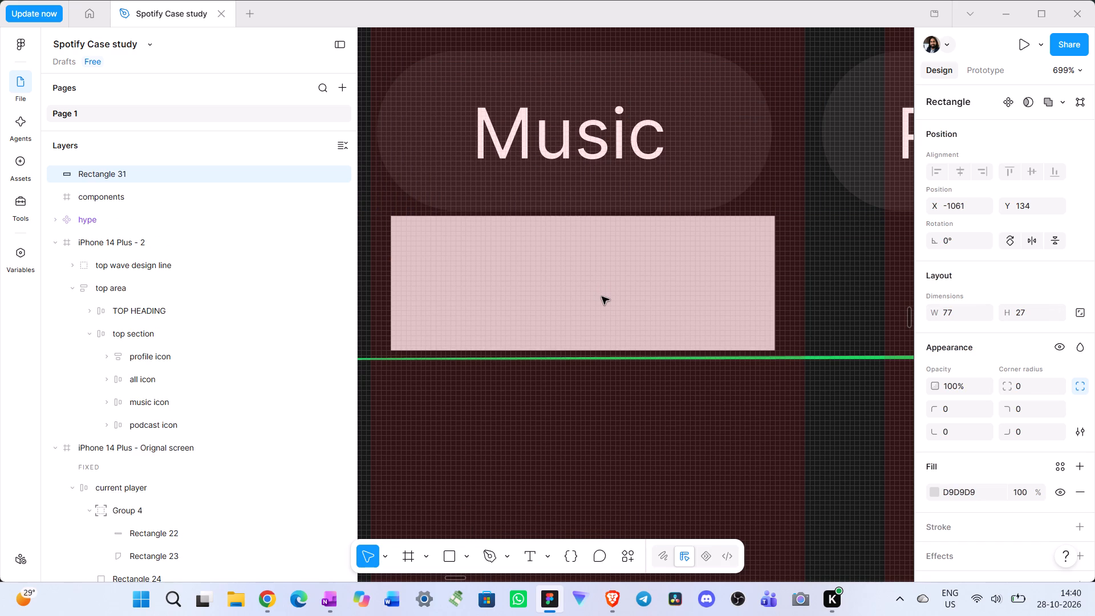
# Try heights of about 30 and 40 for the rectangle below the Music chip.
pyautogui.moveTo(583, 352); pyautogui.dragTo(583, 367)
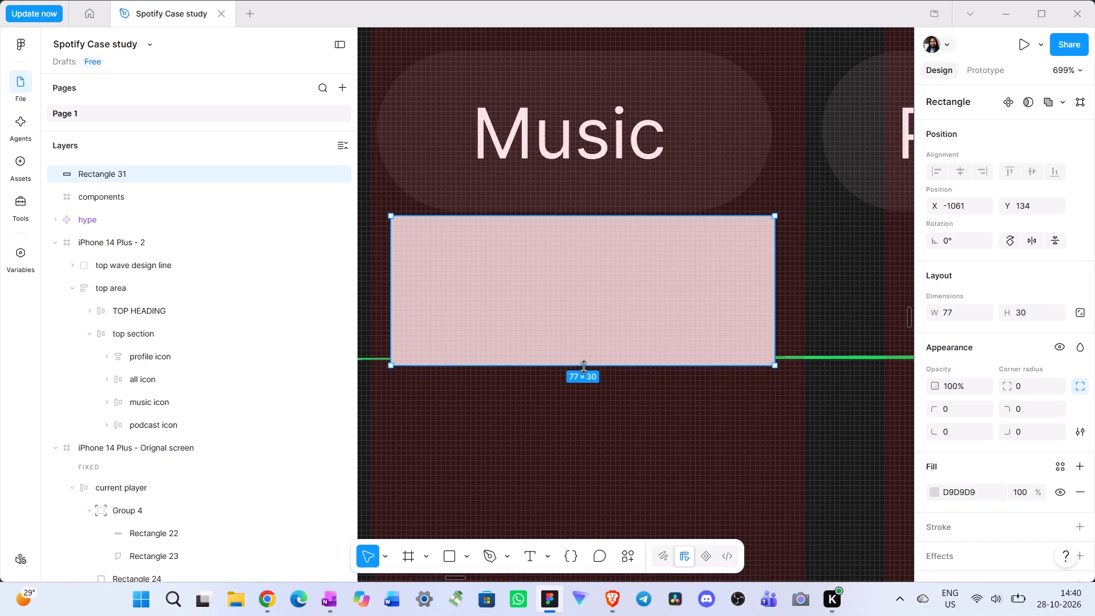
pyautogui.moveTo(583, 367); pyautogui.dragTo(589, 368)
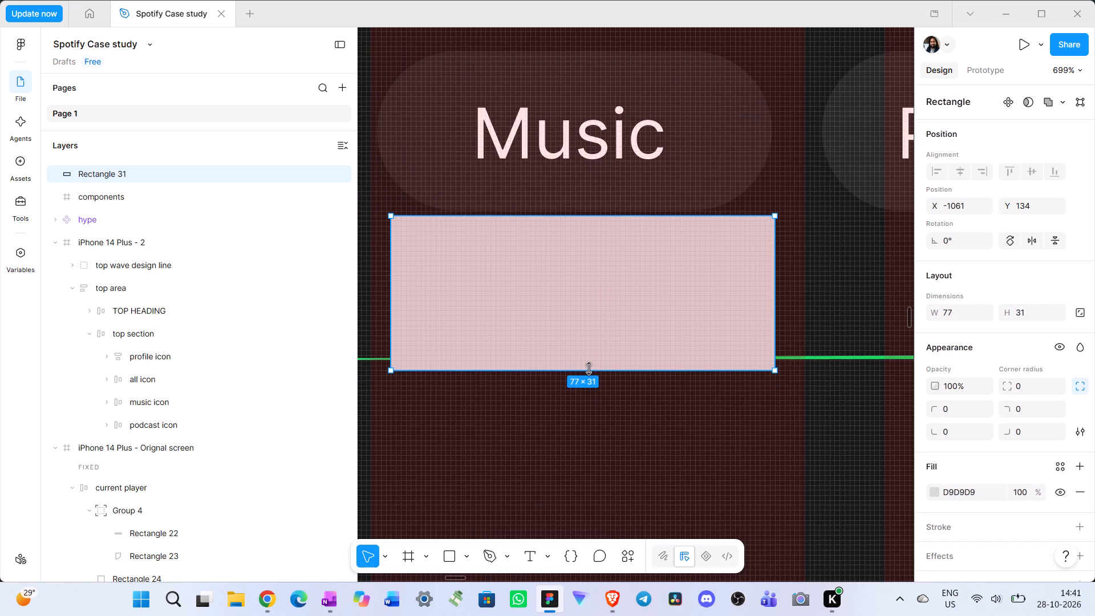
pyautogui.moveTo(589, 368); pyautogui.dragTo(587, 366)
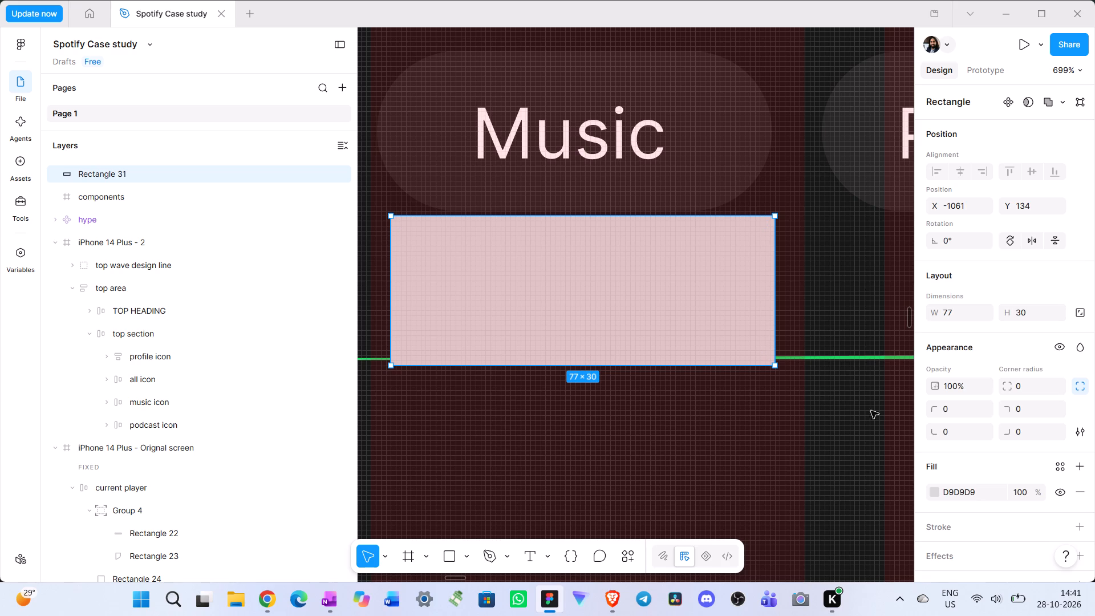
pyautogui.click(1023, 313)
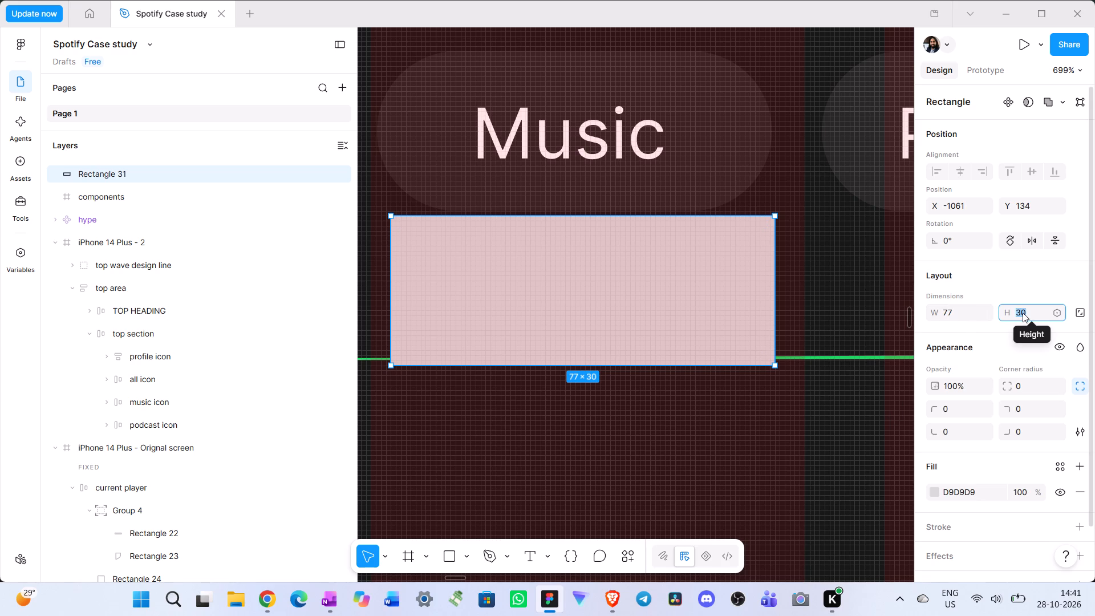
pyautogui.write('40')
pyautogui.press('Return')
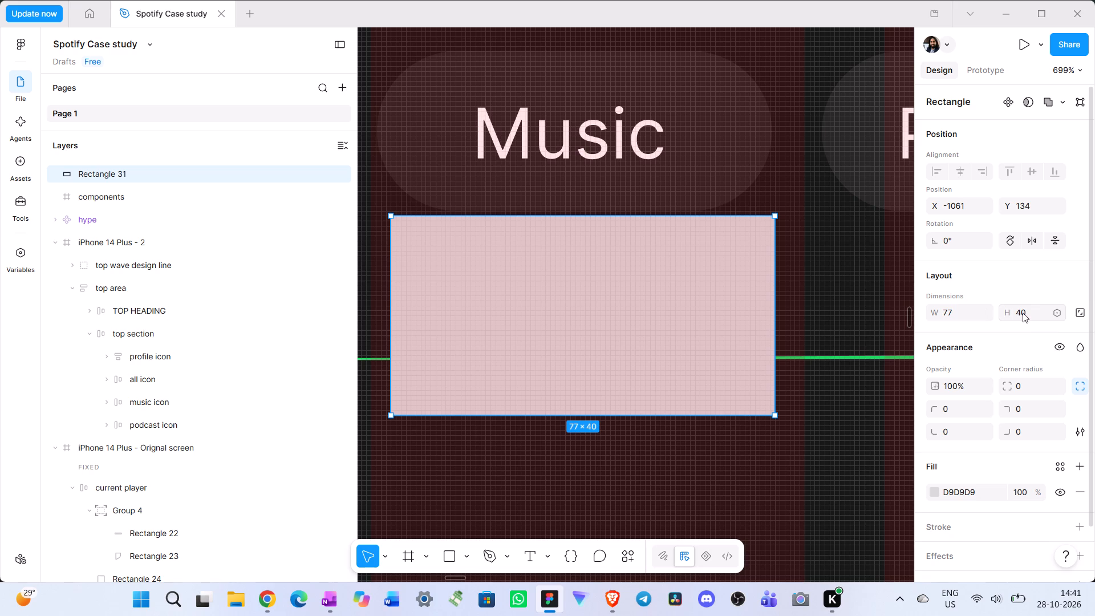
# Set the rectangle's height to 35.
pyautogui.click(1023, 313)
pyautogui.write('35')
pyautogui.press('Return')
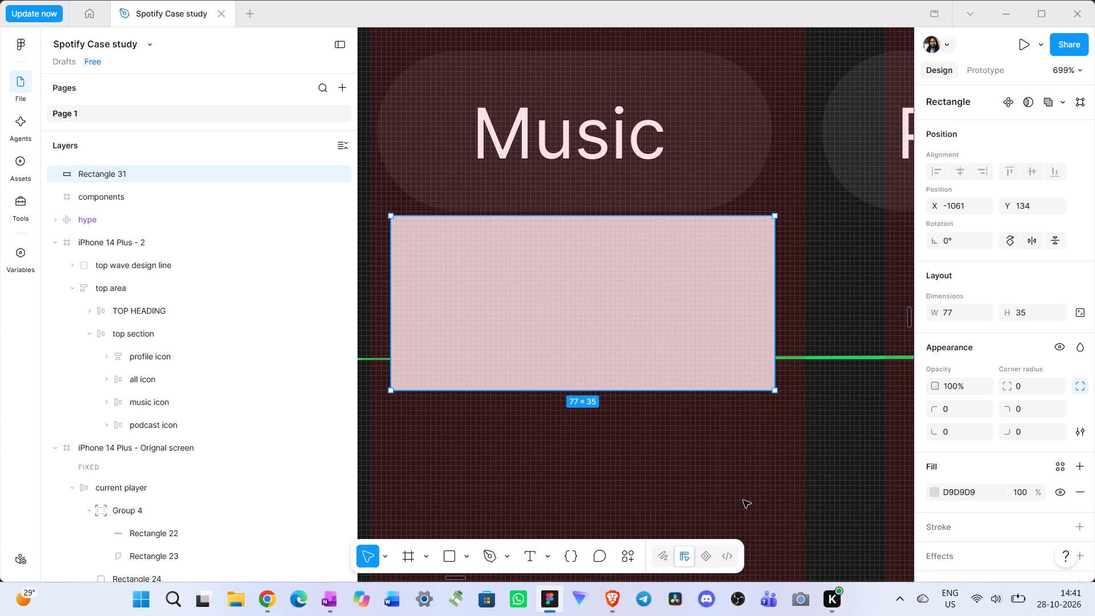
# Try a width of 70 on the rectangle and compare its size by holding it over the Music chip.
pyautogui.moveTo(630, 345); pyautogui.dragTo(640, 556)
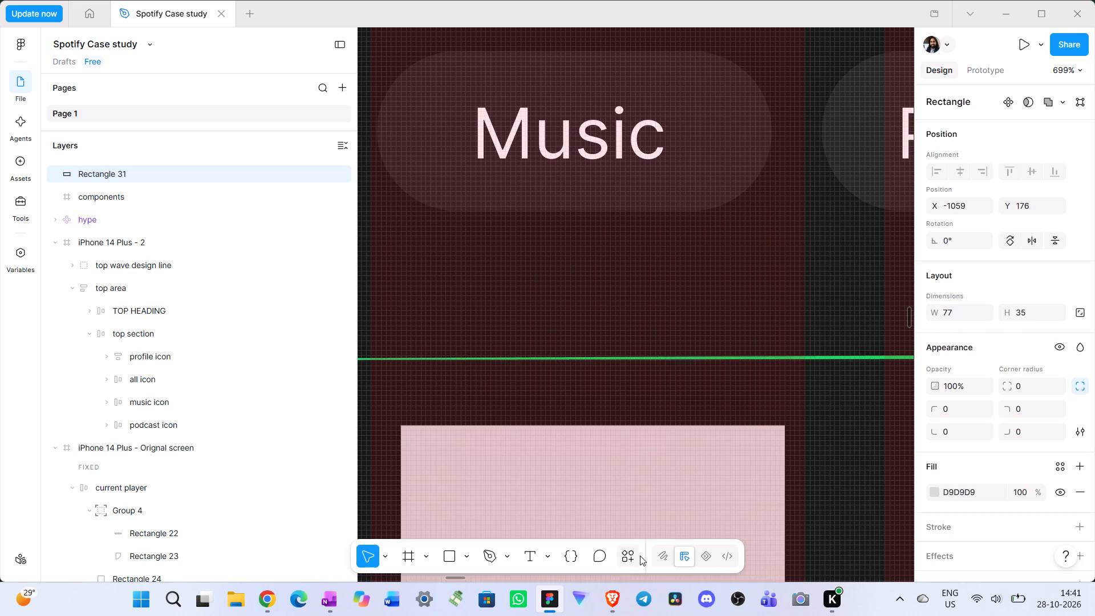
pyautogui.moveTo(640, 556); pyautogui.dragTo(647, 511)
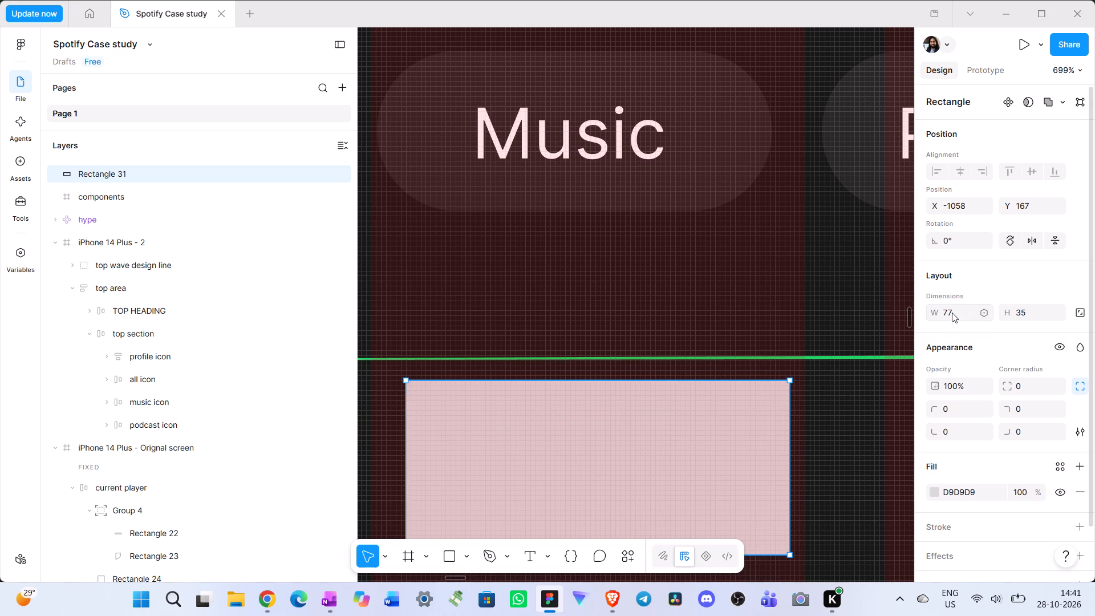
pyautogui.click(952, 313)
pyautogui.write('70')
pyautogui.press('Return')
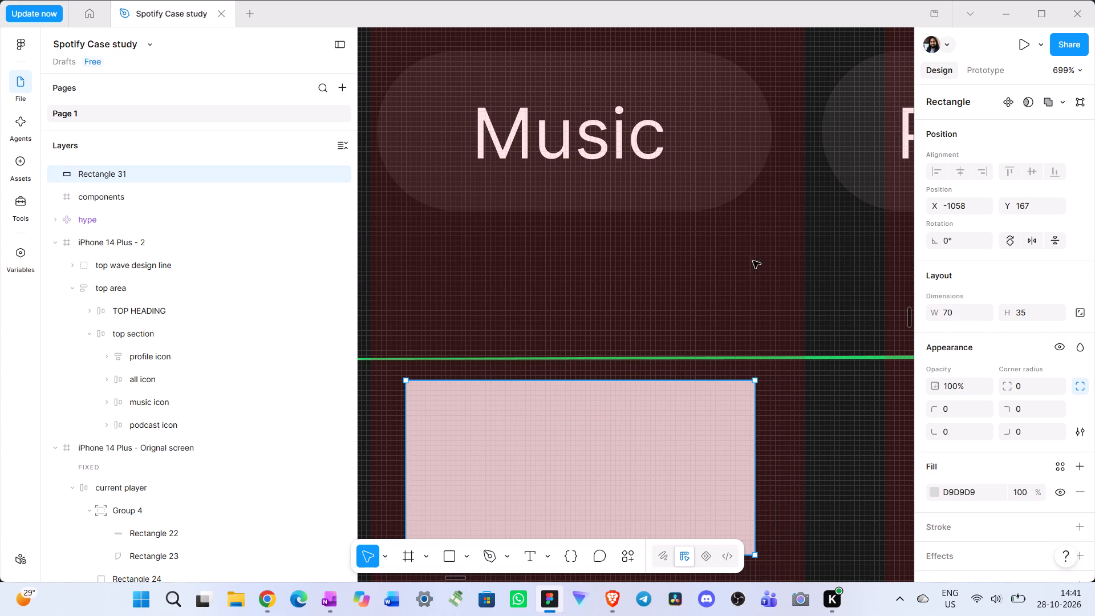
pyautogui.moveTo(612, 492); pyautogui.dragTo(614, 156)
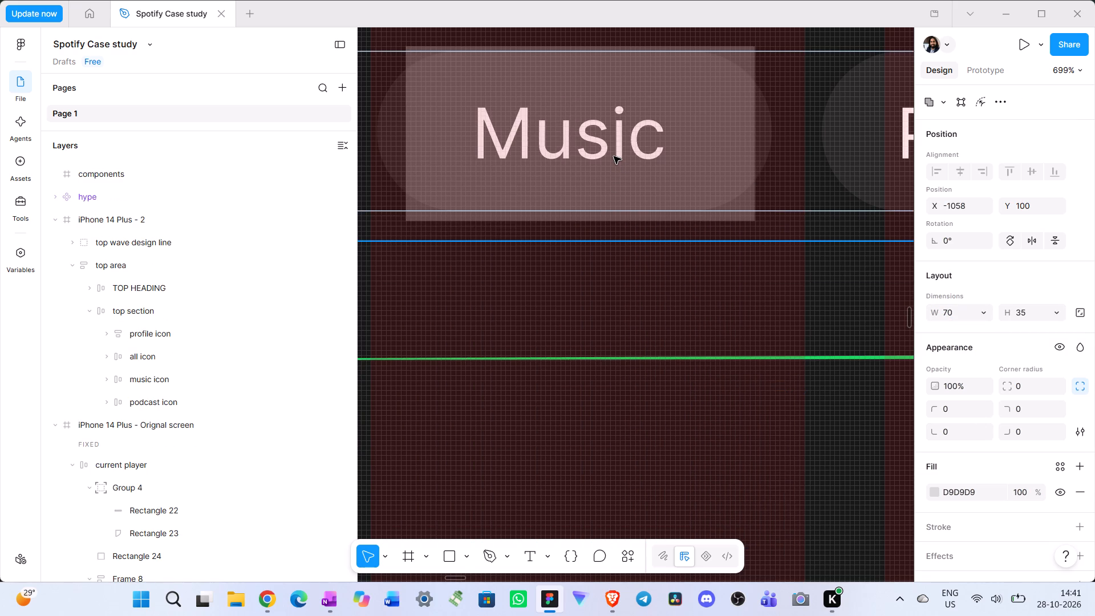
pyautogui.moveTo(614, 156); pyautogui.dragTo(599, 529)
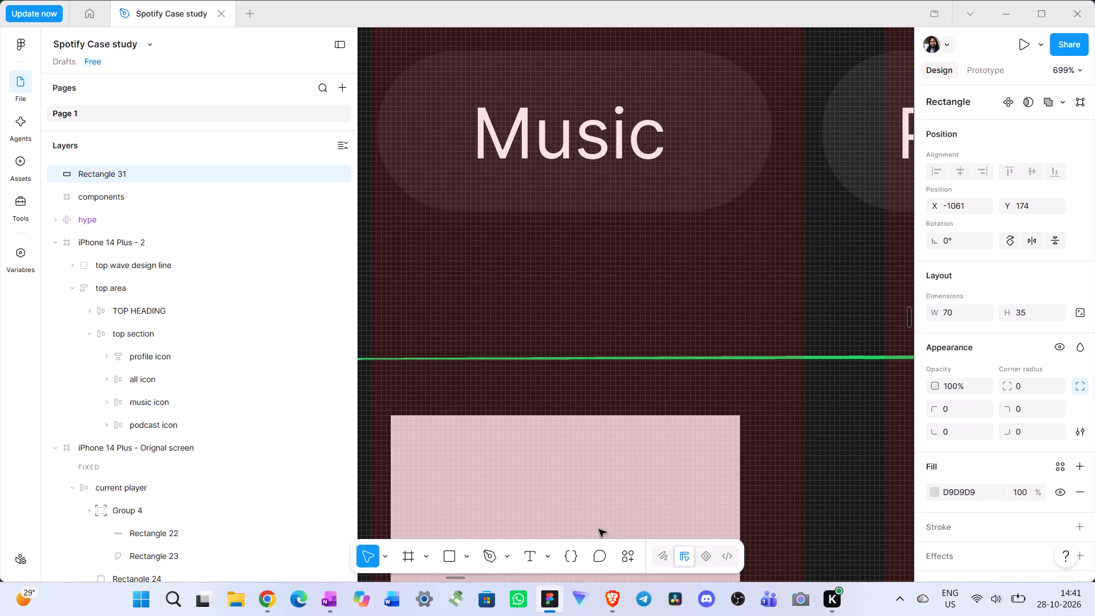
# Set the rectangle's width to 80, compare it over the Music chip, and place it below the green wave line.
pyautogui.moveTo(599, 529); pyautogui.dragTo(601, 541)
pyautogui.click(951, 311)
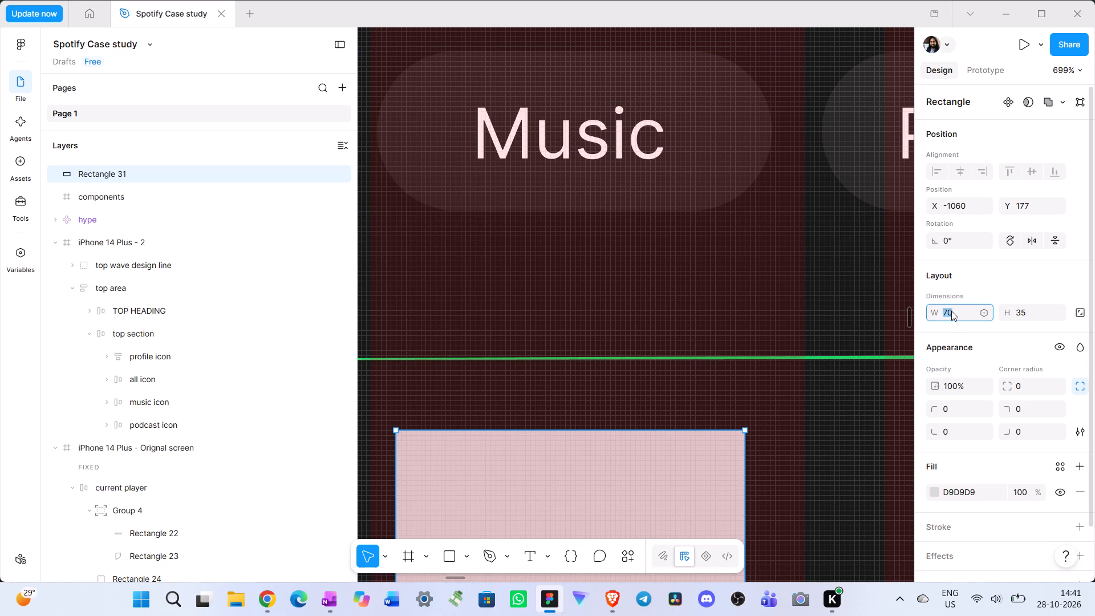
pyautogui.write('80')
pyautogui.press('Return')
pyautogui.moveTo(617, 491); pyautogui.dragTo(614, 464)
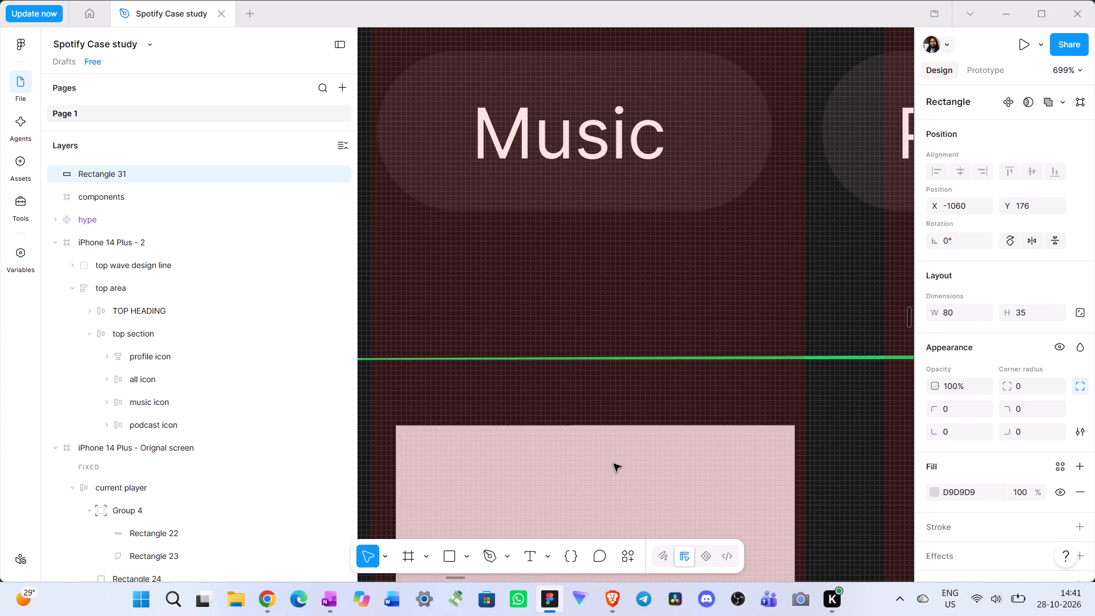
pyautogui.moveTo(614, 464); pyautogui.dragTo(598, 105)
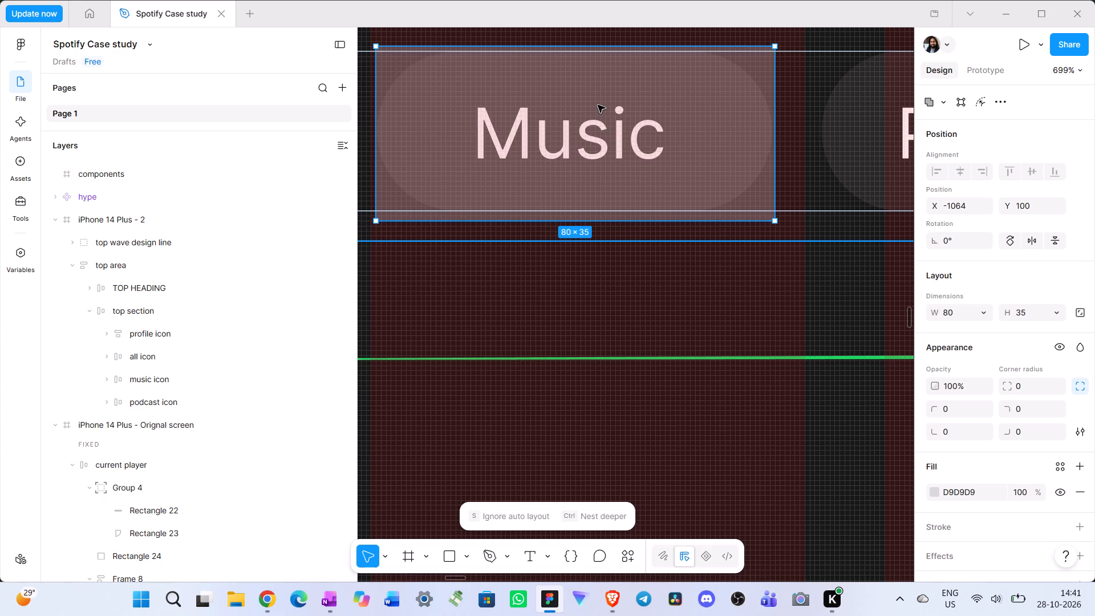
pyautogui.moveTo(598, 105); pyautogui.dragTo(603, 510)
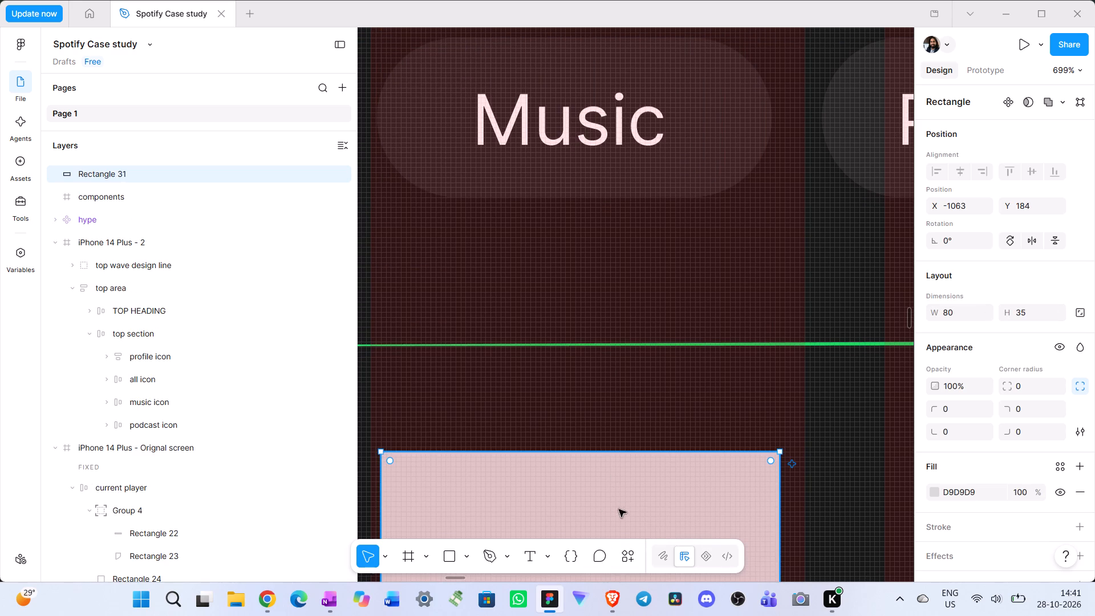
pyautogui.moveTo(620, 510); pyautogui.dragTo(615, 449)
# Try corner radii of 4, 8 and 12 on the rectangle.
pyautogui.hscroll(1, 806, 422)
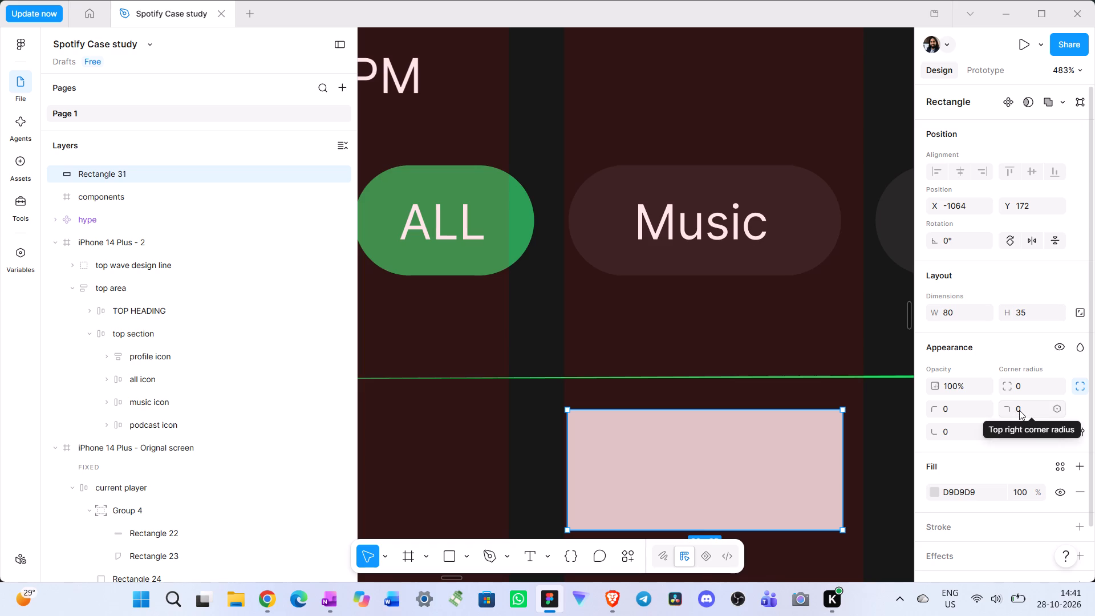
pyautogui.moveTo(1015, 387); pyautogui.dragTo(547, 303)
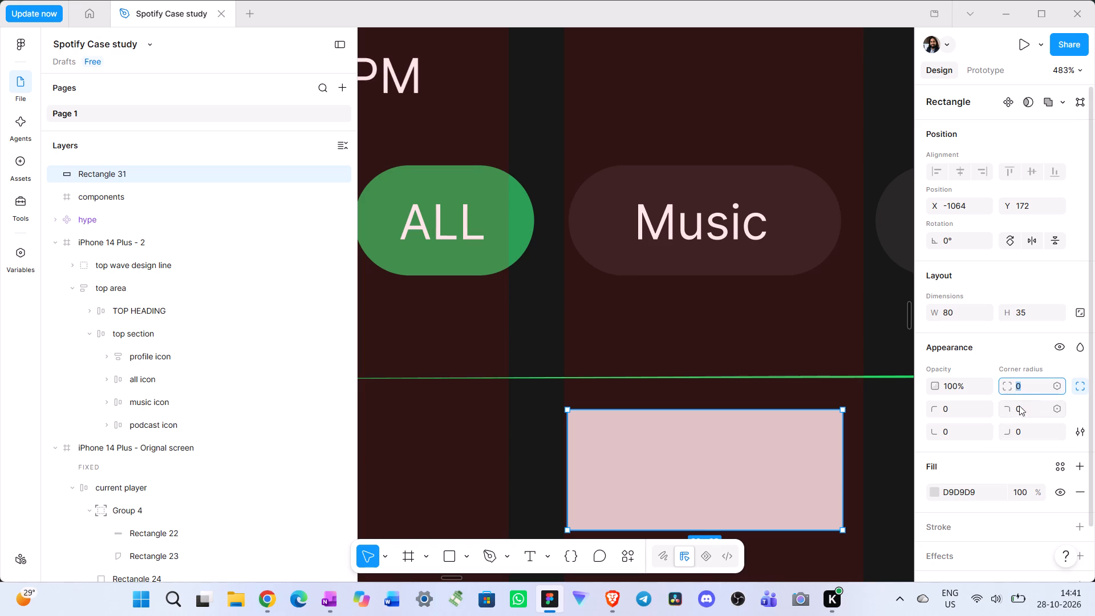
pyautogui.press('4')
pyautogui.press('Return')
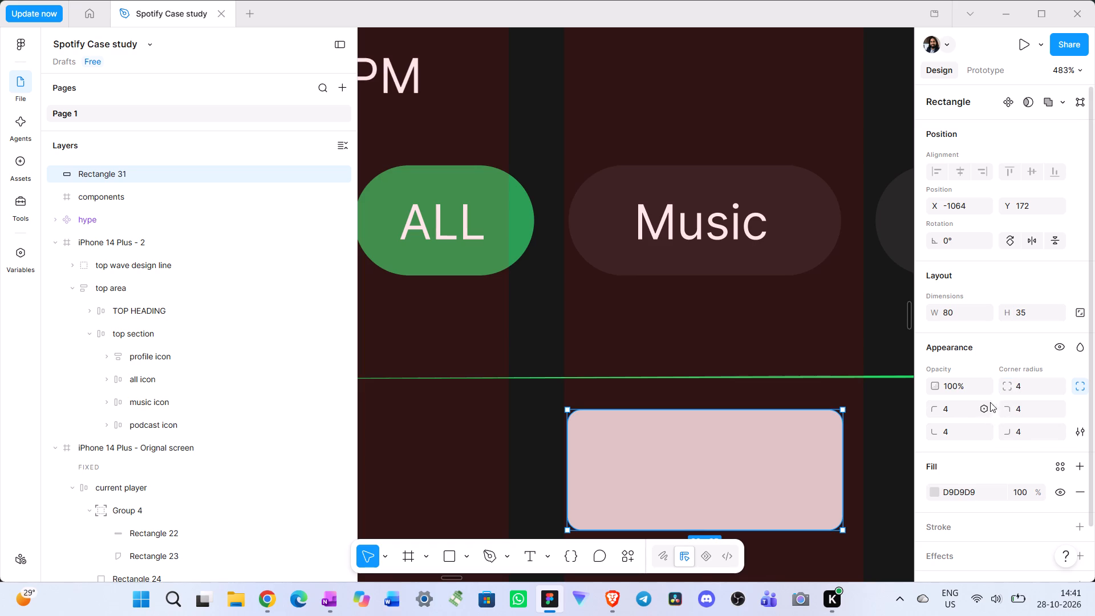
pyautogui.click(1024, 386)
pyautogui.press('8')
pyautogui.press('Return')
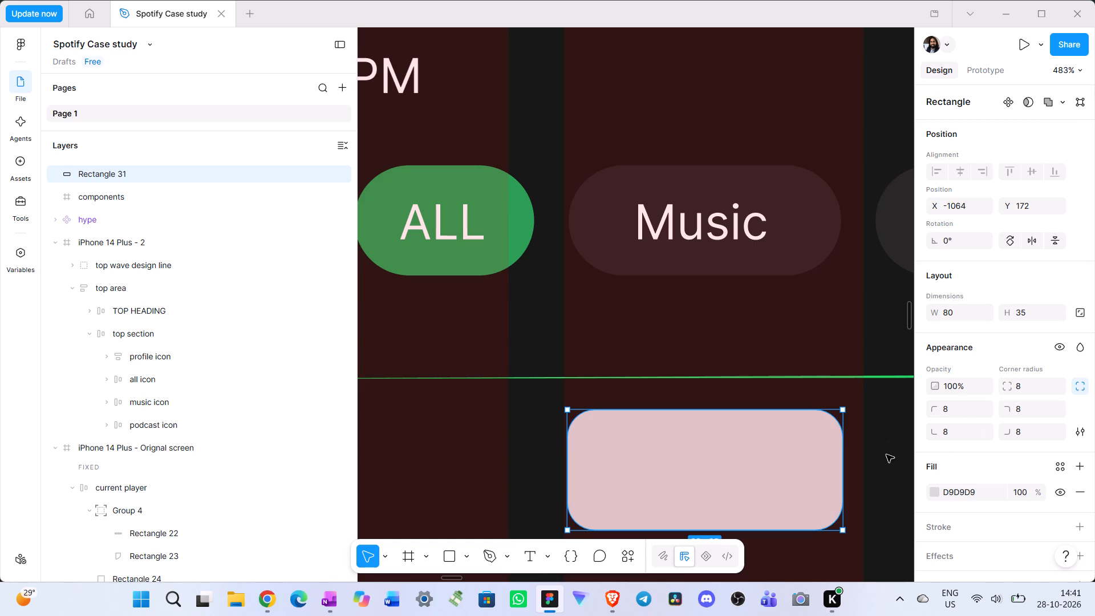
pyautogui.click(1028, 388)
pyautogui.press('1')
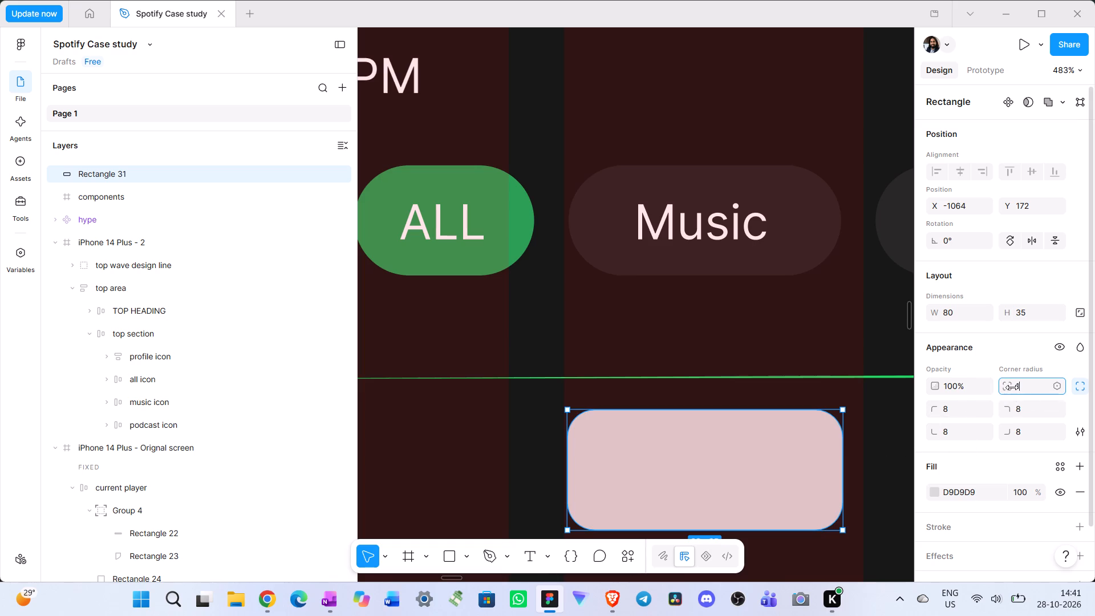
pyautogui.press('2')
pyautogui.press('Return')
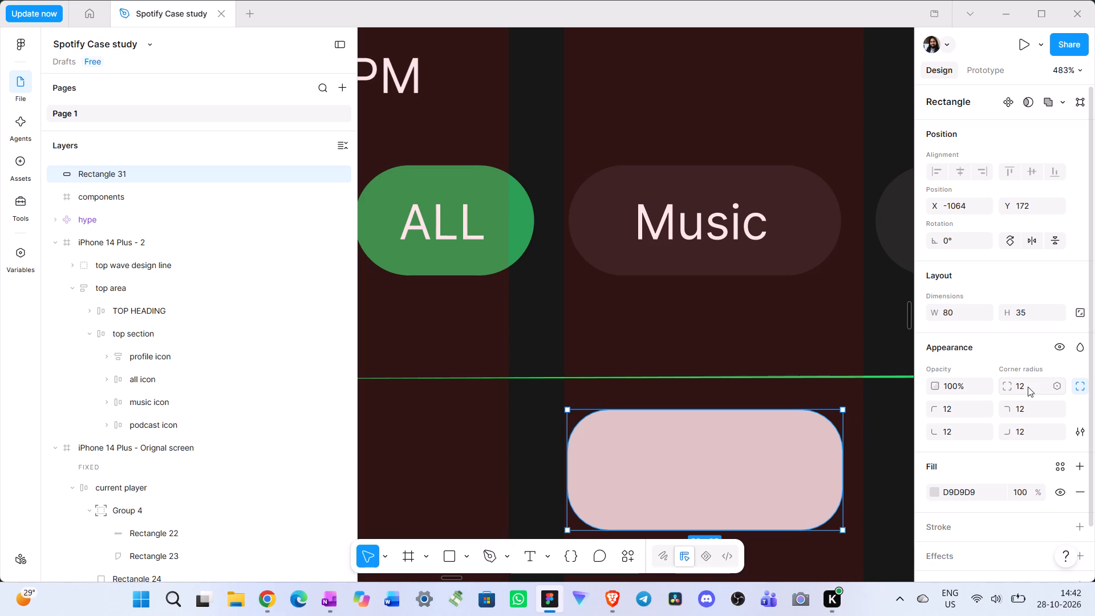
# Set the rectangle's corner radius to 18 to give it a pill shape.
pyautogui.click(1028, 387)
pyautogui.press('1')
pyautogui.press('8')
pyautogui.press('Return')
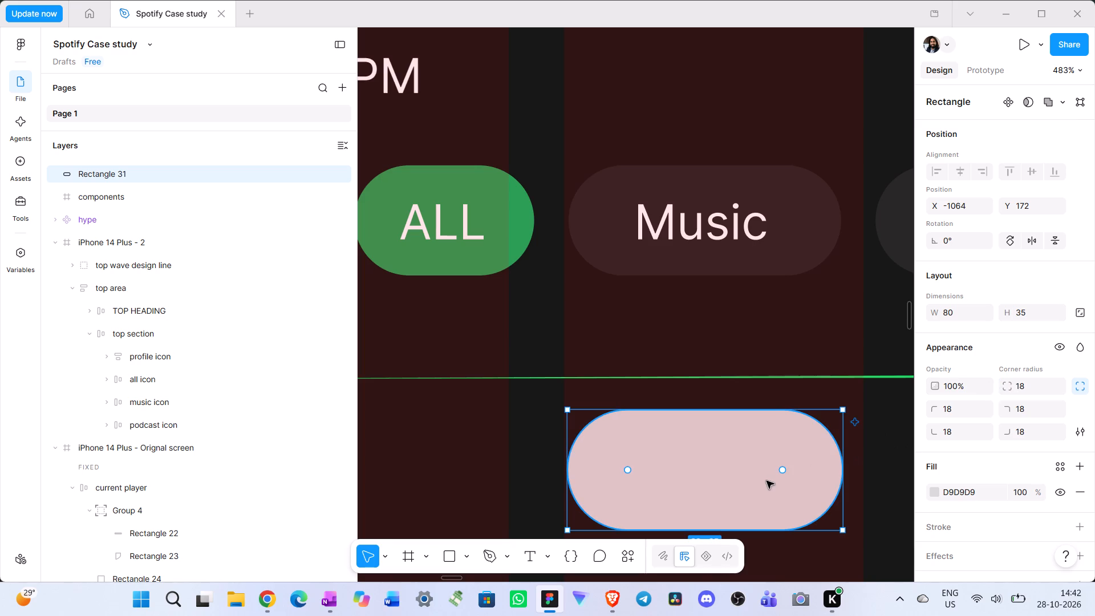
# Move the pill-shaped rectangle below the wave line, aligning its left edge with the V profile icon at about X -1168, Y 173.
pyautogui.moveTo(766, 481); pyautogui.dragTo(301, 487)
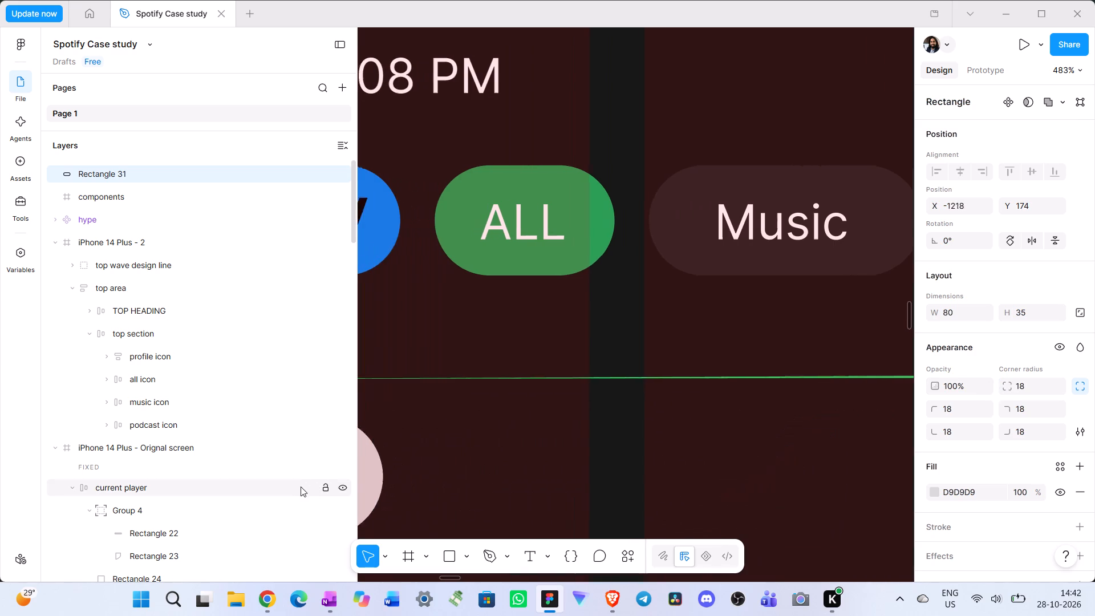
pyautogui.moveTo(301, 487); pyautogui.dragTo(754, 489)
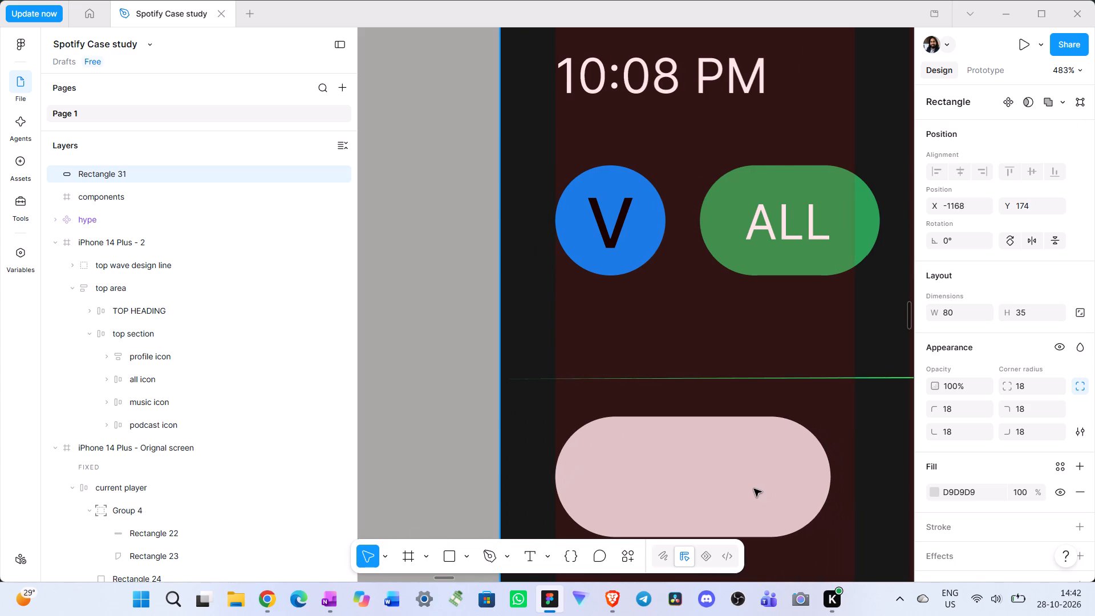
pyautogui.moveTo(754, 489); pyautogui.dragTo(753, 485)
pyautogui.hscroll(2, 715, 428)
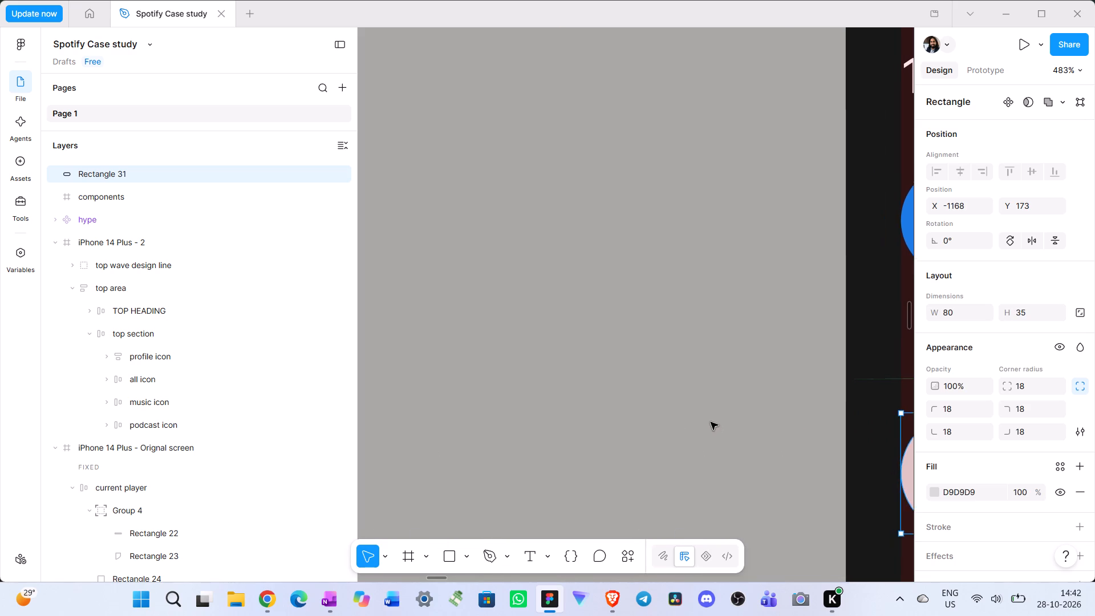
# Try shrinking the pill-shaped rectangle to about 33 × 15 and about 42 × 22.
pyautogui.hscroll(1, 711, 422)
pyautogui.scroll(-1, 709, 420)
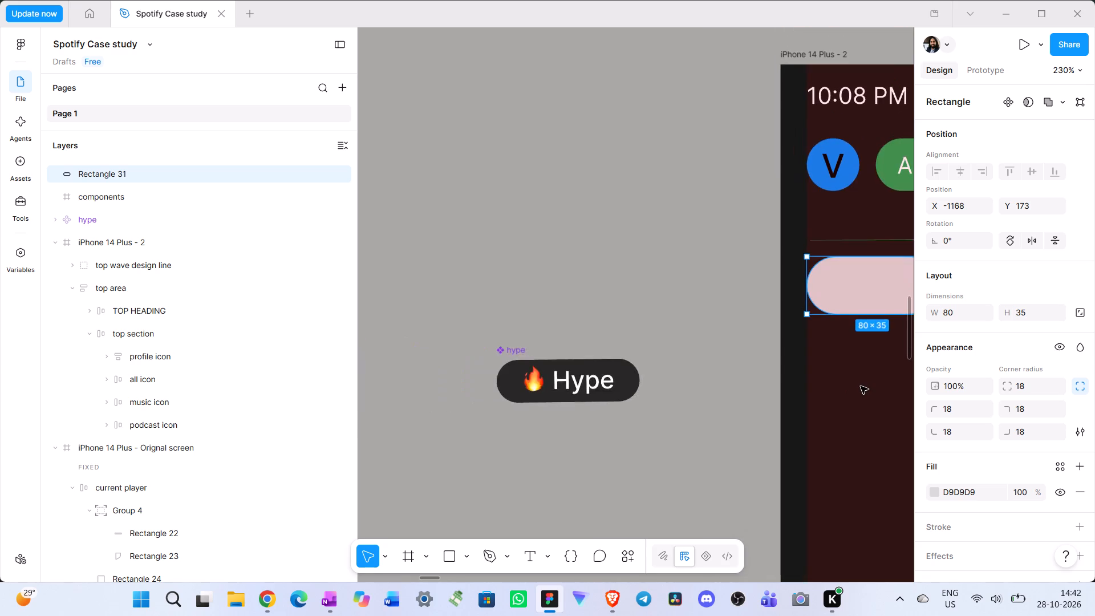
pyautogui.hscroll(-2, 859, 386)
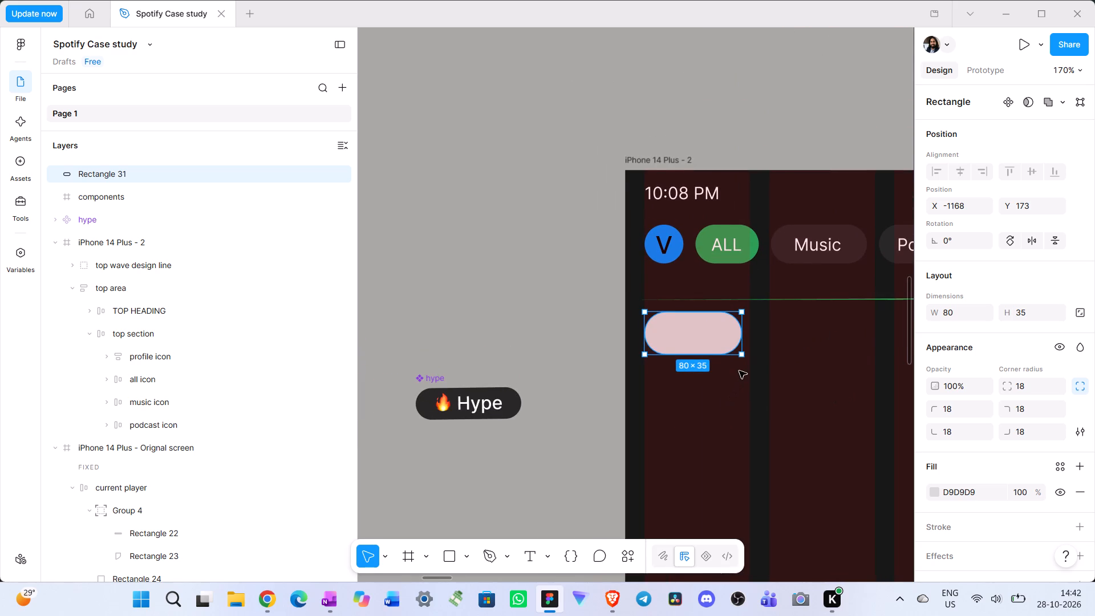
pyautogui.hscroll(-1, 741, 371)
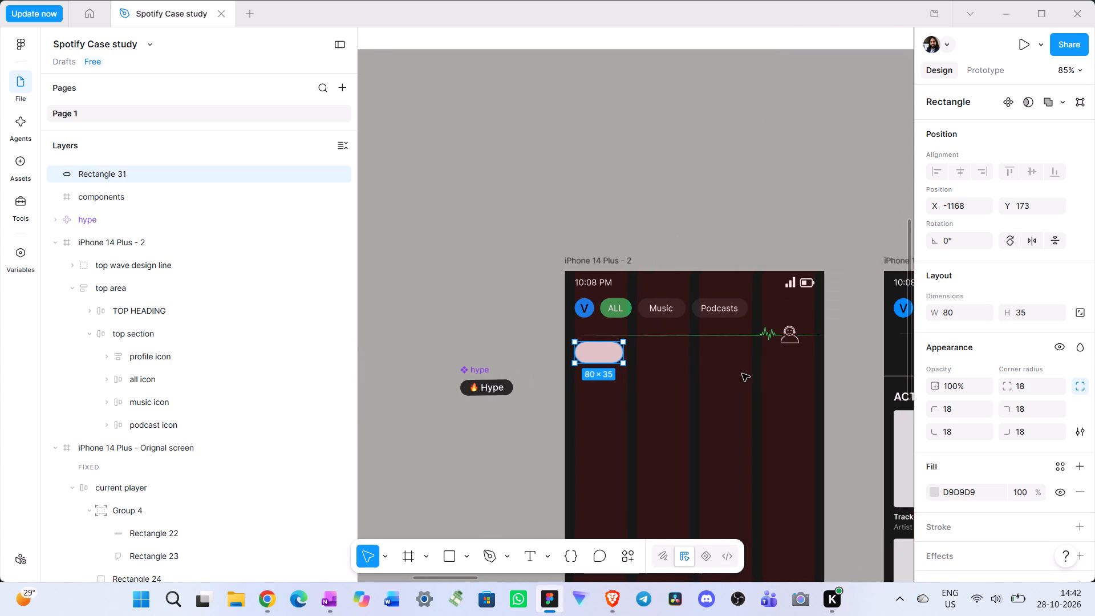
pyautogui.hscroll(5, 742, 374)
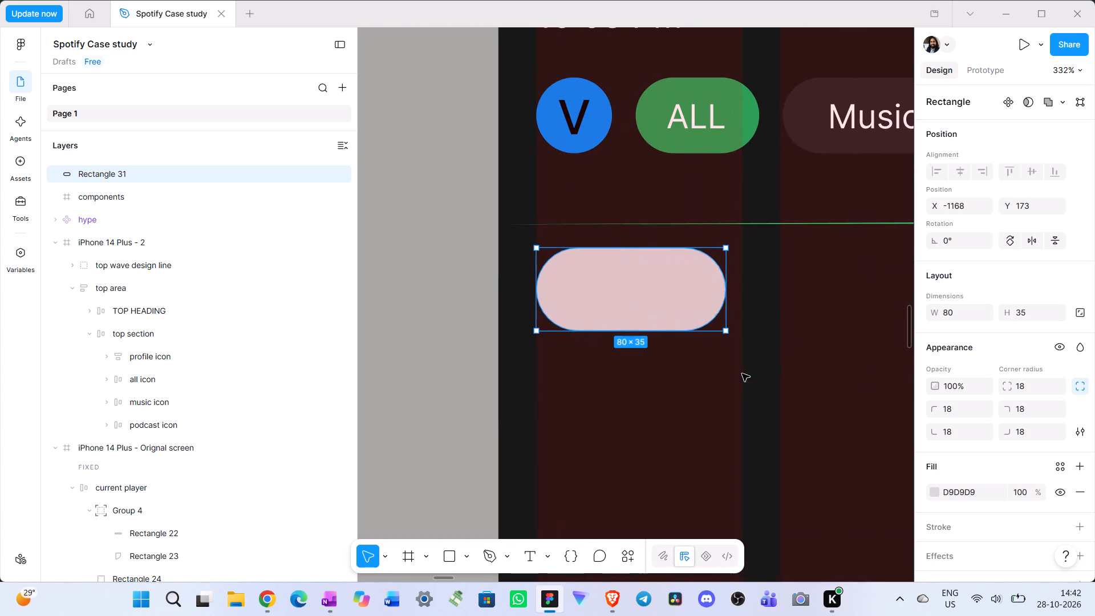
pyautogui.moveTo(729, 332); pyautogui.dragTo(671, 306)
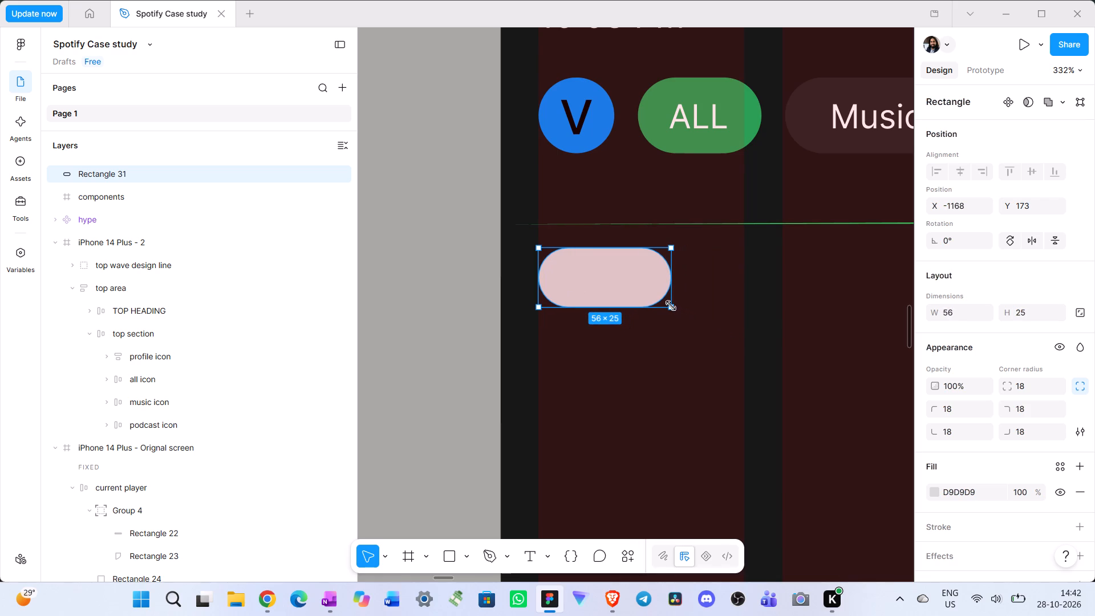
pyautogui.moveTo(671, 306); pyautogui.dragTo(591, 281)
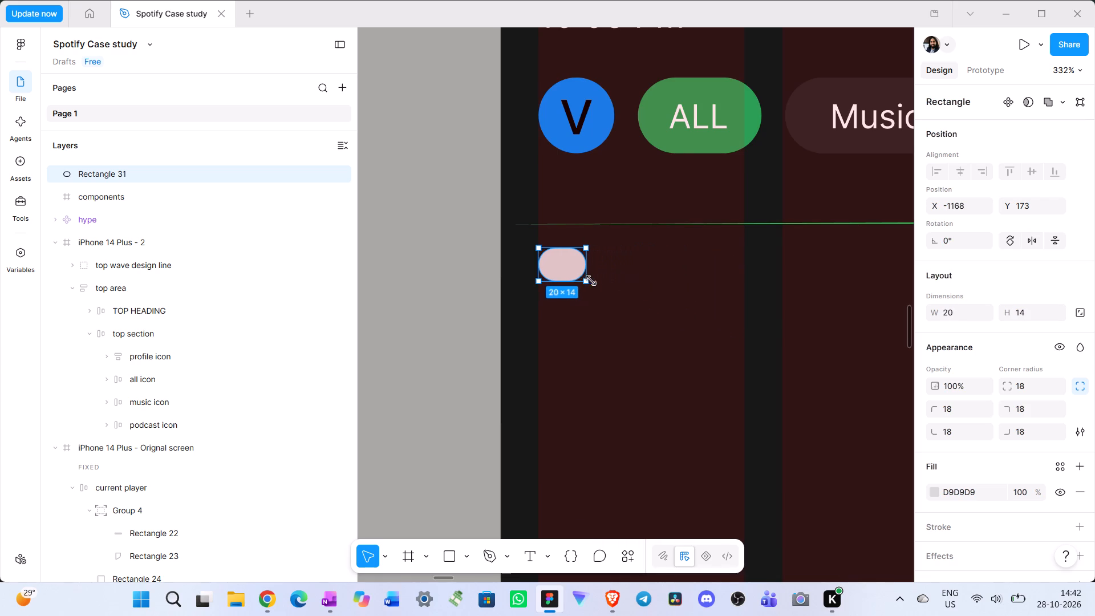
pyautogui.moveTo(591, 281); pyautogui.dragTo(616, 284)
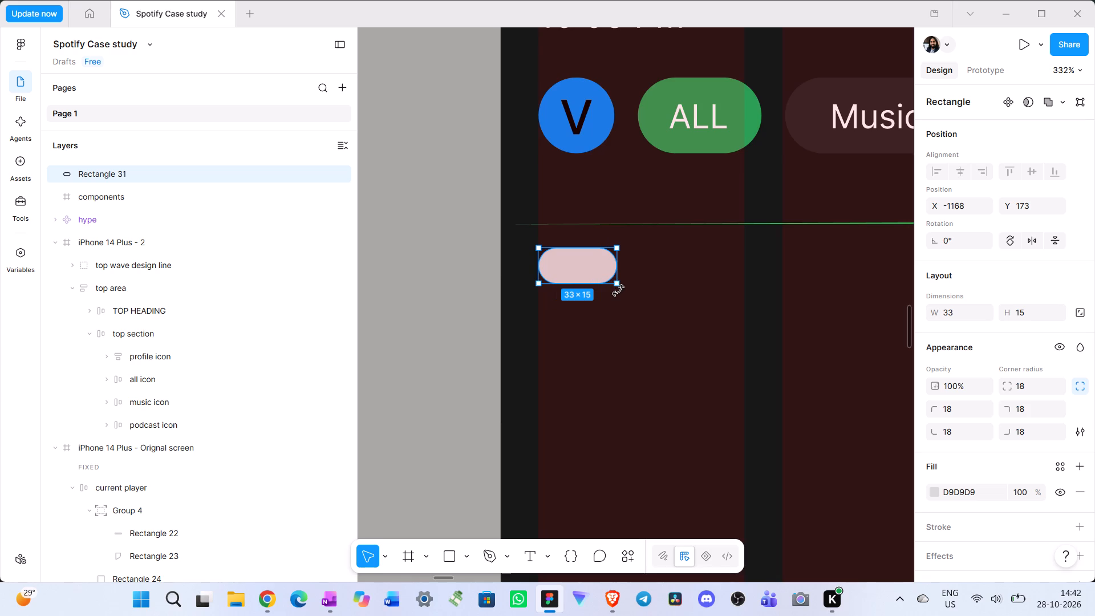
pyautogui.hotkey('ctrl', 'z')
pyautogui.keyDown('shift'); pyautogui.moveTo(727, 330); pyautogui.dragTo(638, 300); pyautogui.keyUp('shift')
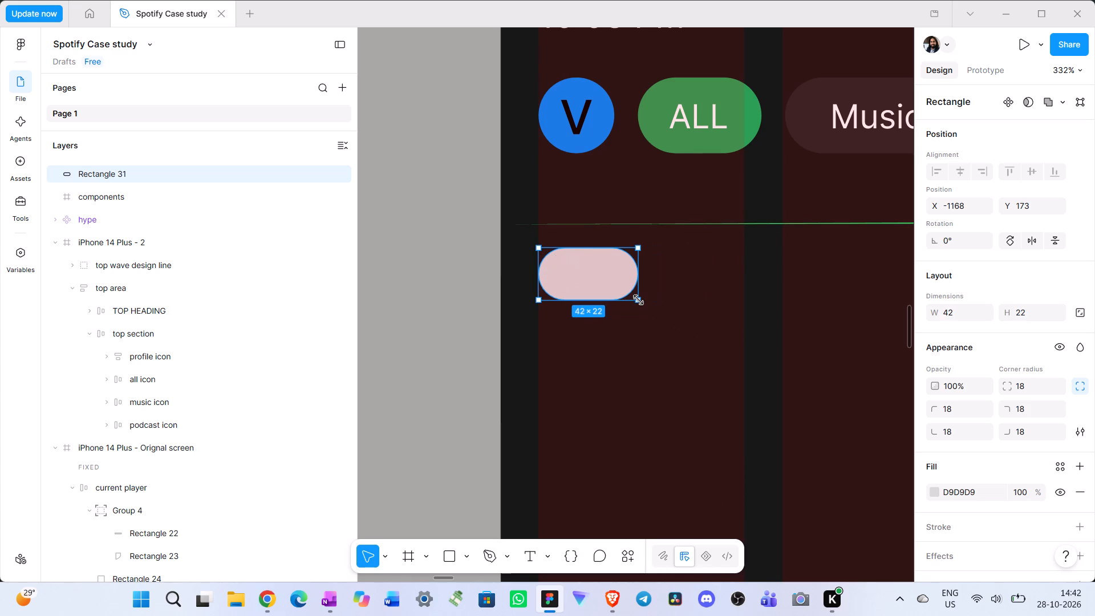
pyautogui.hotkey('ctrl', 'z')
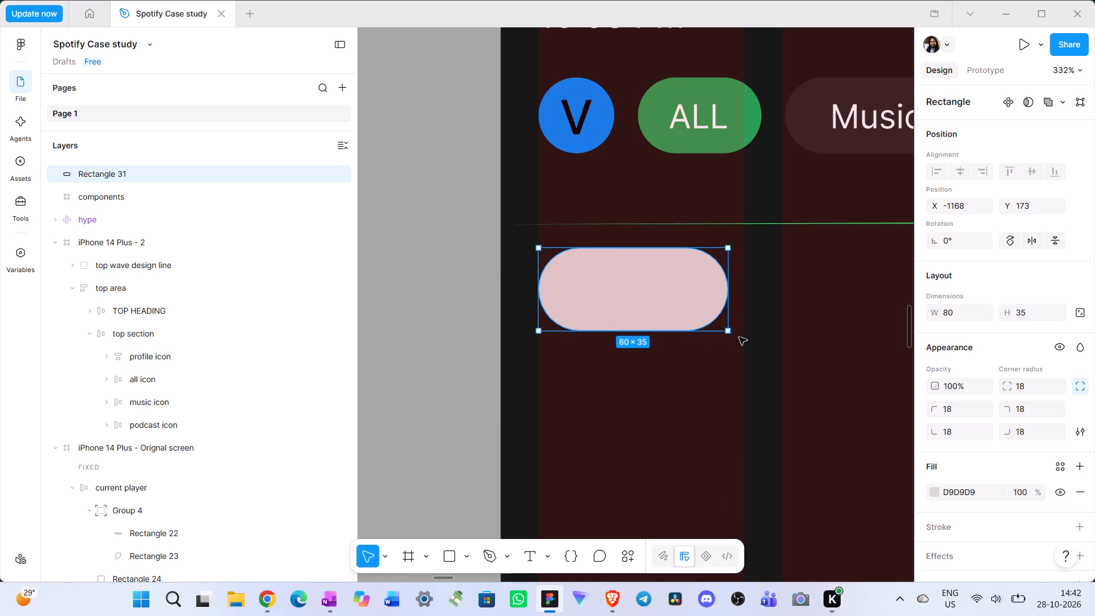
# Shrink the pill to about 46 × 20 and place it below the wave line at about X -1168, Y 170.
pyautogui.keyDown('shift'); pyautogui.moveTo(728, 334); pyautogui.dragTo(640, 296); pyautogui.keyUp('shift')
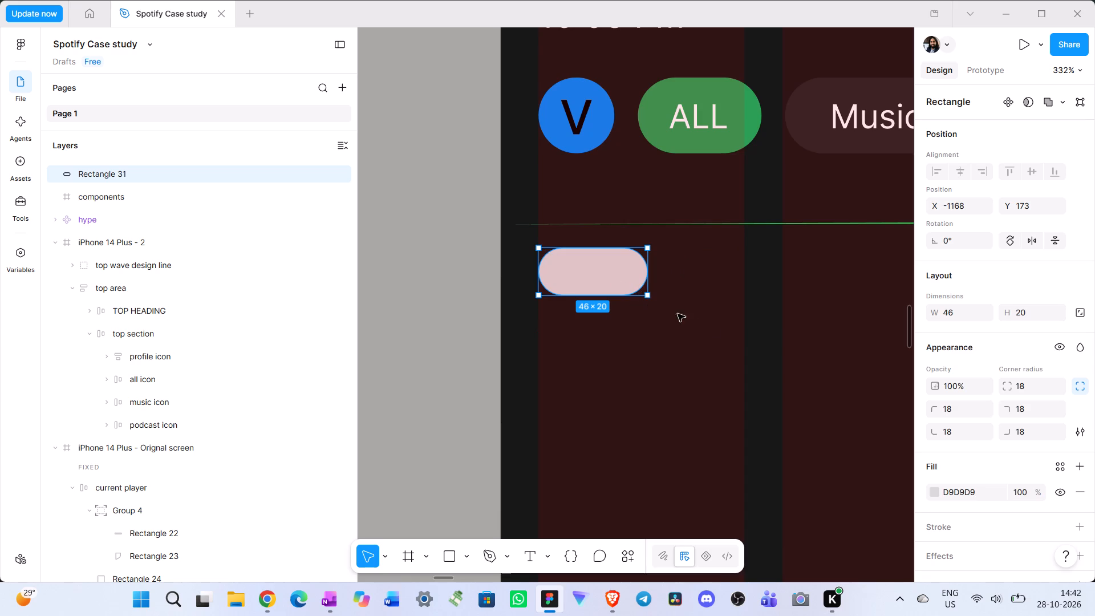
pyautogui.moveTo(605, 283); pyautogui.dragTo(716, 287)
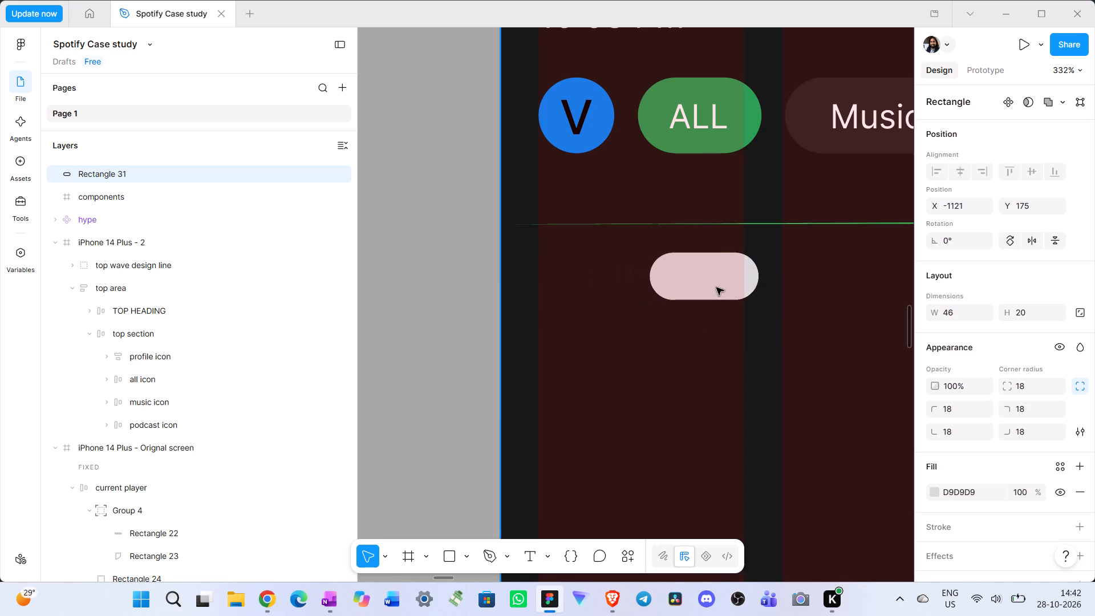
pyautogui.moveTo(716, 287); pyautogui.dragTo(700, 278)
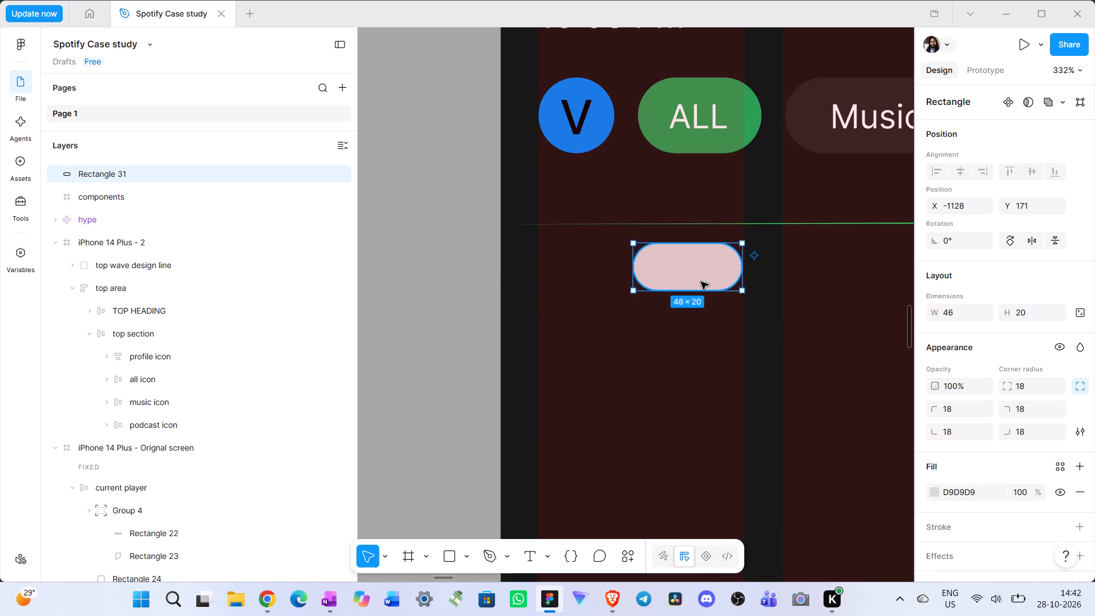
pyautogui.moveTo(703, 271); pyautogui.dragTo(651, 266)
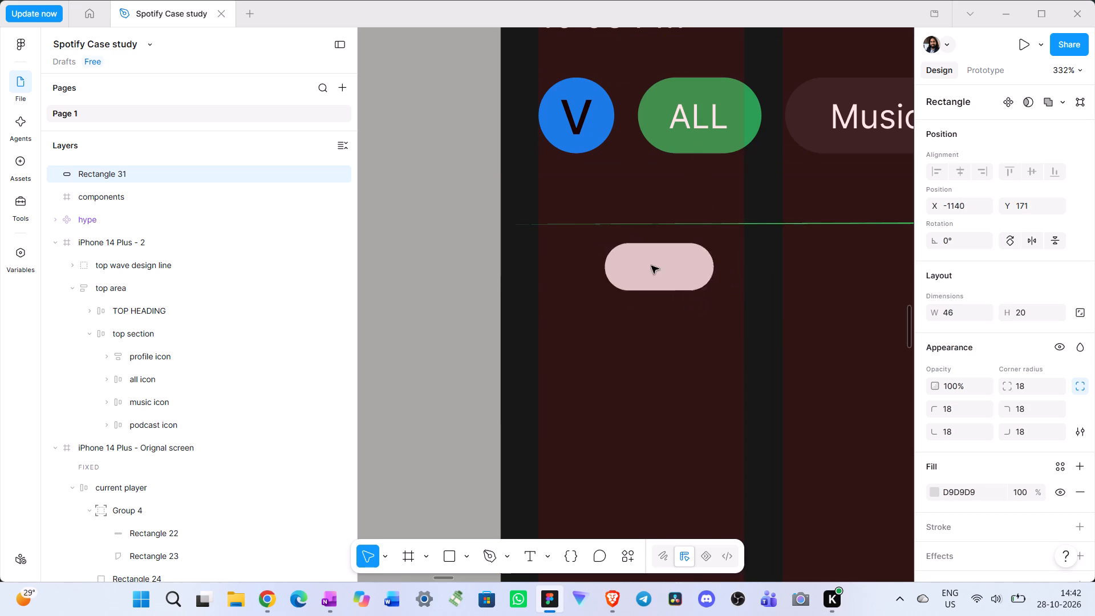
pyautogui.moveTo(651, 266); pyautogui.dragTo(609, 268)
# Change the pill's fill to 282727 by sampling the dark background of the Hype chip.
pyautogui.click(935, 491)
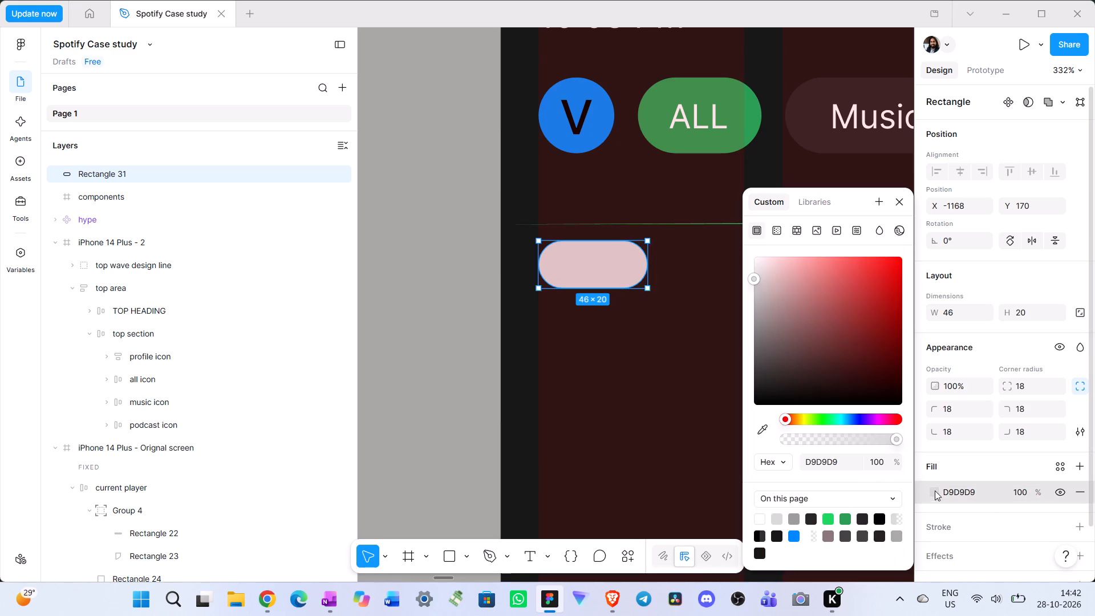
pyautogui.click(766, 427)
pyautogui.hscroll(1, 628, 376)
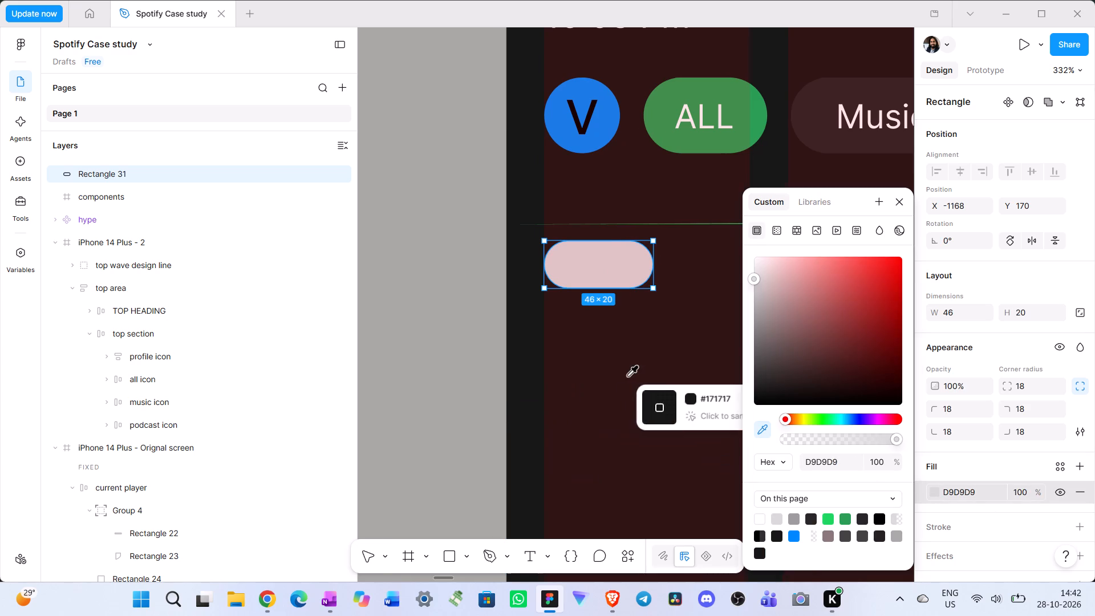
pyautogui.hscroll(2, 628, 376)
pyautogui.click(598, 428)
pyautogui.hscroll(-1, 654, 411)
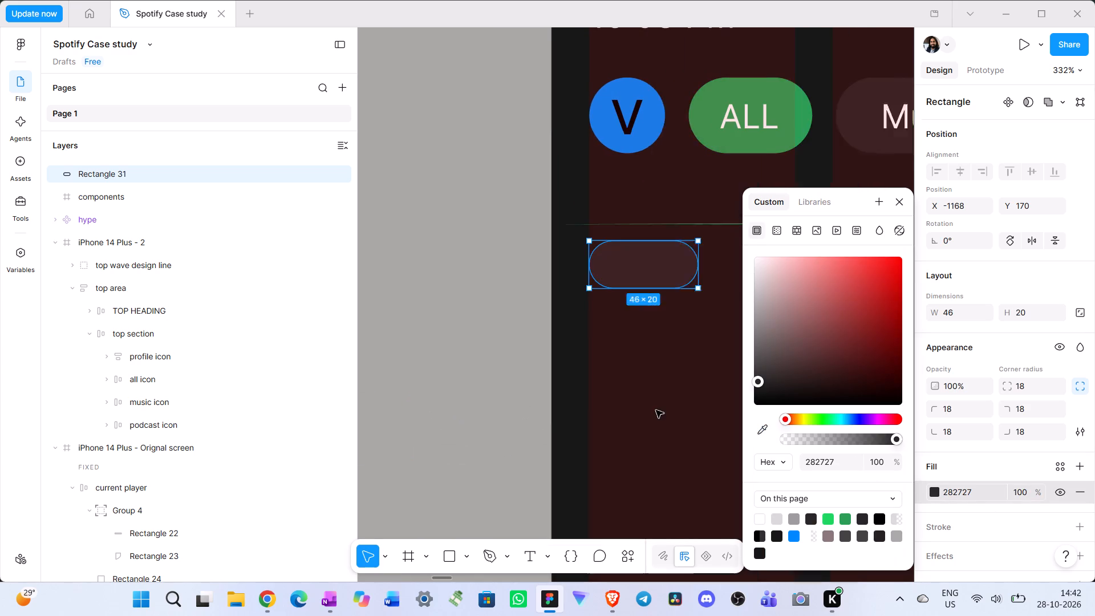
pyautogui.hscroll(-2, 656, 410)
pyautogui.hscroll(4, 589, 324)
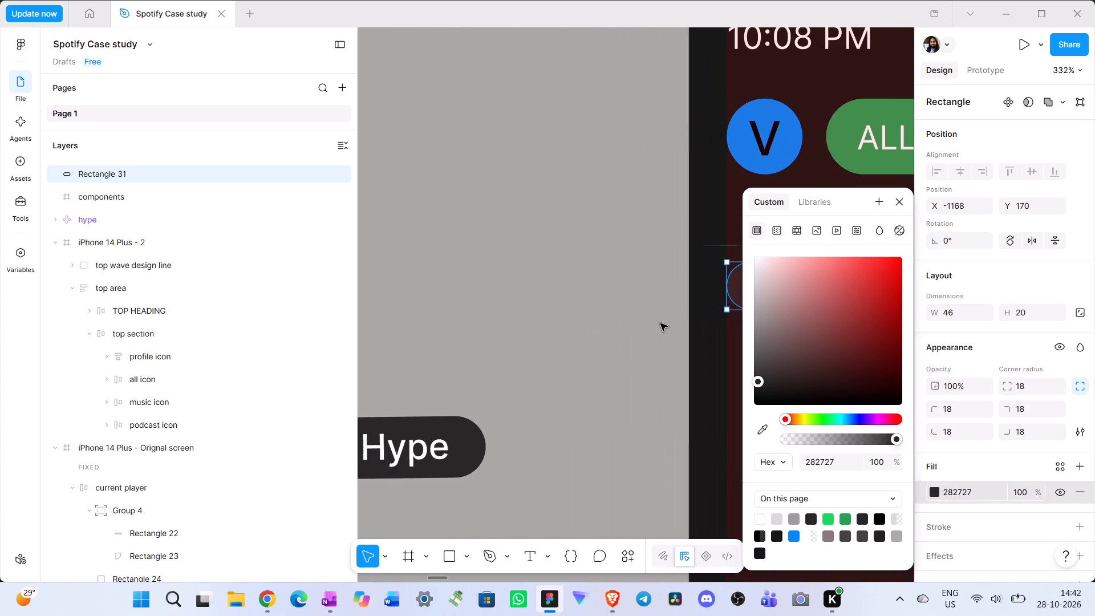
pyautogui.click(660, 324)
# Move the pill out of the iPhone frame to just above the hype component, at about X -1336, Y 203.
pyautogui.moveTo(772, 298); pyautogui.dragTo(439, 528)
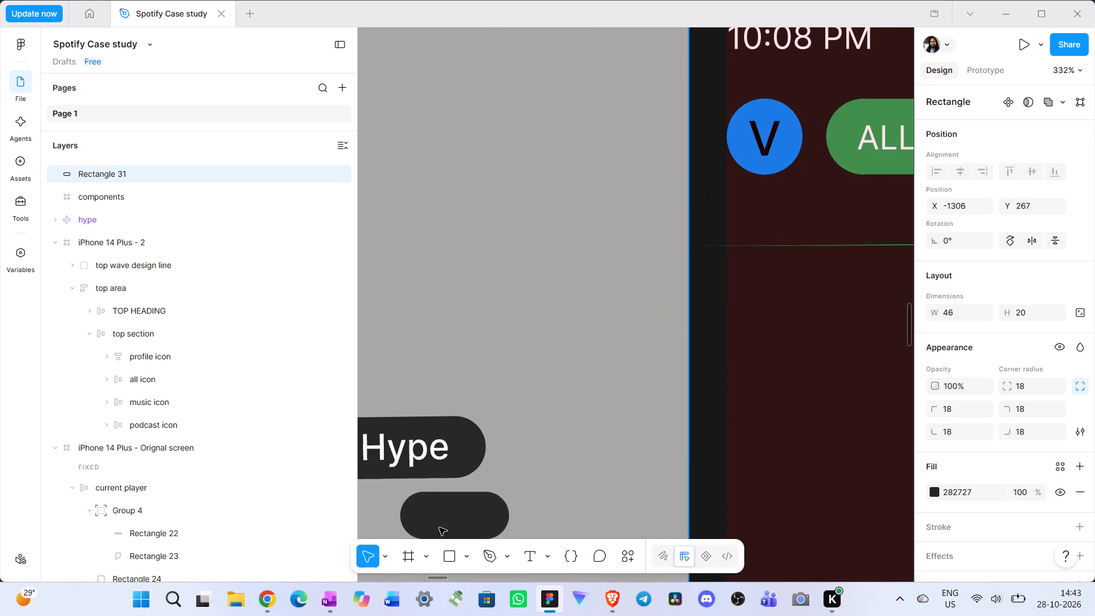
pyautogui.moveTo(439, 528); pyautogui.dragTo(524, 529)
pyautogui.scroll(-1, 524, 529)
pyautogui.moveTo(544, 424); pyautogui.dragTo(541, 350)
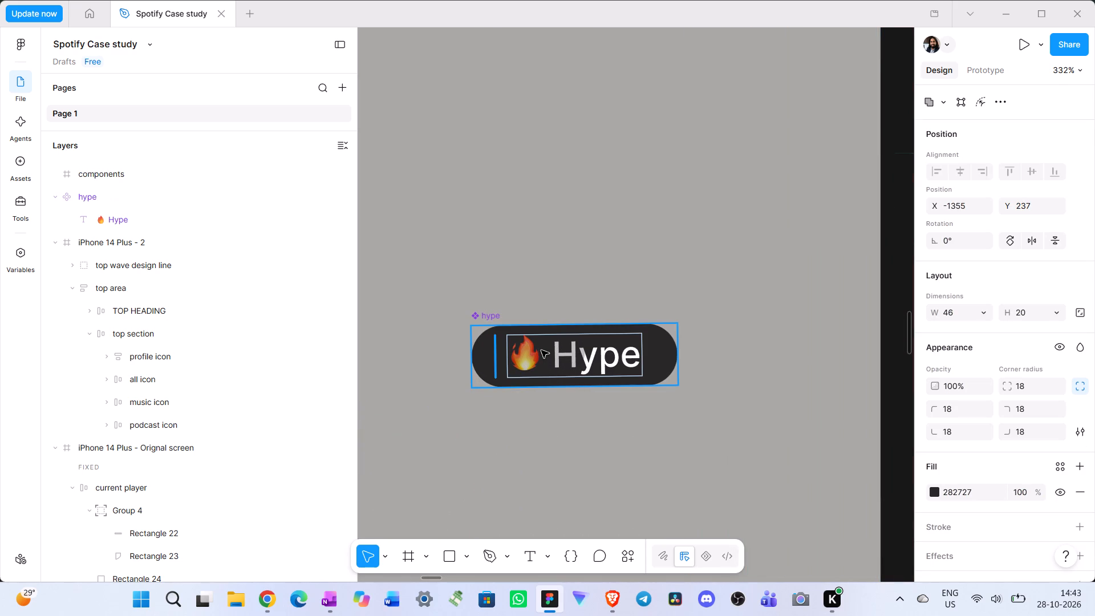
pyautogui.moveTo(541, 350); pyautogui.dragTo(546, 297)
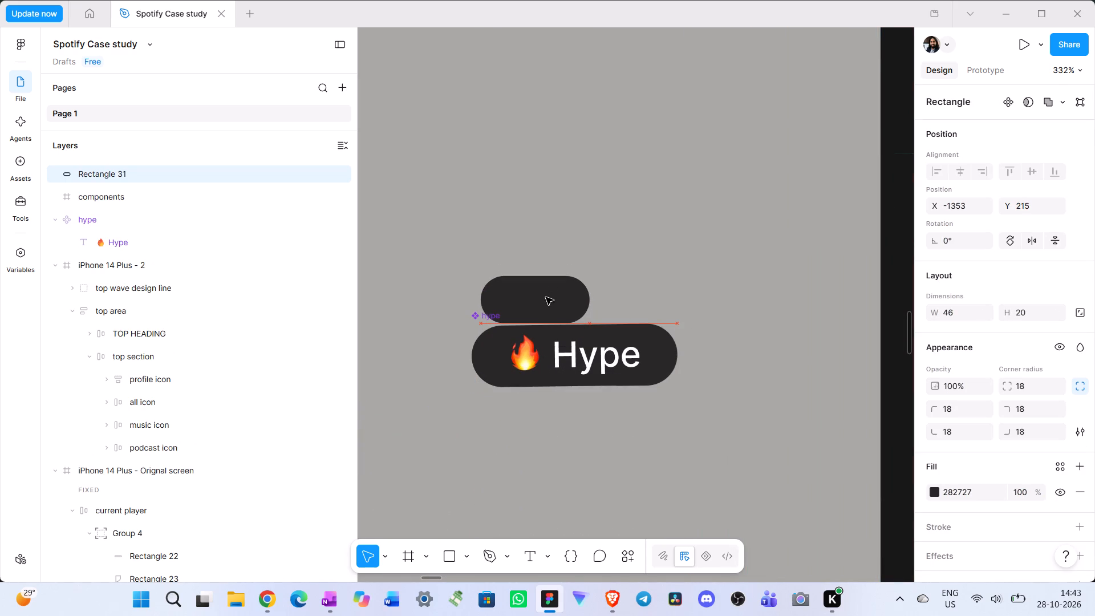
pyautogui.moveTo(546, 297); pyautogui.dragTo(574, 288)
pyautogui.click(564, 352)
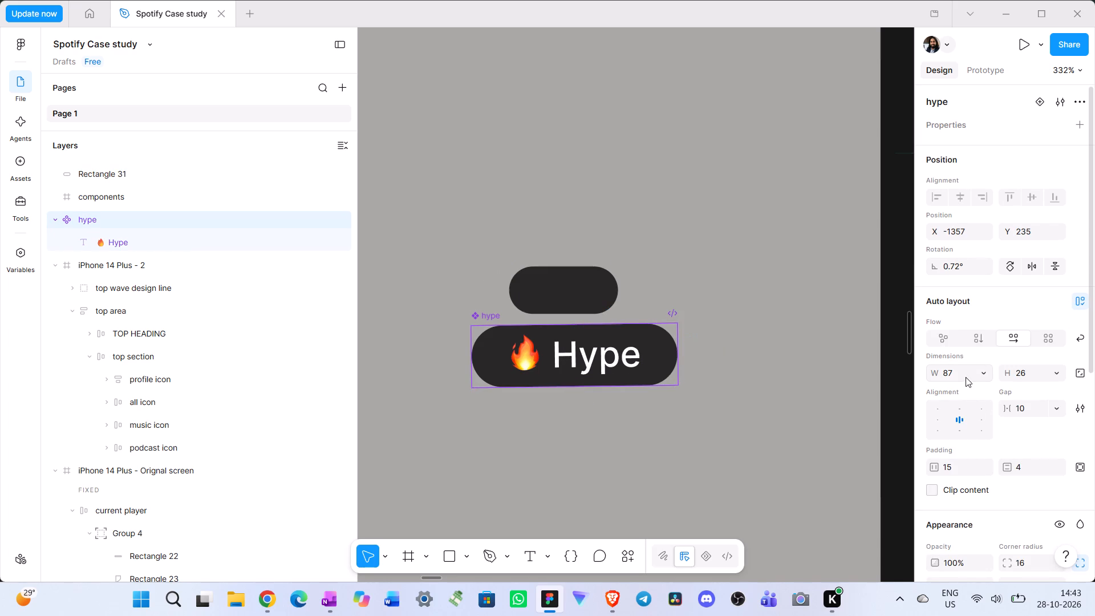
pyautogui.click(570, 292)
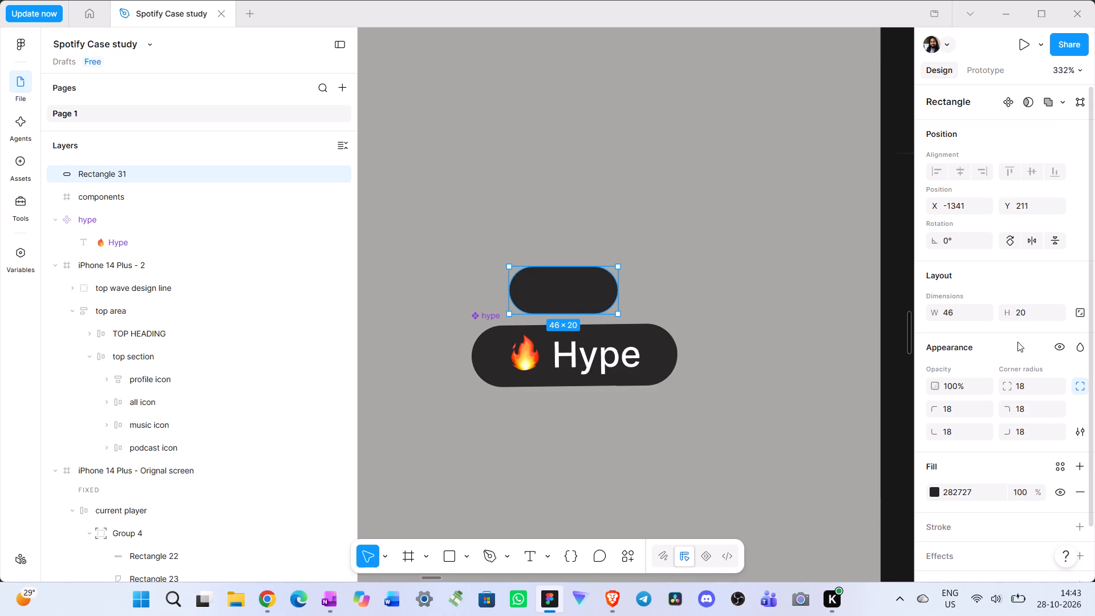
pyautogui.moveTo(591, 306); pyautogui.dragTo(602, 288)
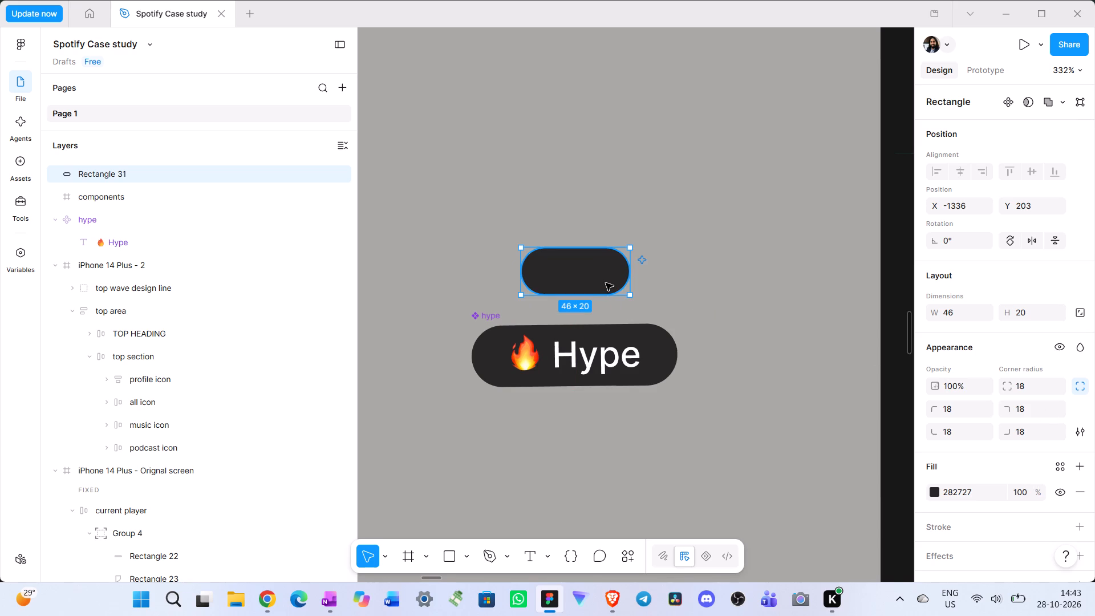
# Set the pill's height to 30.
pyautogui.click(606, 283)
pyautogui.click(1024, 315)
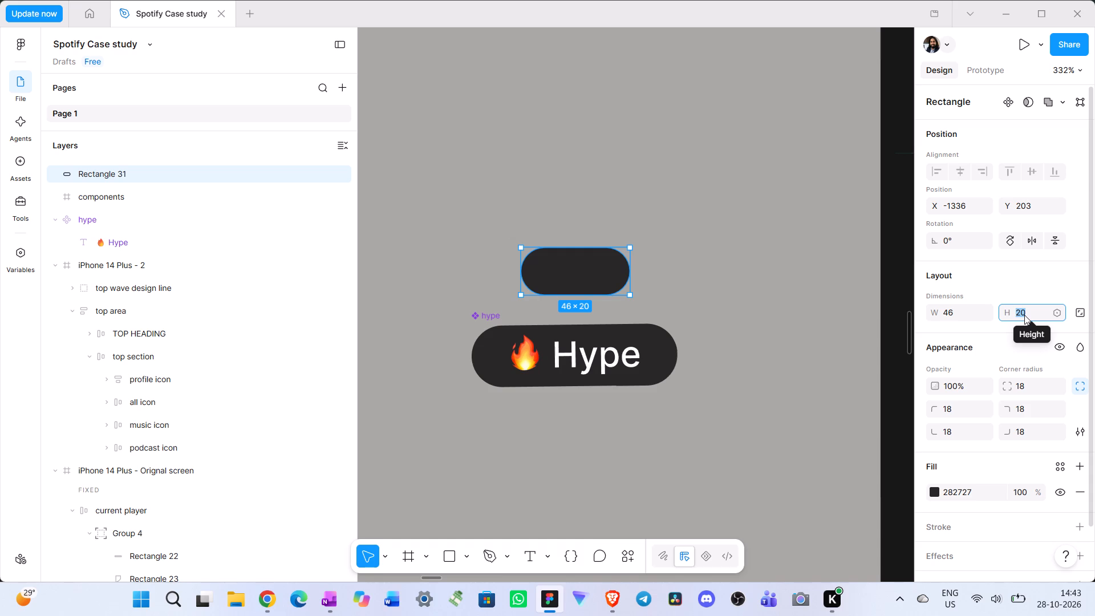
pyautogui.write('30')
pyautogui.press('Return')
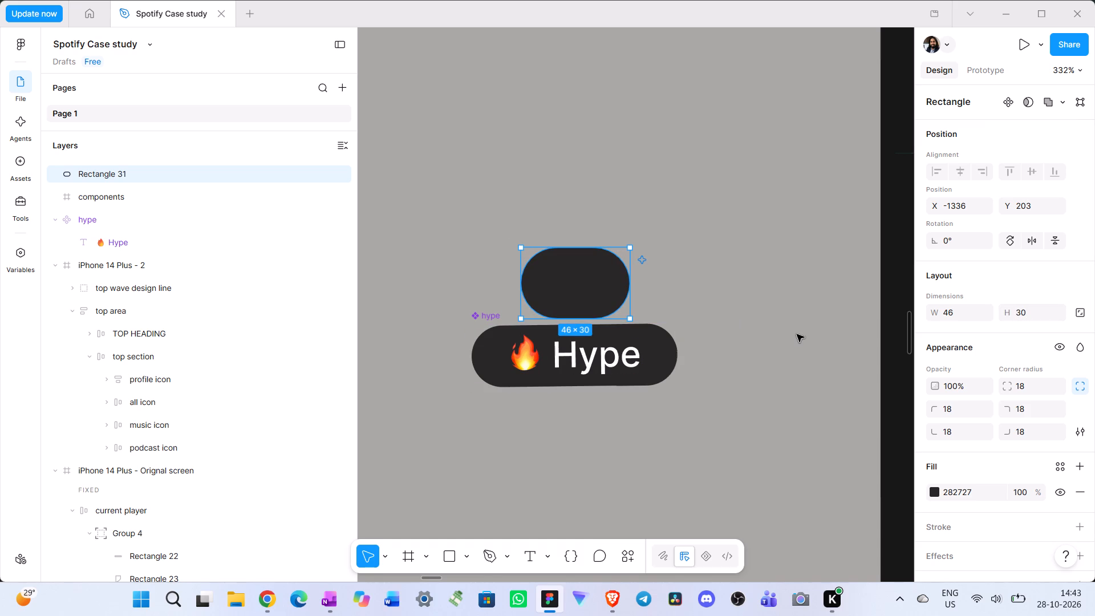
# Examine the dimensions of the ALL chip and the hype component for comparison with the pill.
pyautogui.scroll(2, 797, 332)
pyautogui.doubleClick(671, 313)
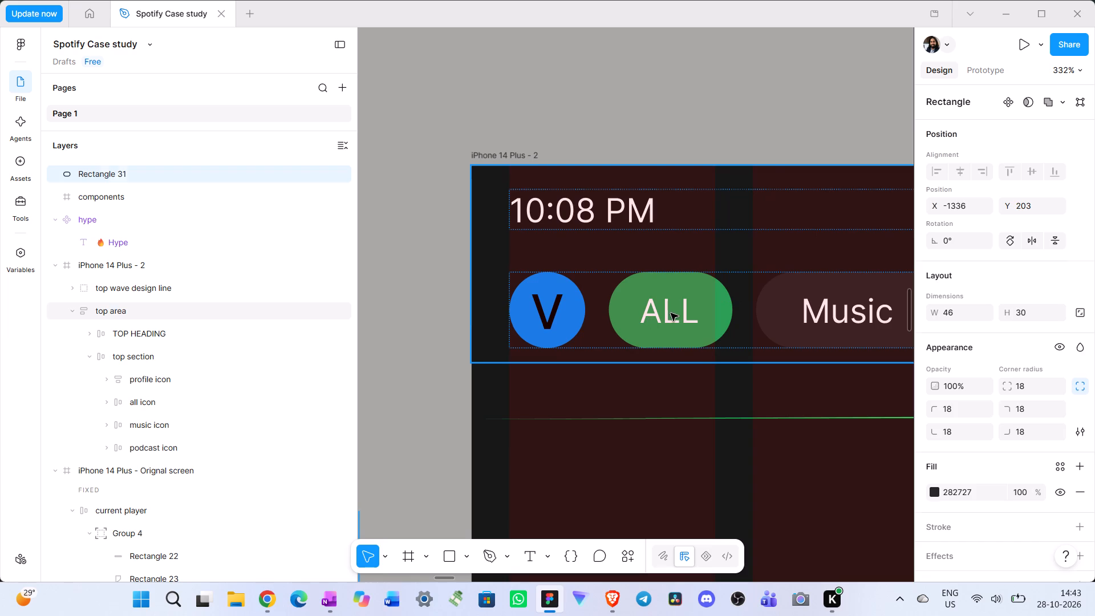
pyautogui.click(671, 313)
pyautogui.click(671, 313)
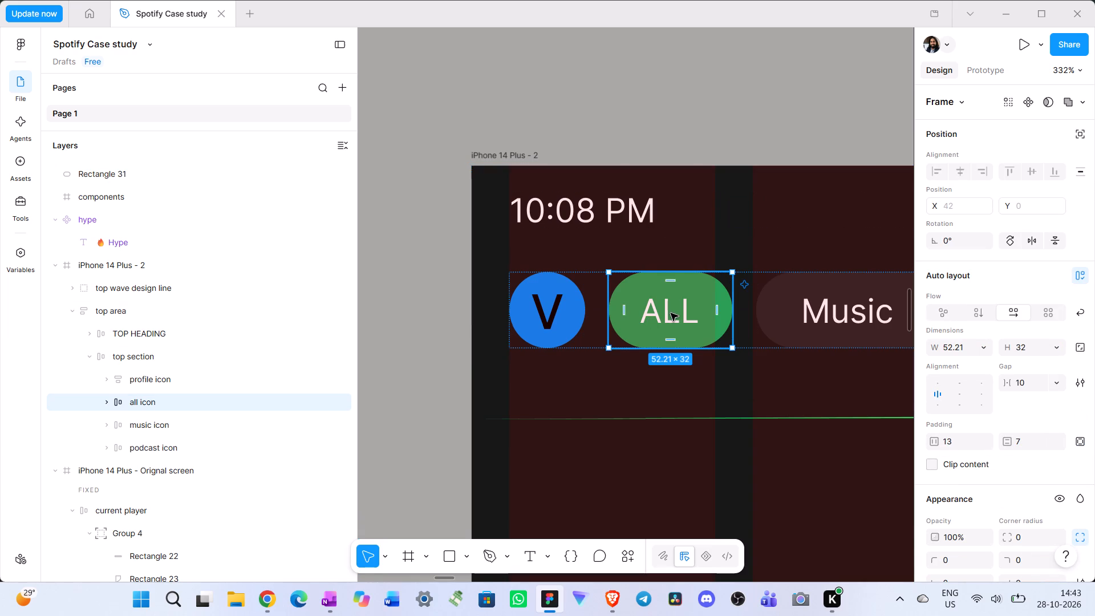
pyautogui.hscroll(5, 703, 379)
pyautogui.scroll(-3, 703, 379)
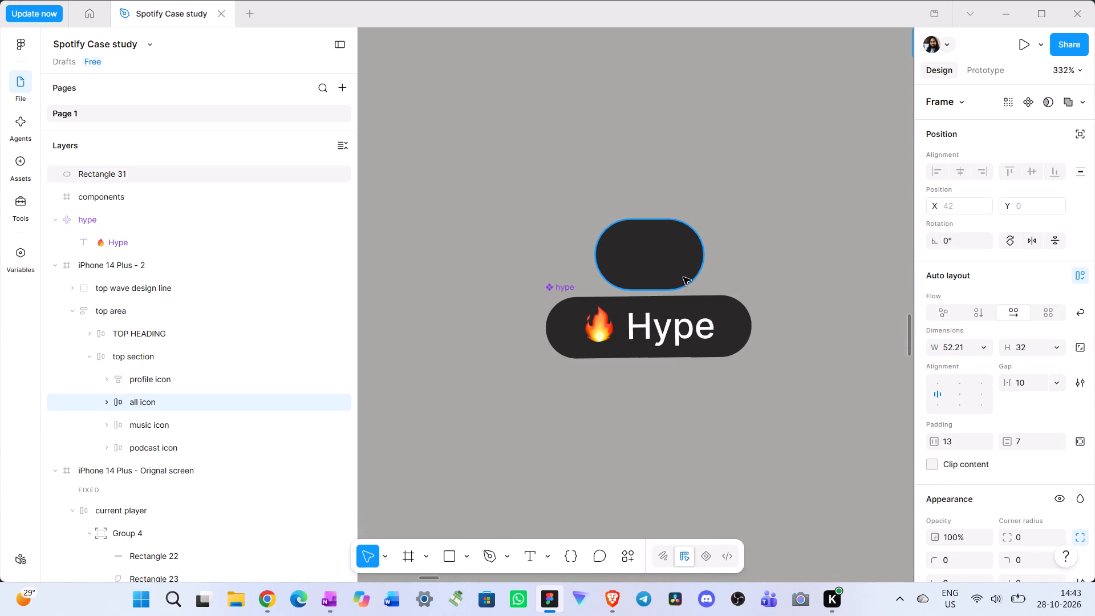
pyautogui.click(678, 268)
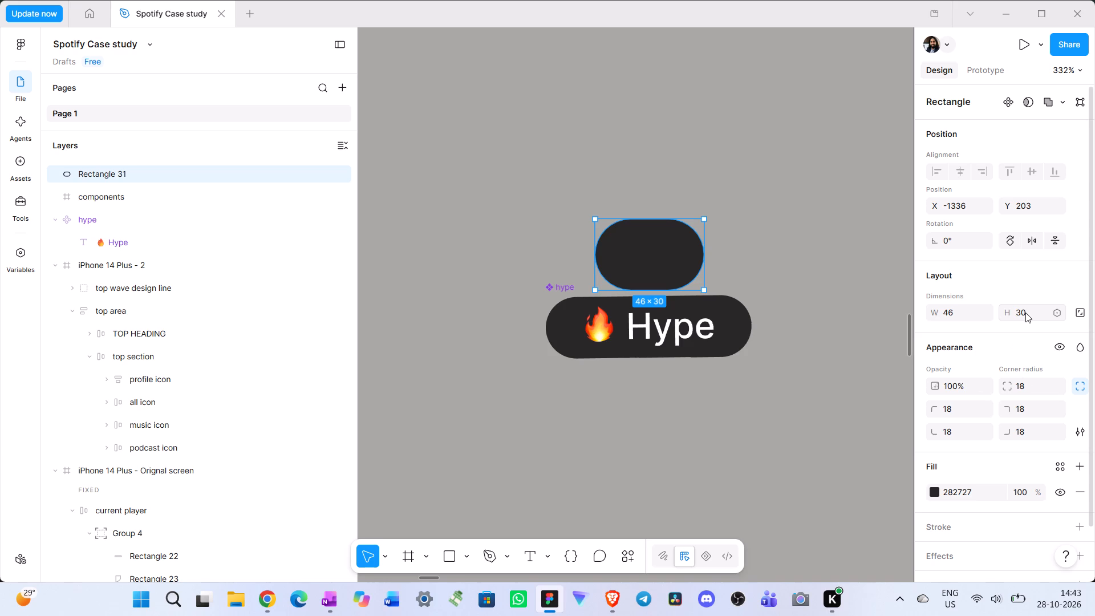
pyautogui.click(1025, 313)
pyautogui.click(732, 331)
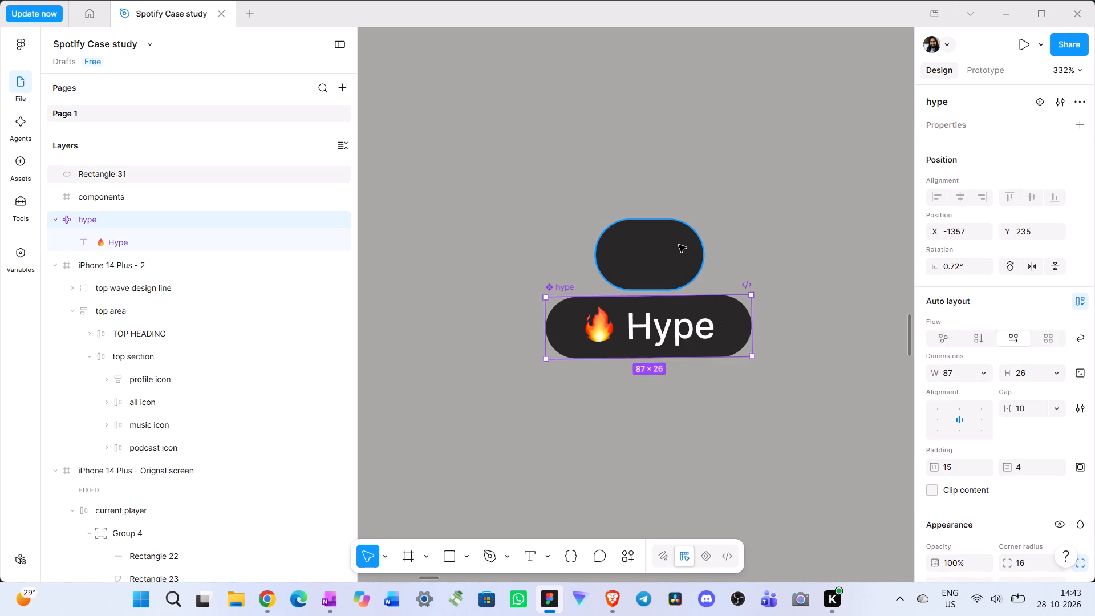
# Set the pill's height to 28.
pyautogui.click(679, 245)
pyautogui.click(1020, 310)
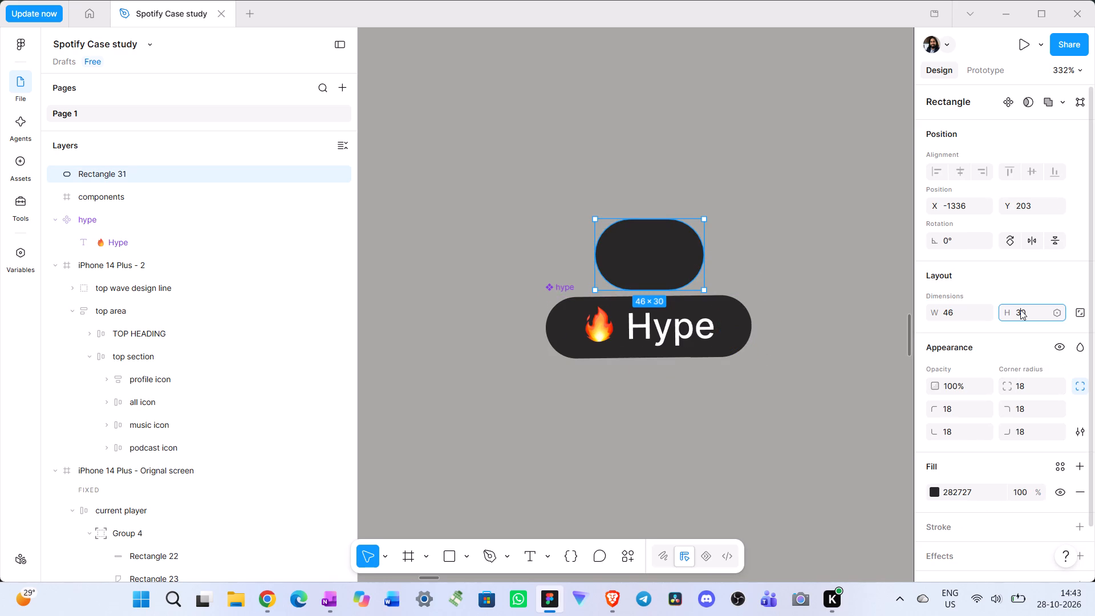
pyautogui.write('28')
pyautogui.press('Return')
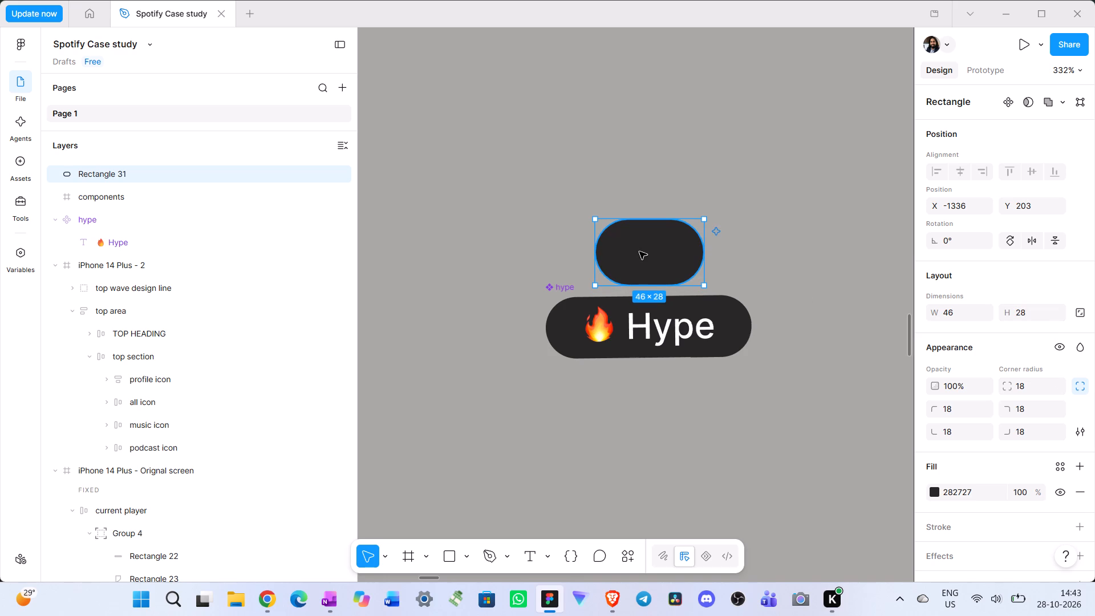
# Move the pill just below the hype component, aligning their left edges, at about X -1357, Y 265.
pyautogui.moveTo(639, 252); pyautogui.dragTo(597, 397)
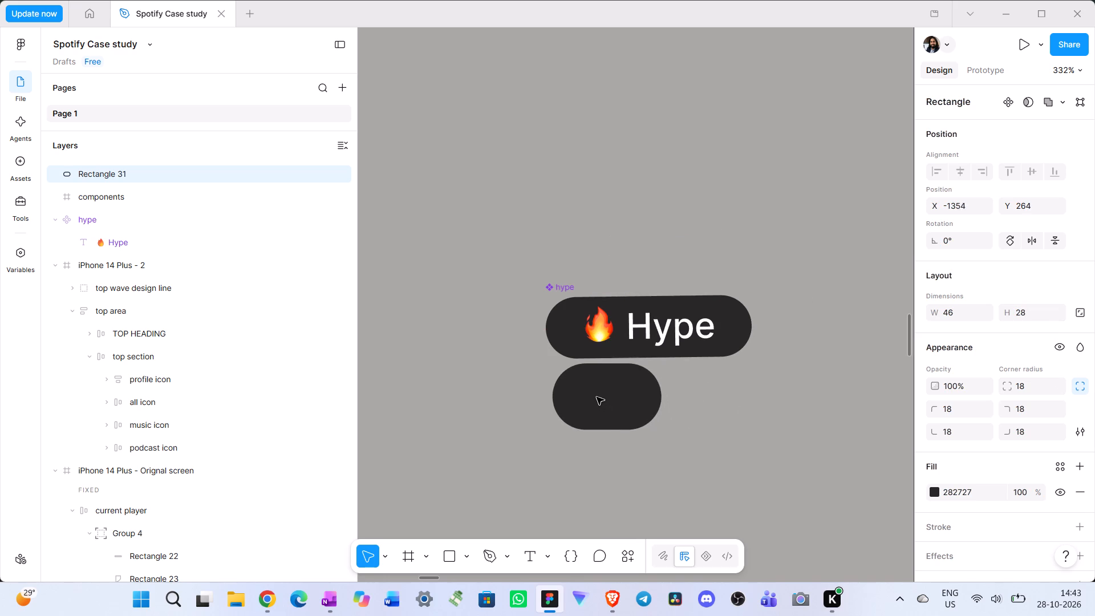
pyautogui.moveTo(597, 397); pyautogui.dragTo(587, 398)
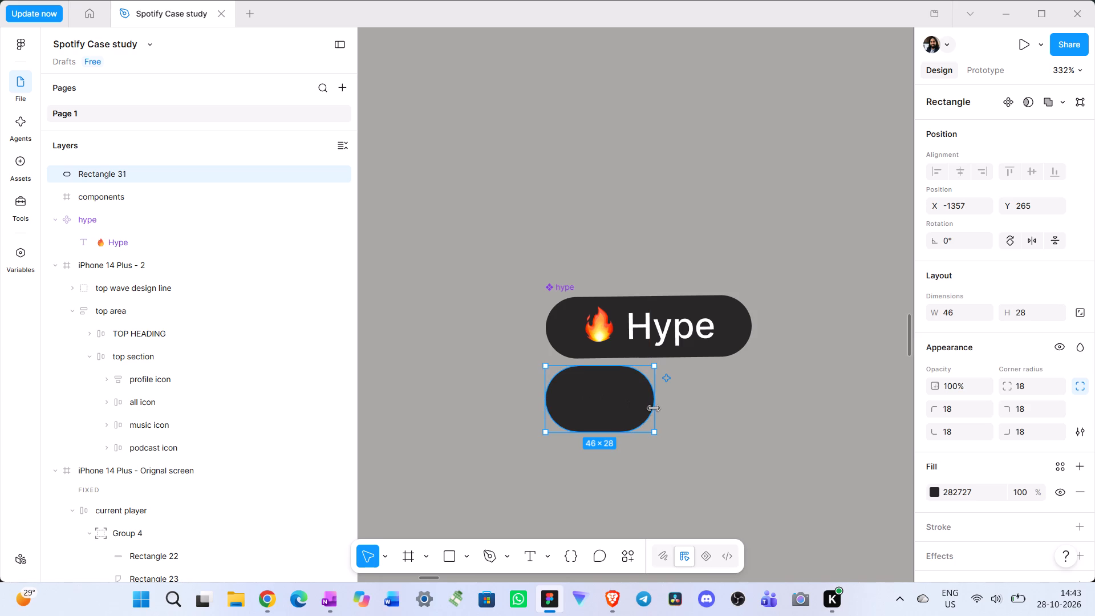
# Widen the dark pill to about 87 so it matches the width of the hype component above it.
pyautogui.moveTo(654, 408); pyautogui.dragTo(756, 414)
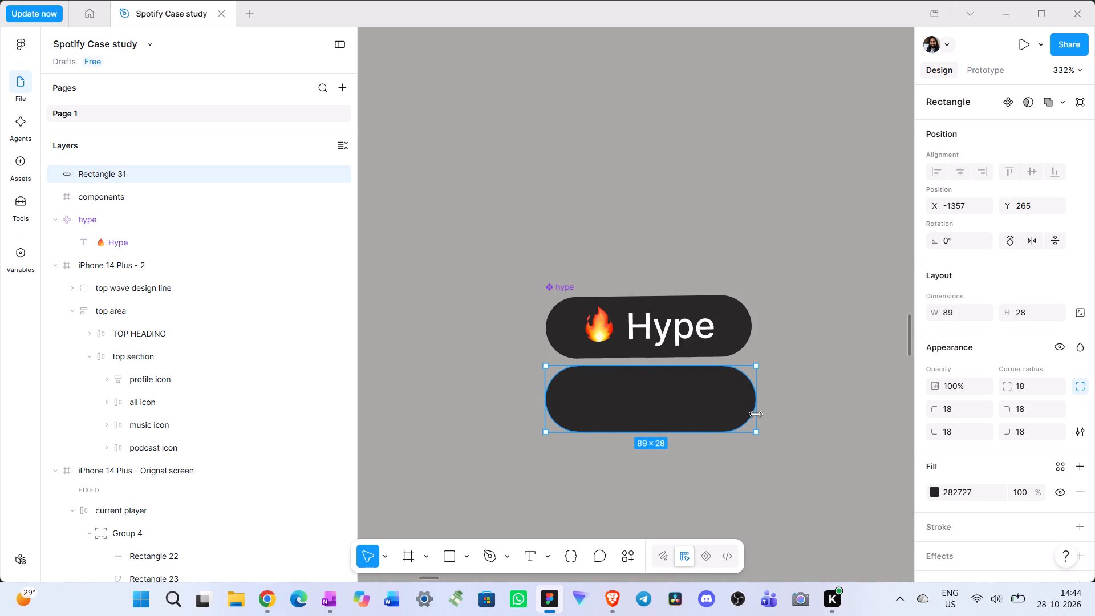
pyautogui.moveTo(756, 414); pyautogui.dragTo(753, 414)
pyautogui.click(800, 449)
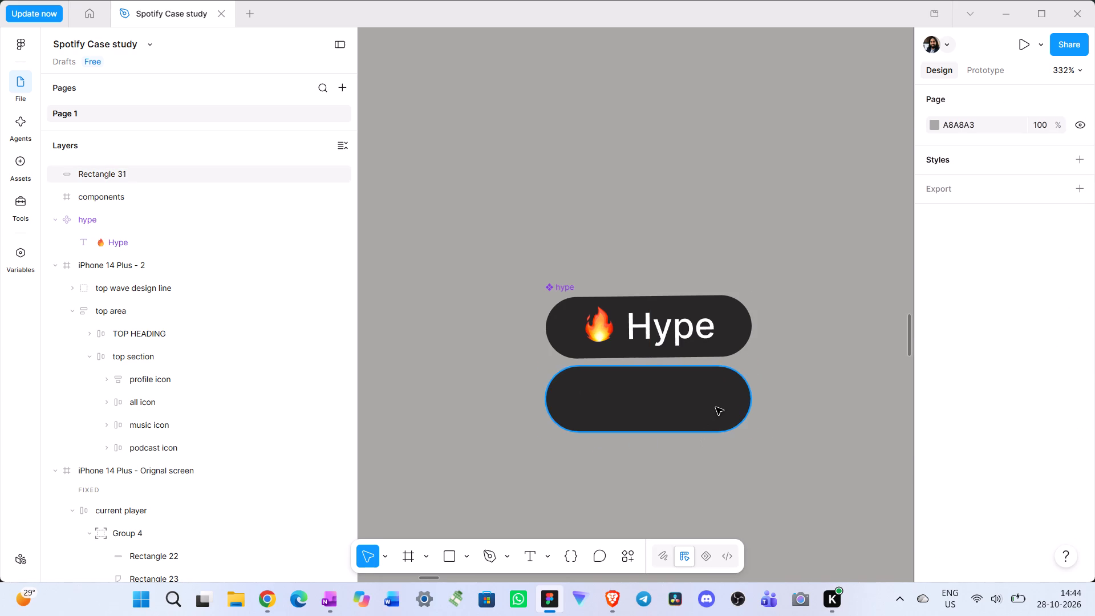
# Copy the hype component's 🔥 Hype text and place the copy centred on the new pill, at about X -1343, Y 270.
pyautogui.doubleClick(656, 329)
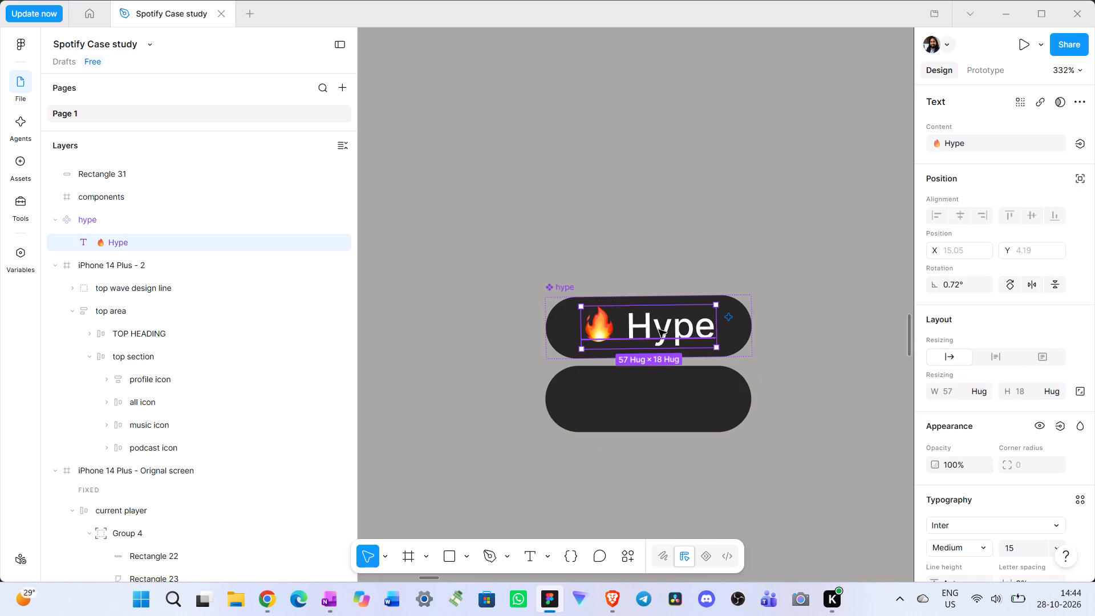
pyautogui.doubleClick(696, 330)
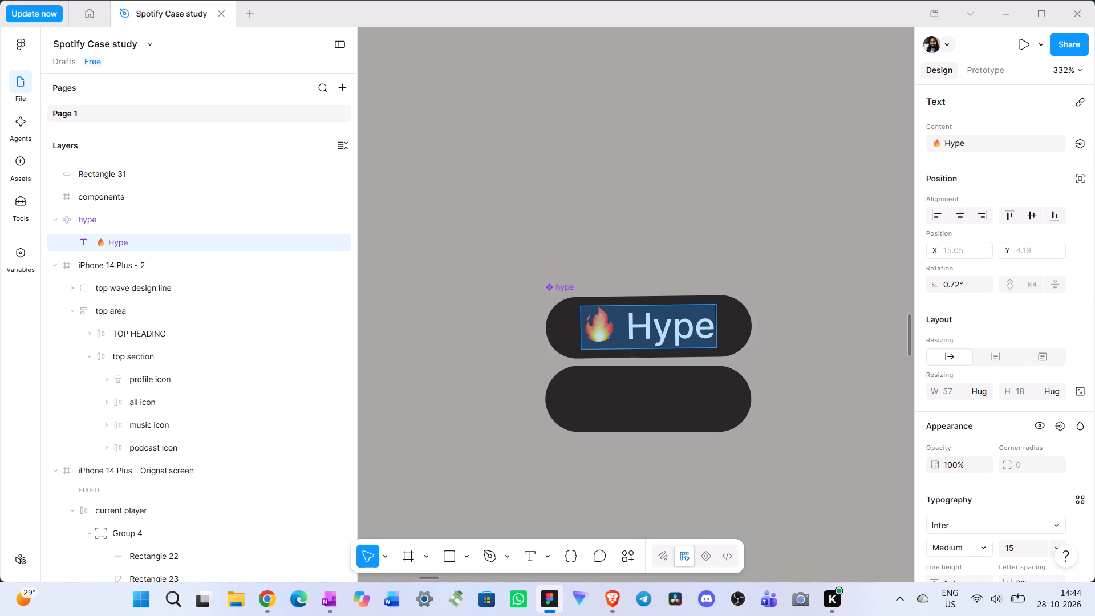
pyautogui.hotkey('ctrl', 'c')
pyautogui.click(630, 464)
pyautogui.rightClick(630, 464)
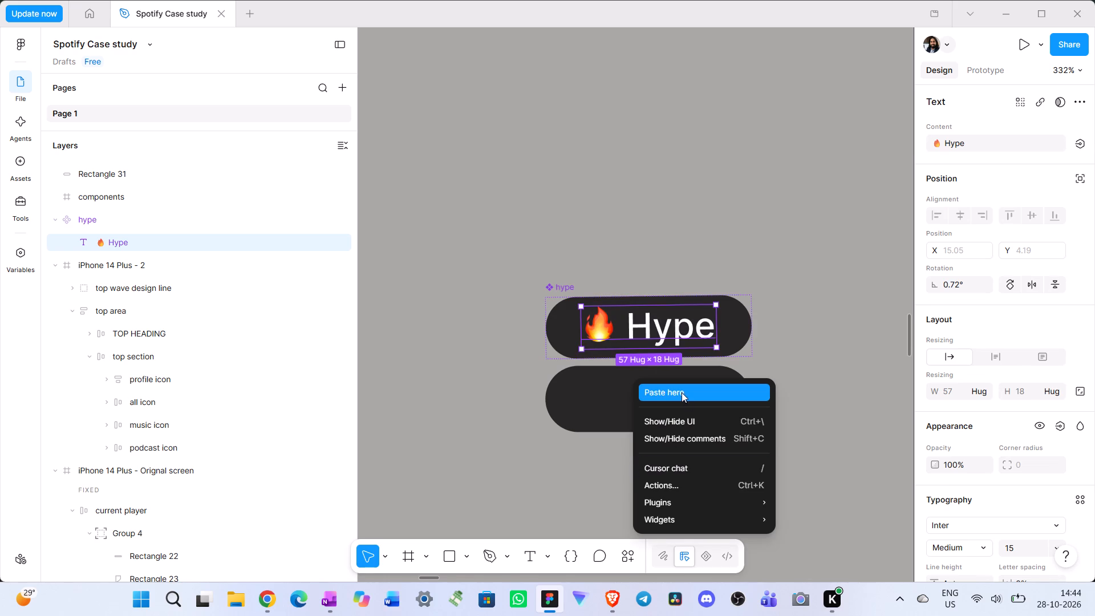
pyautogui.click(681, 392)
pyautogui.moveTo(728, 488); pyautogui.dragTo(683, 411)
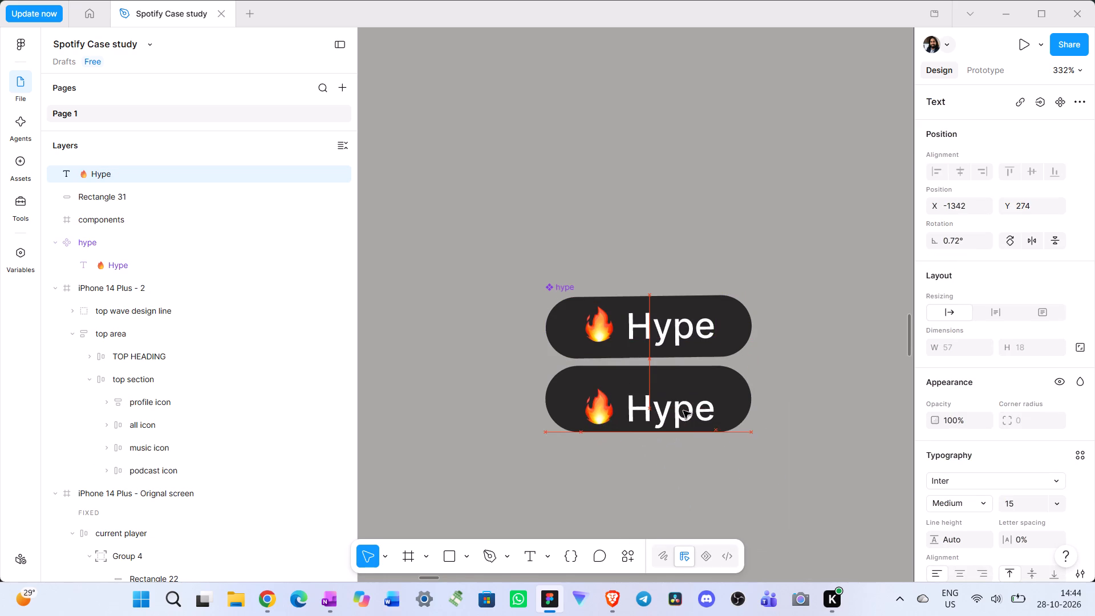
pyautogui.moveTo(683, 411); pyautogui.dragTo(684, 402)
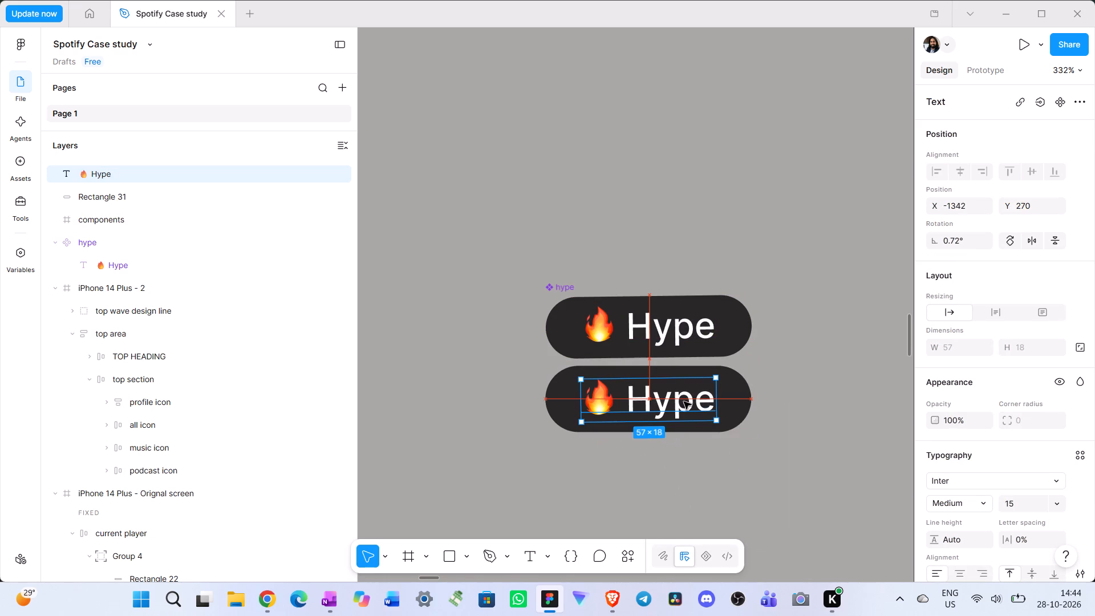
pyautogui.moveTo(684, 402); pyautogui.dragTo(675, 402)
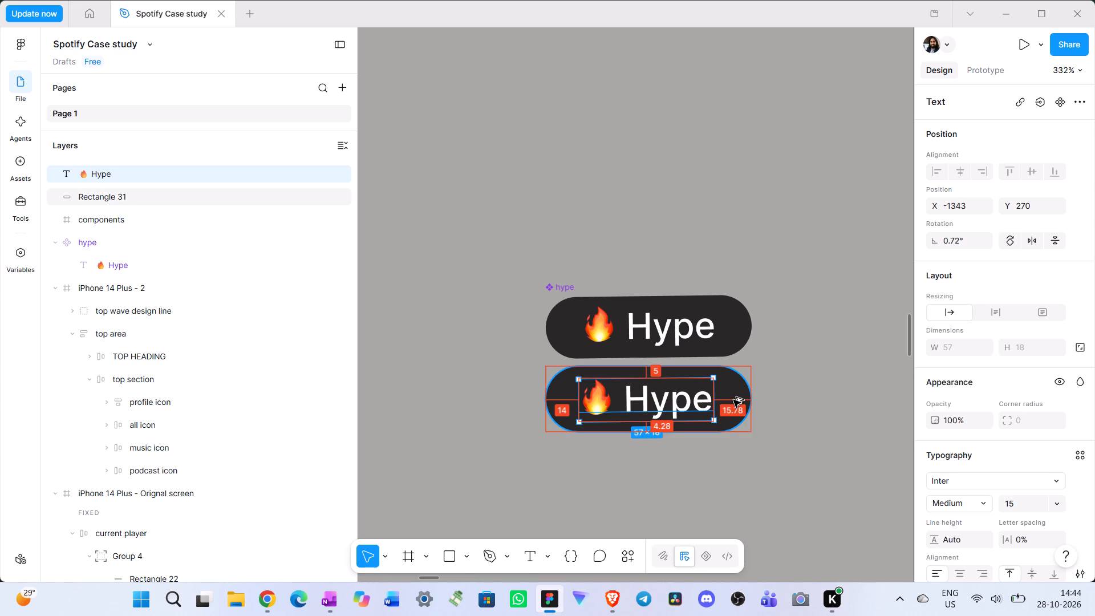
pyautogui.click(724, 458)
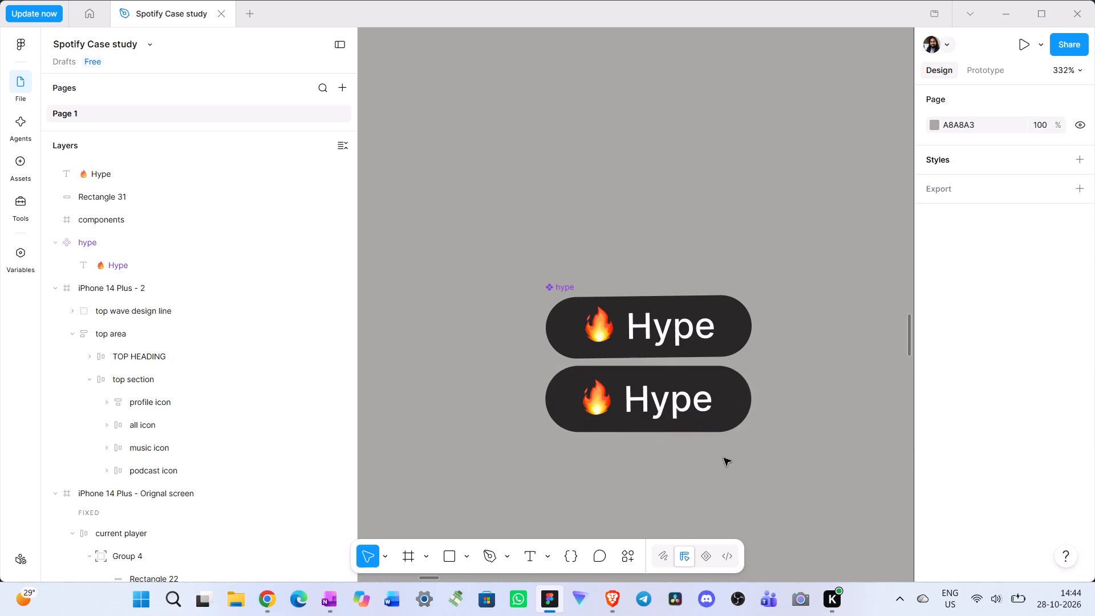
# Combine the copied Hype text and the dark pill into one auto layout frame.
pyautogui.click(654, 402)
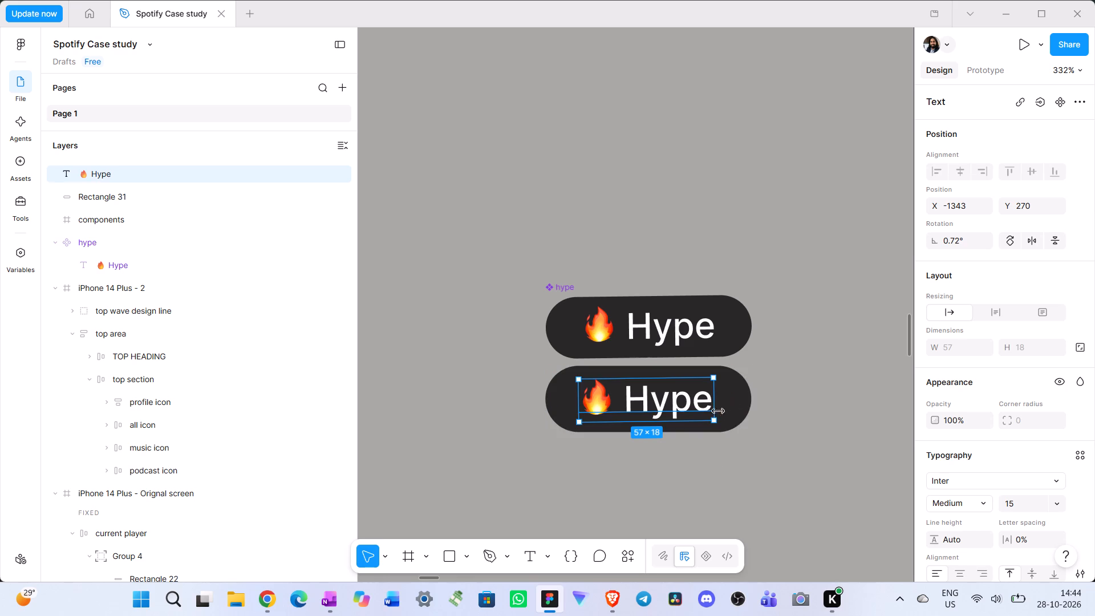
pyautogui.click(737, 402)
pyautogui.click(688, 401)
pyautogui.keyDown('shift'); pyautogui.click(731, 403); pyautogui.keyUp('shift')
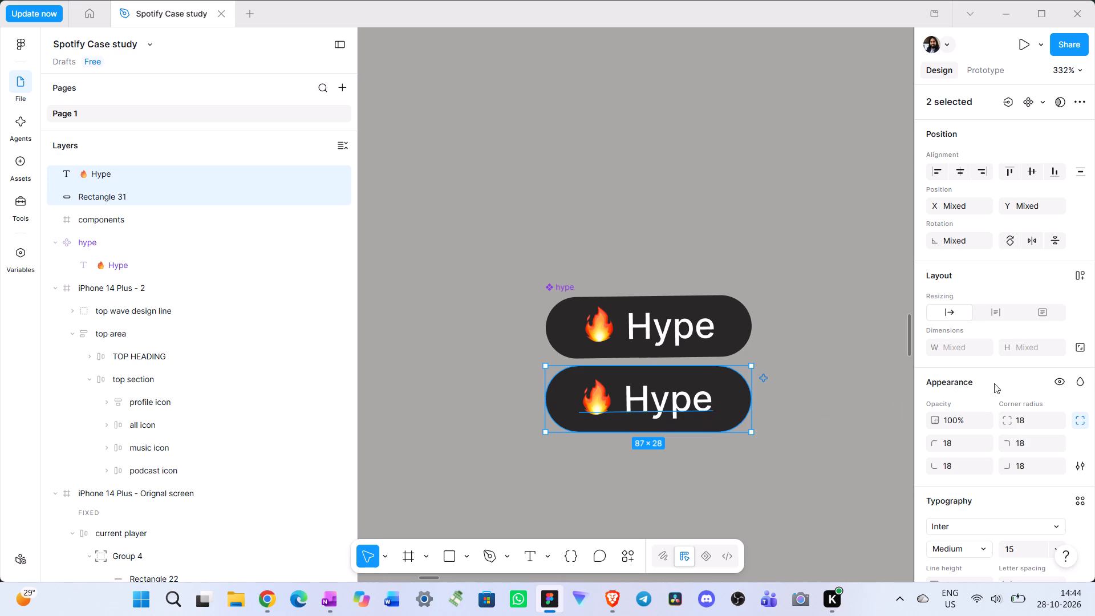
pyautogui.click(677, 399)
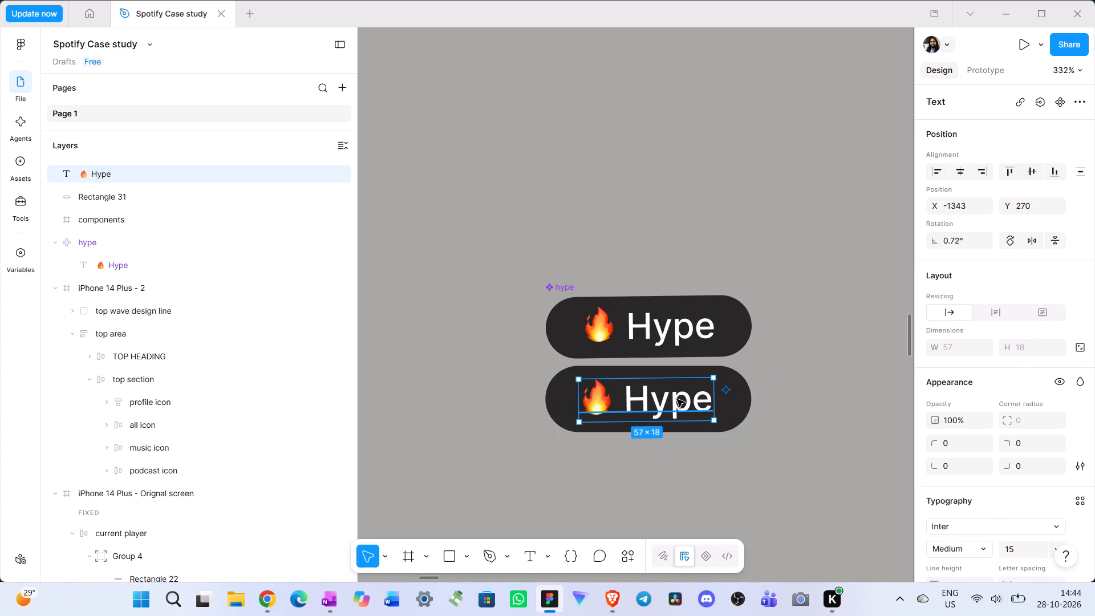
pyautogui.keyDown('shift'); pyautogui.click(736, 399); pyautogui.keyUp('shift')
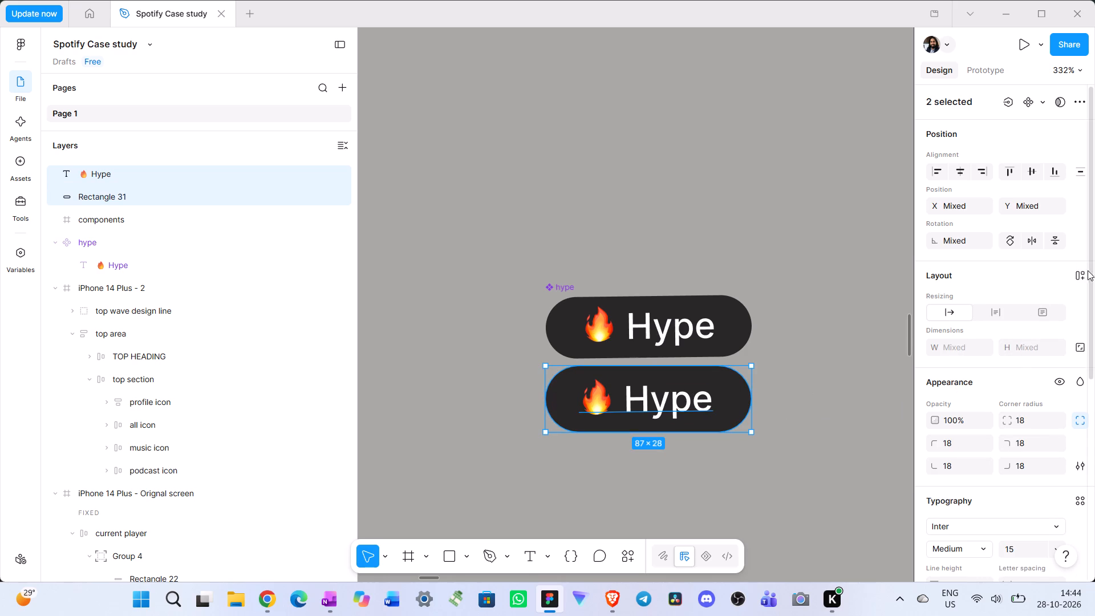
pyautogui.click(1079, 274)
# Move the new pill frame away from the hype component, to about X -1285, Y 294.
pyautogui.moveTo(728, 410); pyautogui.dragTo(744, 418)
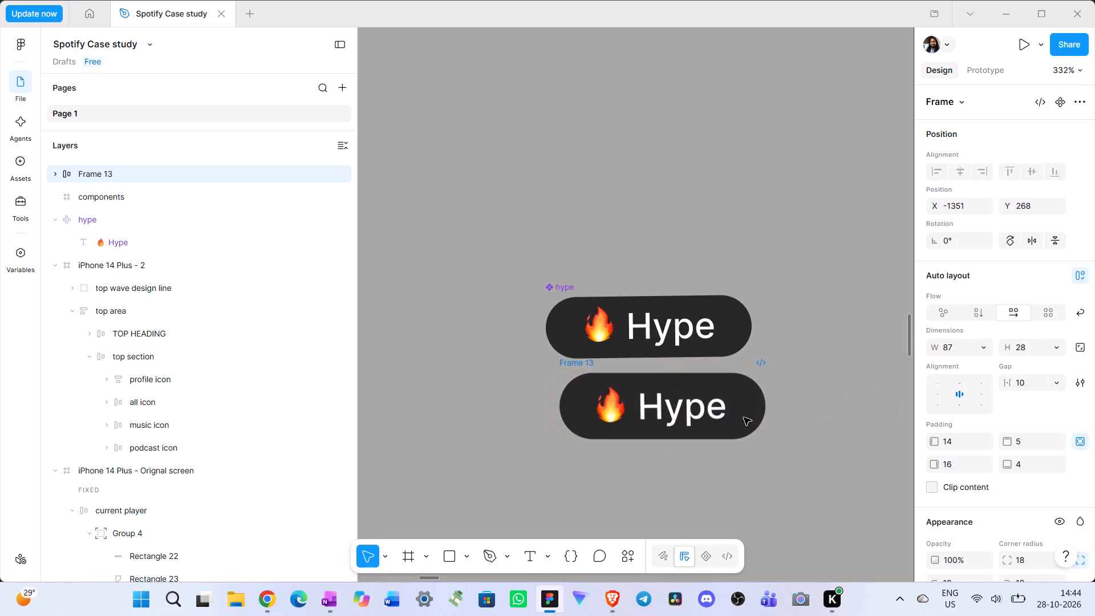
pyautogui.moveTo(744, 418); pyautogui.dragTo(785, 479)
# Clear the custom name of the new Hype pill frame.
pyautogui.doubleClick(629, 424)
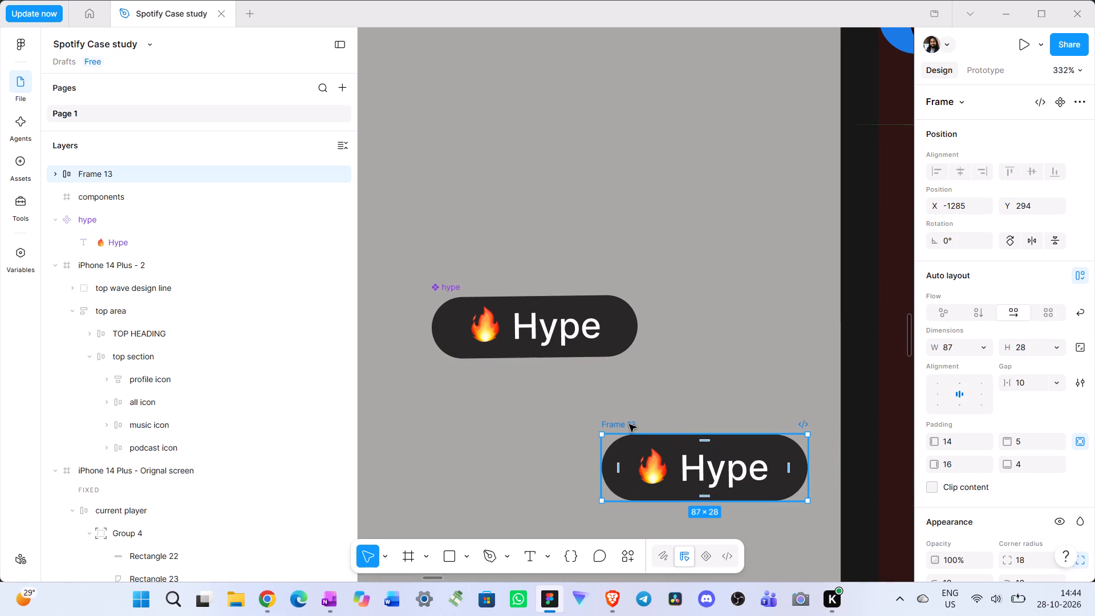
pyautogui.press('BackSpace')
pyautogui.click(519, 447)
# Delete the old tilted hype component.
pyautogui.click(533, 305)
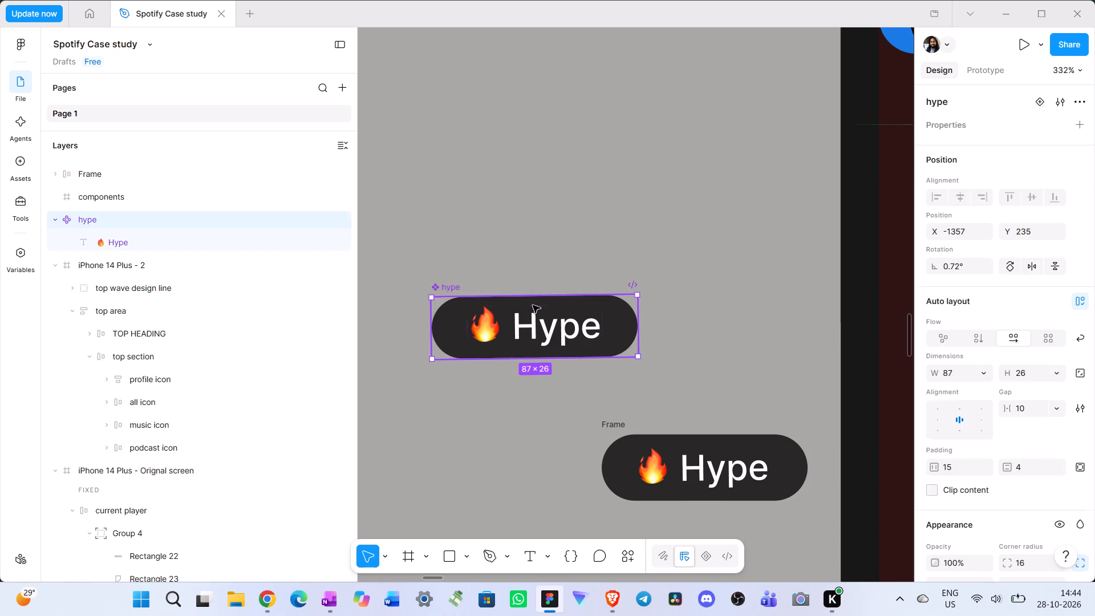
pyautogui.press('Delete')
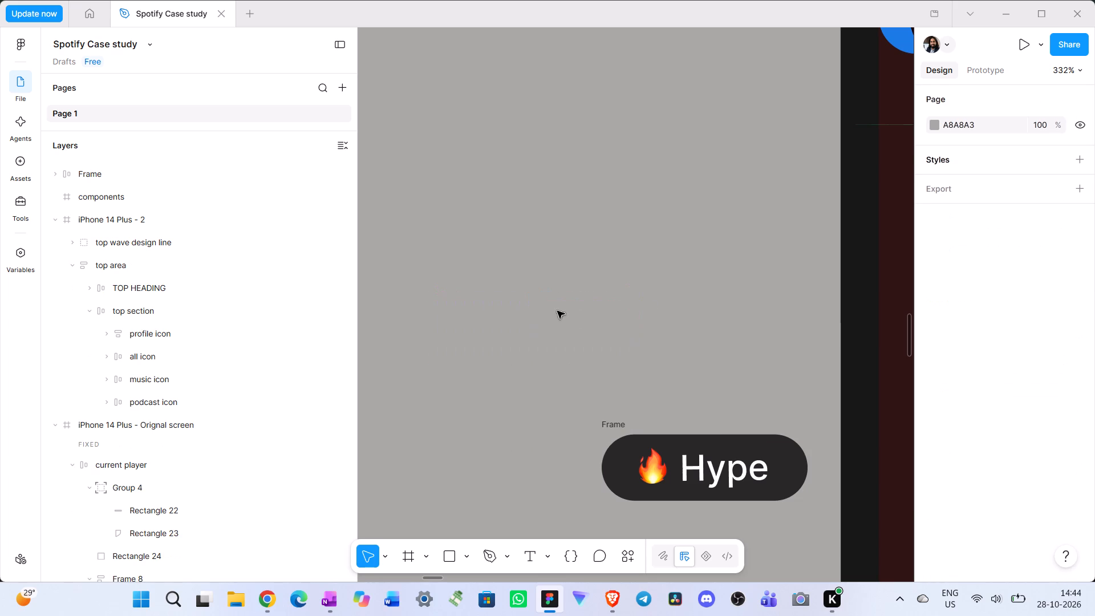
# Move the new Hype pill frame up beside iPhone 14 Plus - 2, to about X -1313, Y 233.
pyautogui.hscroll(-1, 646, 364)
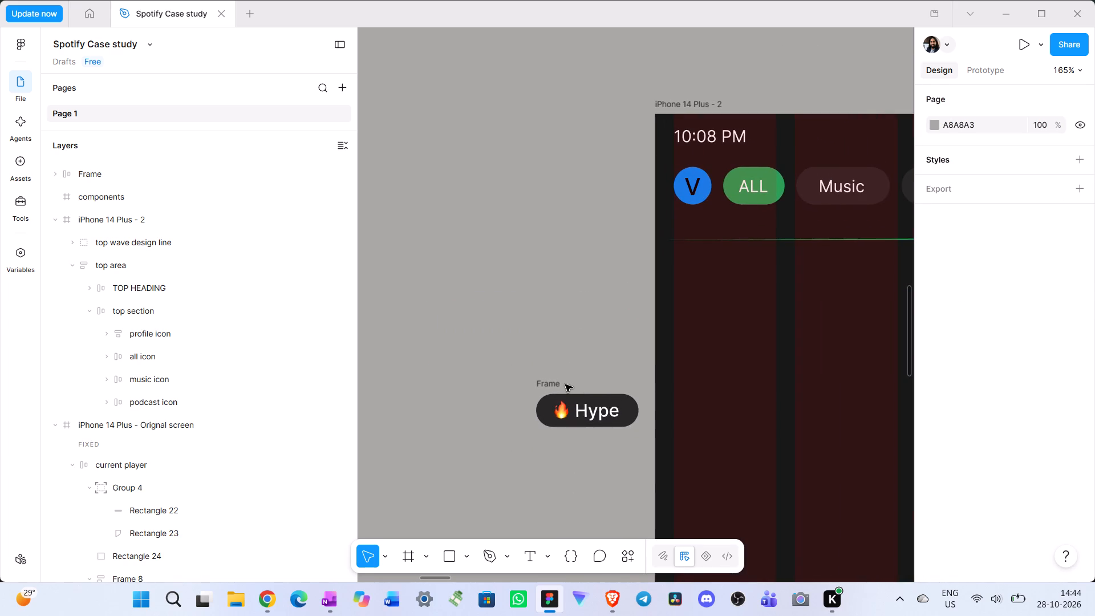
pyautogui.moveTo(548, 386); pyautogui.dragTo(516, 314)
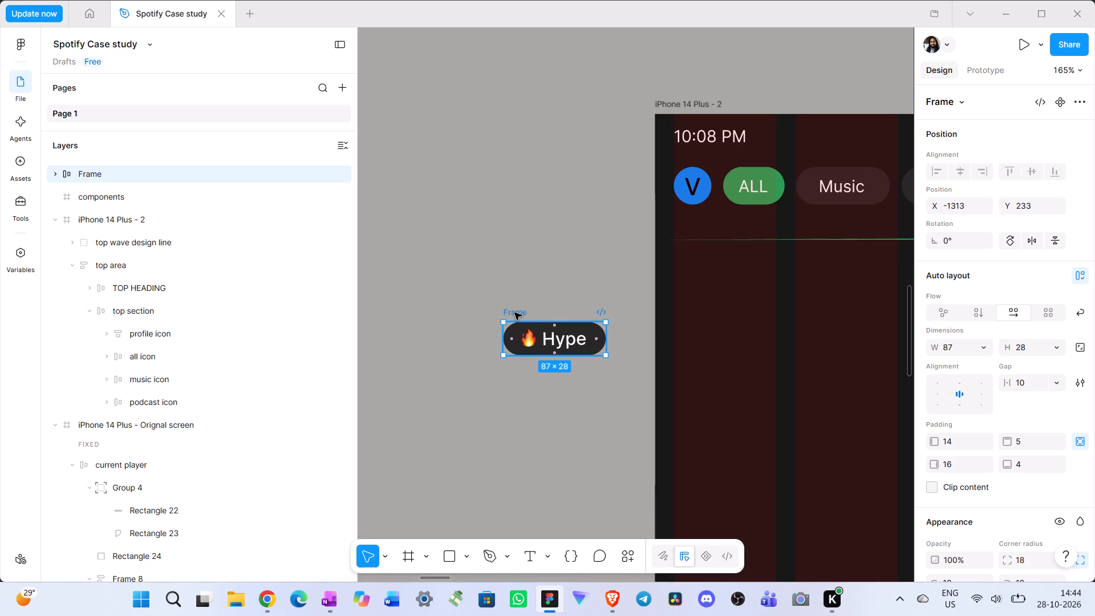
# Duplicate the Hype pill frame and place the copy directly below the original, at about X -1313, Y 275.
pyautogui.hotkey('ctrl', 'd')
pyautogui.moveTo(833, 339); pyautogui.dragTo(821, 342)
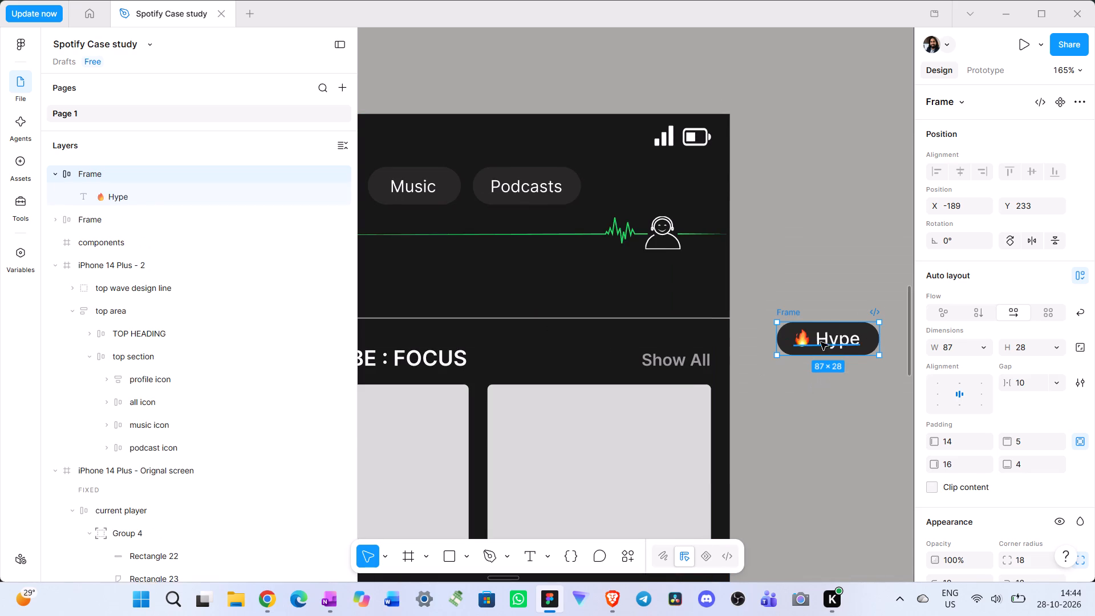
pyautogui.moveTo(821, 342); pyautogui.dragTo(112, 463)
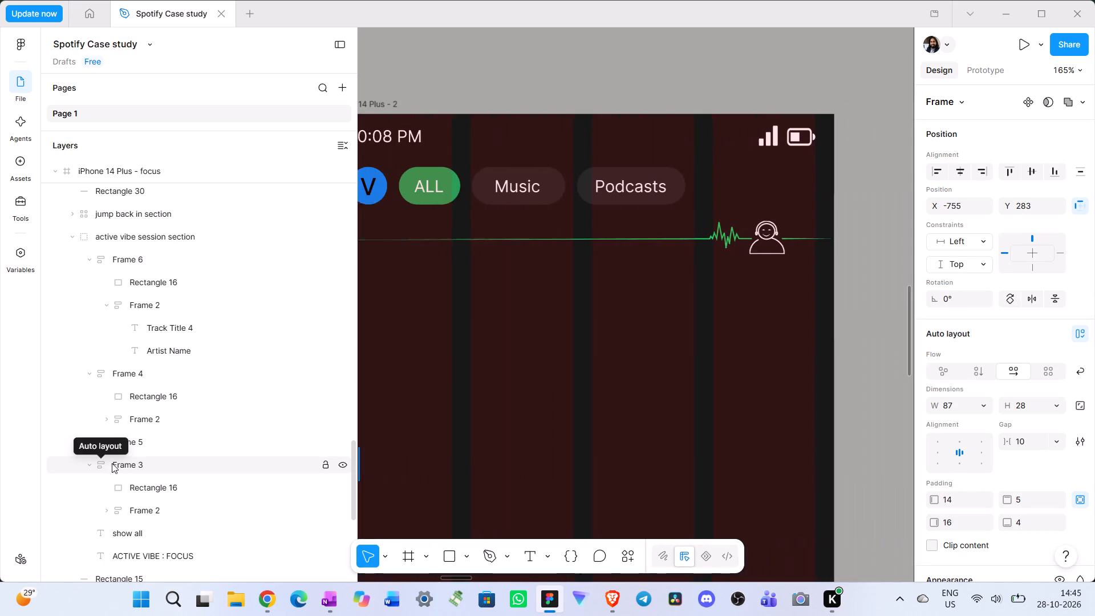
pyautogui.moveTo(112, 463); pyautogui.dragTo(561, 388)
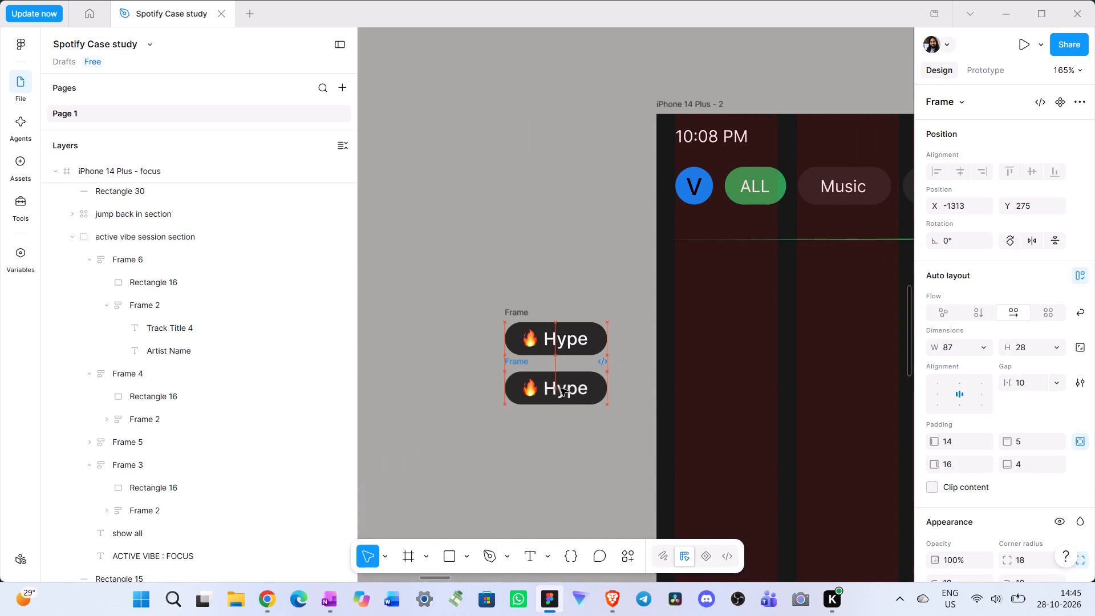
pyautogui.moveTo(561, 388); pyautogui.dragTo(562, 388)
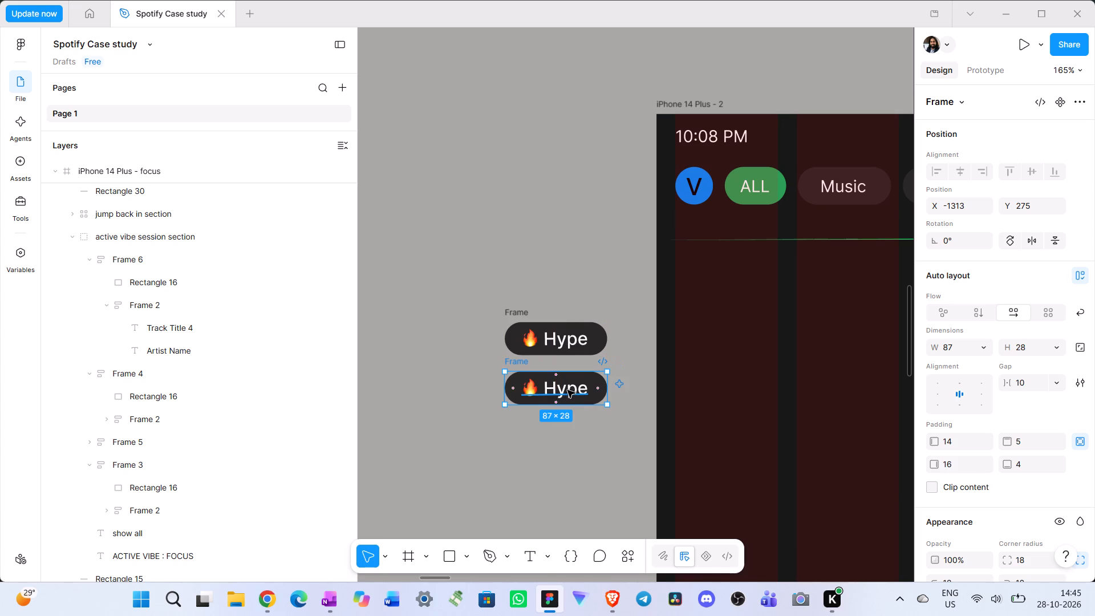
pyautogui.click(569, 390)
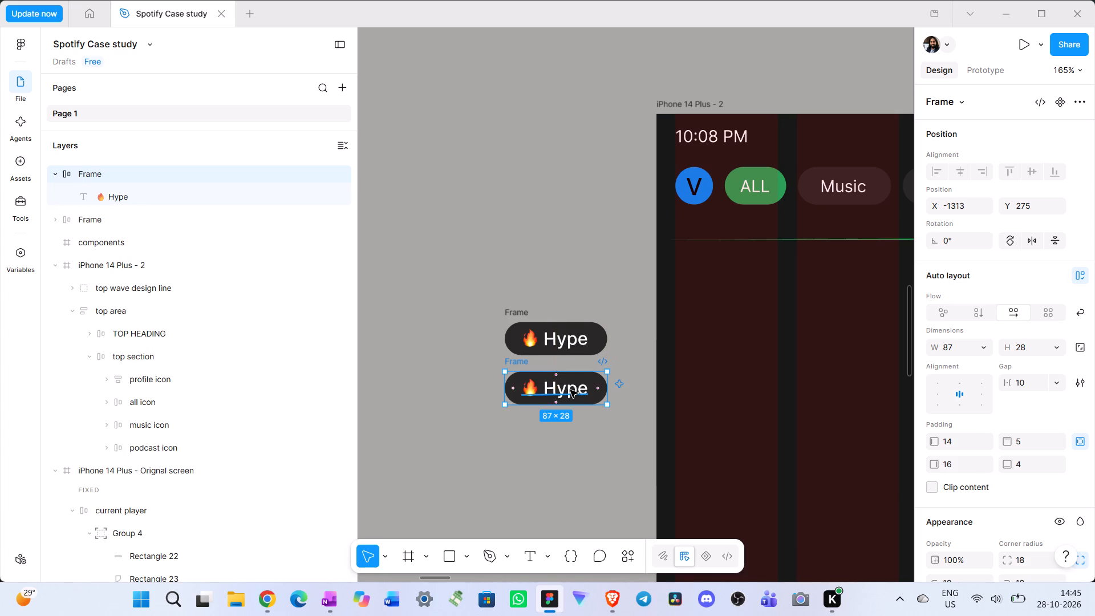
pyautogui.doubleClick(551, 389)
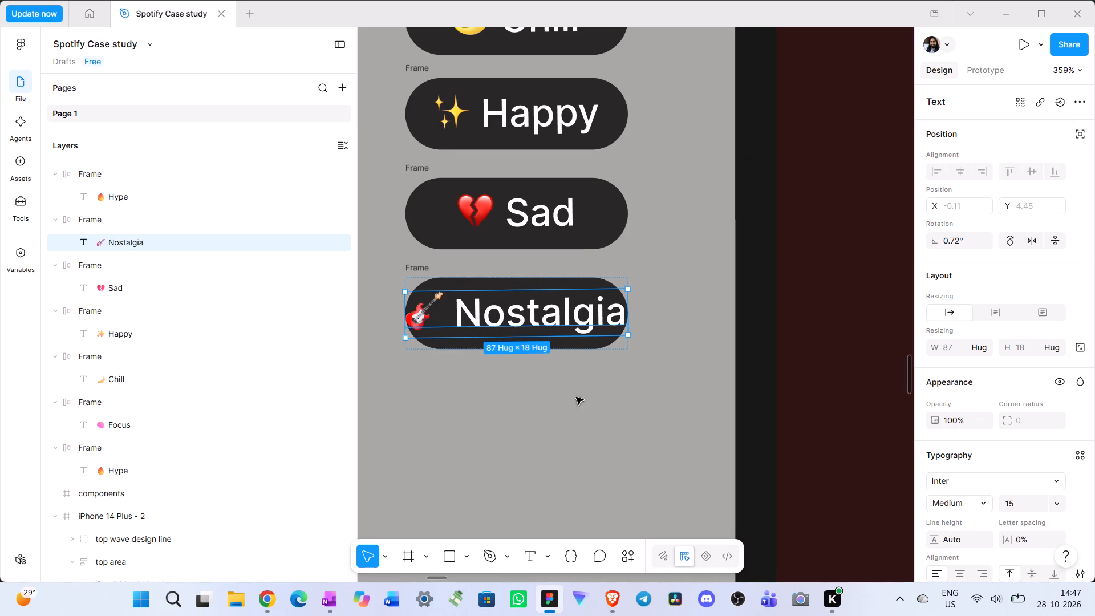
# Widen the Nostalgia pill's frame to 109, extending its right edge so the label fits inside.
pyautogui.click(640, 370)
pyautogui.click(567, 291)
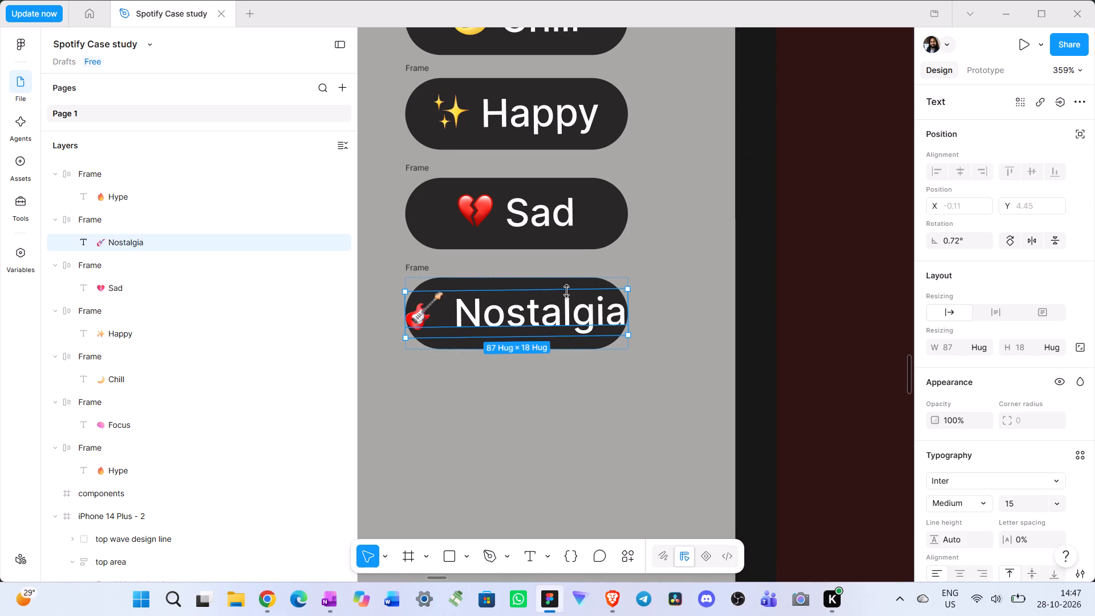
pyautogui.click(426, 266)
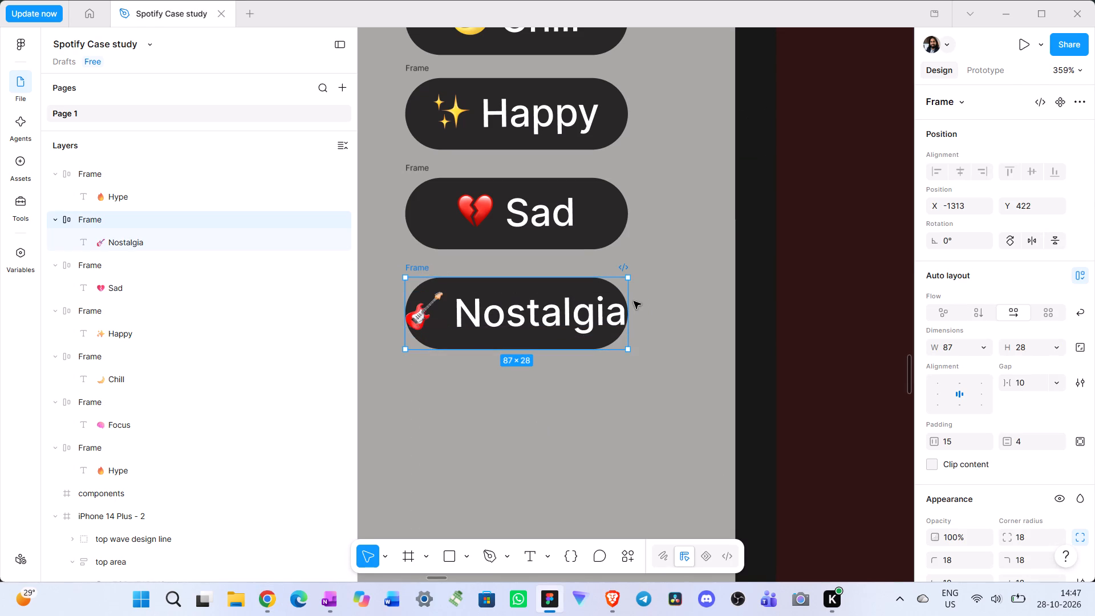
pyautogui.moveTo(631, 301); pyautogui.dragTo(681, 302)
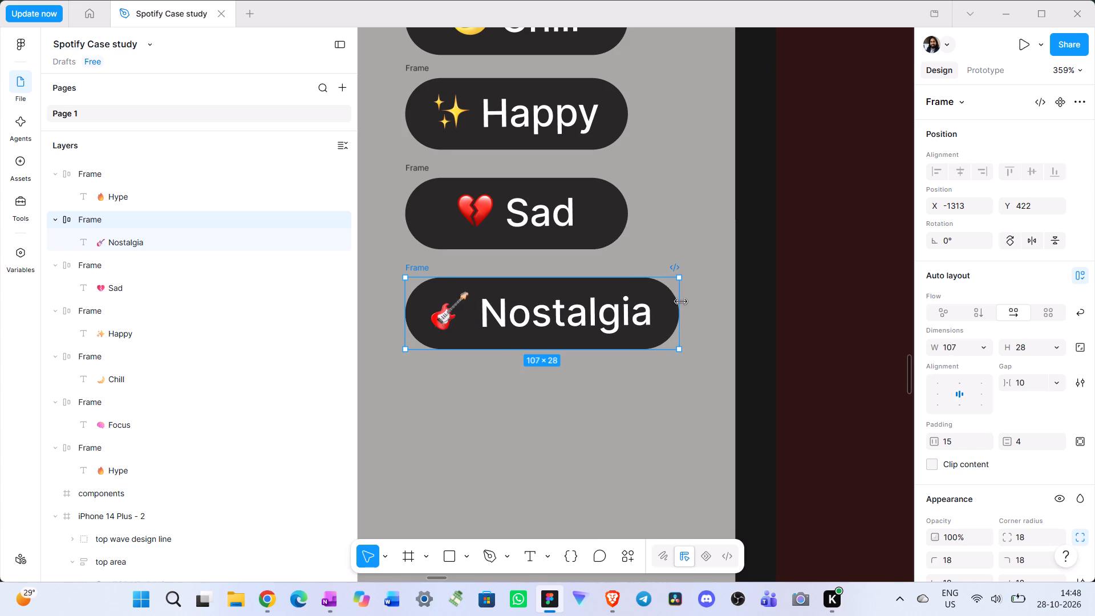
pyautogui.moveTo(681, 302); pyautogui.dragTo(684, 303)
# Widen the Focus pill's frame to 92, extending it on both sides so its padding matches the Hype pill.
pyautogui.scroll(7, 629, 414)
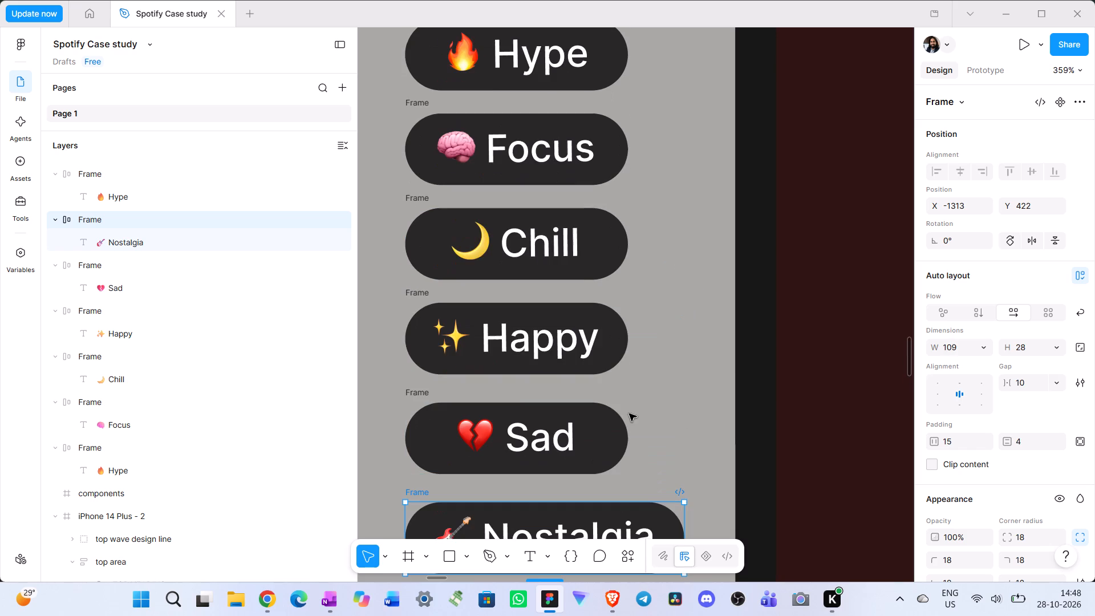
pyautogui.scroll(4, 570, 188)
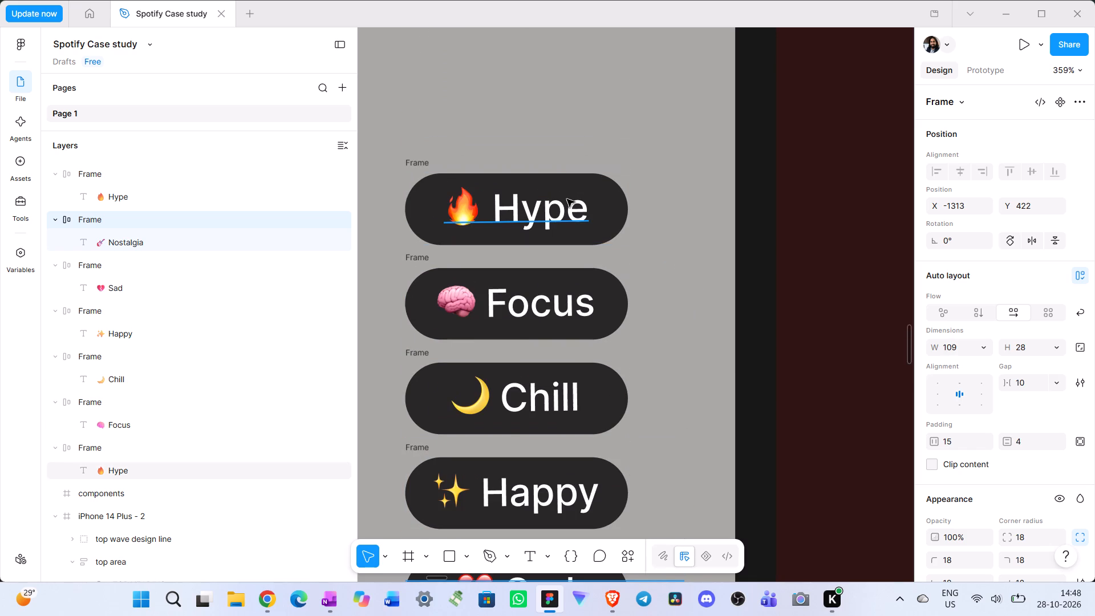
pyautogui.click(594, 187)
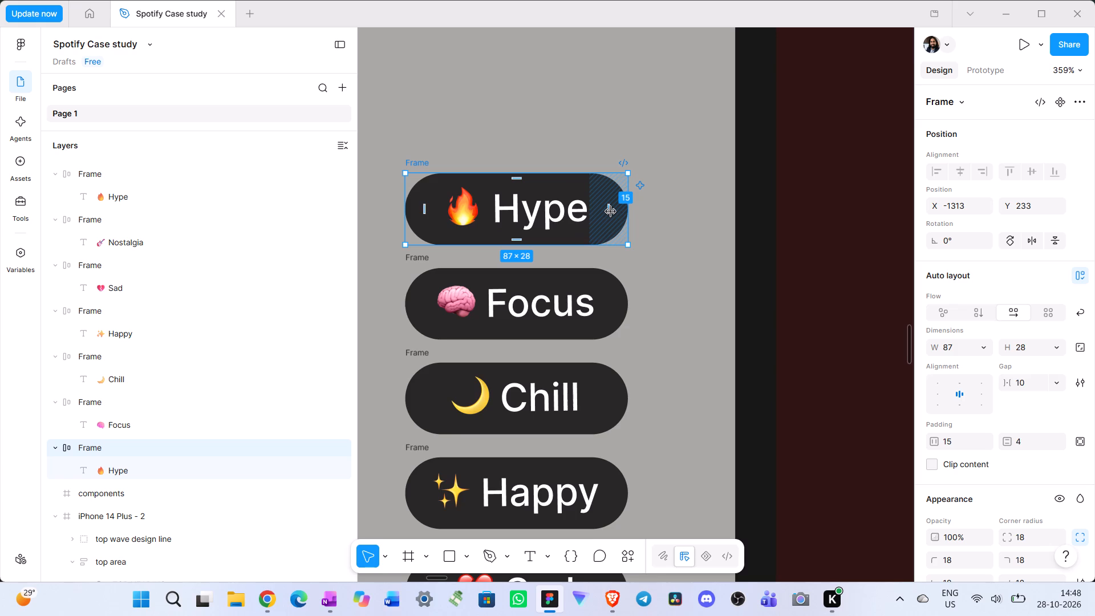
pyautogui.click(565, 278)
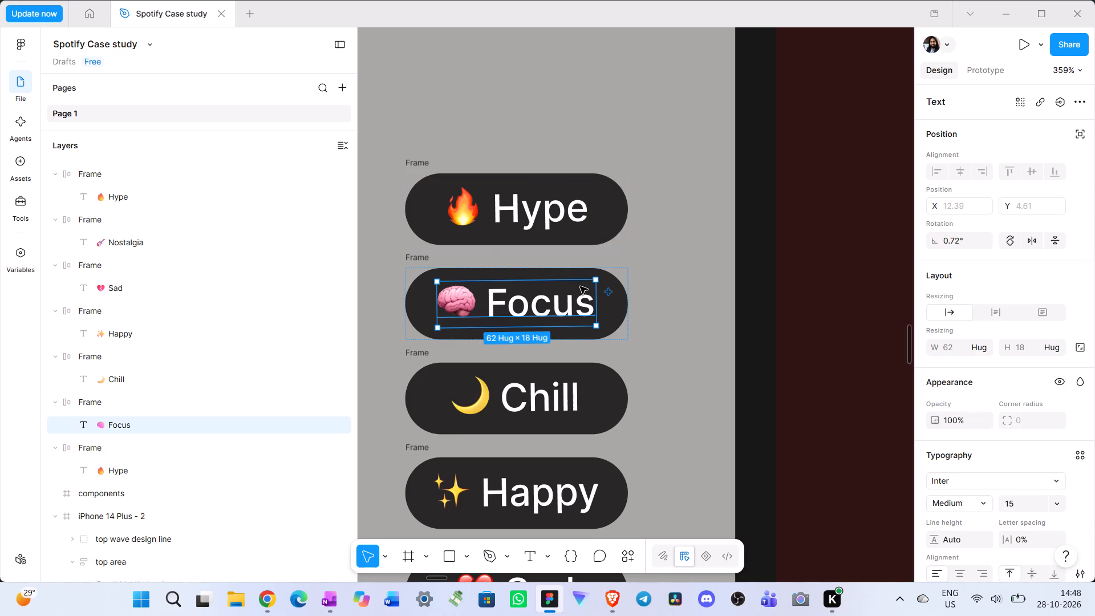
pyautogui.click(420, 258)
pyautogui.click(627, 299)
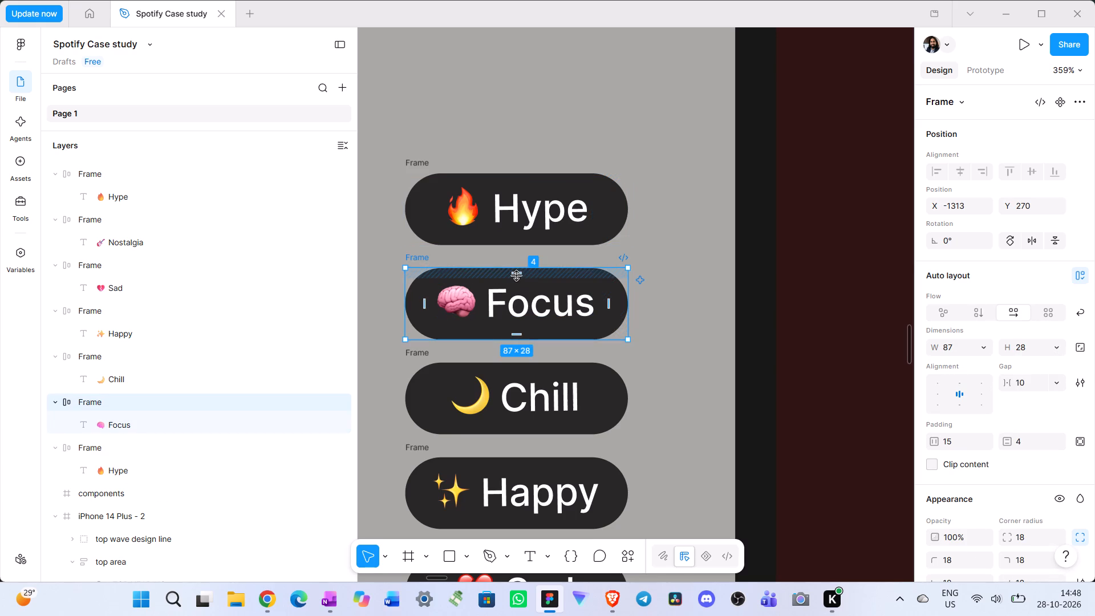
pyautogui.click(516, 209)
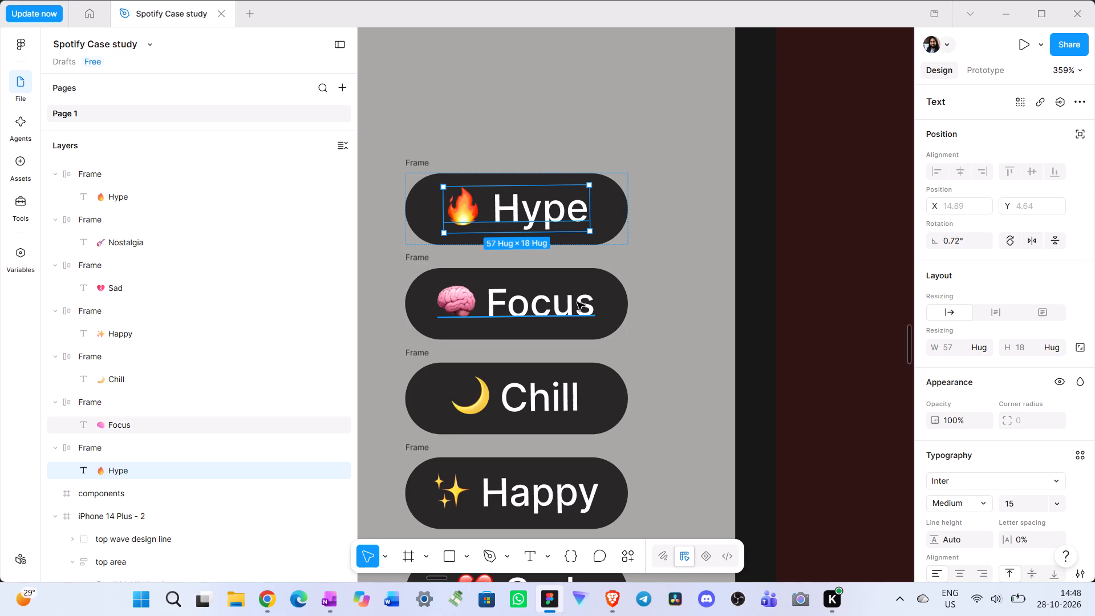
pyautogui.click(417, 256)
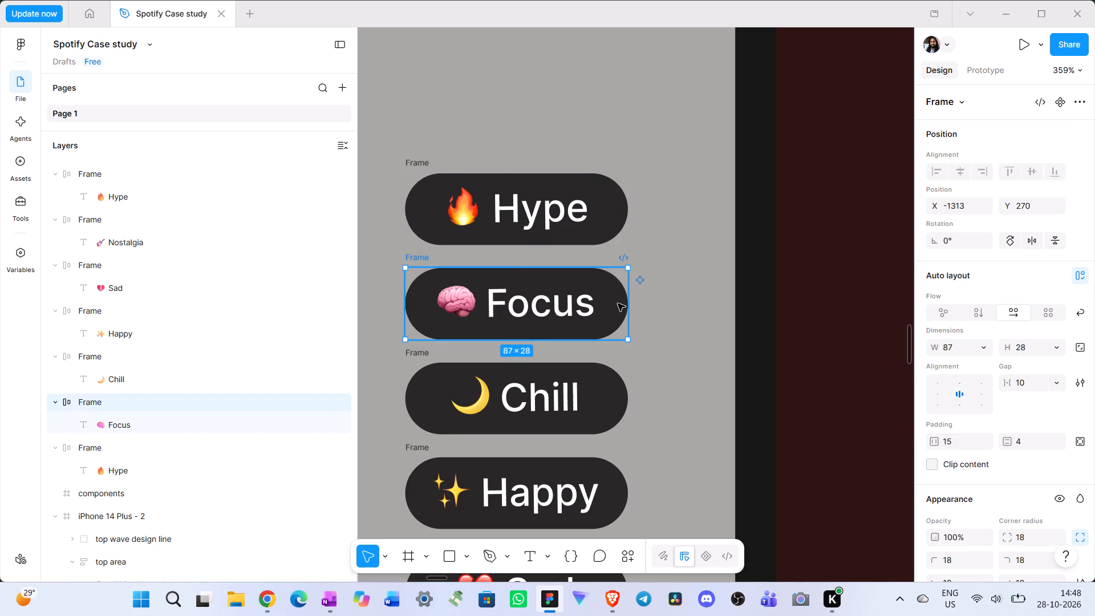
pyautogui.moveTo(628, 301); pyautogui.dragTo(647, 300)
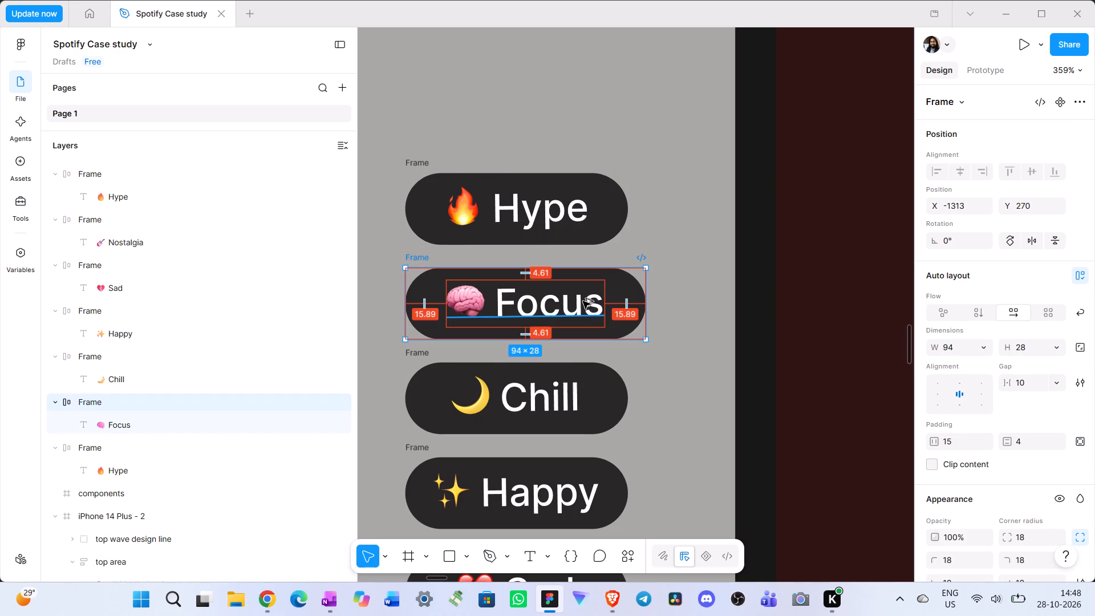
pyautogui.keyDown('alt'); pyautogui.click(644, 295); pyautogui.keyUp('alt')
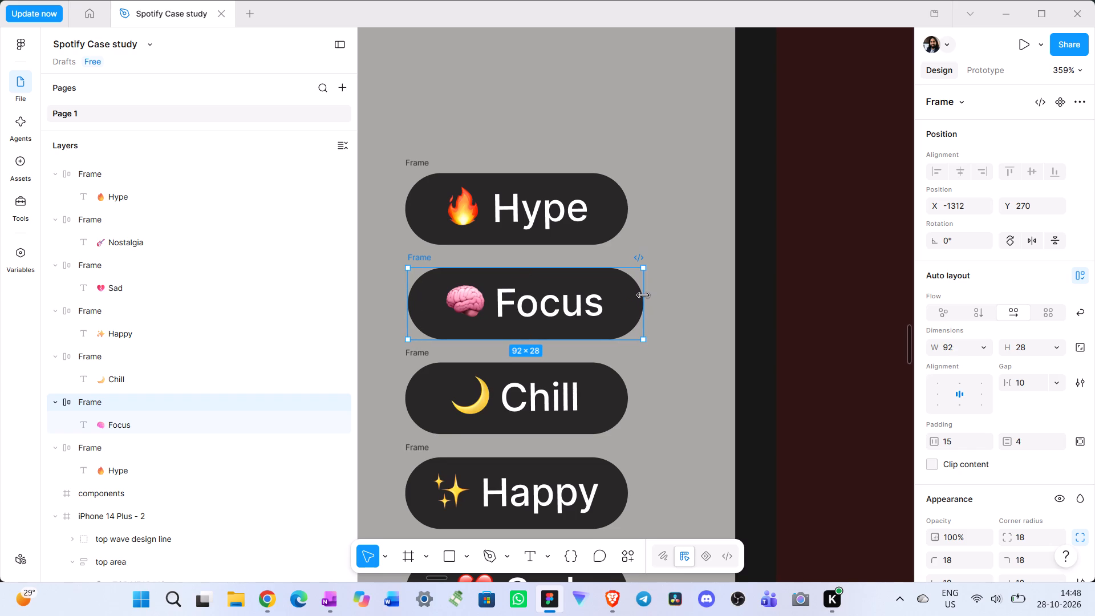
# Narrow the Chill pill's frame evenly from both sides, leaving about 15 of space on each side of its label.
pyautogui.scroll(-4, 672, 335)
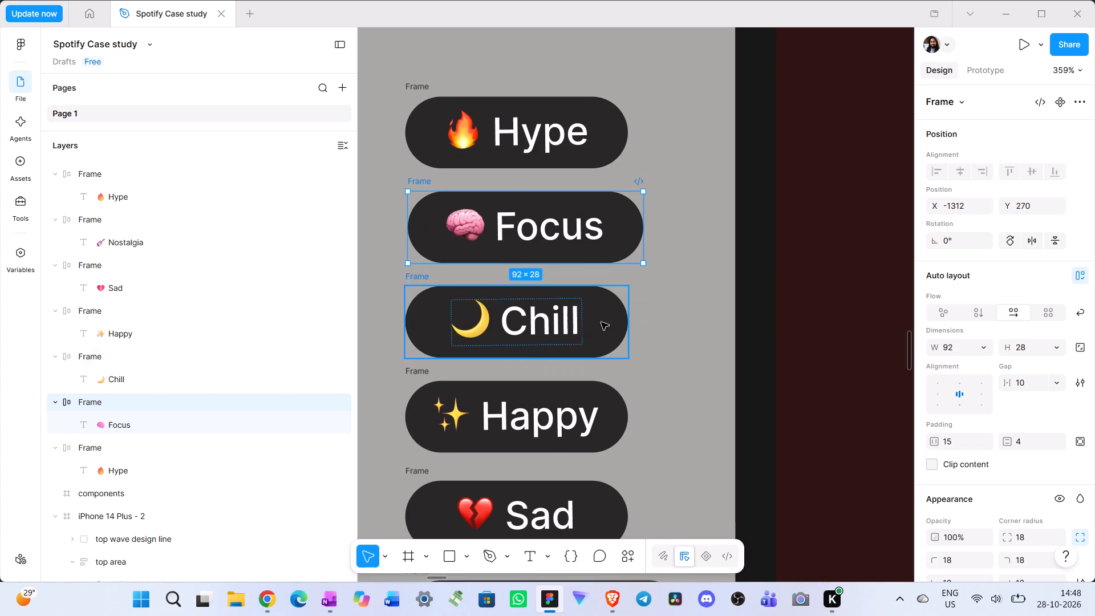
pyautogui.click(596, 322)
pyautogui.keyDown('alt'); pyautogui.moveTo(627, 321); pyautogui.dragTo(624, 321); pyautogui.keyUp('alt')
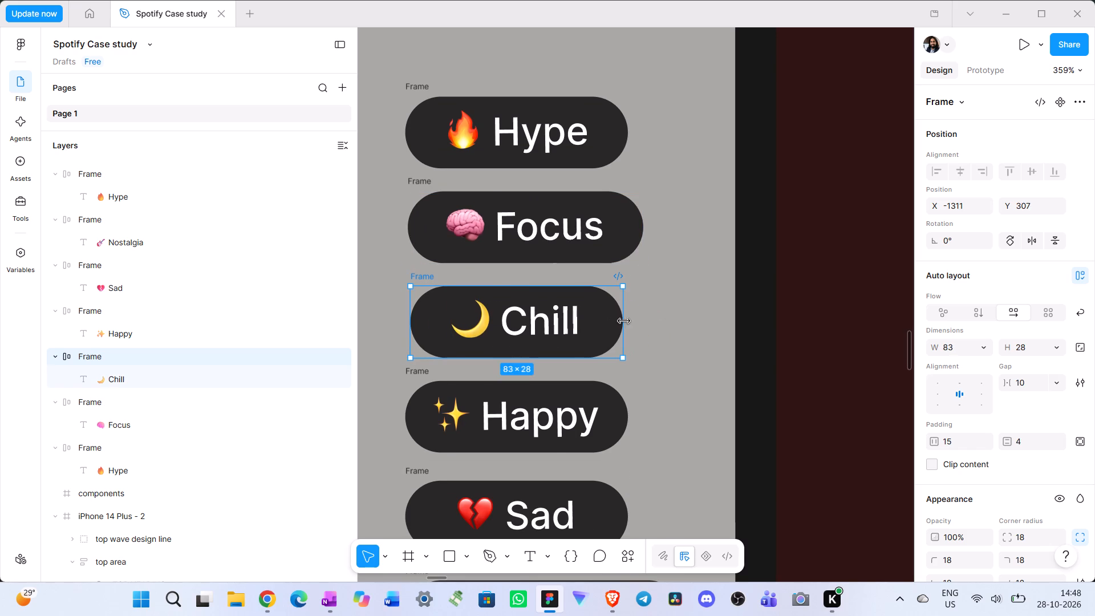
pyautogui.keyDown('alt'); pyautogui.moveTo(624, 321); pyautogui.dragTo(620, 321); pyautogui.keyUp('alt')
pyautogui.click(549, 321)
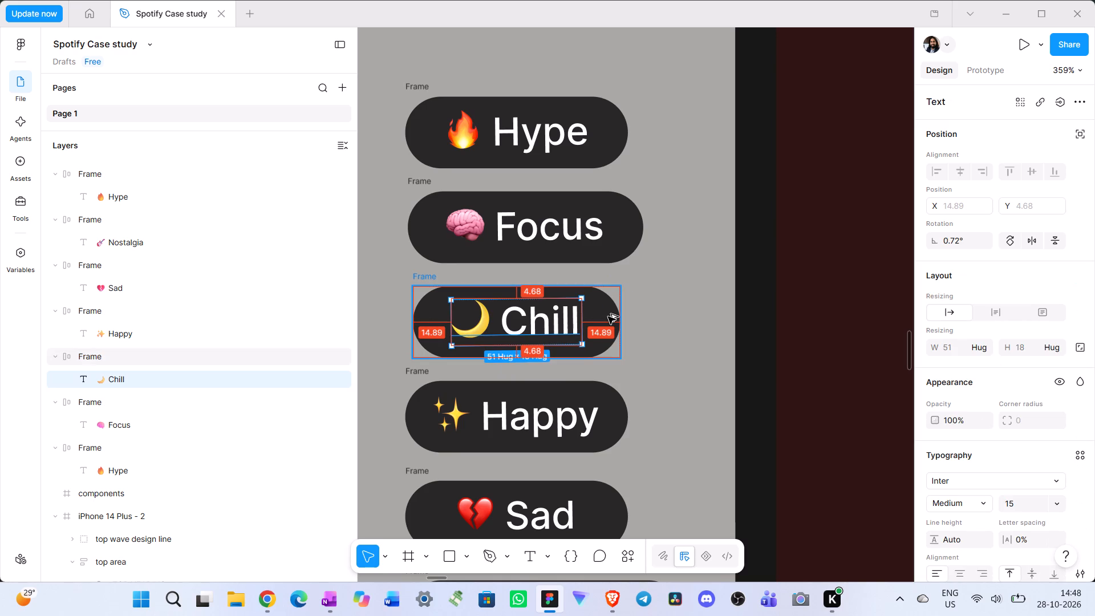
# Widen the Happy pill's frame evenly on both sides to 95, keeping its place between Chill and Sad.
pyautogui.scroll(-6, 665, 338)
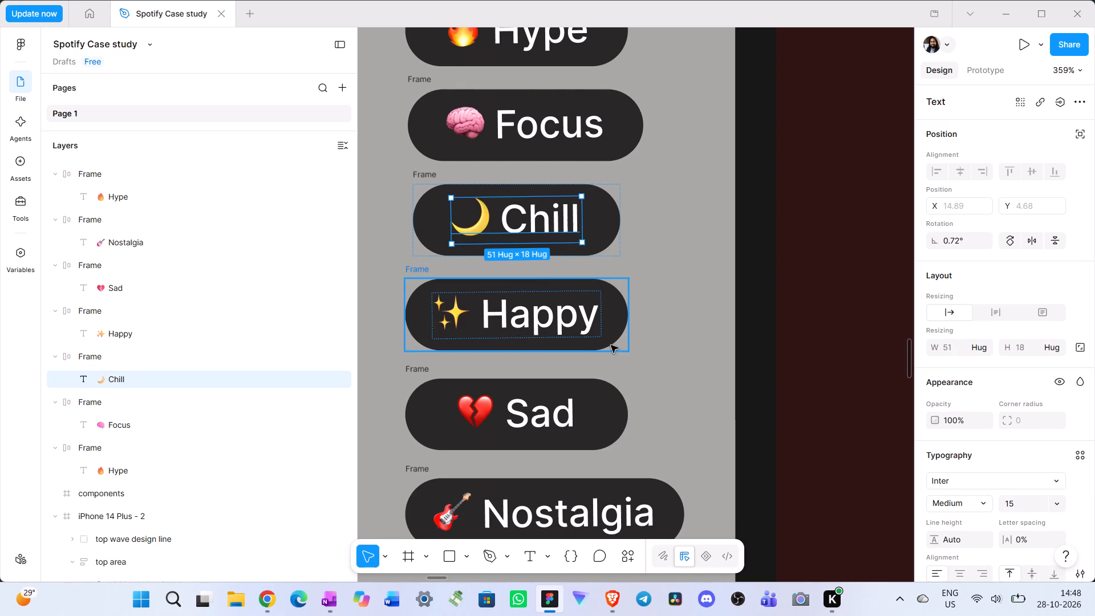
pyautogui.click(614, 334)
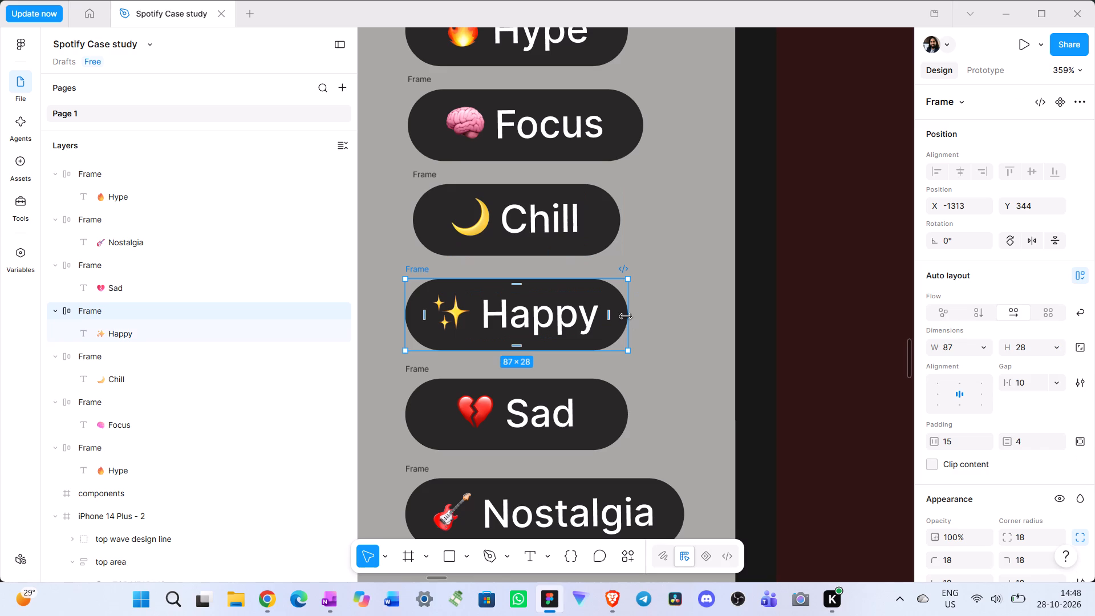
pyautogui.keyDown('alt'); pyautogui.moveTo(626, 317); pyautogui.dragTo(635, 318); pyautogui.keyUp('alt')
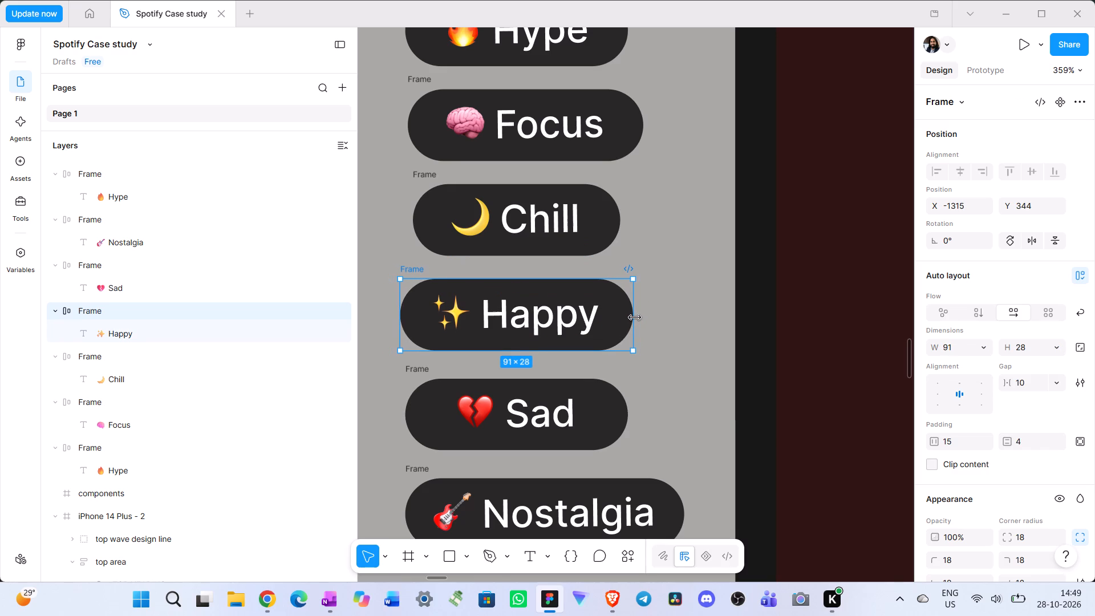
pyautogui.keyDown('alt'); pyautogui.moveTo(635, 318); pyautogui.dragTo(637, 319); pyautogui.keyUp('alt')
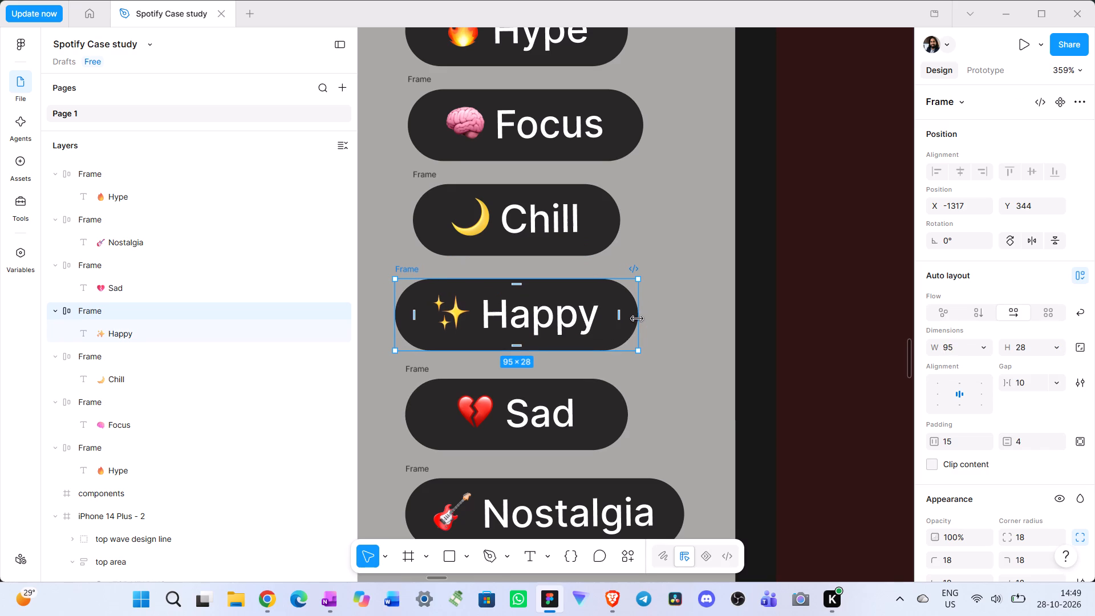
pyautogui.click(556, 287)
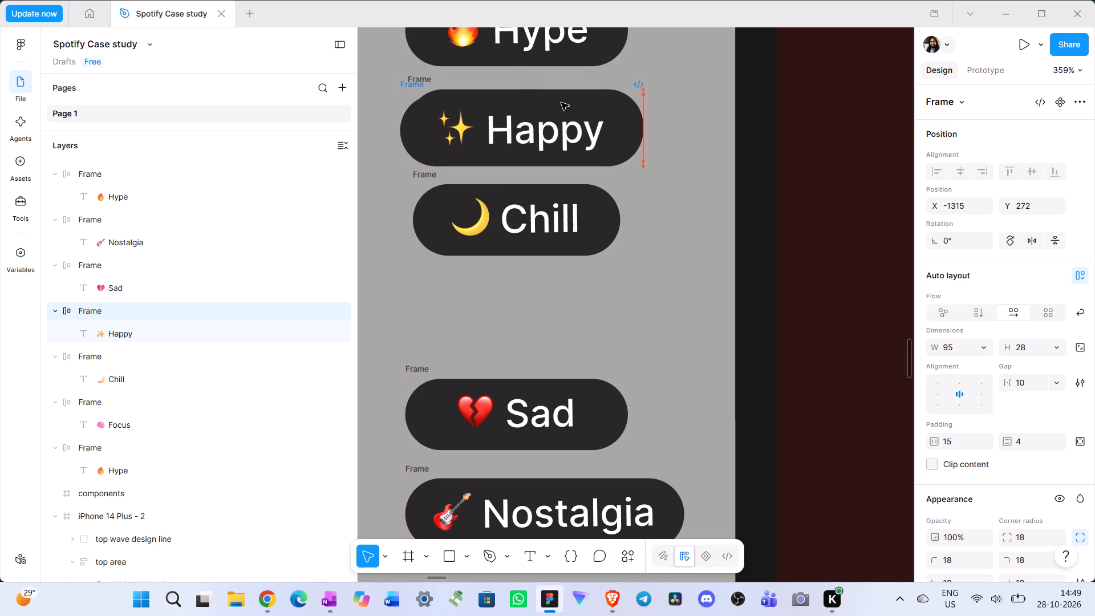
# Narrow the Sad pill's frame evenly from both sides to 75 so it fits its short label.
pyautogui.scroll(-3, 577, 312)
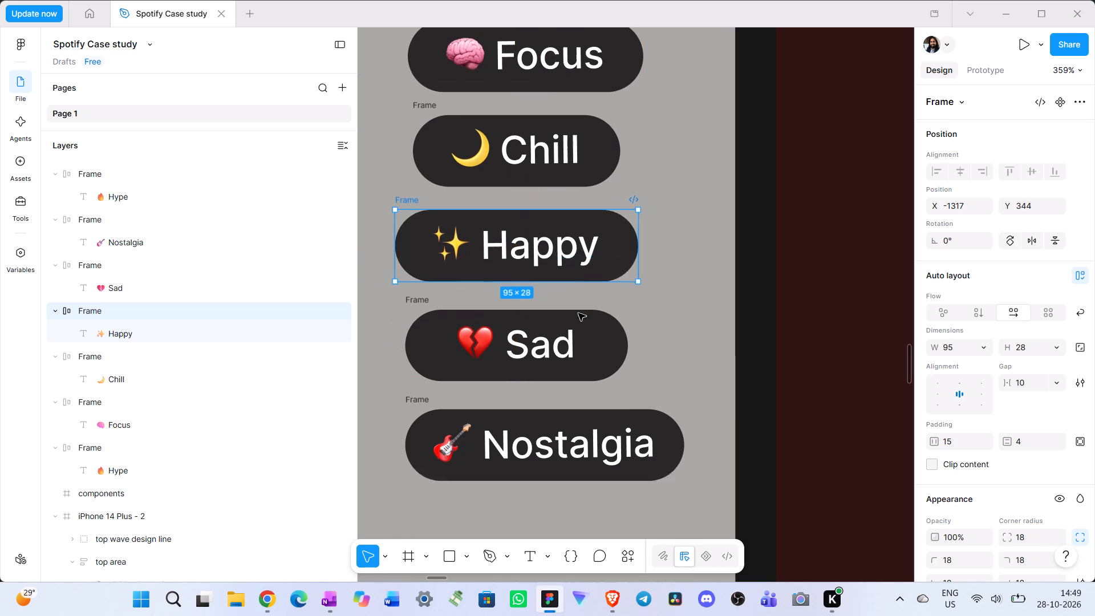
pyautogui.scroll(-1, 578, 313)
pyautogui.click(585, 268)
pyautogui.keyDown('alt'); pyautogui.moveTo(630, 269); pyautogui.dragTo(607, 268); pyautogui.keyUp('alt')
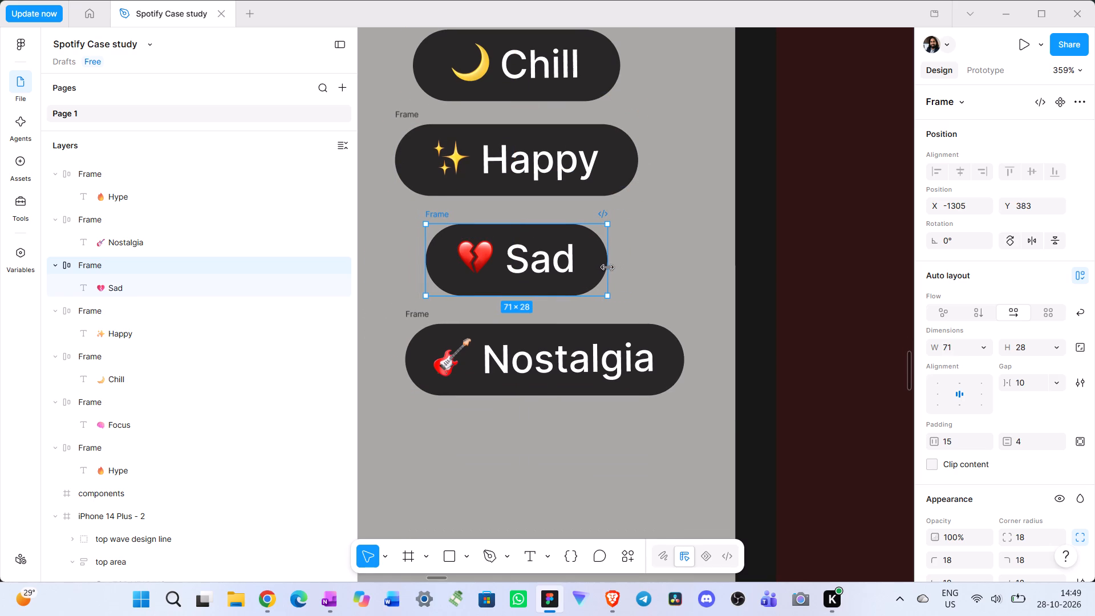
pyautogui.keyDown('alt'); pyautogui.moveTo(607, 268); pyautogui.dragTo(611, 266); pyautogui.keyUp('alt')
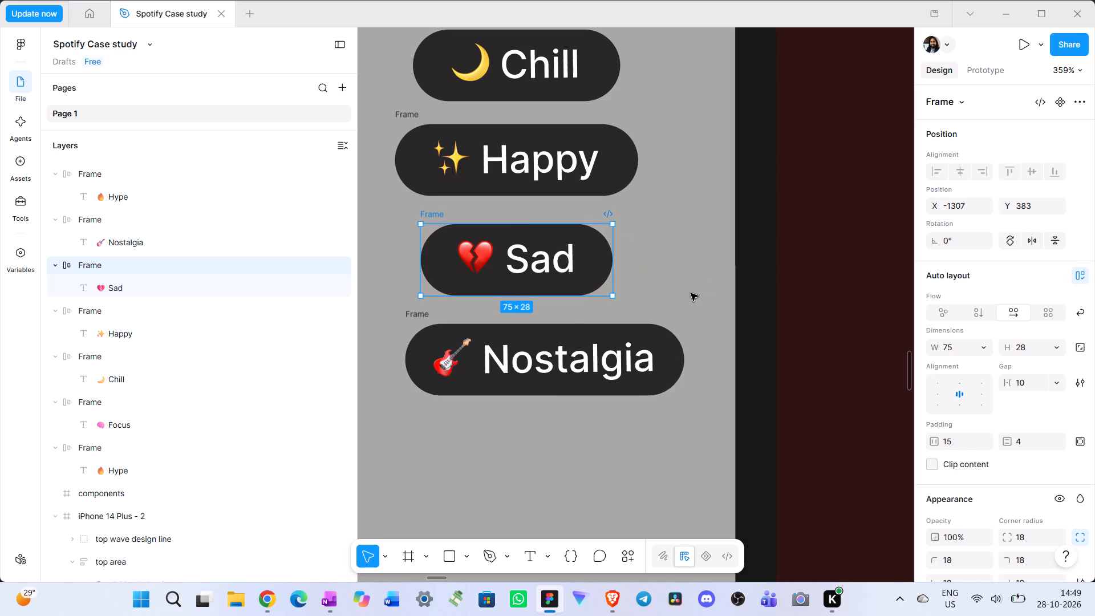
# Widen the Nostalgia pill's frame to 117 by extending its right edge, leaving padding around the label.
pyautogui.scroll(-3, 663, 291)
pyautogui.click(647, 307)
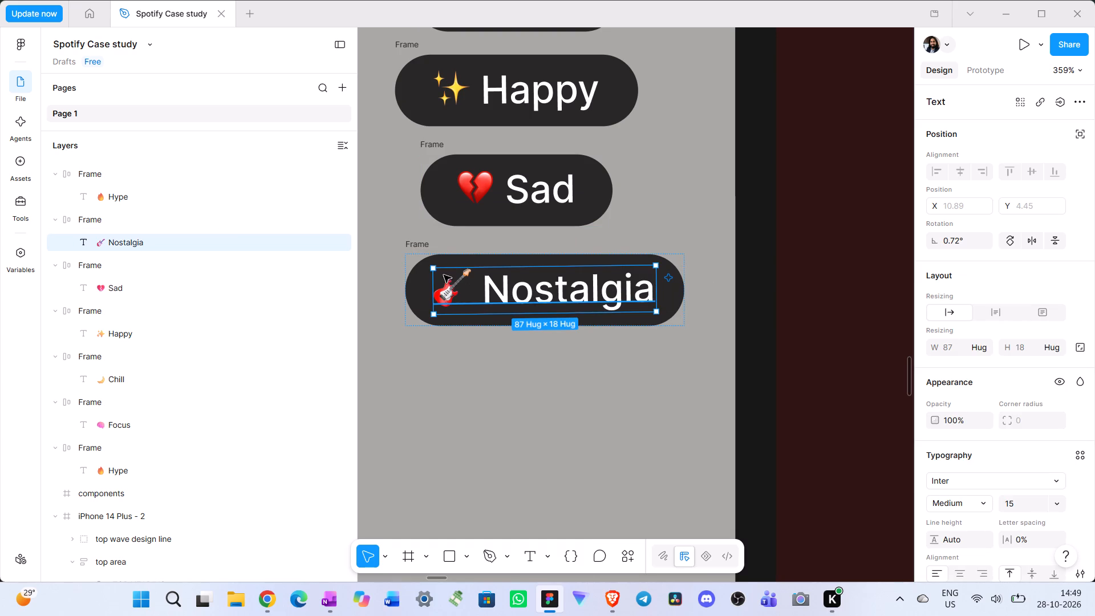
pyautogui.click(586, 335)
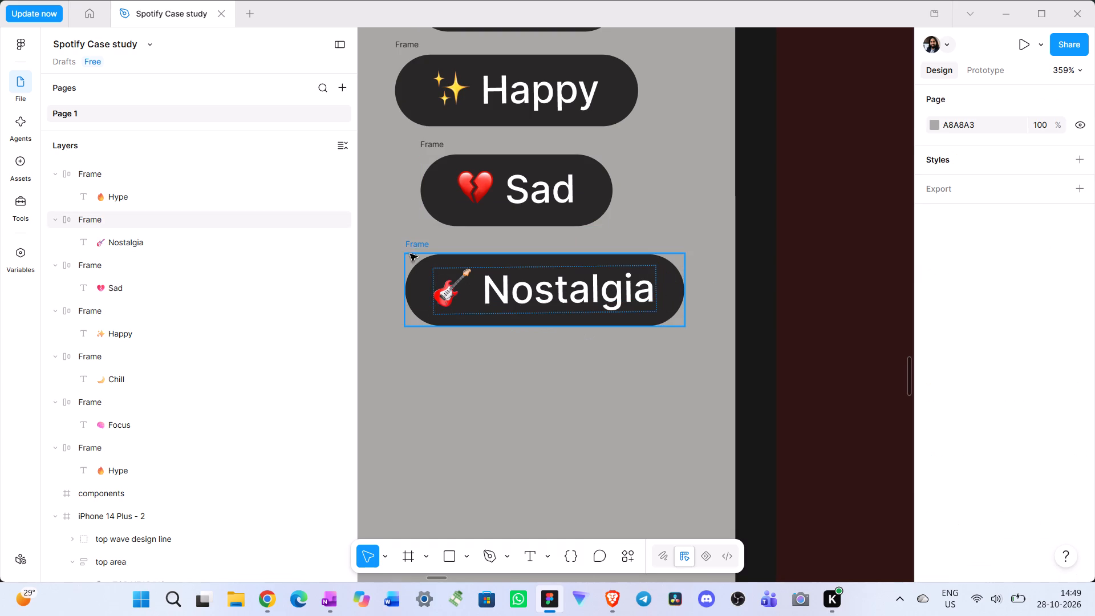
pyautogui.click(408, 243)
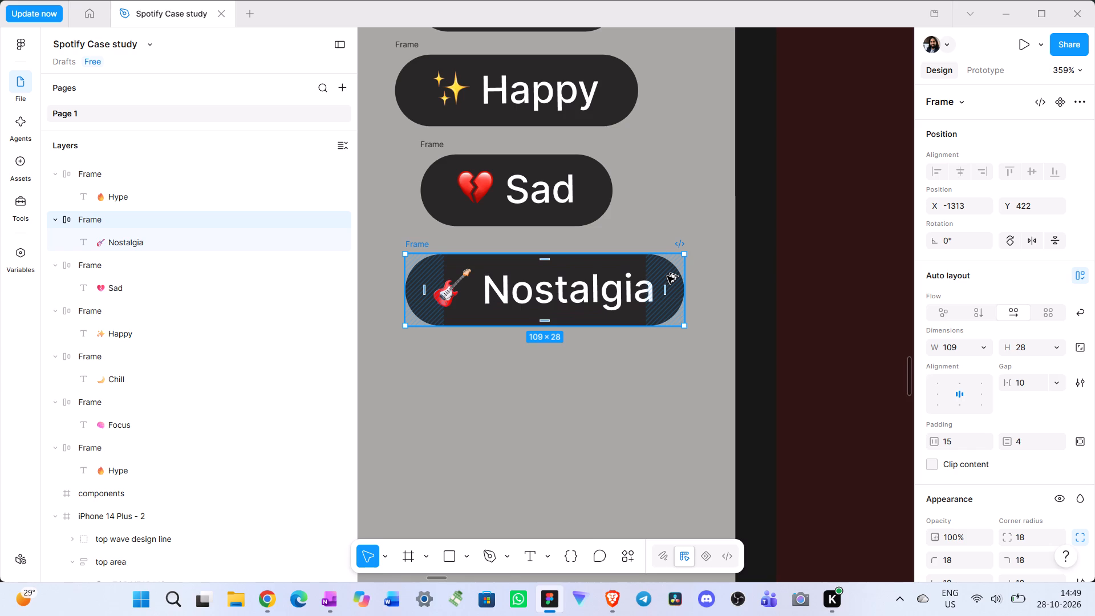
pyautogui.moveTo(687, 290); pyautogui.dragTo(697, 290)
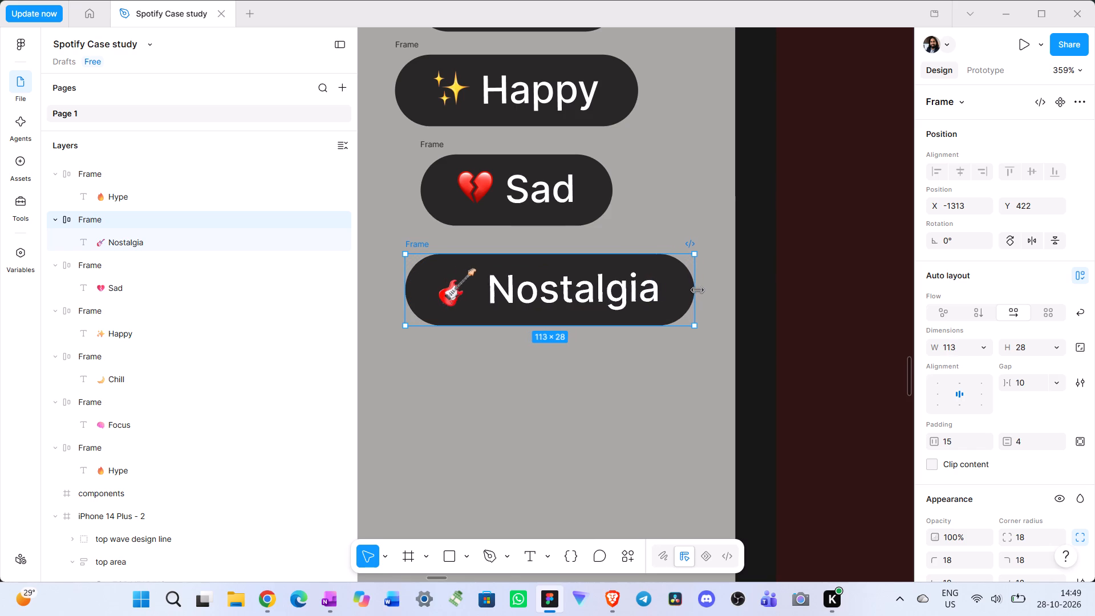
pyautogui.moveTo(697, 290); pyautogui.dragTo(704, 290)
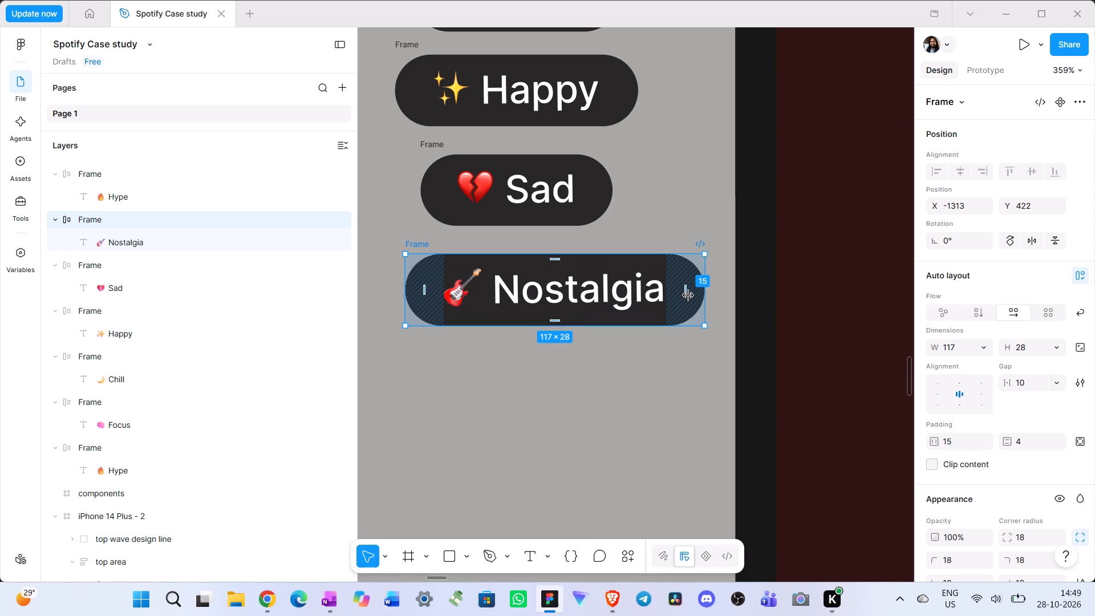
pyautogui.click(705, 296)
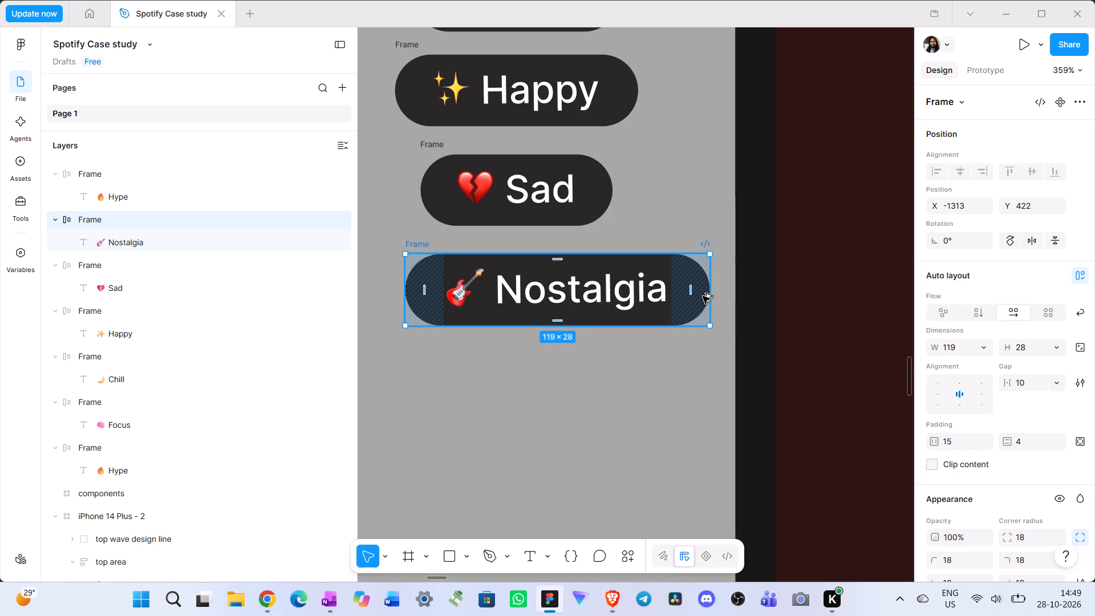
pyautogui.moveTo(712, 298); pyautogui.dragTo(708, 298)
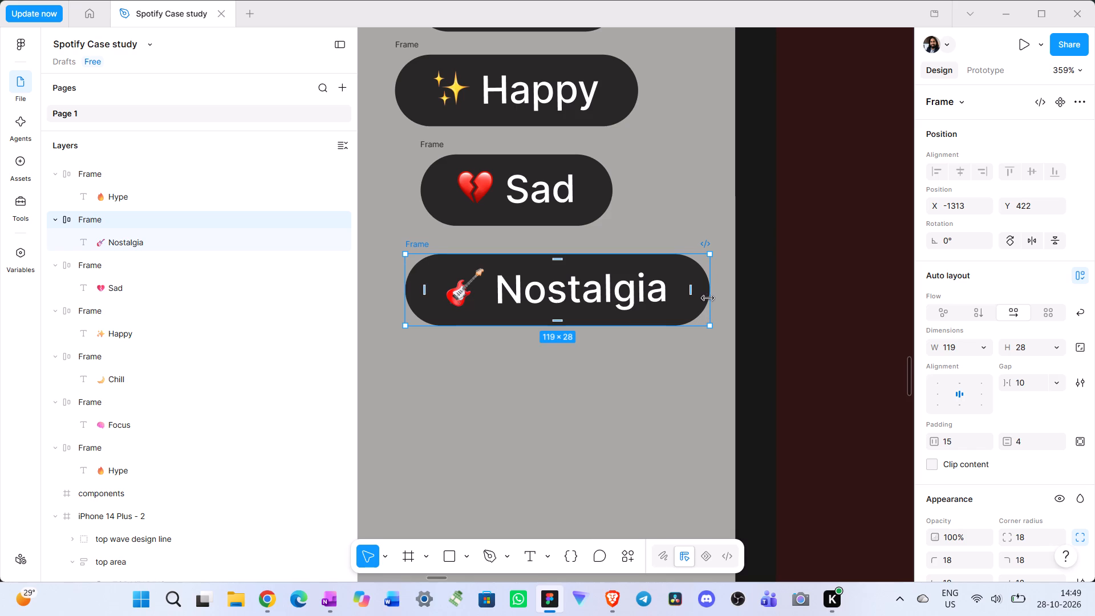
pyautogui.moveTo(708, 298); pyautogui.dragTo(706, 298)
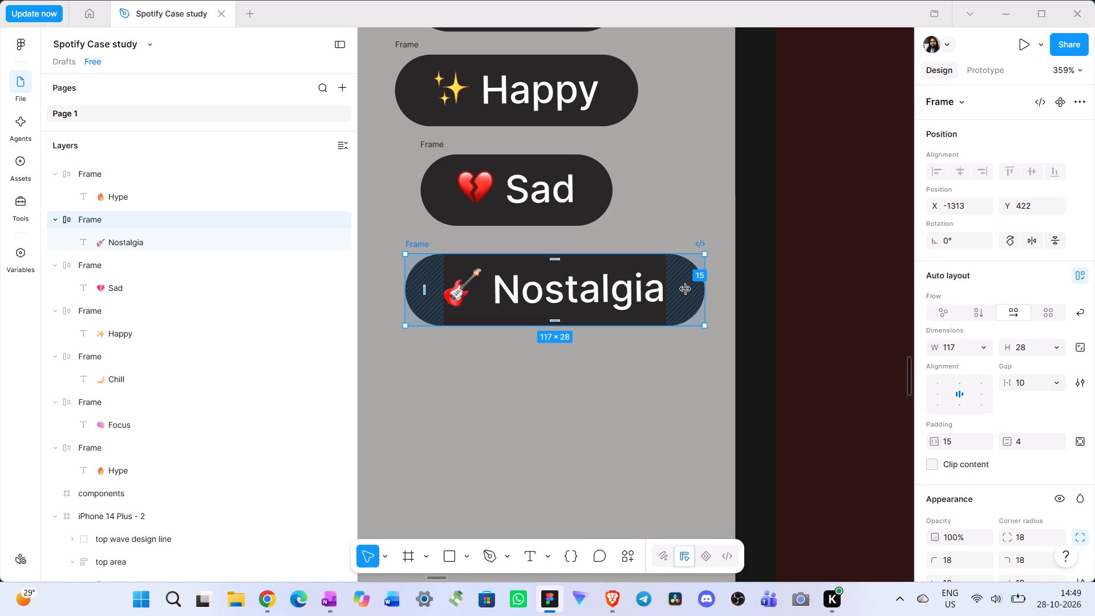
pyautogui.click(648, 366)
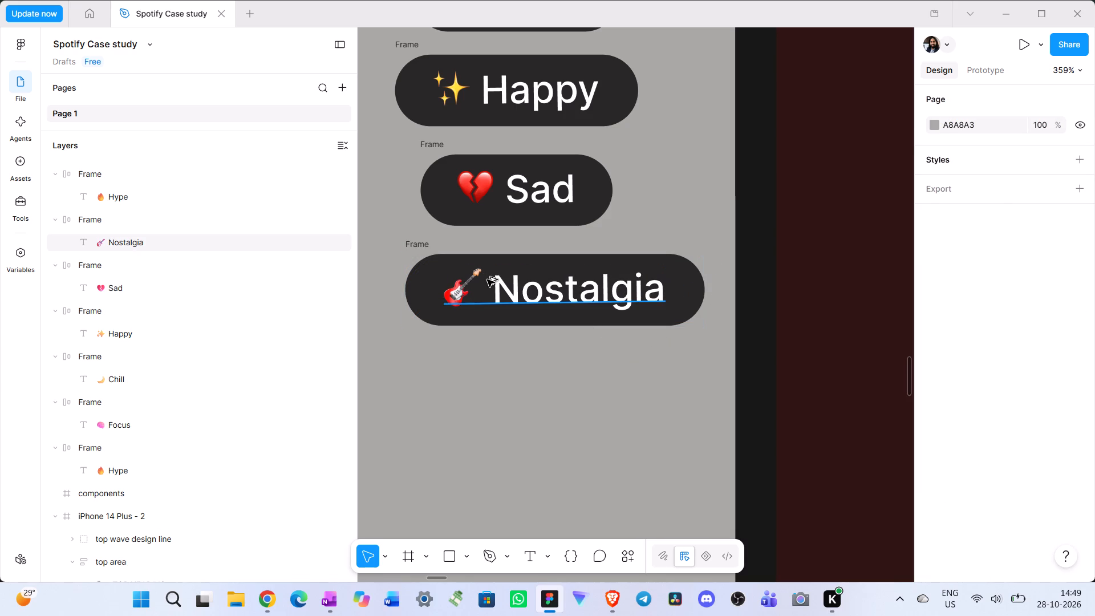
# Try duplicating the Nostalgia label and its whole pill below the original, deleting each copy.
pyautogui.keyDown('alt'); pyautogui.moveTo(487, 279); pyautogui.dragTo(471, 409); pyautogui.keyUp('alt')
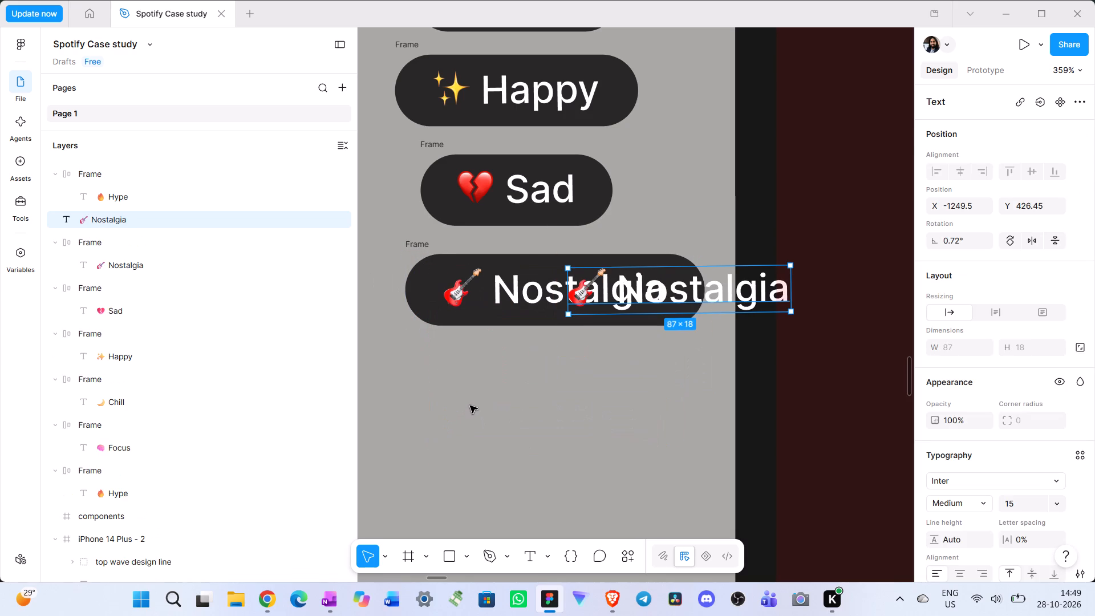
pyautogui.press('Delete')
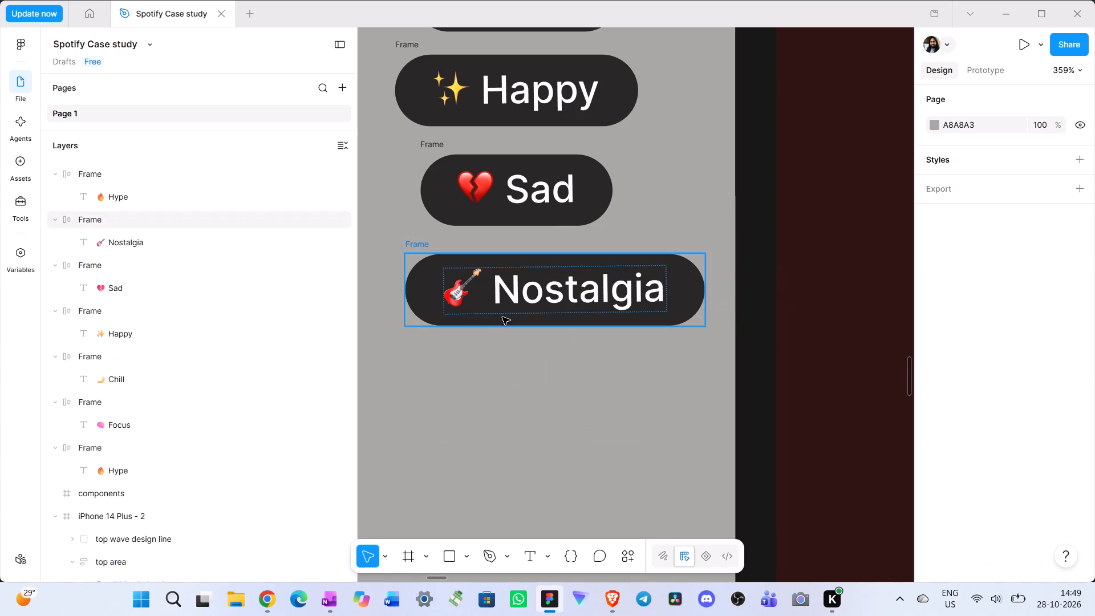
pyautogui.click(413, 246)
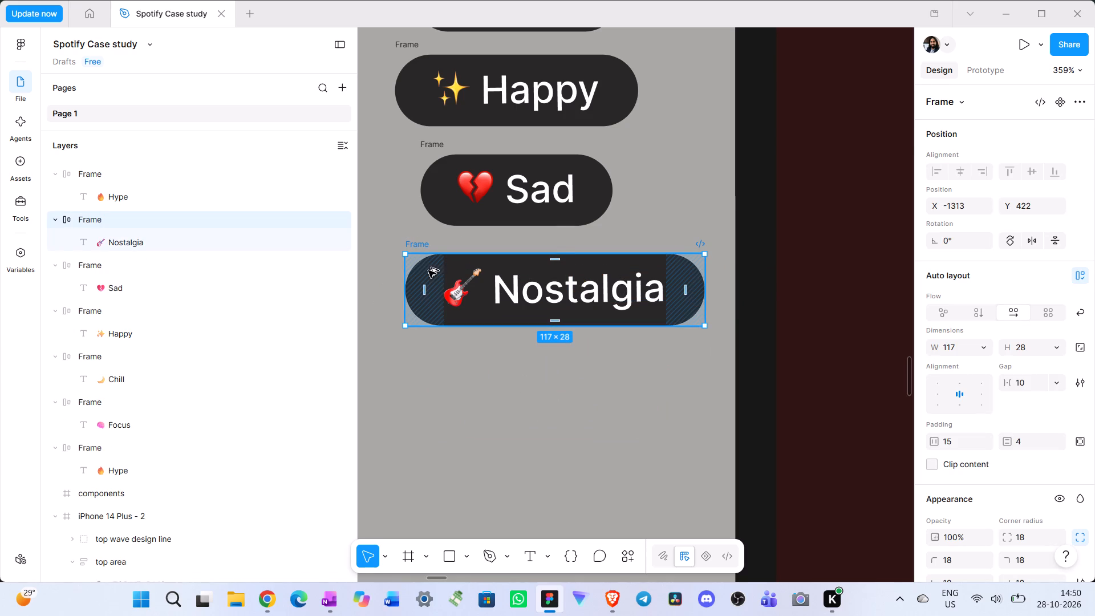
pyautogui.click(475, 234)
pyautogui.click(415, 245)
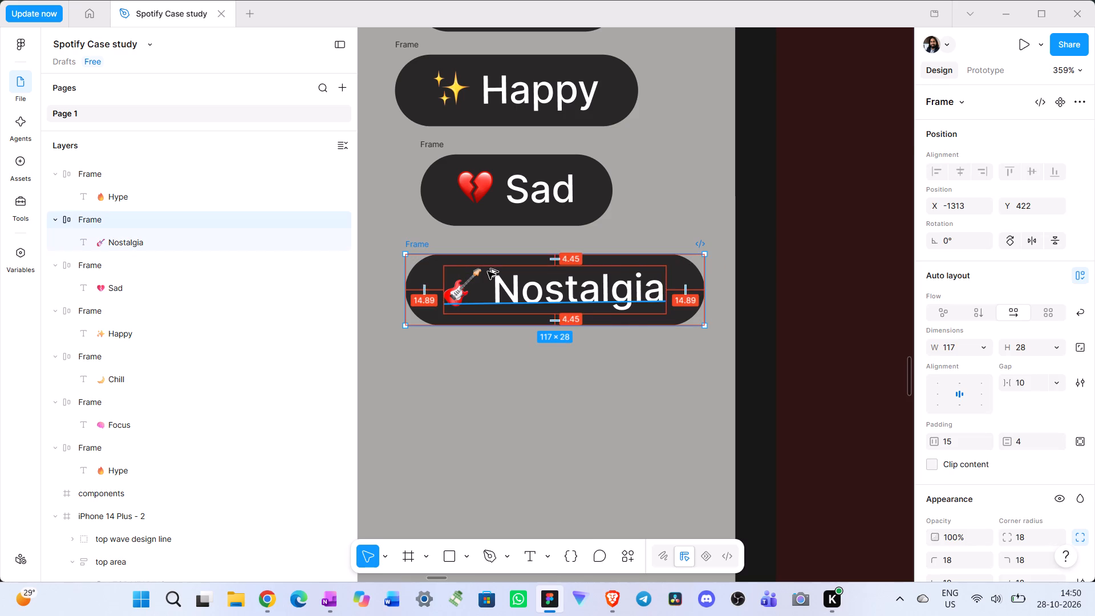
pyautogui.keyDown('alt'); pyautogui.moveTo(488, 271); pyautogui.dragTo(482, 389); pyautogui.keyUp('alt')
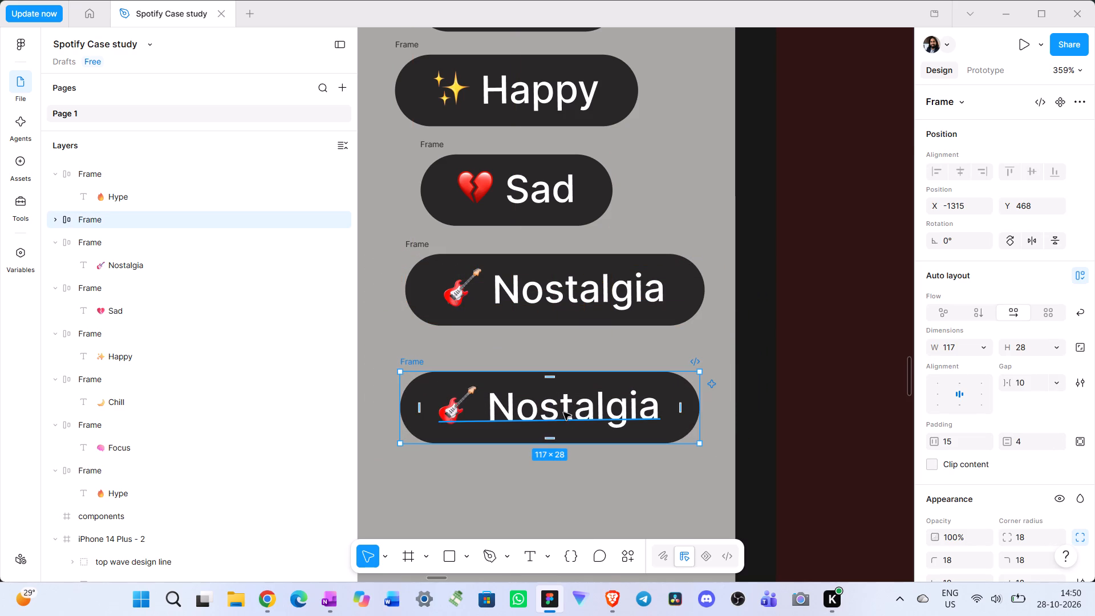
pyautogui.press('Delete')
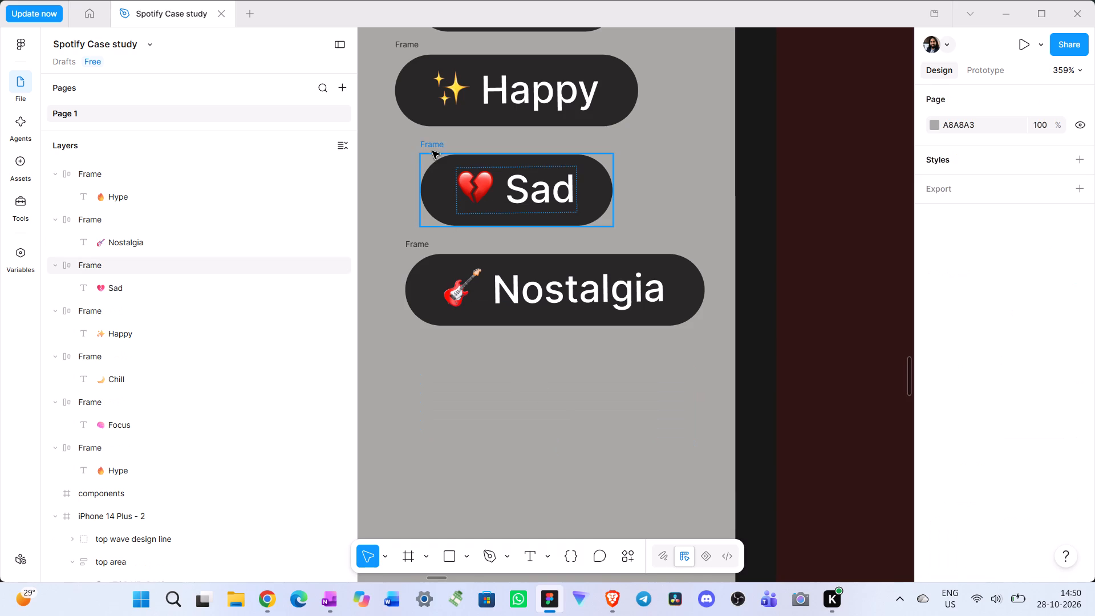
pyautogui.click(431, 145)
pyautogui.keyDown('alt'); pyautogui.moveTo(451, 161); pyautogui.dragTo(477, 388); pyautogui.keyUp('alt')
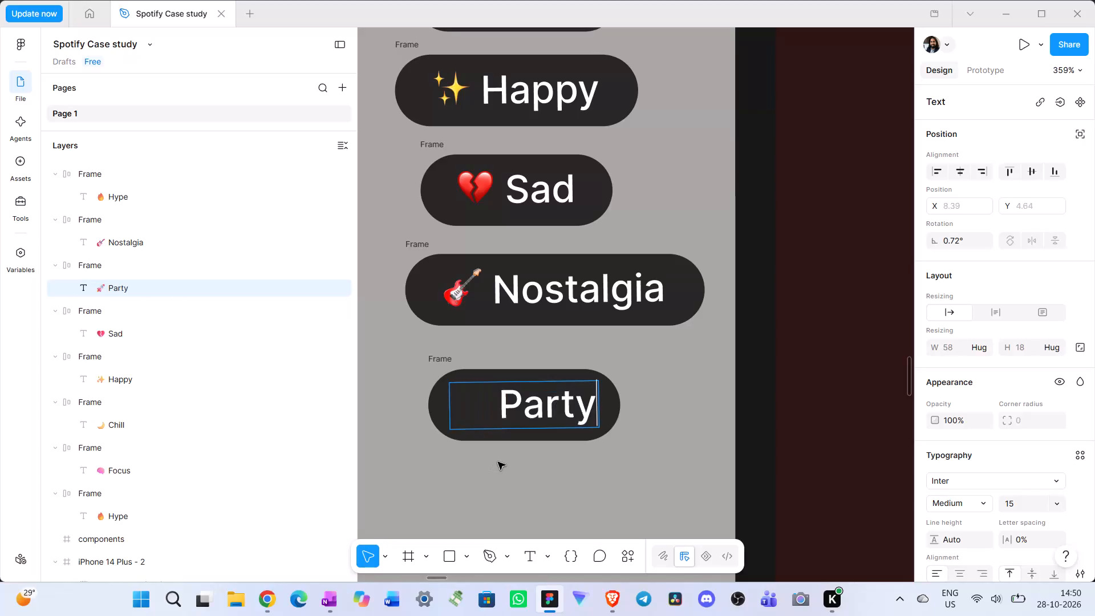
pyautogui.click(636, 433)
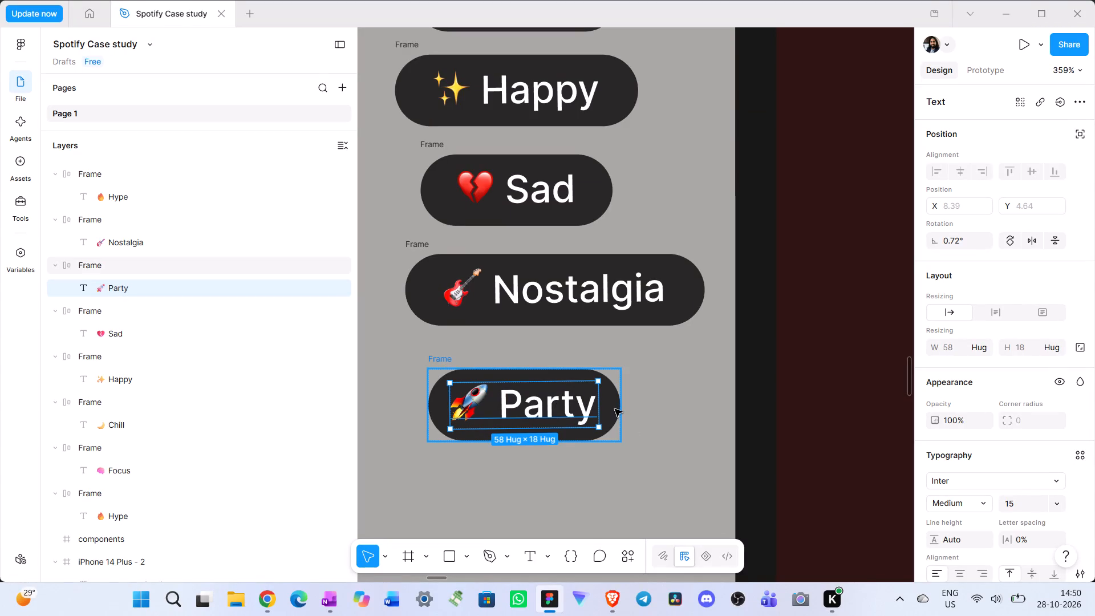
# Widen the Party pill's frame to 87 by extending its right edge, leaving padding around the label.
pyautogui.click(612, 408)
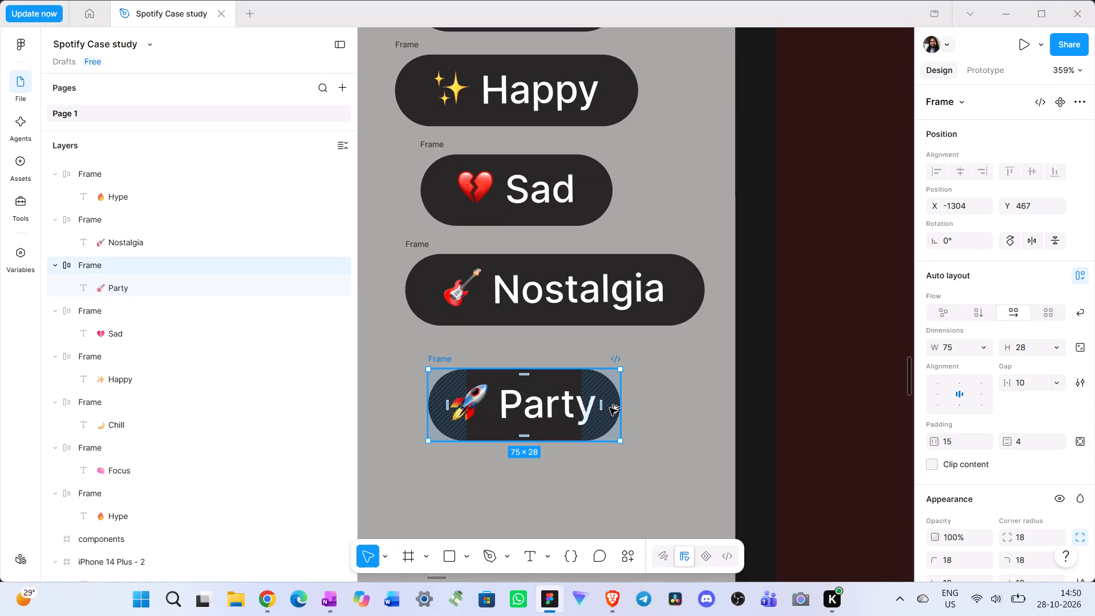
pyautogui.moveTo(620, 408); pyautogui.dragTo(656, 412)
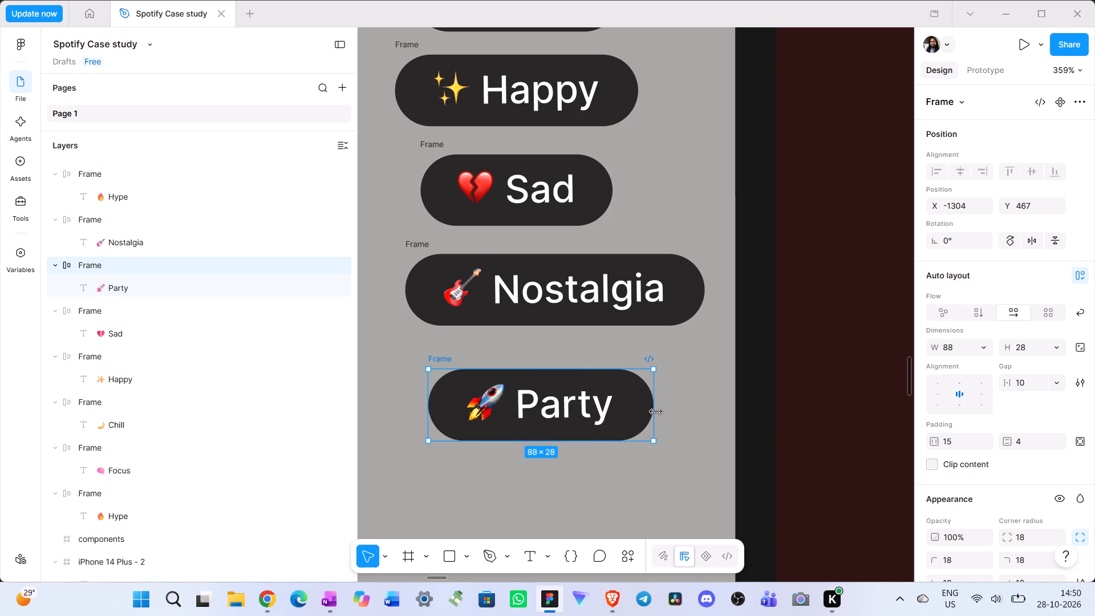
pyautogui.moveTo(656, 412); pyautogui.dragTo(658, 412)
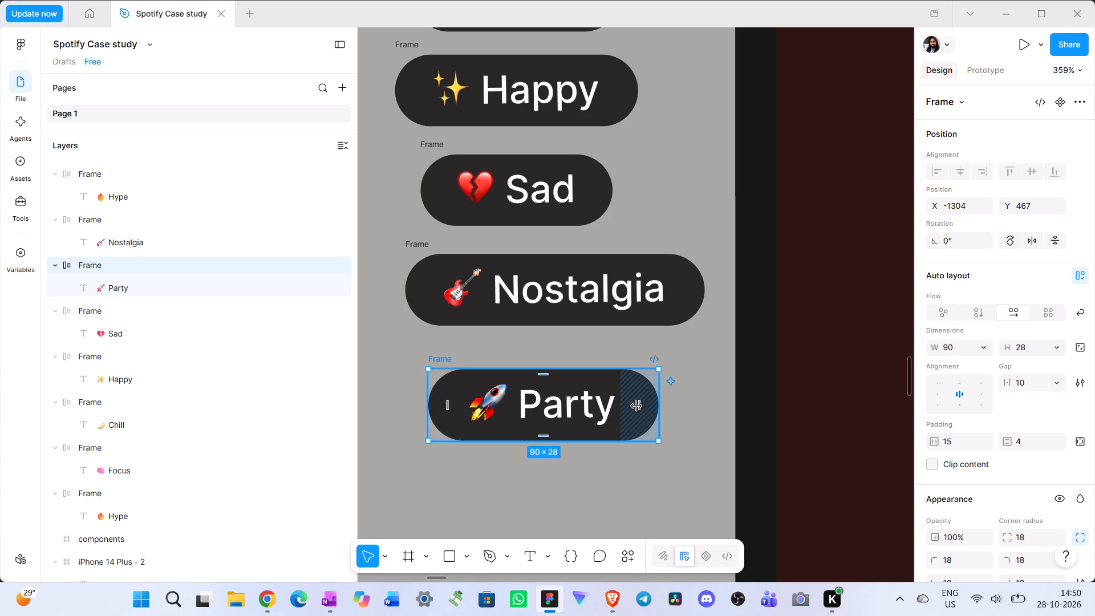
pyautogui.moveTo(658, 406); pyautogui.dragTo(652, 407)
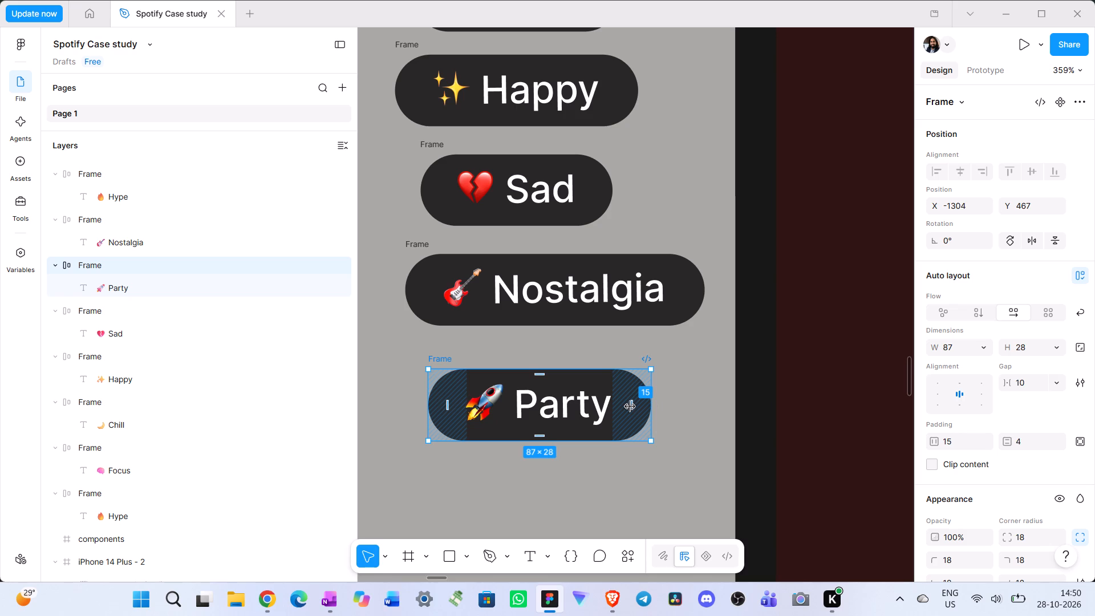
pyautogui.click(572, 463)
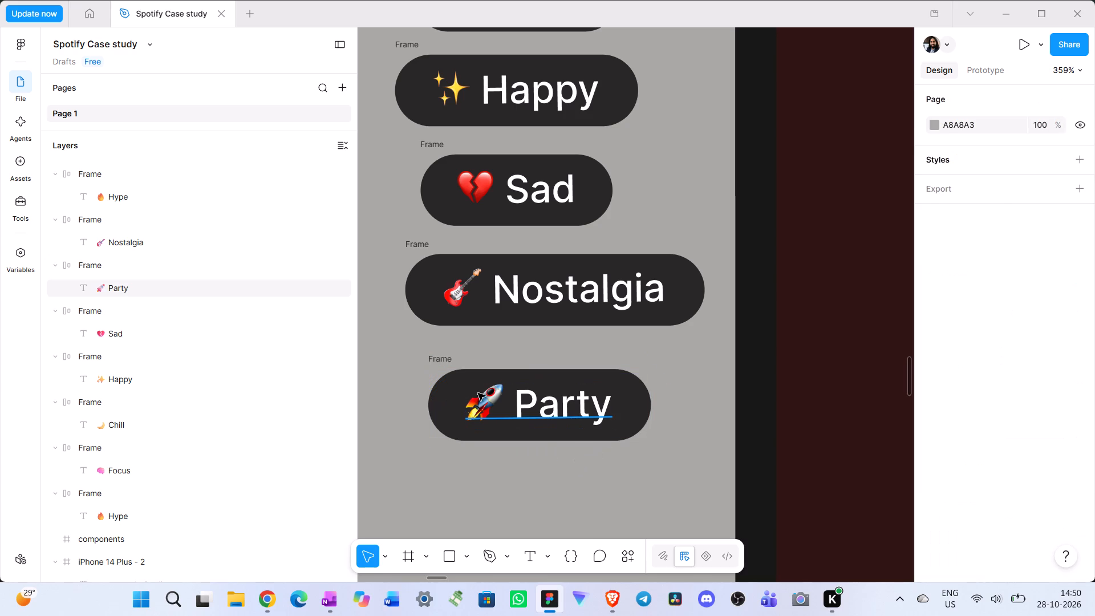
# Switch to Chrome and search Google in a new tab for "party emoji sticker" as an alternative to the label's rocket.
pyautogui.doubleClick(489, 396)
pyautogui.click(499, 401)
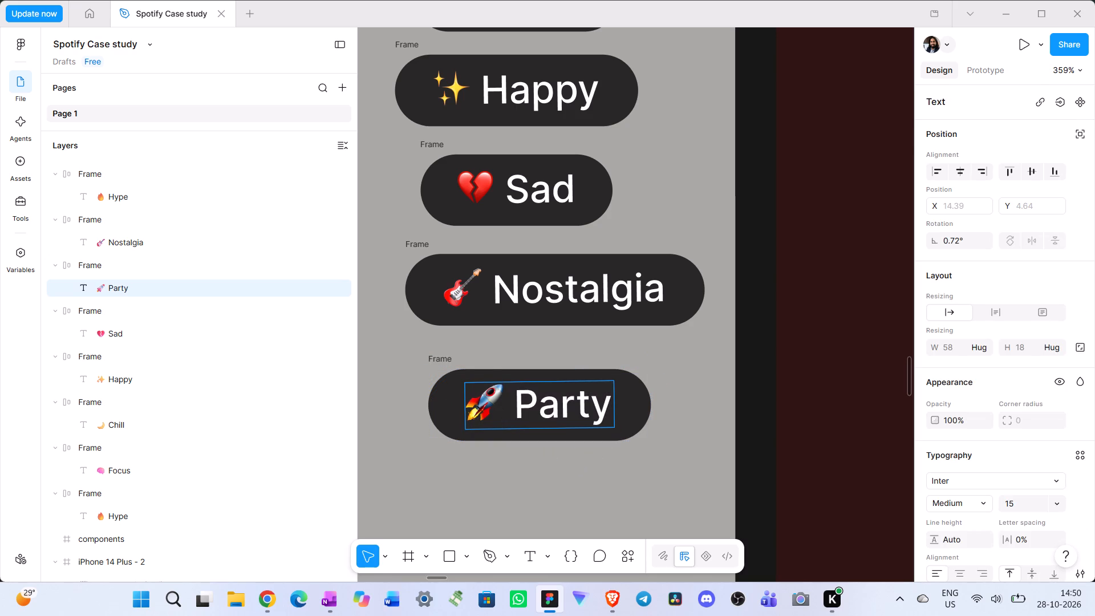
pyautogui.hotkey('alt', 'Tab')
pyautogui.click(245, 13)
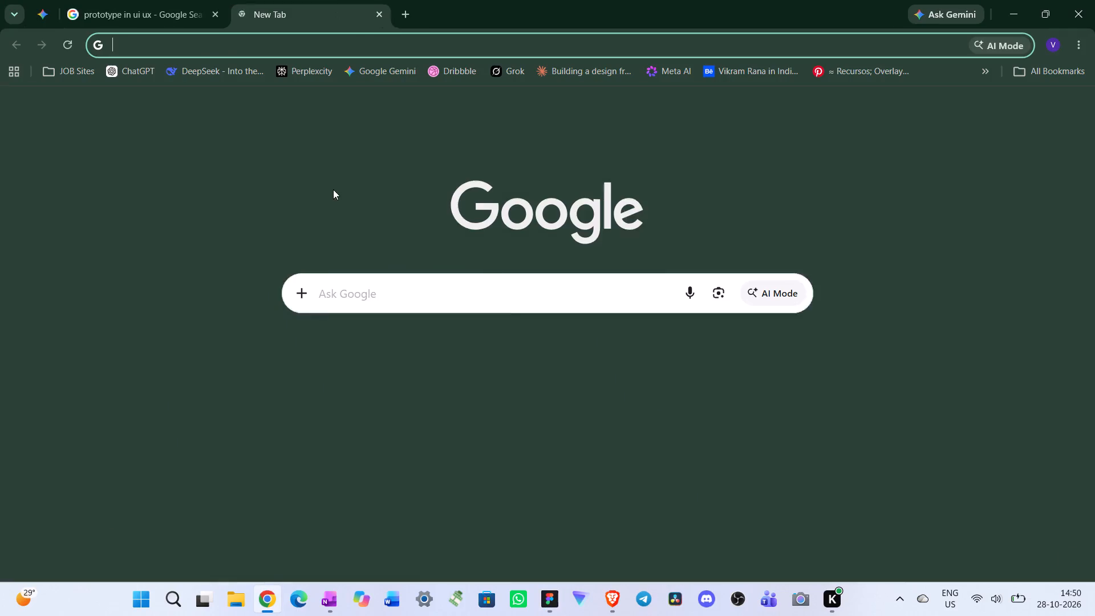
pyautogui.click(368, 279)
pyautogui.write('cart')
pyautogui.press('BackSpace')
pyautogui.press('BackSpace')
pyautogui.press('BackSpace')
pyautogui.press('BackSpace')
pyautogui.write('party e')
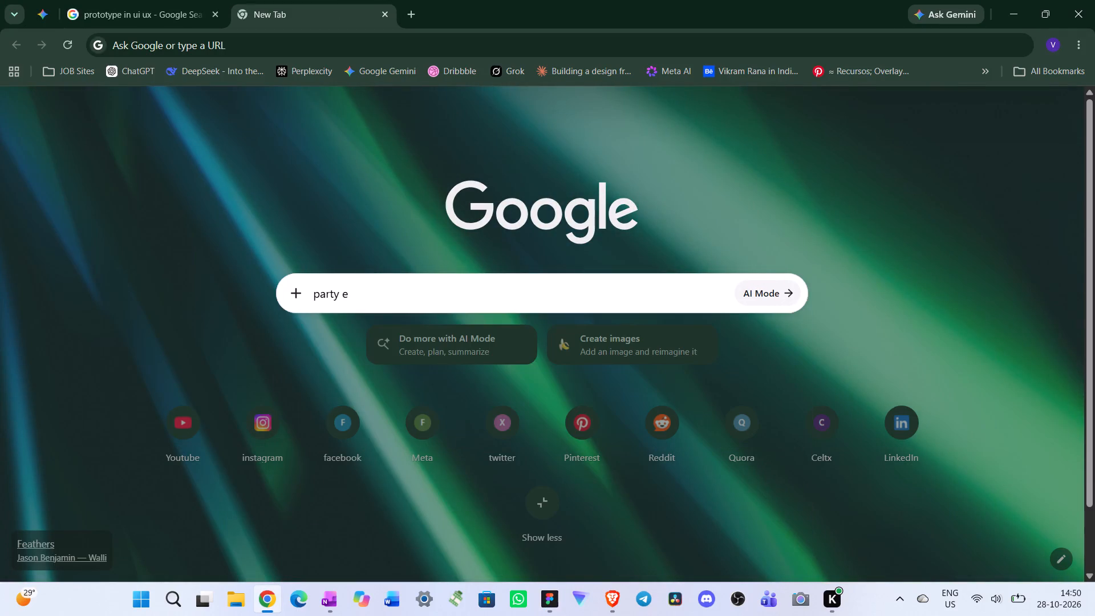
pyautogui.write('mo')
pyautogui.write('ji sticker')
pyautogui.press('space')
pyautogui.press('Return')
pyautogui.press('\\')
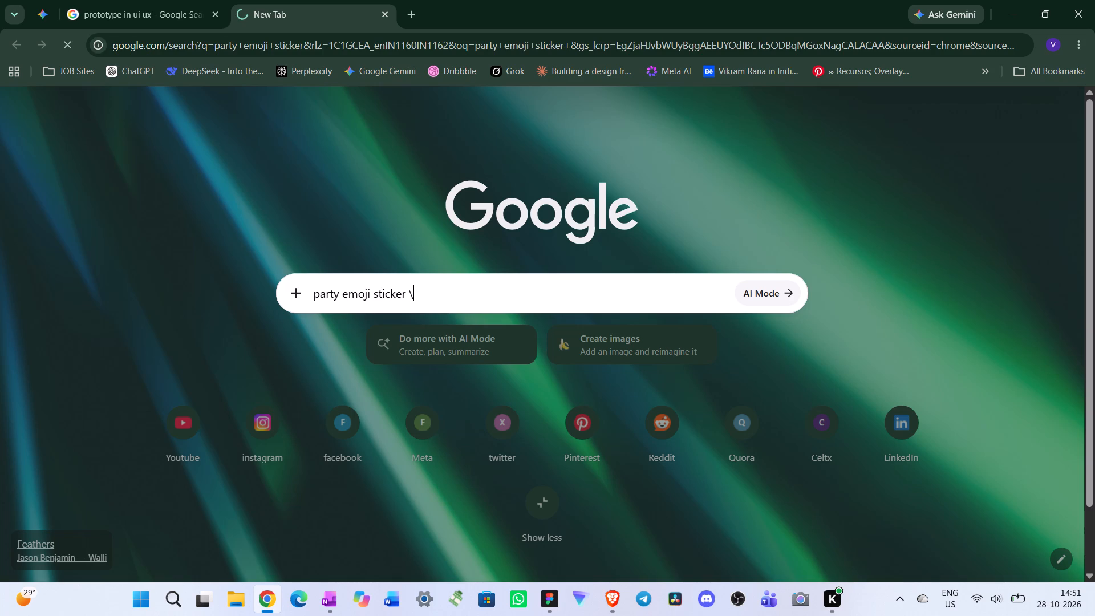
pyautogui.press('BackSpace')
pyautogui.press('Return')
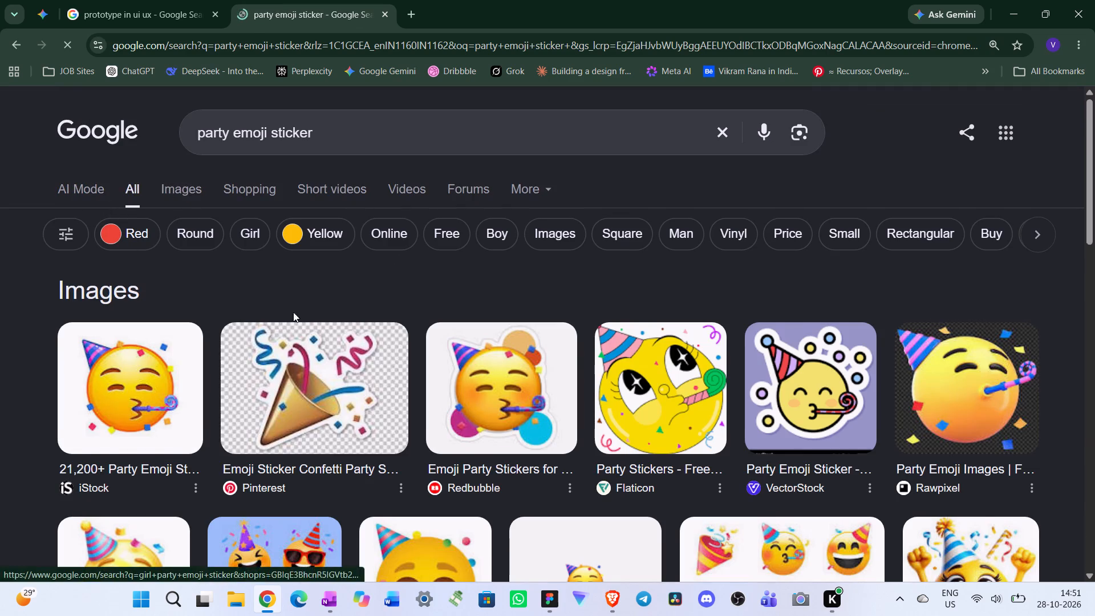
# Skim the image results and refine the Google search to "party sticker".
pyautogui.scroll(-7, 293, 312)
pyautogui.scroll(6, 268, 341)
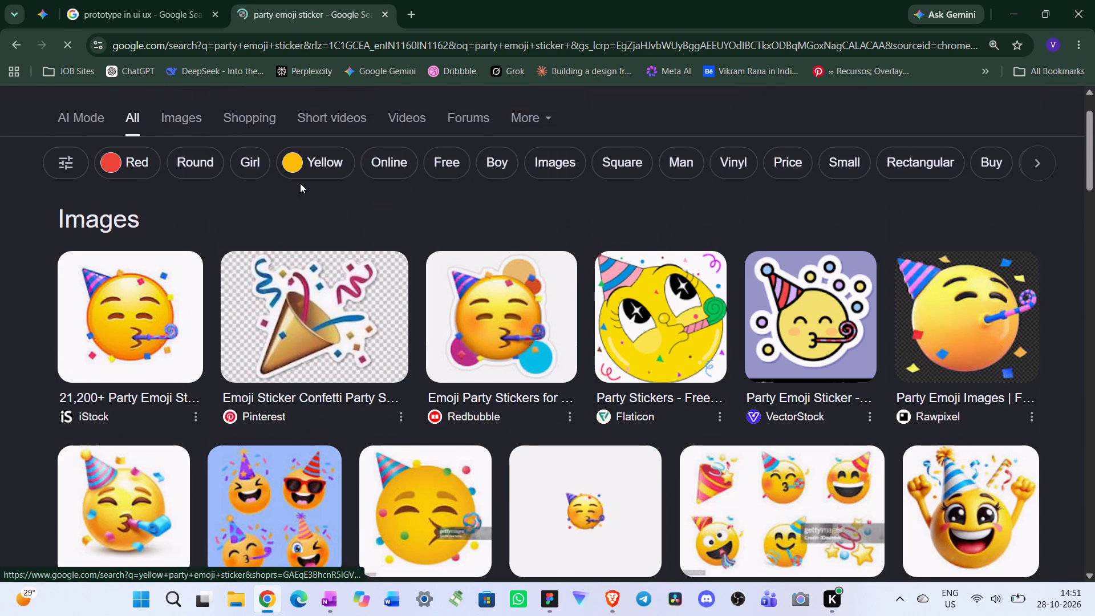
pyautogui.scroll(3, 302, 183)
pyautogui.moveTo(267, 131); pyautogui.dragTo(253, 130)
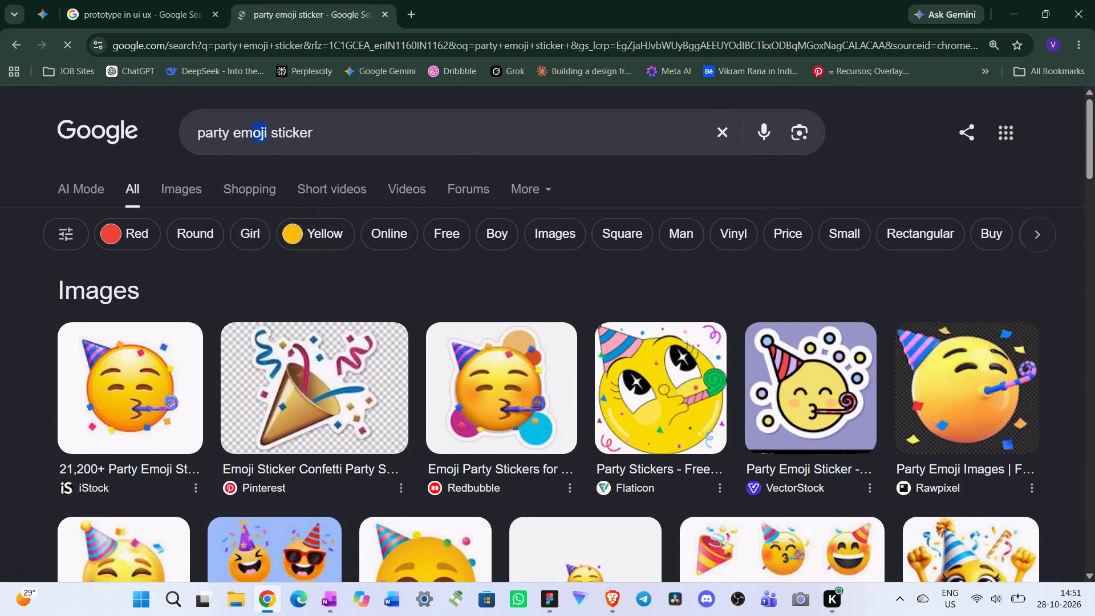
pyautogui.moveTo(253, 130); pyautogui.dragTo(235, 127)
pyautogui.press('BackSpace')
pyautogui.press('Return')
pyautogui.press('Return')
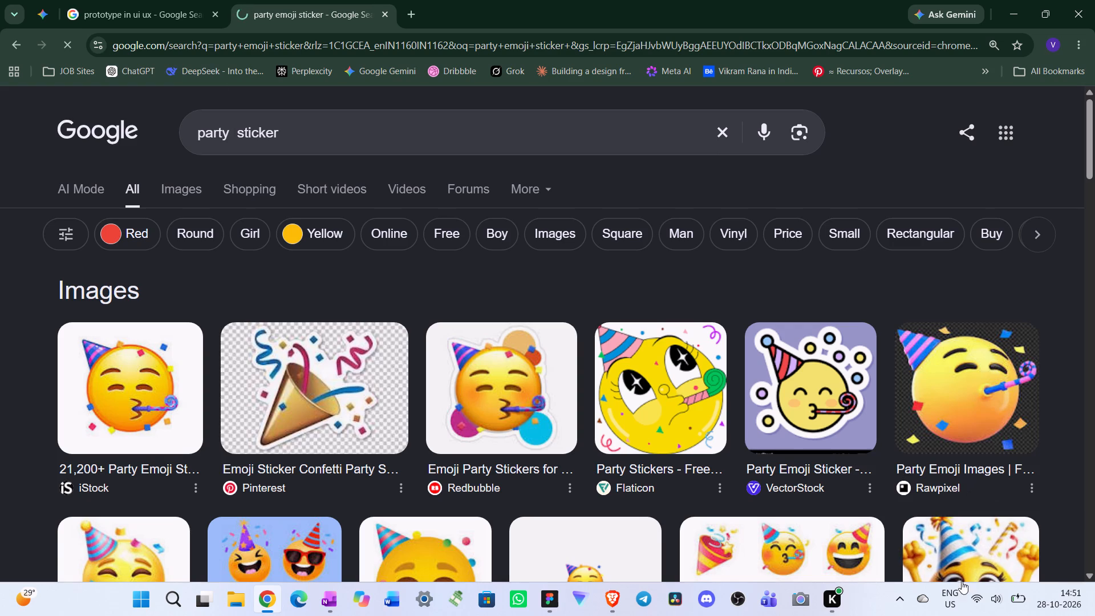
# Look through the party sticker results and the AI Mode answer for a suitable party symbol.
pyautogui.click(903, 601)
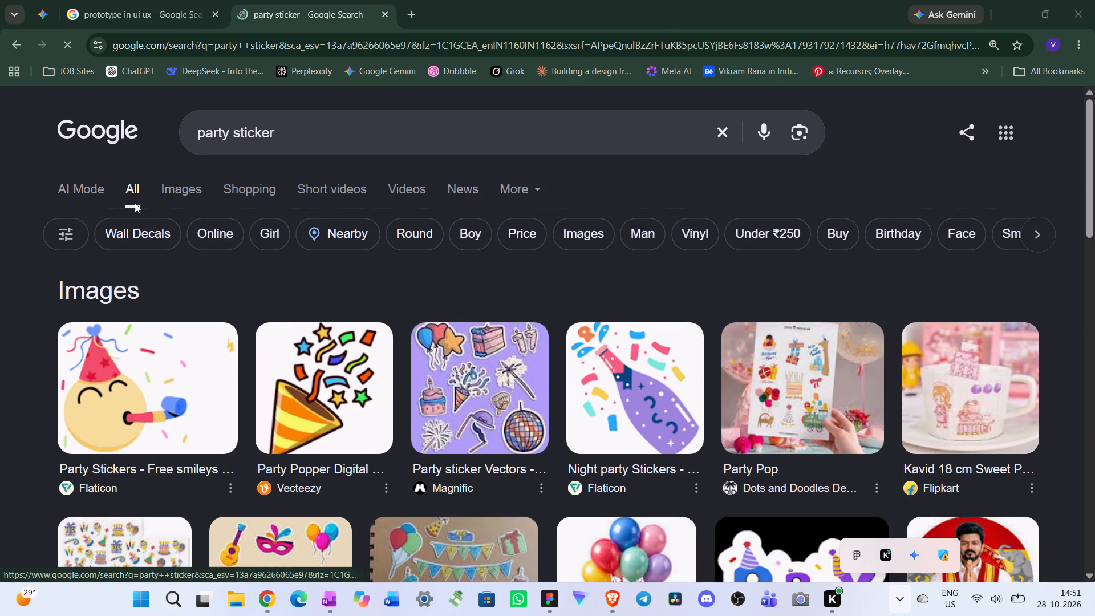
pyautogui.scroll(-7, 249, 335)
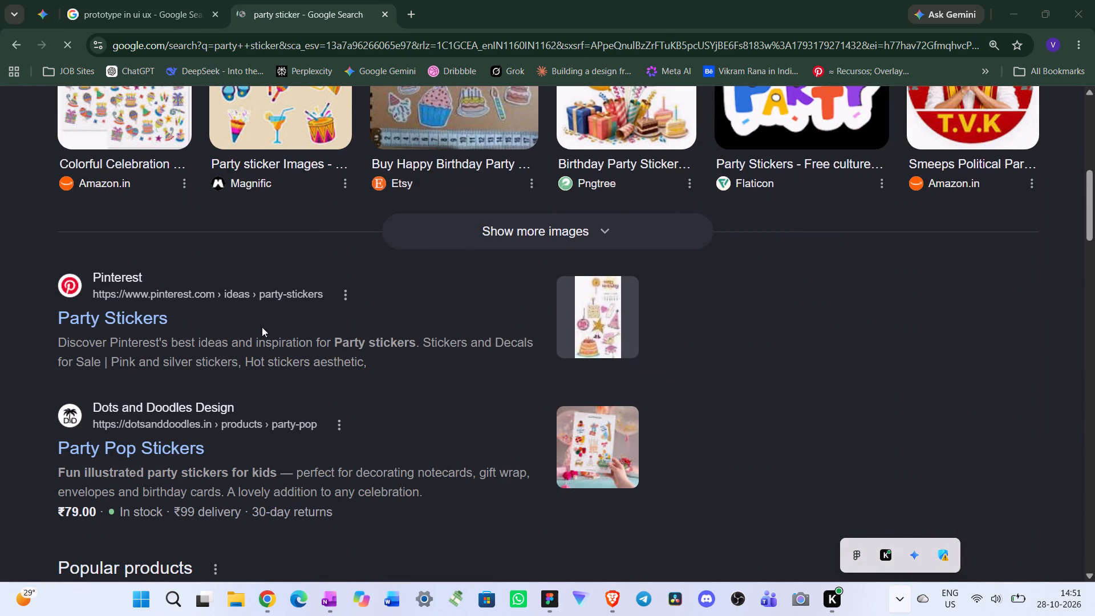
pyautogui.scroll(6, 275, 366)
pyautogui.click(75, 122)
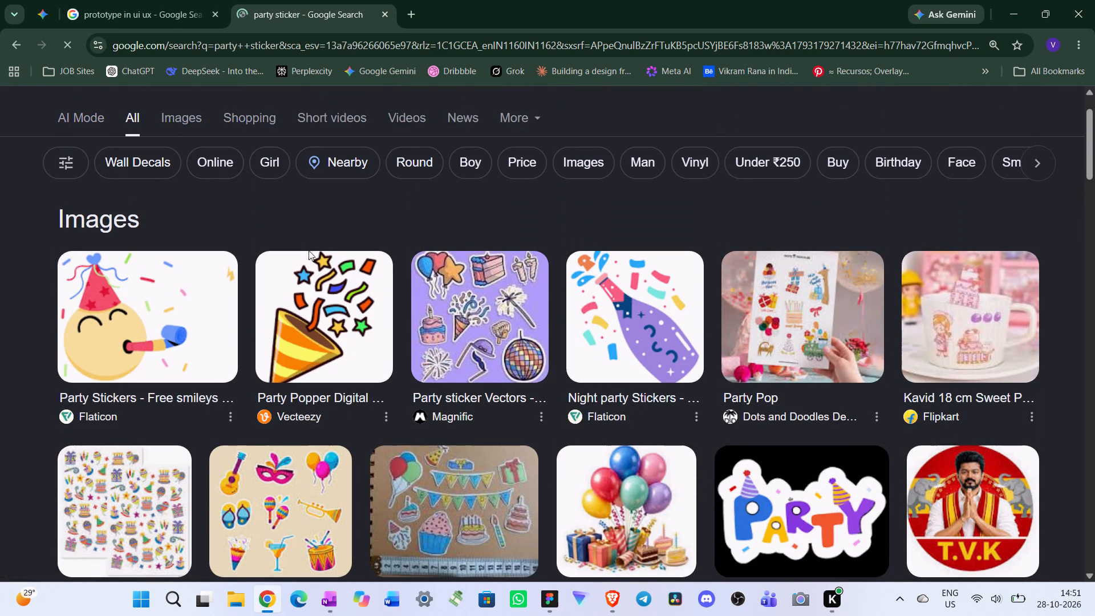
pyautogui.scroll(5, 321, 283)
pyautogui.click(297, 139)
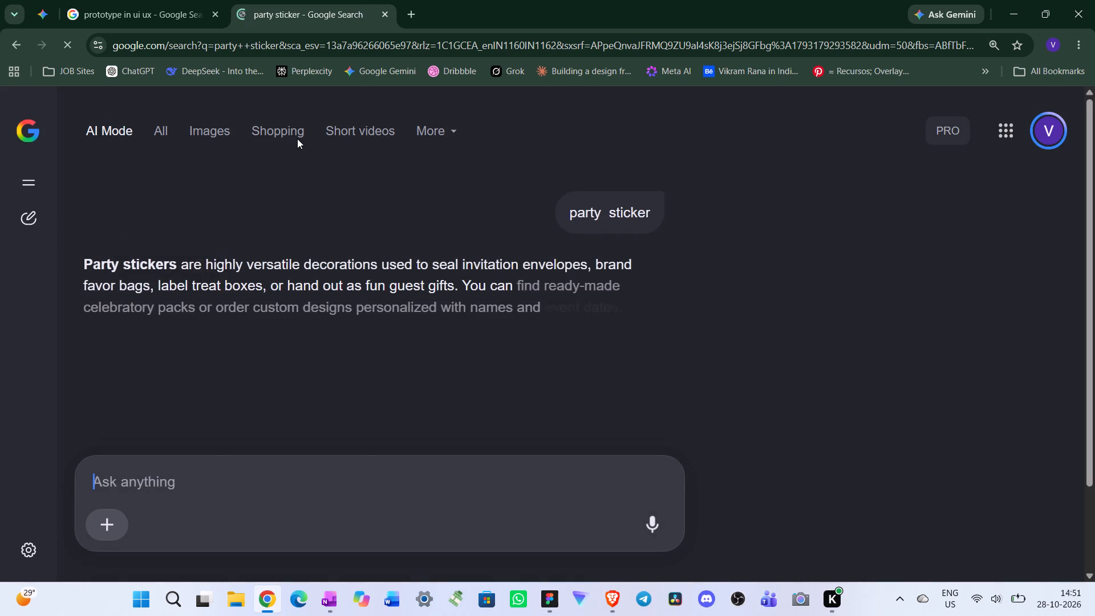
pyautogui.scroll(-3, 327, 298)
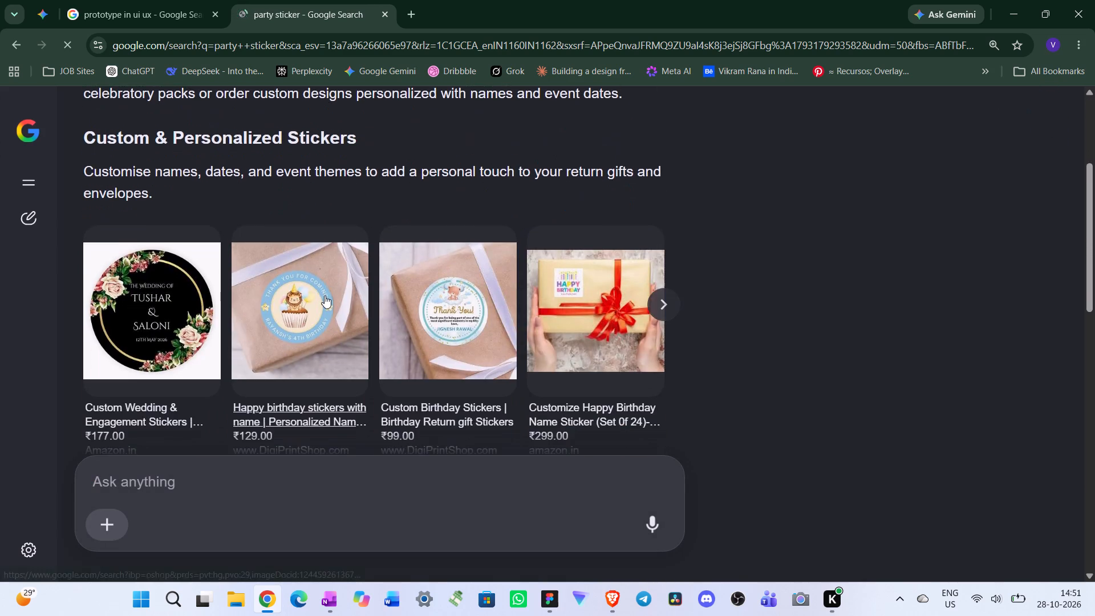
pyautogui.scroll(-15, 325, 295)
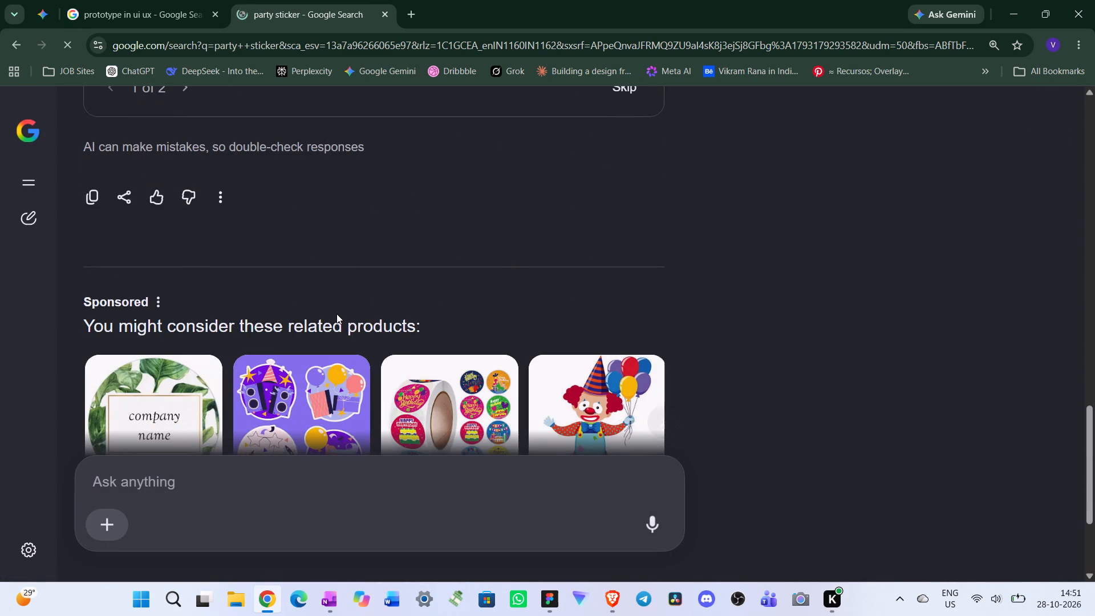
pyautogui.scroll(16, 357, 344)
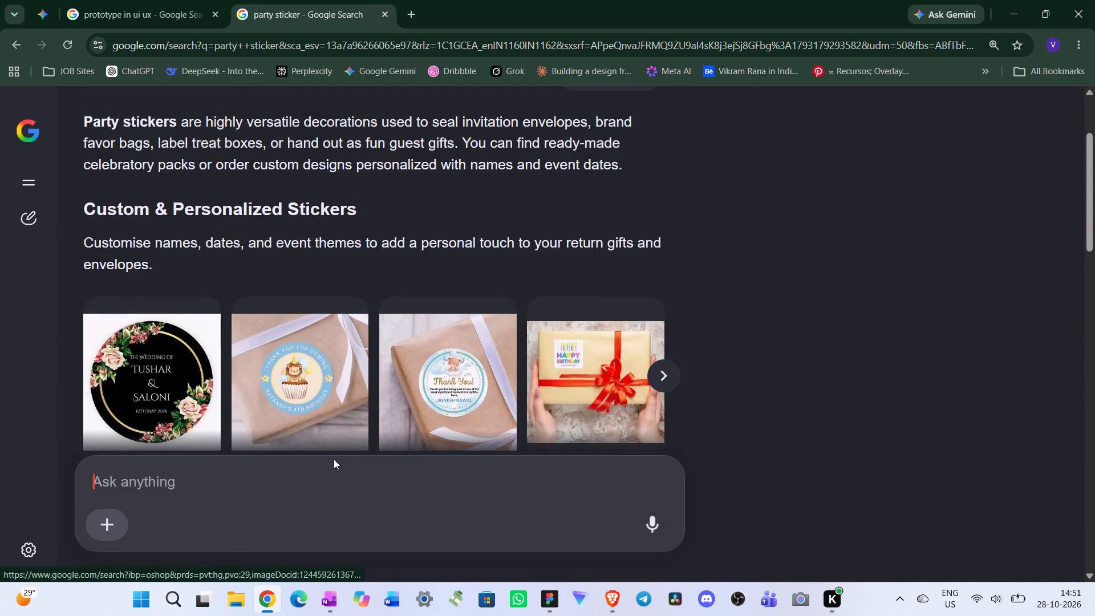
# Send AI Mode the follow-up "to copy bro for my design" and look through the conversation for a copyable party sticker.
pyautogui.click(318, 468)
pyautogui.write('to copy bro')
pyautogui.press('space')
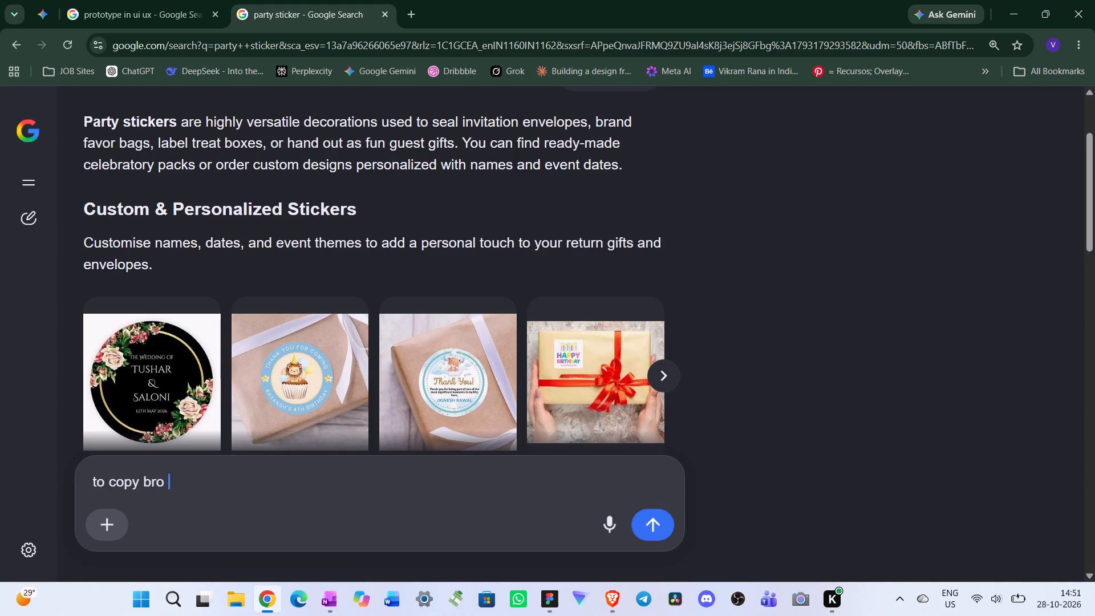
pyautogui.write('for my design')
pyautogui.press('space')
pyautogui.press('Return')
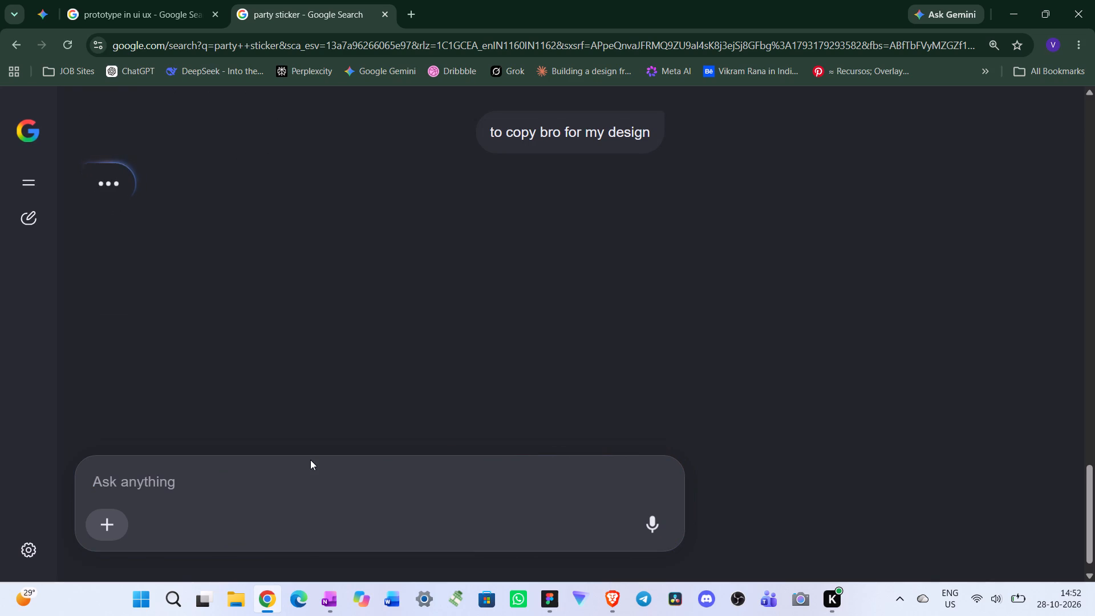
pyautogui.scroll(-2, 459, 436)
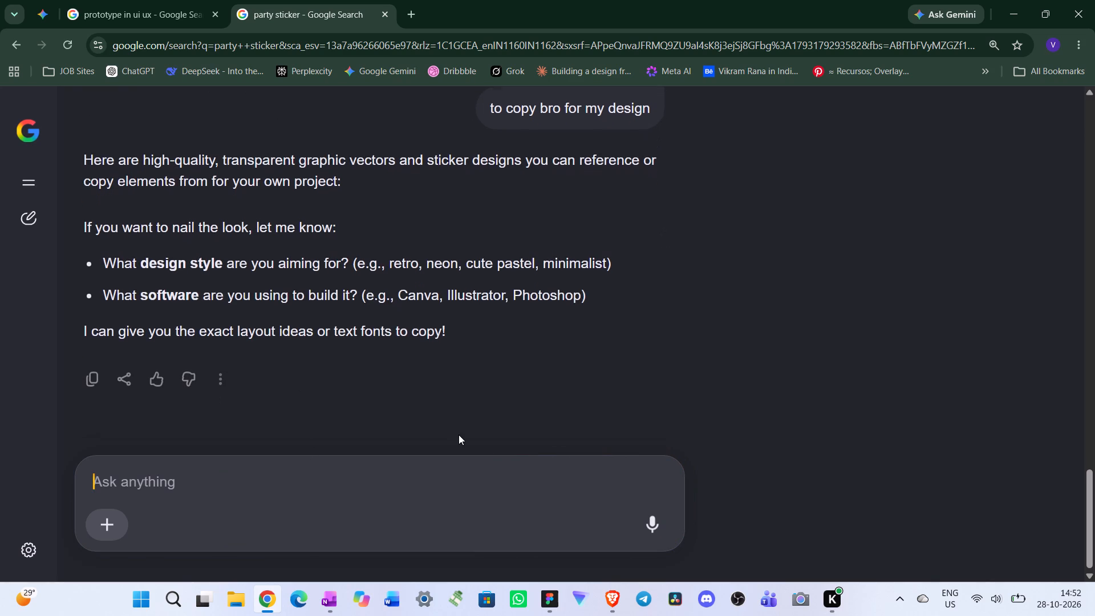
pyautogui.scroll(16, 493, 461)
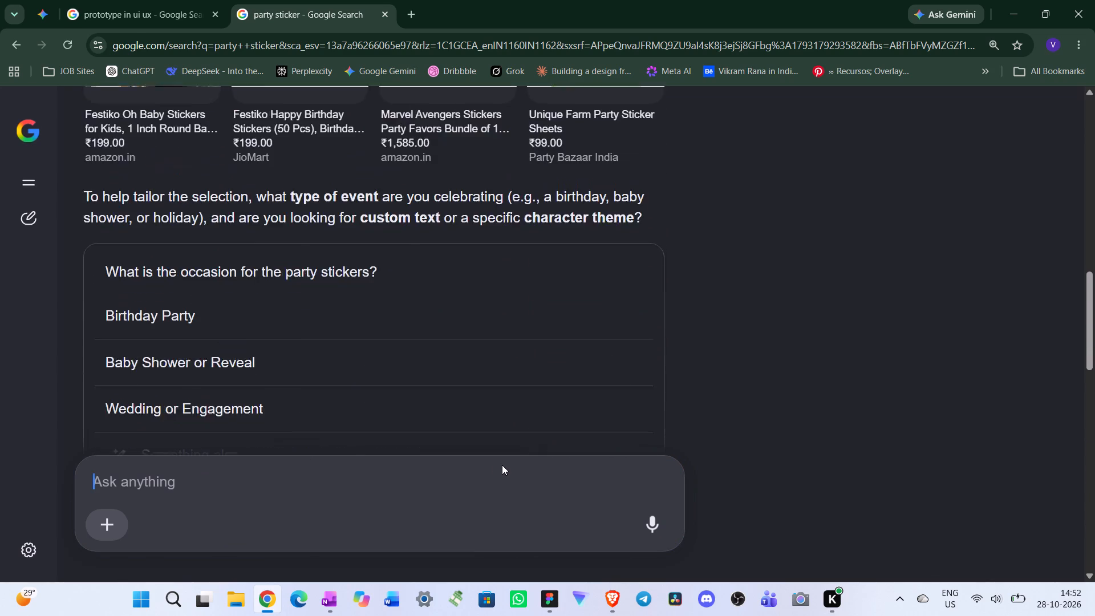
pyautogui.scroll(1, 502, 465)
pyautogui.scroll(5, 364, 414)
pyautogui.scroll(2, 362, 286)
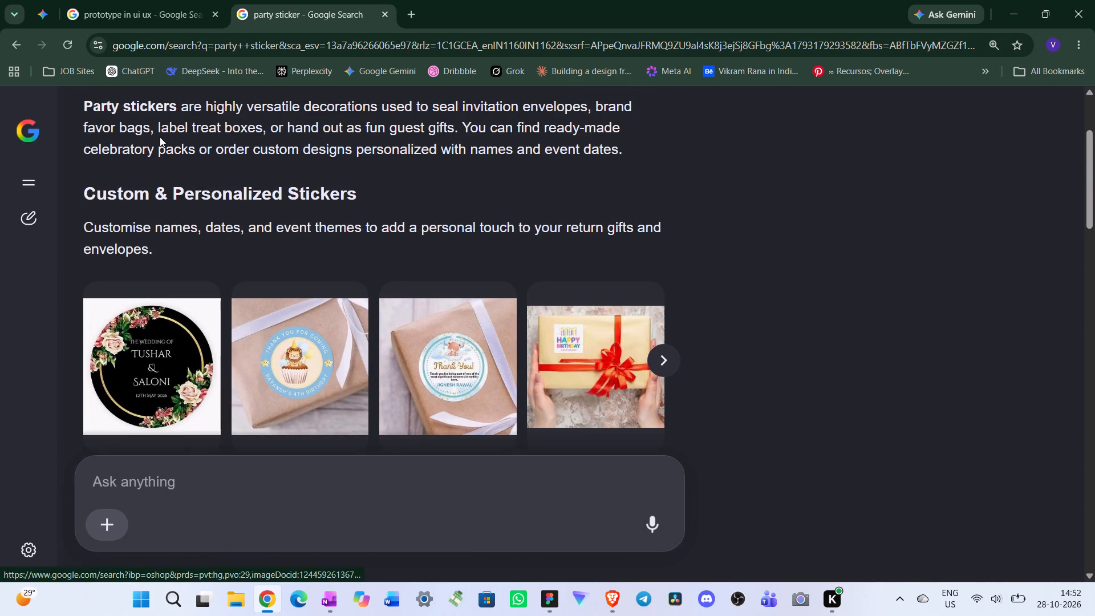
# Return to the Google results for "party sticker" and open the search query for editing.
pyautogui.click(13, 43)
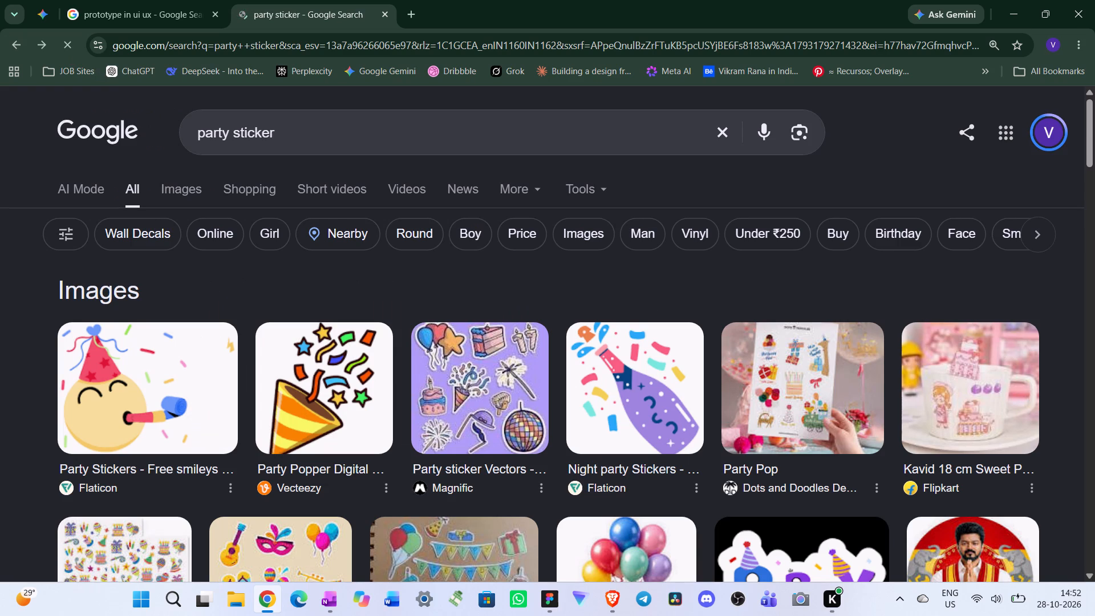
pyautogui.click(286, 133)
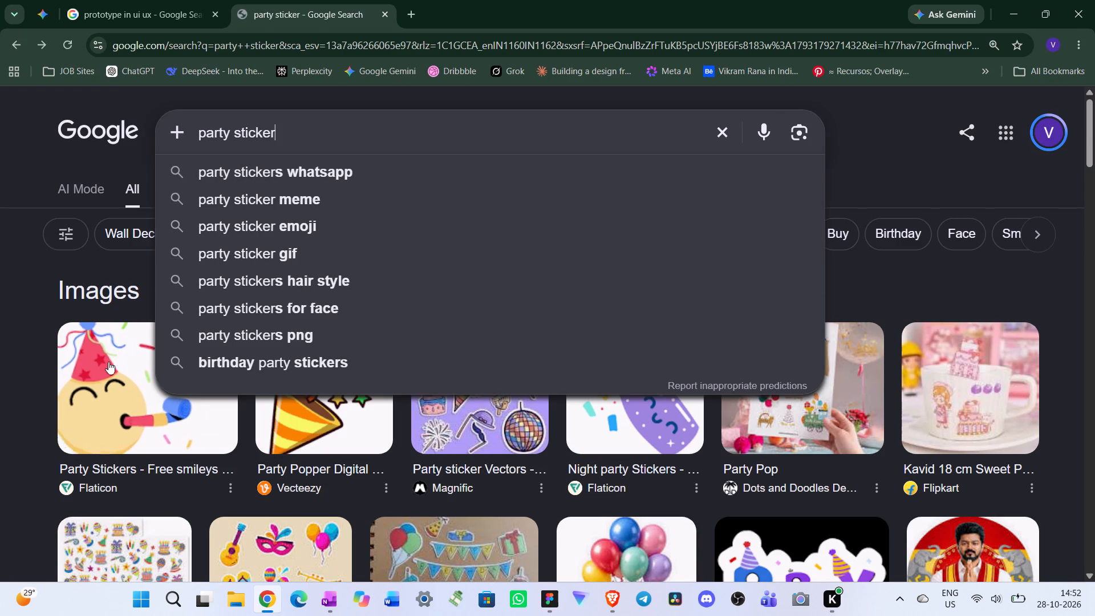
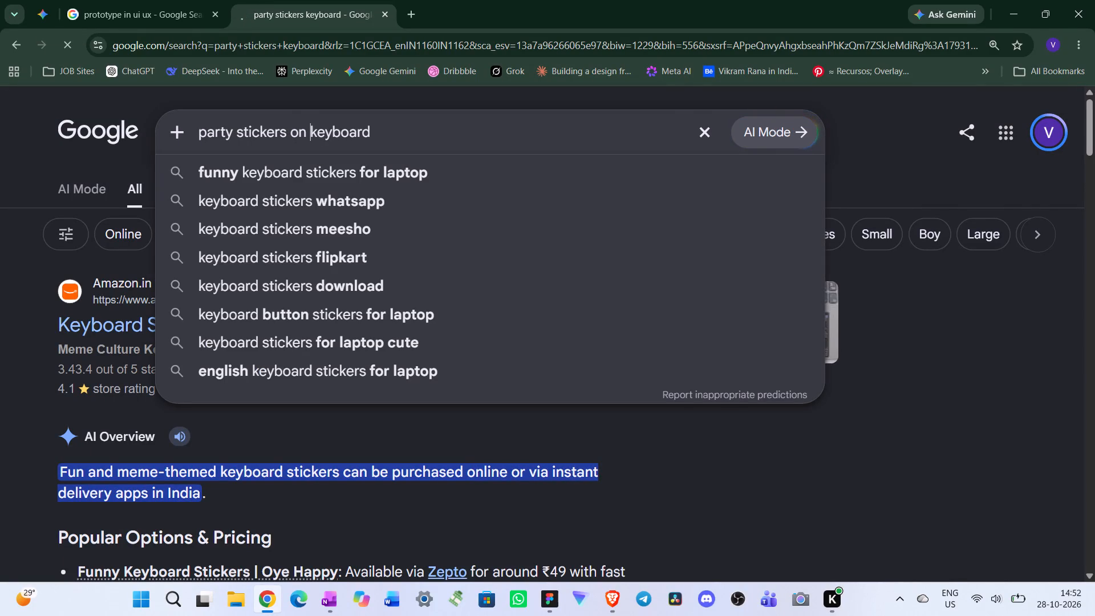
# Refine the Google search to "party stickers on keyboard" and skim the results for a way to insert a party symbol.
pyautogui.press('Return')
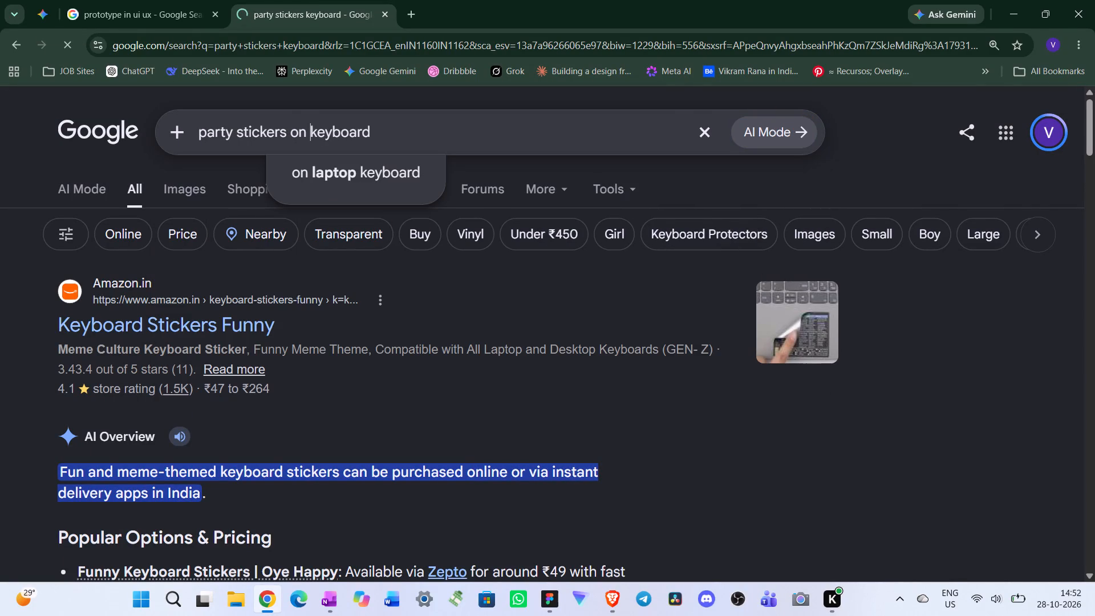
pyautogui.click(514, 135)
pyautogui.scroll(-5, 186, 246)
pyautogui.scroll(-1, 255, 262)
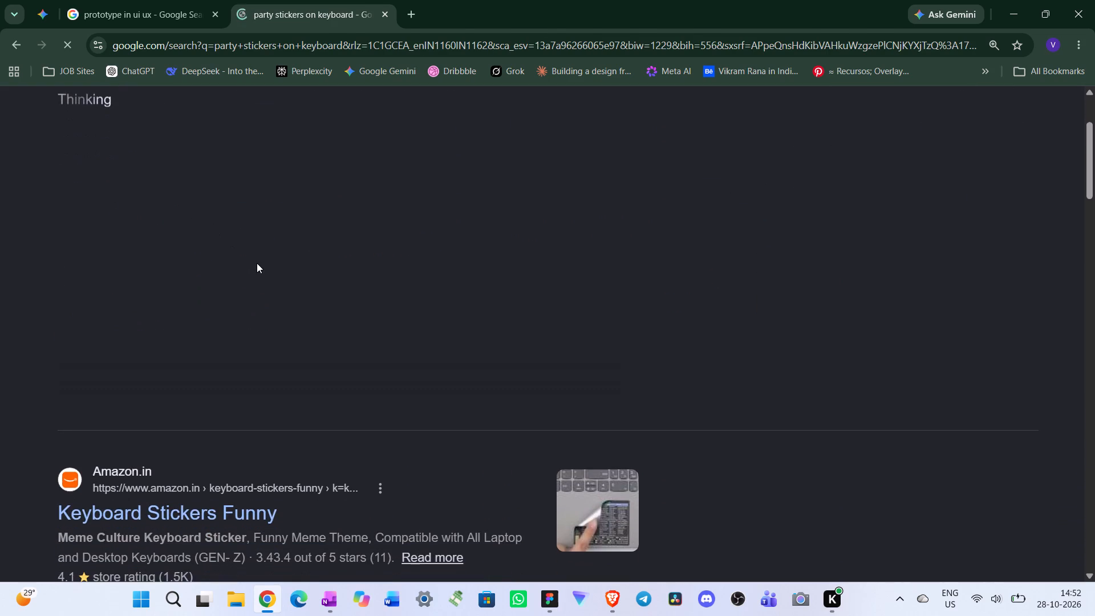
# Copy the partying face emoji from the expanded AI Overview and use it to replace the rocket in Figma's Party chip.
pyautogui.scroll(-2, 257, 263)
pyautogui.scroll(4, 302, 291)
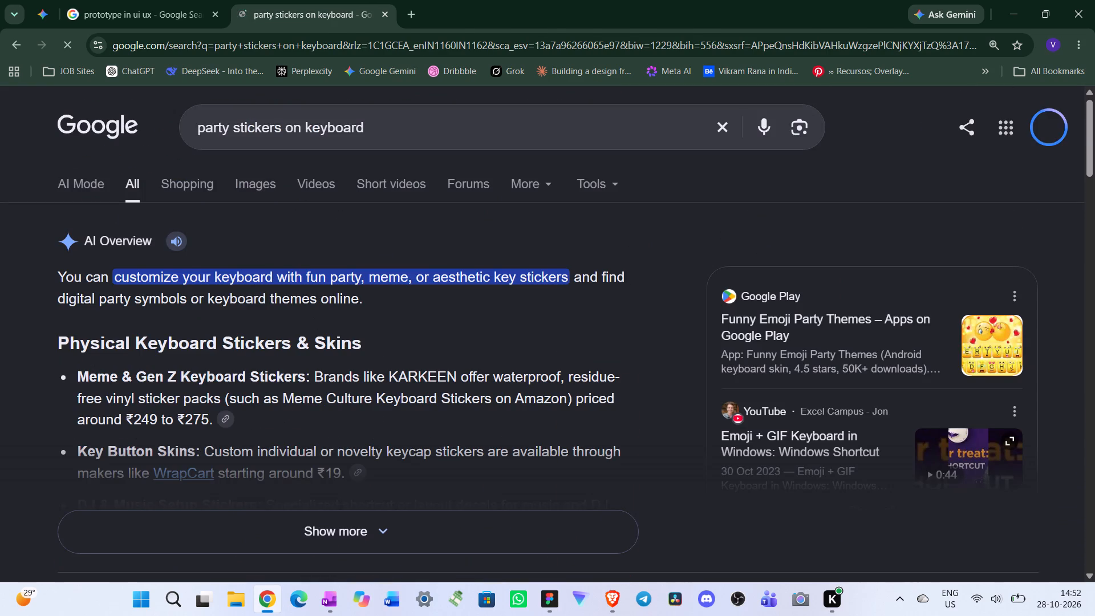
pyautogui.click(405, 527)
pyautogui.scroll(-10, 429, 469)
pyautogui.scroll(2, 429, 466)
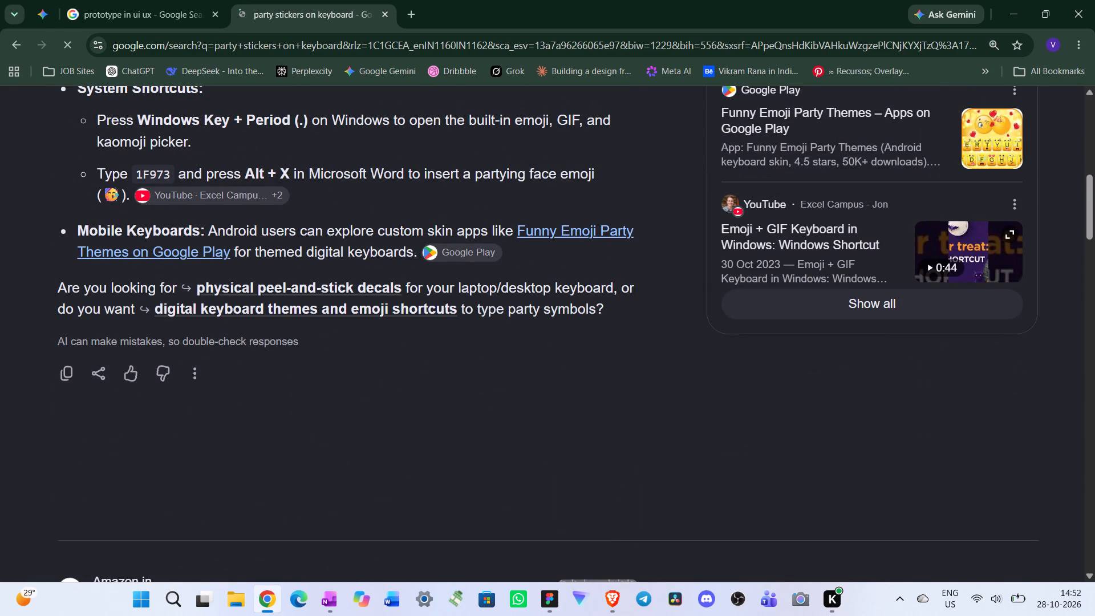
pyautogui.moveTo(103, 196); pyautogui.dragTo(113, 200)
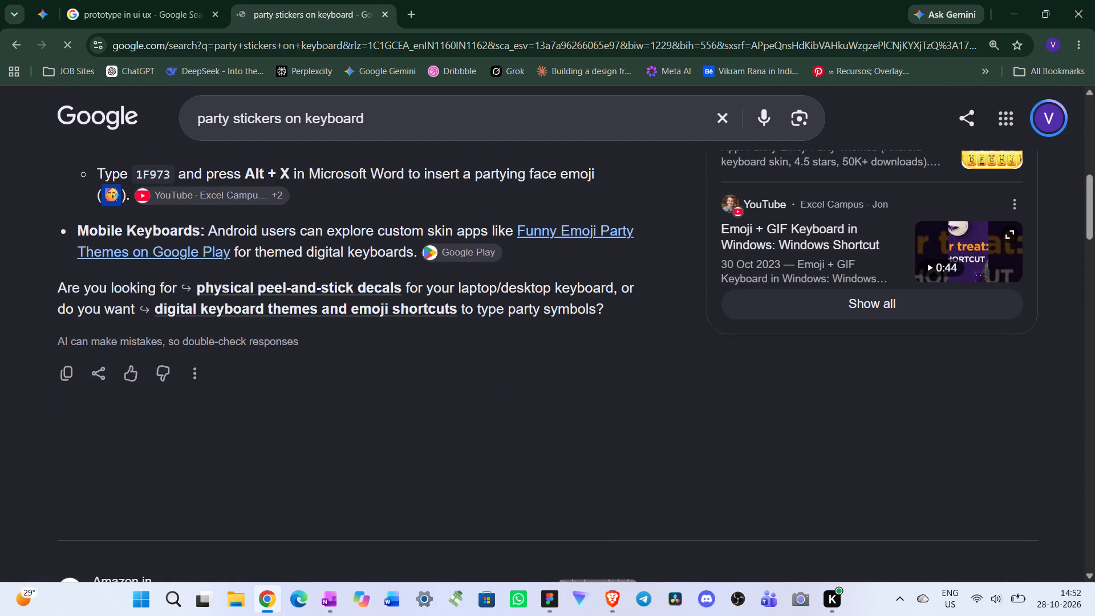
pyautogui.hotkey('ctrl', 'c')
pyautogui.hotkey('alt', 'Tab')
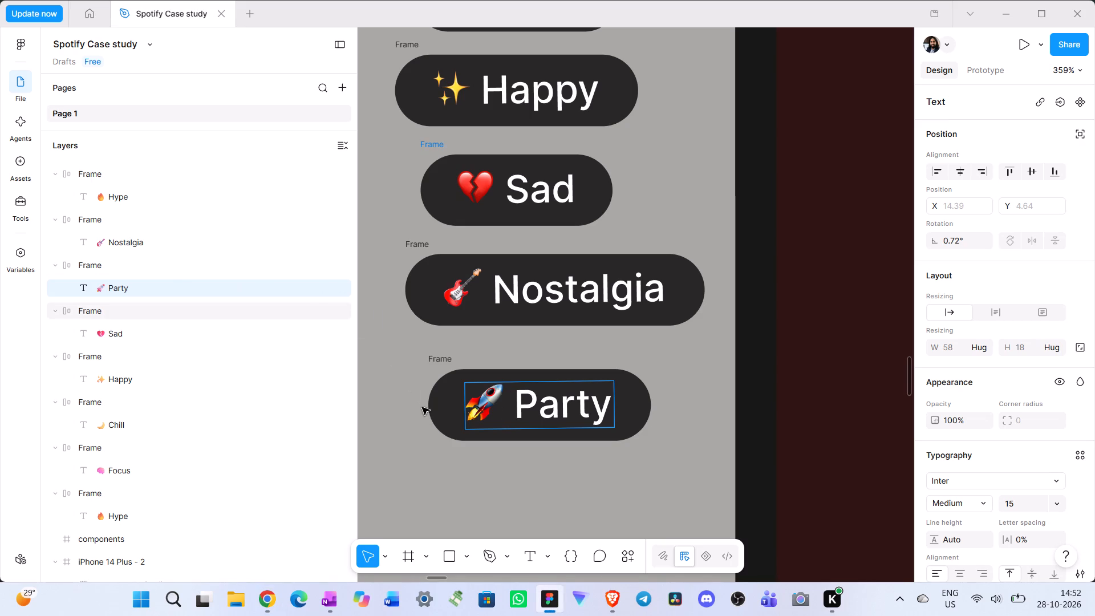
pyautogui.press('BackSpace')
pyautogui.hotkey('ctrl', 'v')
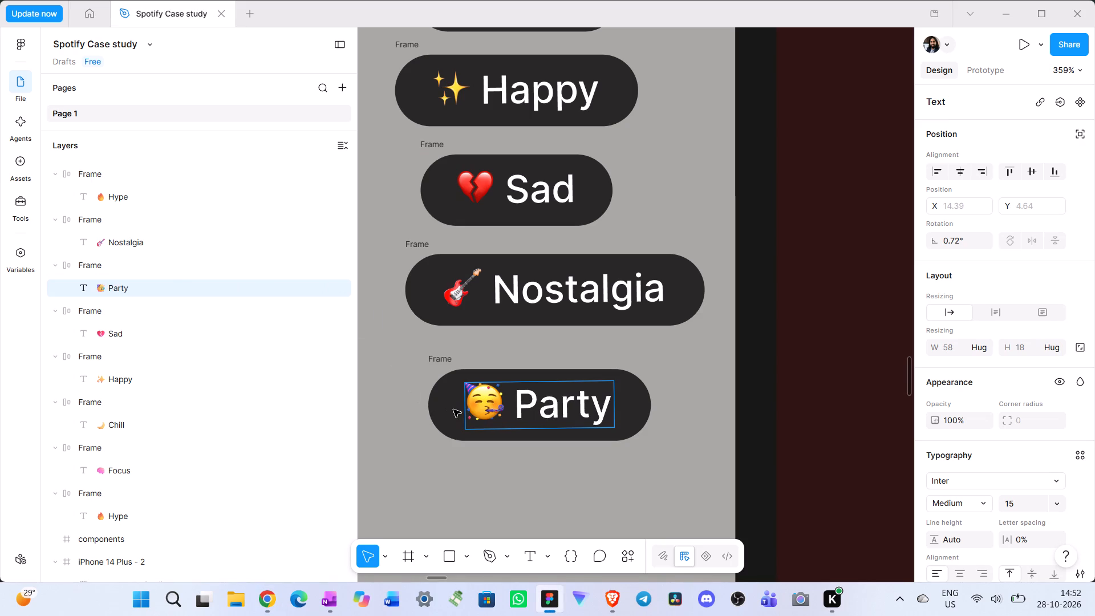
pyautogui.click(532, 476)
# Widen the Party chip's frame to 90, extending its left side.
pyautogui.click(630, 410)
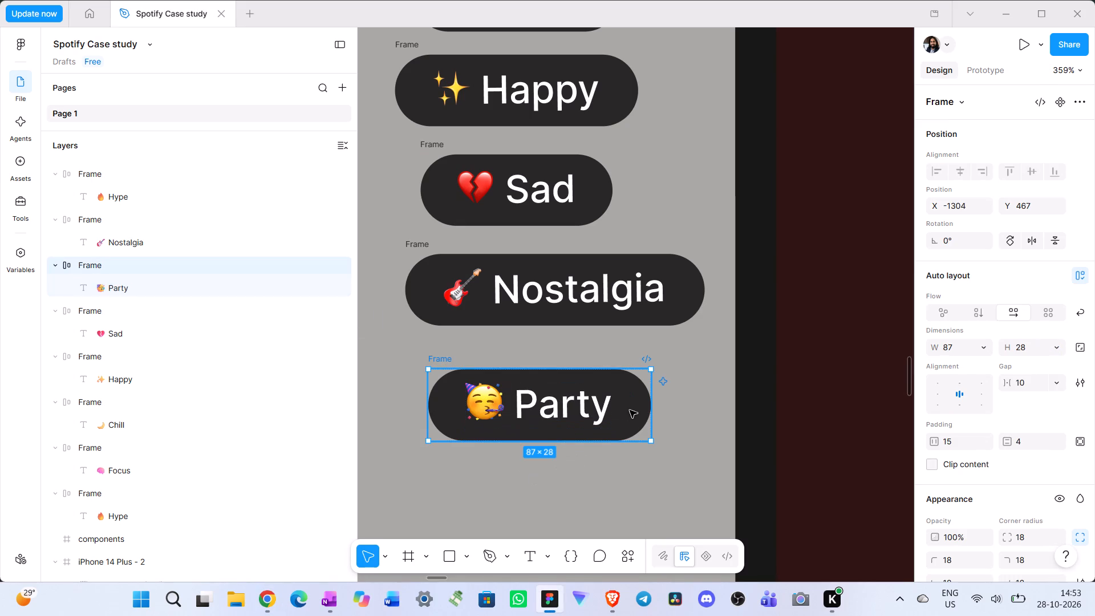
pyautogui.click(445, 406)
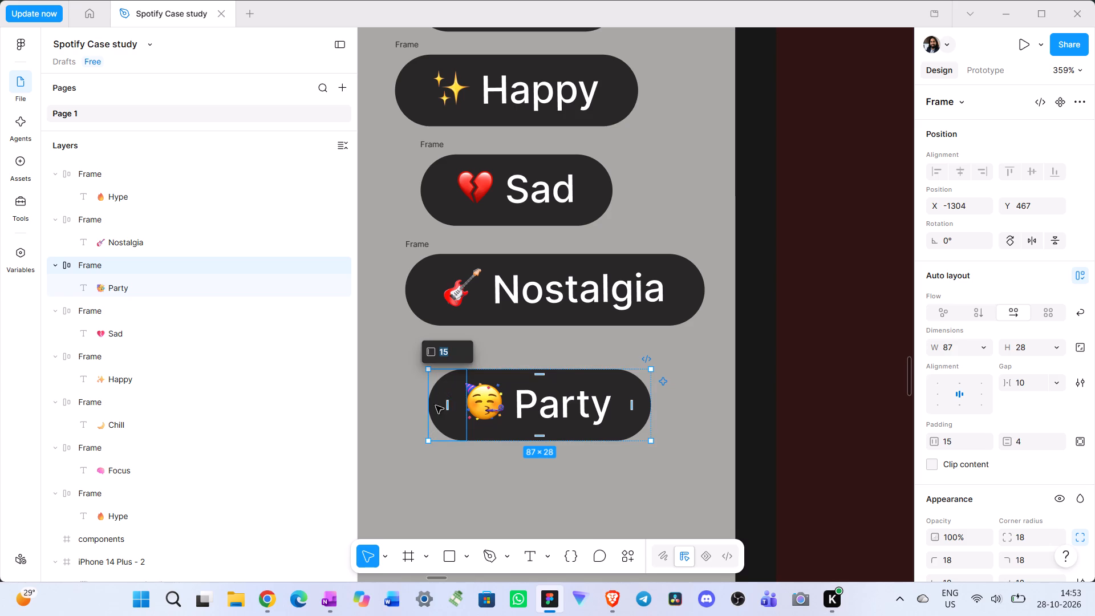
pyautogui.click(392, 386)
pyautogui.click(435, 392)
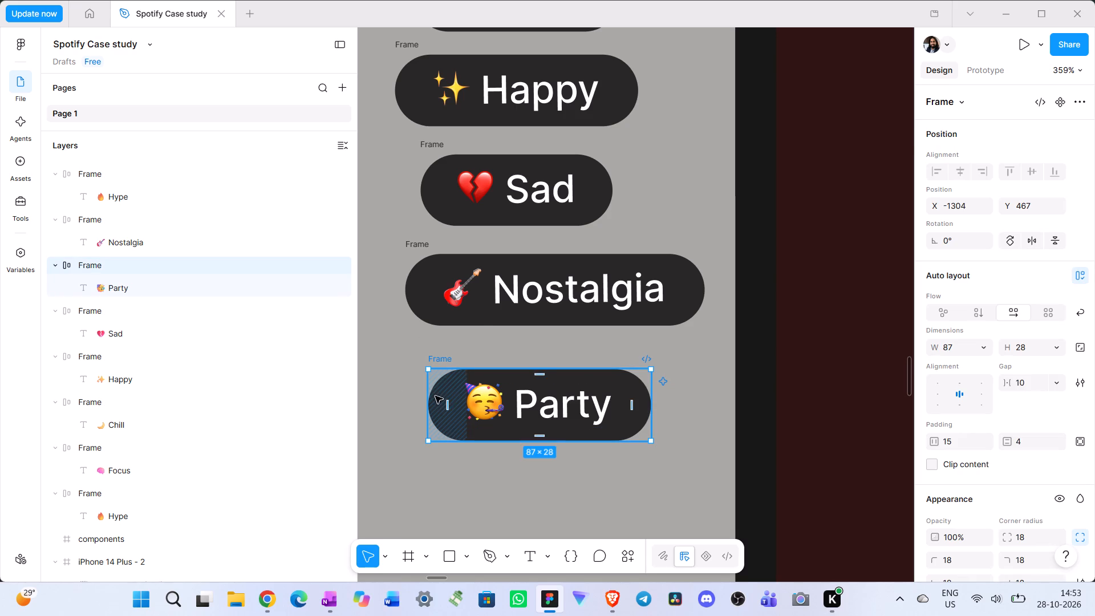
pyautogui.click(425, 407)
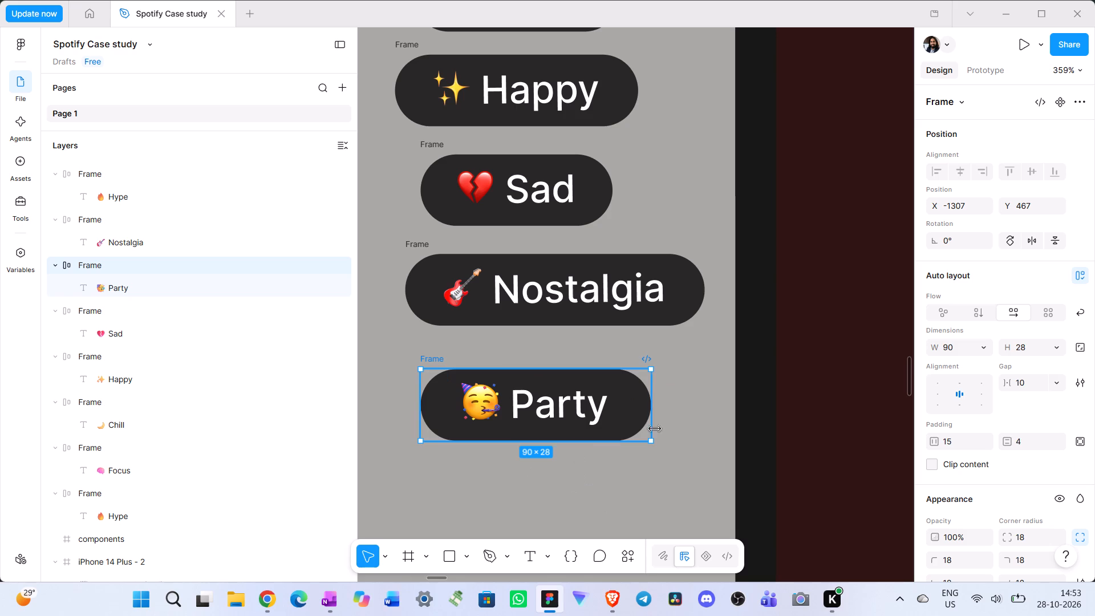
pyautogui.click(602, 458)
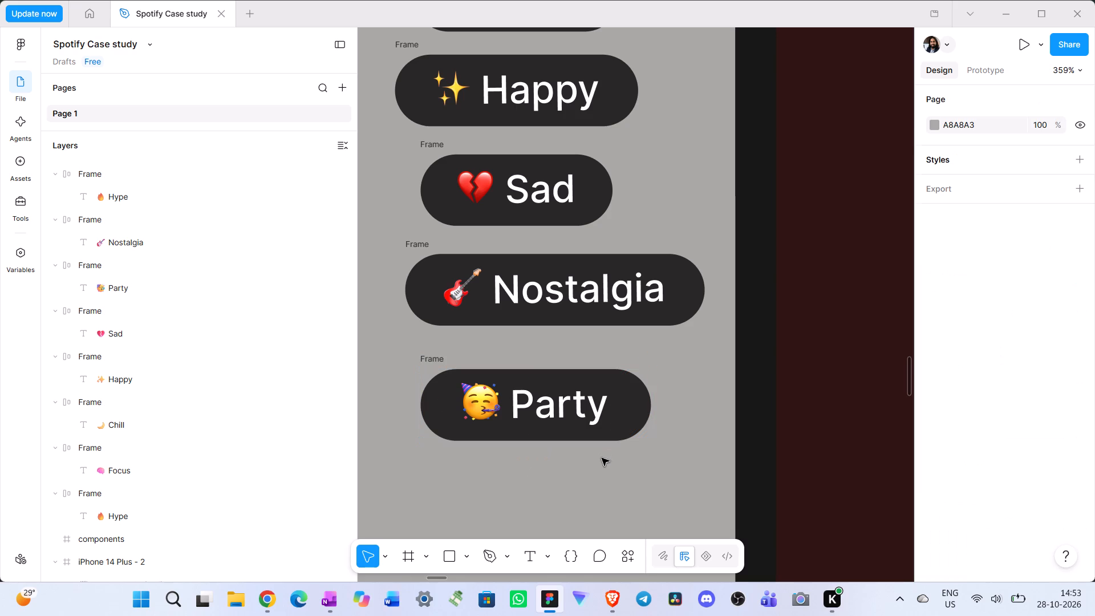
# Move the Party chip up beneath the Nostalgia chip with a gap of 11, at about X -1313, Y 461.
pyautogui.click(682, 303)
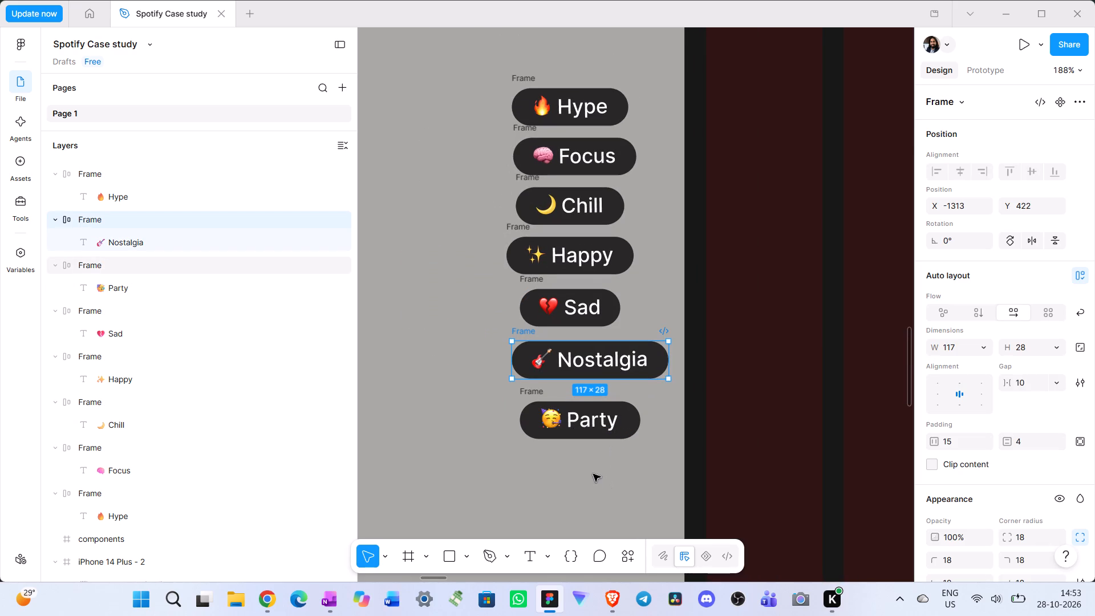
pyautogui.click(593, 473)
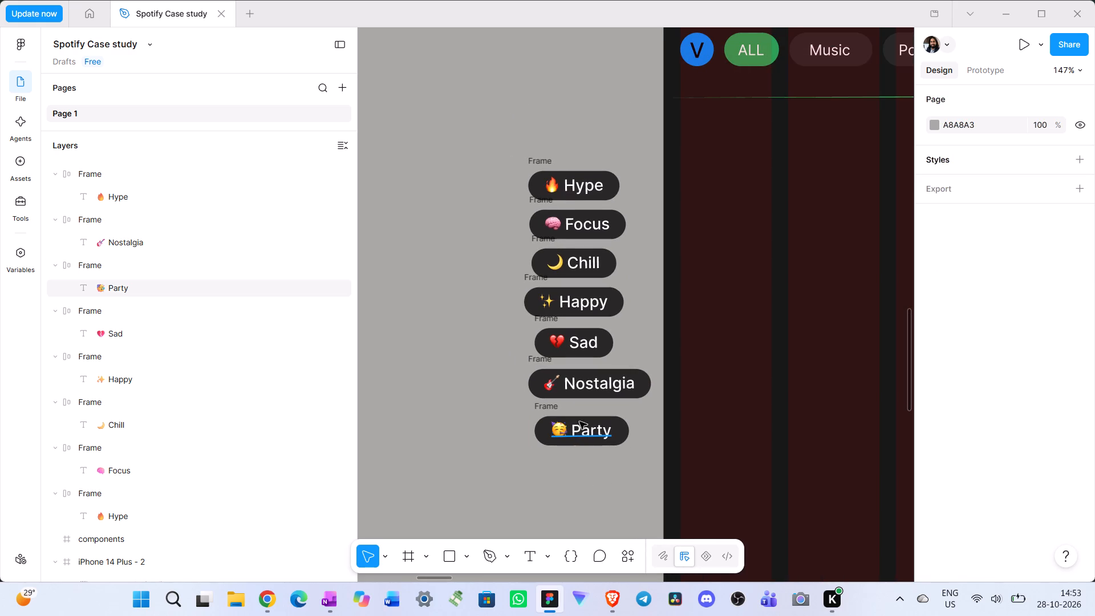
pyautogui.moveTo(547, 405); pyautogui.dragTo(537, 403)
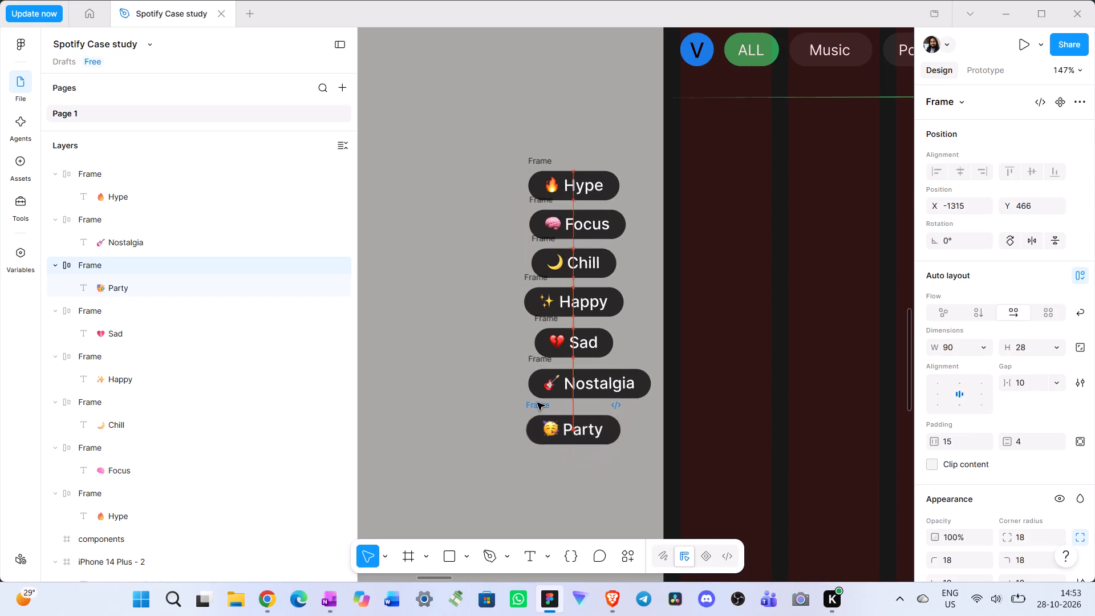
pyautogui.moveTo(537, 403); pyautogui.dragTo(545, 403)
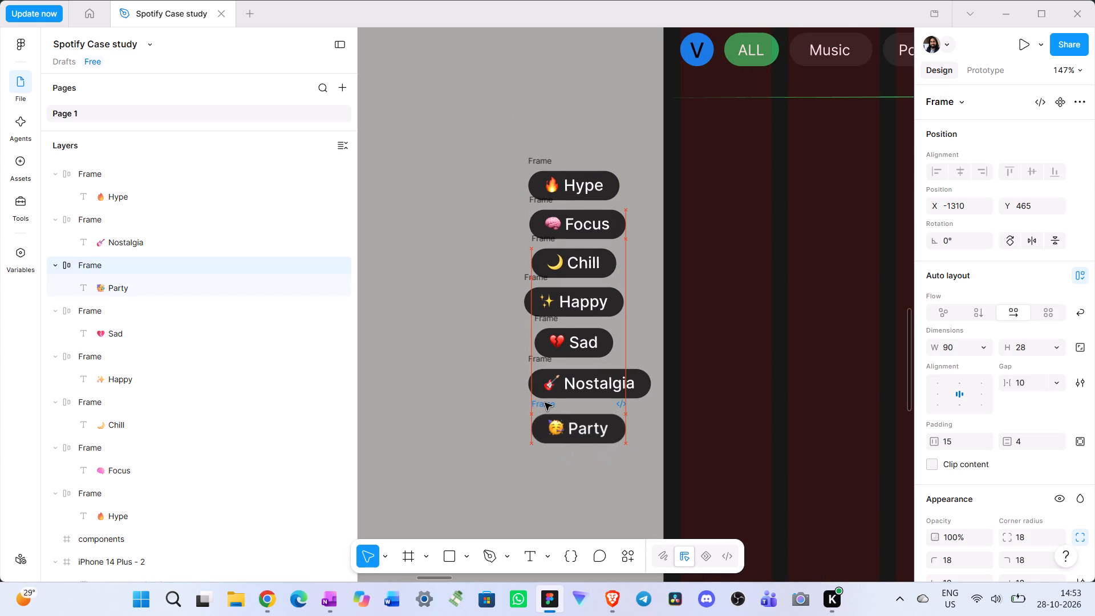
pyautogui.moveTo(545, 403); pyautogui.dragTo(536, 403)
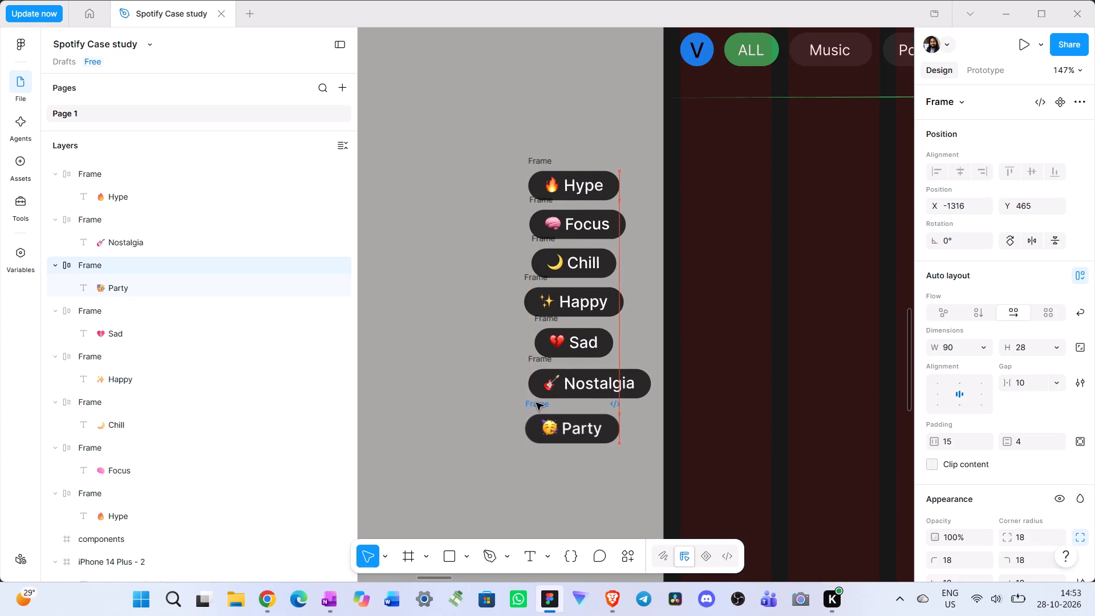
pyautogui.moveTo(536, 403); pyautogui.dragTo(541, 402)
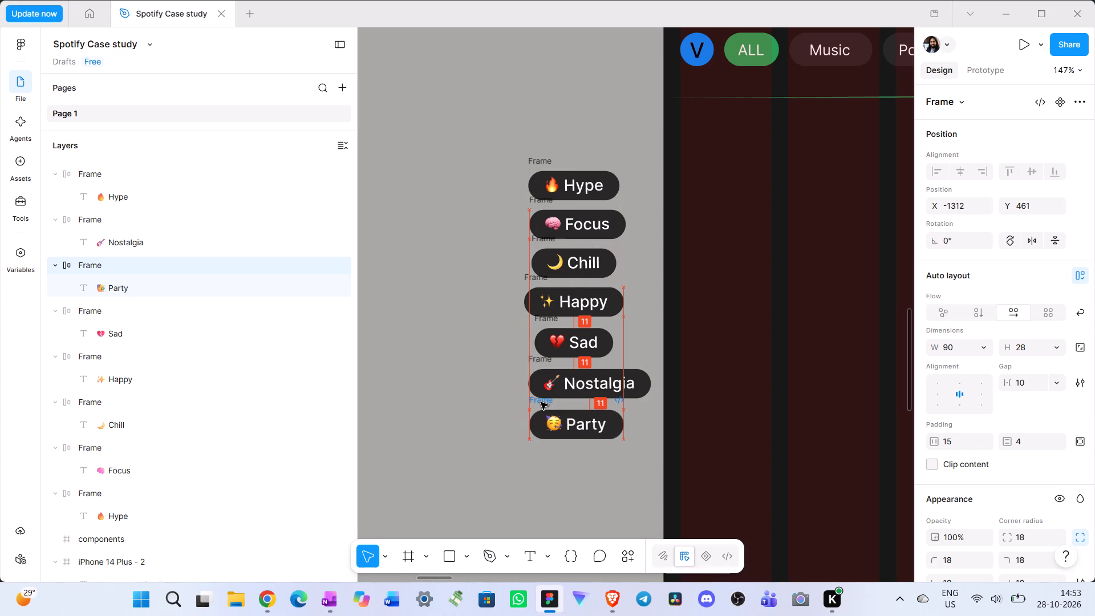
pyautogui.moveTo(541, 402); pyautogui.dragTo(540, 402)
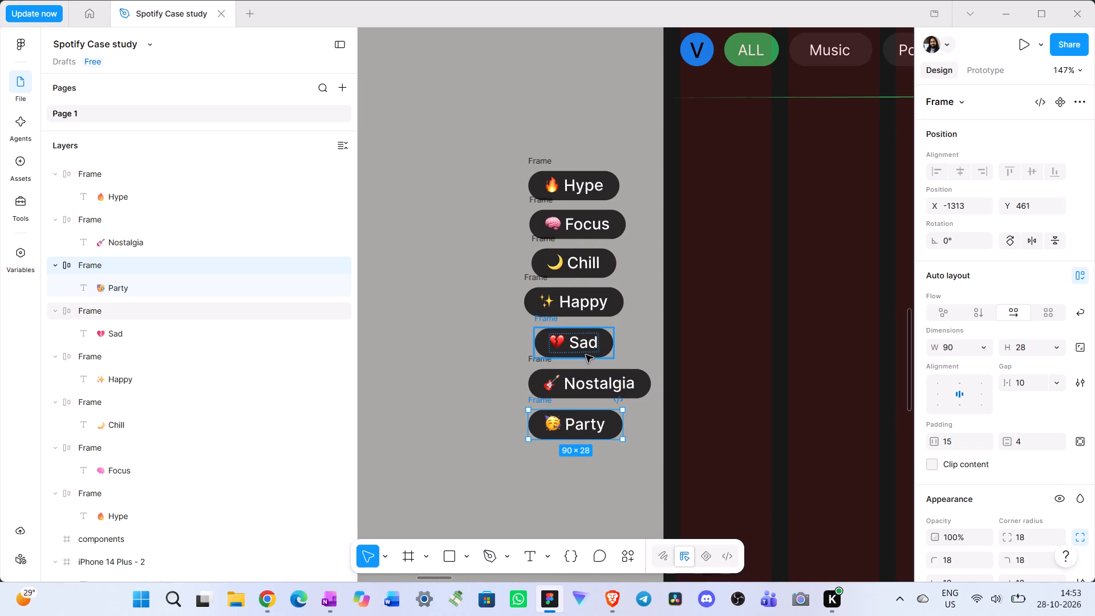
# Move the Hype, Focus, Chill, Happy, Sad, Nostalgia and Party chips from the canvas into the white components frame.
pyautogui.moveTo(579, 452); pyautogui.dragTo(566, 229)
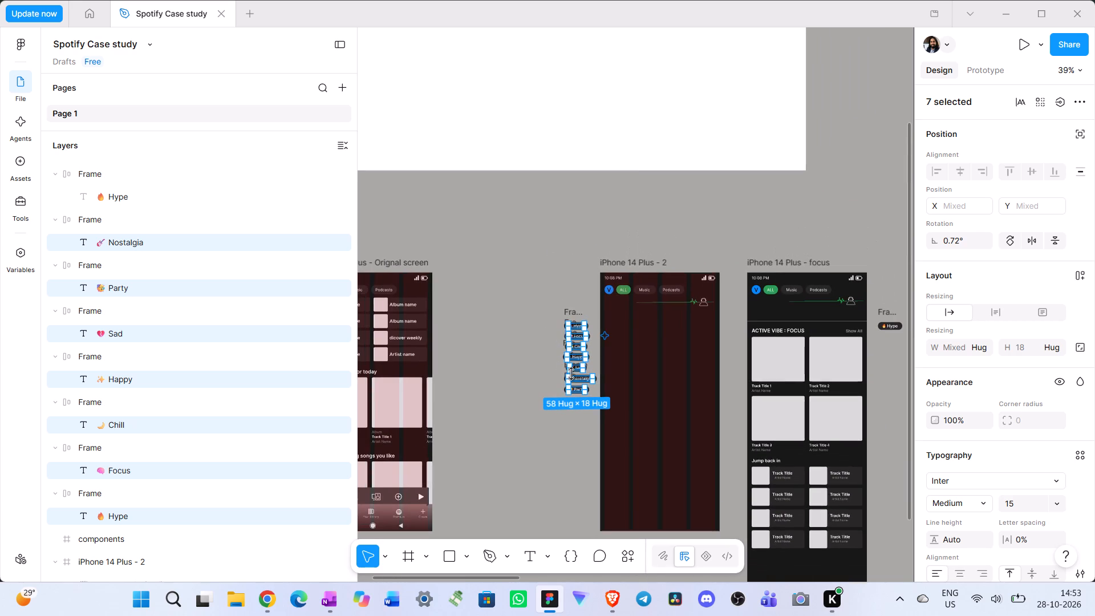
pyautogui.moveTo(572, 313); pyautogui.dragTo(524, 94)
pyautogui.moveTo(575, 323); pyautogui.dragTo(601, 79)
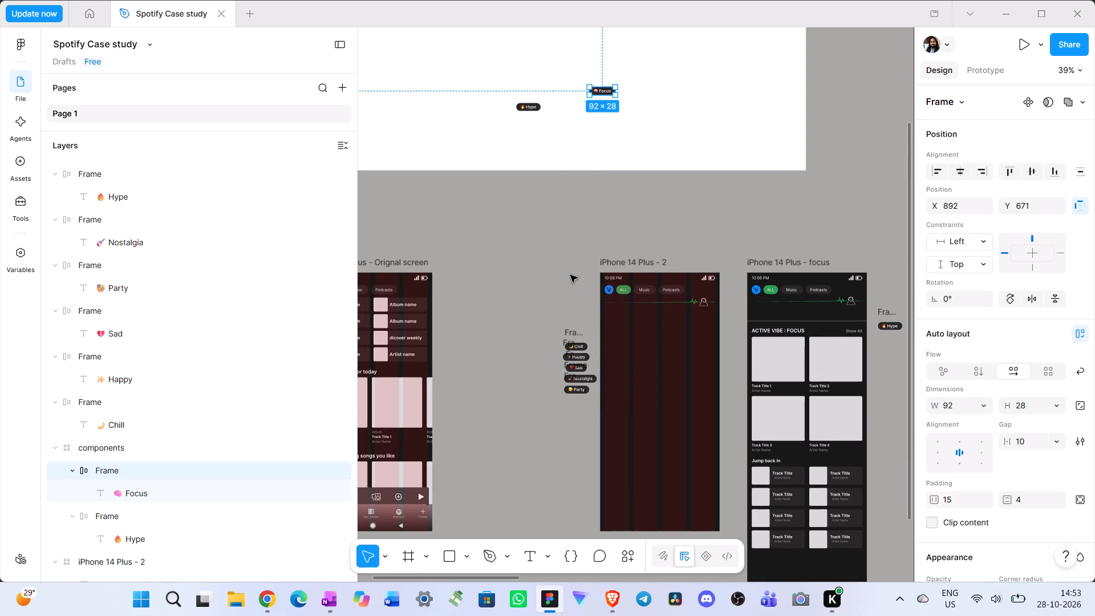
pyautogui.moveTo(576, 329); pyautogui.dragTo(680, 92)
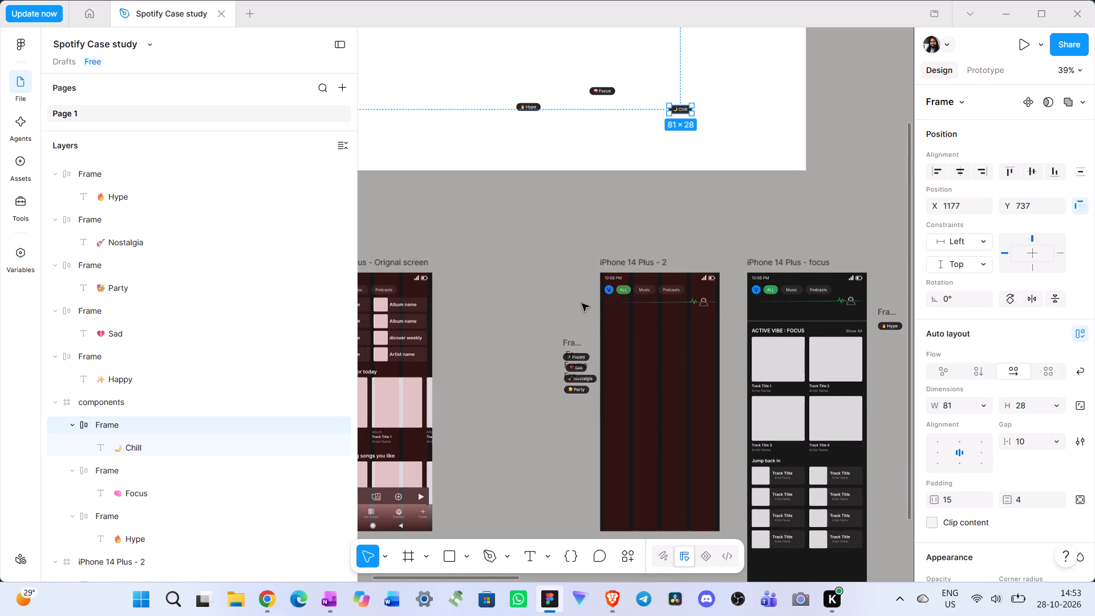
pyautogui.moveTo(573, 346); pyautogui.dragTo(569, 111)
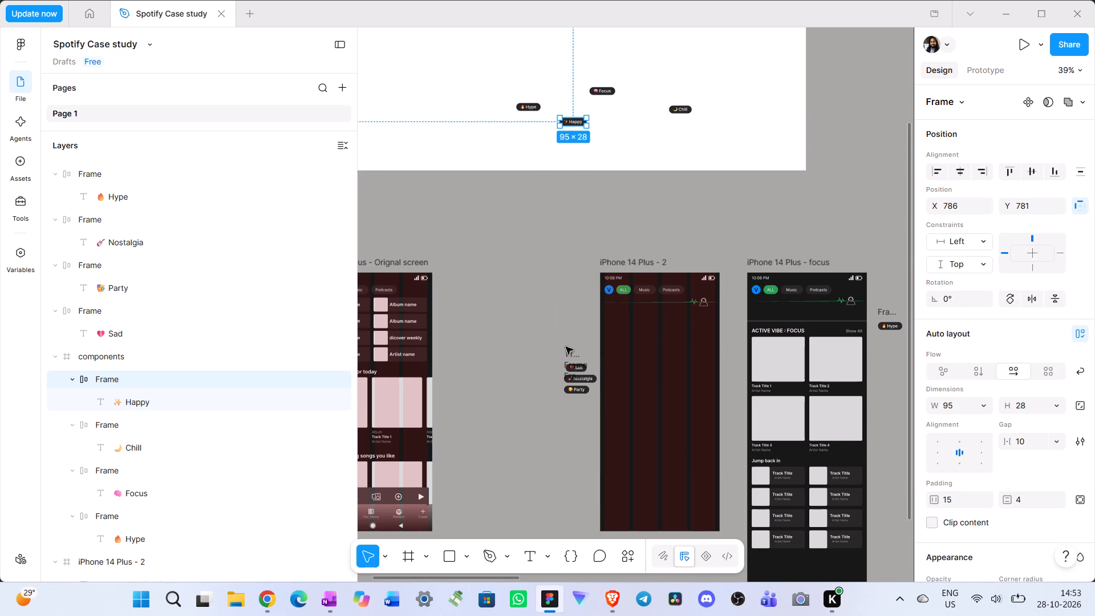
pyautogui.moveTo(565, 357); pyautogui.dragTo(466, 111)
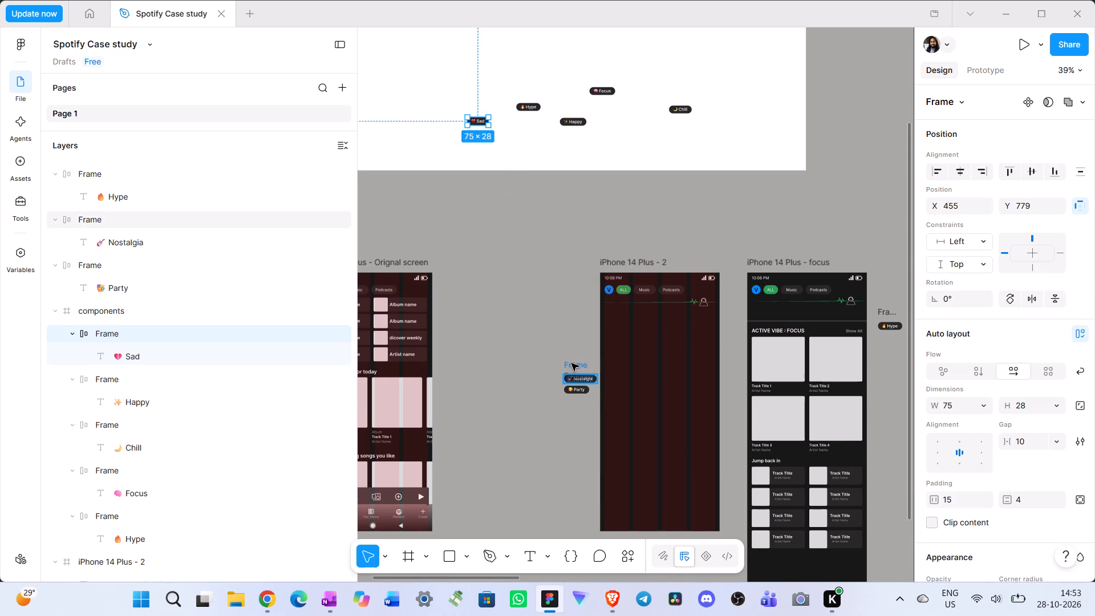
pyautogui.moveTo(571, 362); pyautogui.dragTo(627, 138)
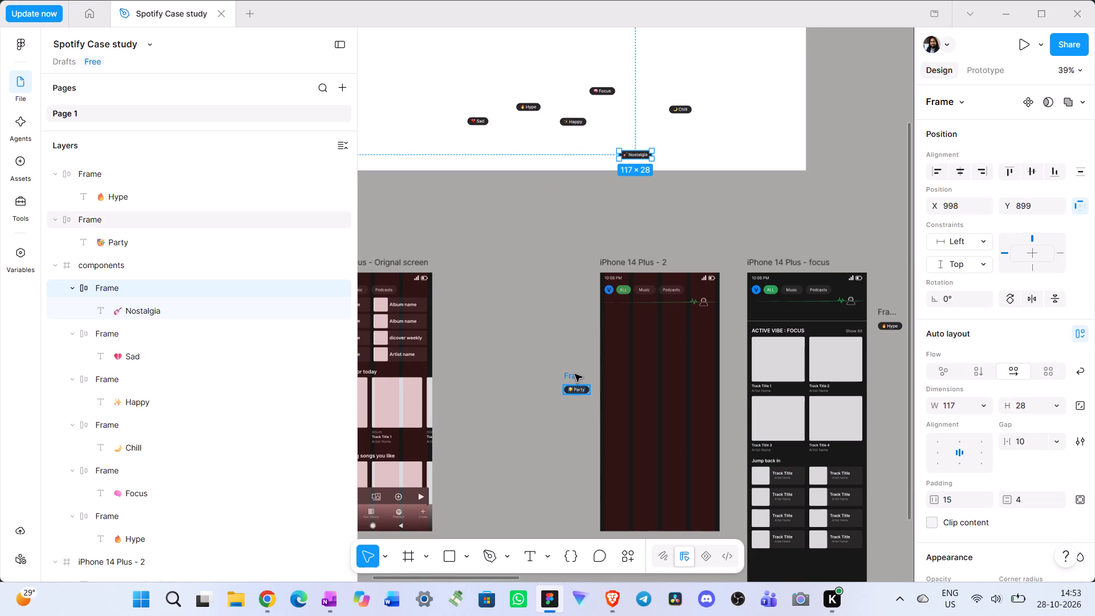
pyautogui.moveTo(575, 374); pyautogui.dragTo(542, 128)
# Start a row in the components frame's top-left corner with the Hype chip at about X 37, Y 71 and Focus to its right.
pyautogui.hscroll(2, 543, 136)
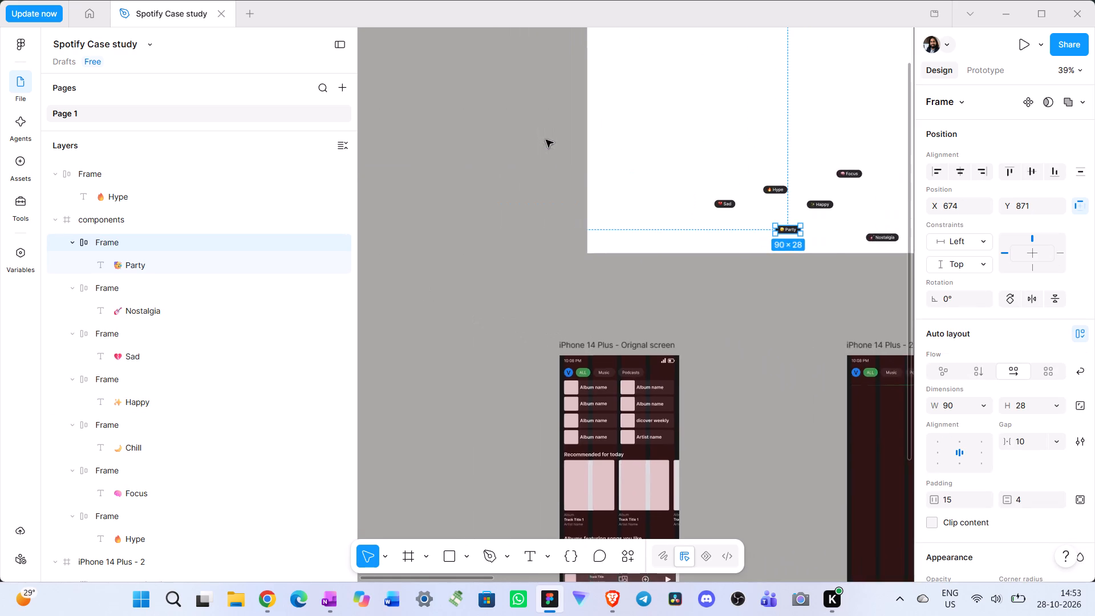
pyautogui.scroll(2, 604, 183)
pyautogui.hscroll(-1, 697, 258)
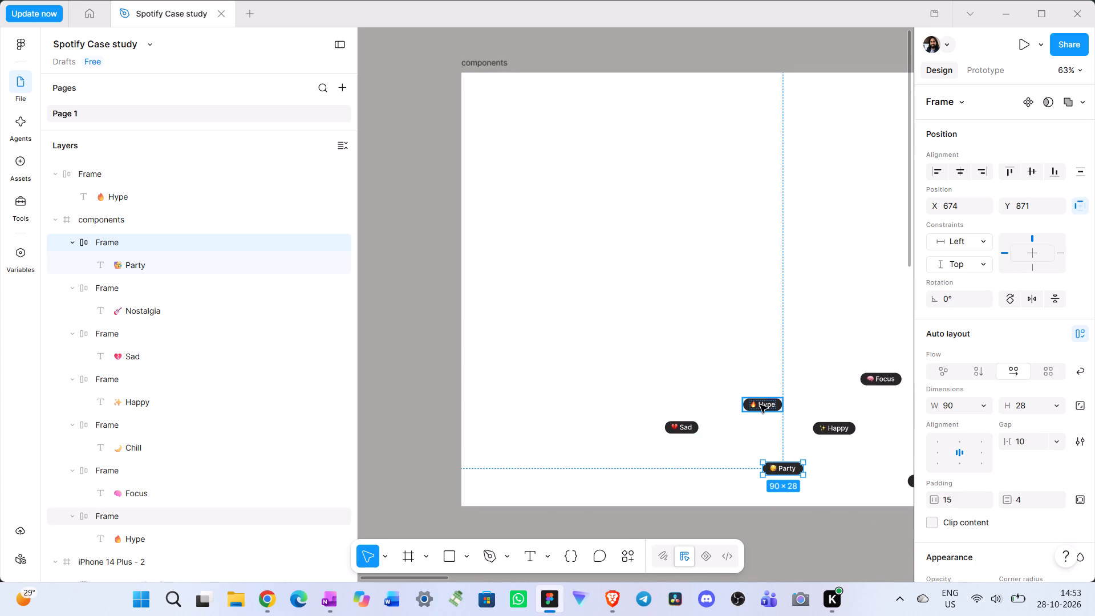
pyautogui.moveTo(760, 405); pyautogui.dragTo(496, 111)
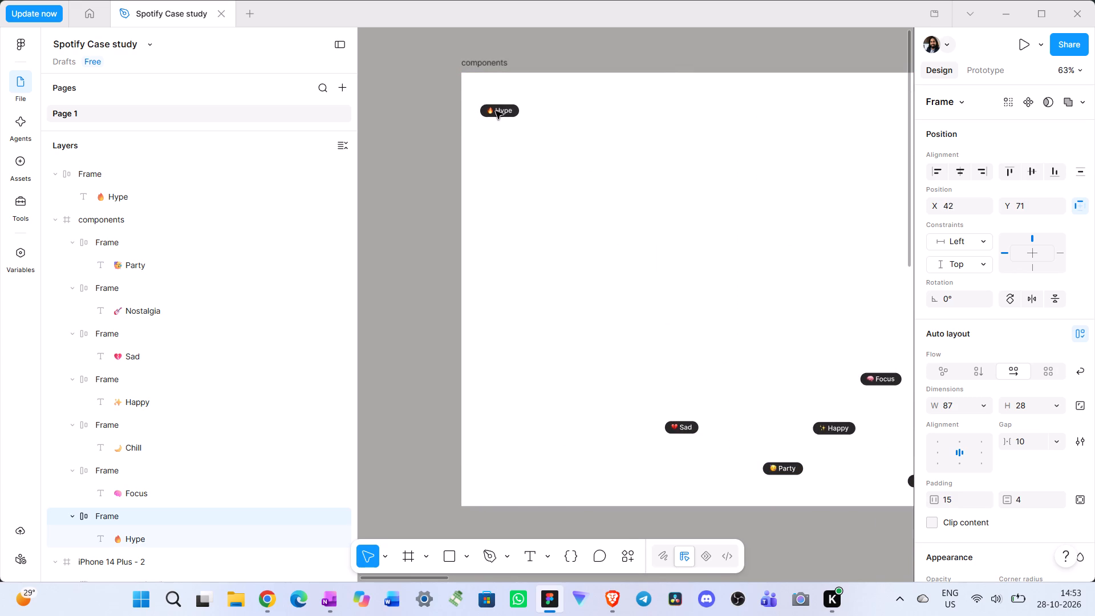
pyautogui.moveTo(496, 111); pyautogui.dragTo(495, 111)
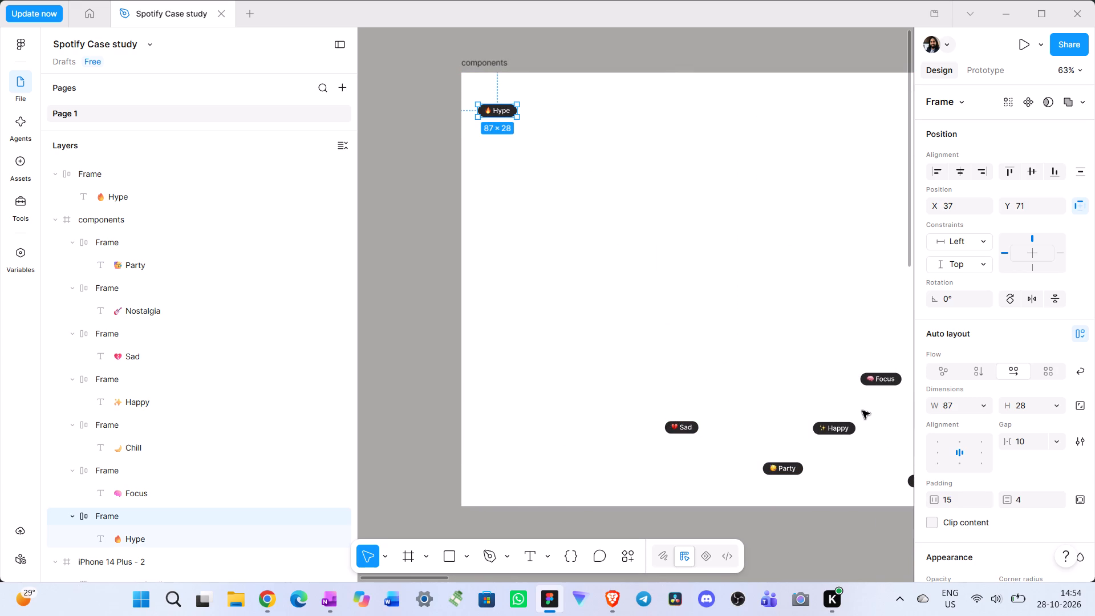
pyautogui.moveTo(885, 379); pyautogui.dragTo(563, 123)
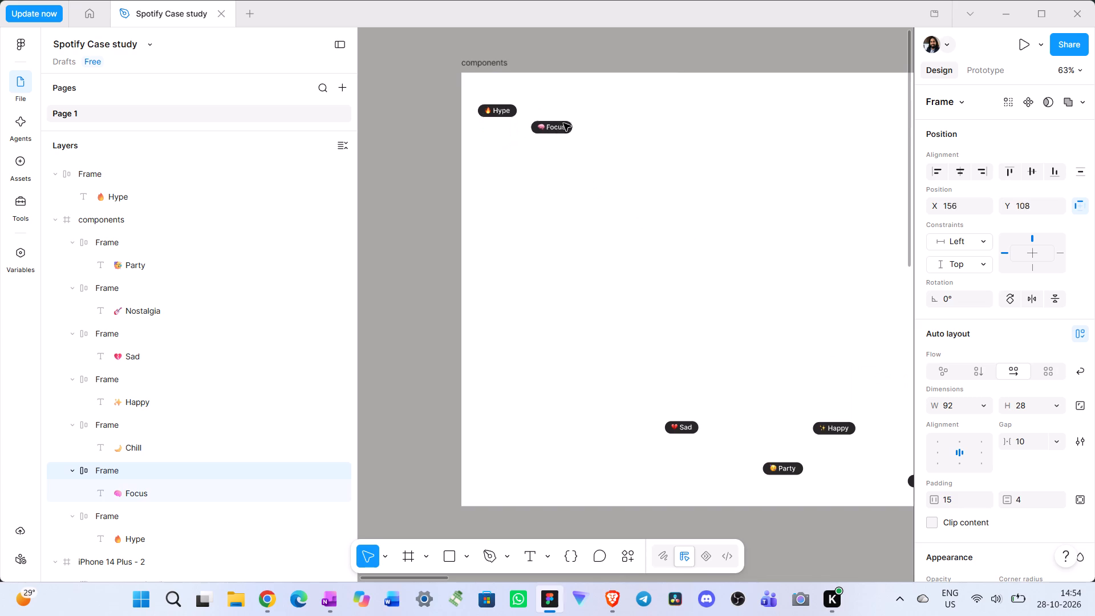
pyautogui.moveTo(563, 123); pyautogui.dragTo(569, 112)
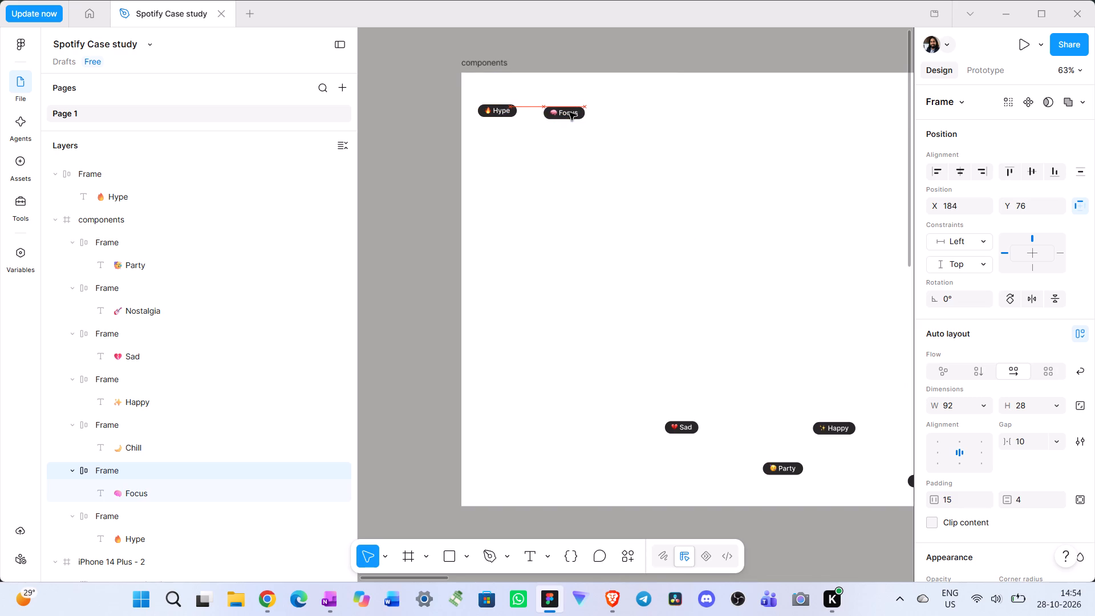
pyautogui.moveTo(569, 112); pyautogui.dragTo(570, 110)
# Extend the row after Focus with the Chill chip at about X 331 and the Happy chip at about X 463, both at Y 71.
pyautogui.moveTo(832, 429); pyautogui.dragTo(830, 422)
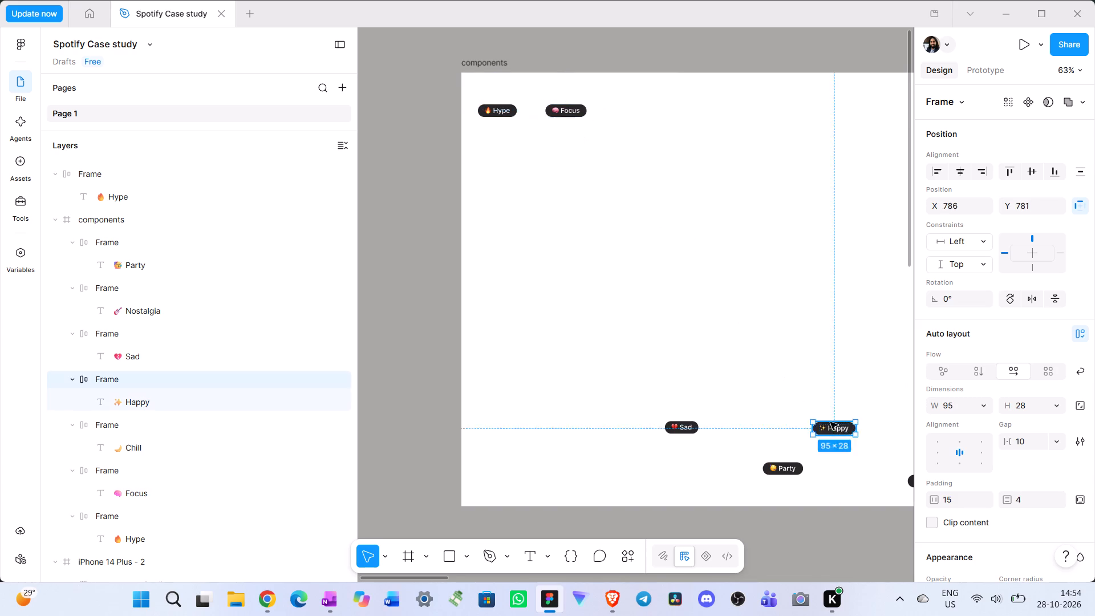
pyautogui.moveTo(830, 422); pyautogui.dragTo(630, 116)
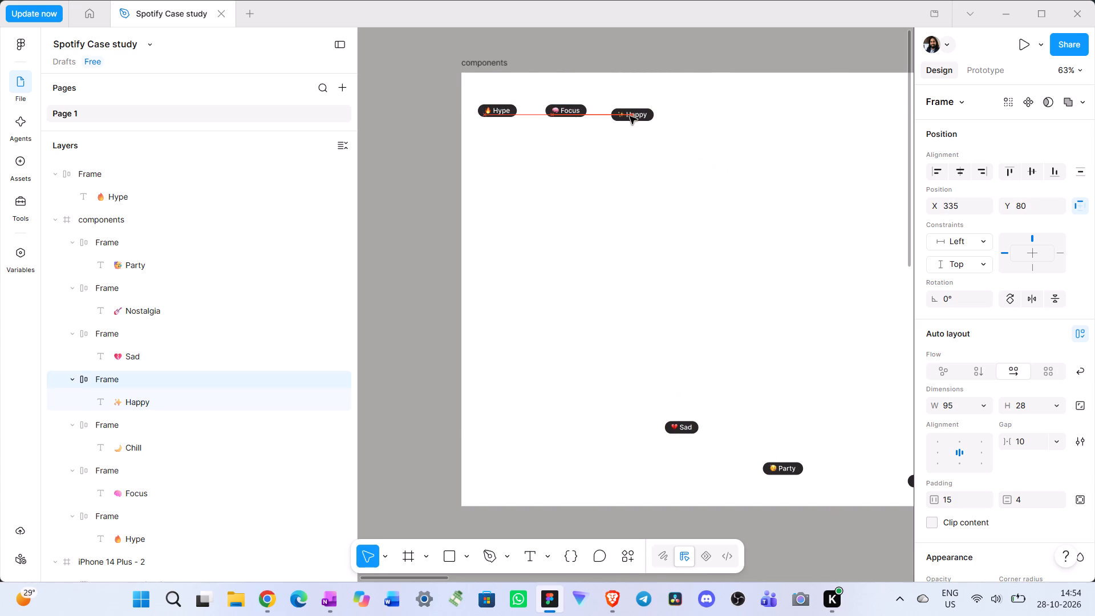
pyautogui.moveTo(630, 116); pyautogui.dragTo(630, 113)
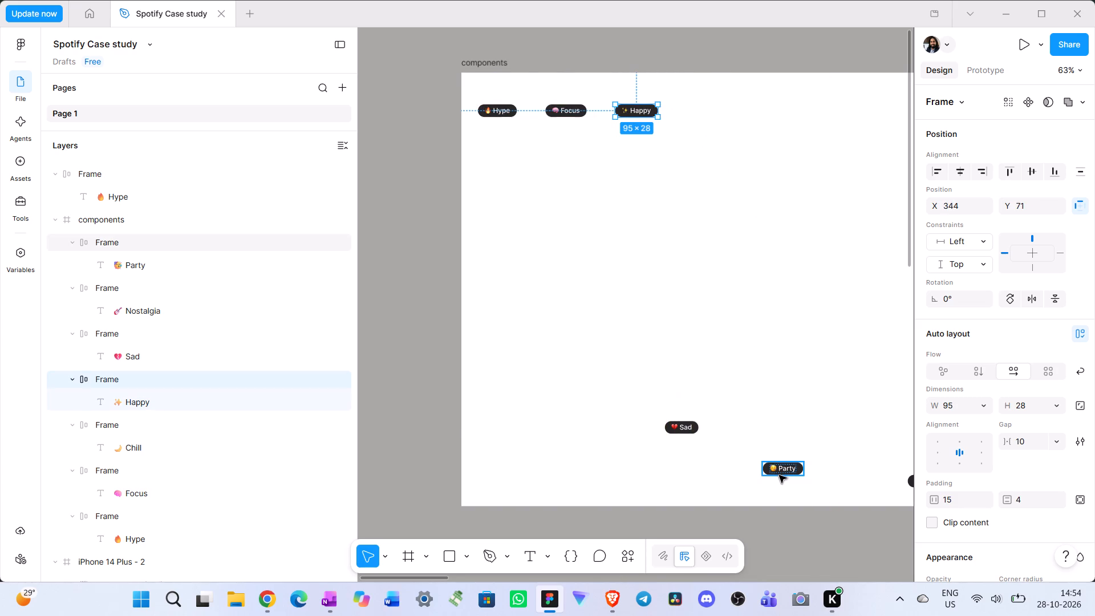
pyautogui.hscroll(-1, 764, 428)
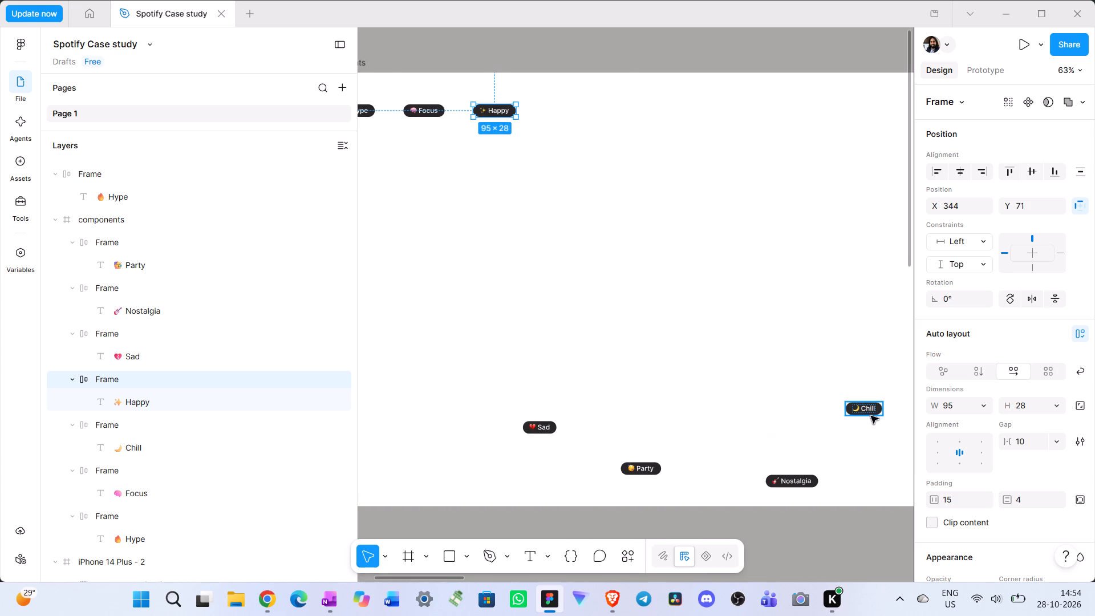
pyautogui.moveTo(871, 411); pyautogui.dragTo(472, 157)
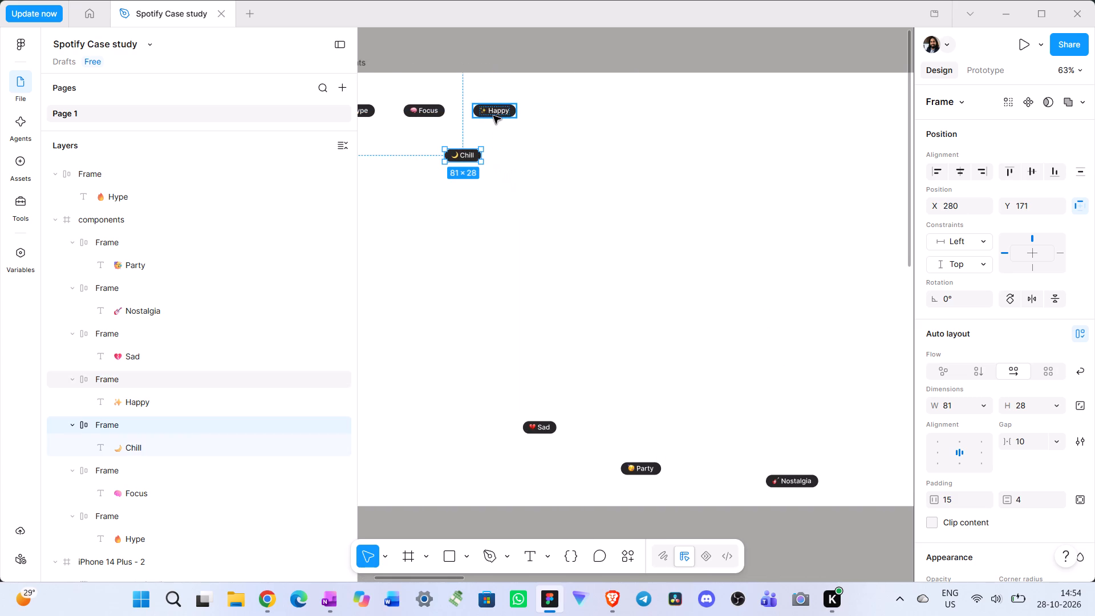
pyautogui.moveTo(494, 110); pyautogui.dragTo(540, 112)
pyautogui.moveTo(469, 150); pyautogui.dragTo(490, 108)
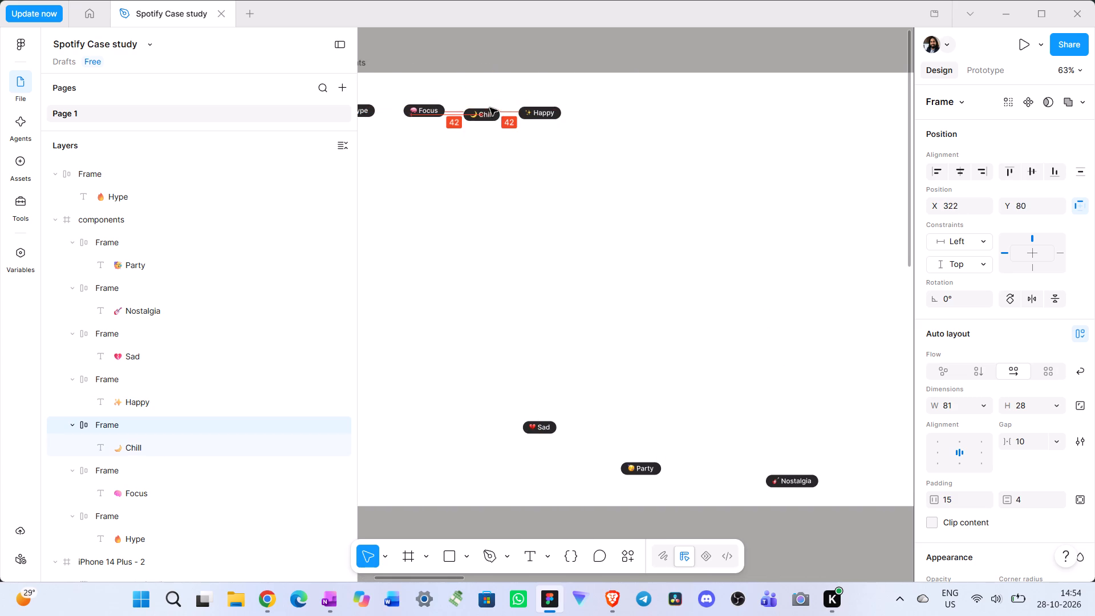
pyautogui.moveTo(490, 108); pyautogui.dragTo(492, 104)
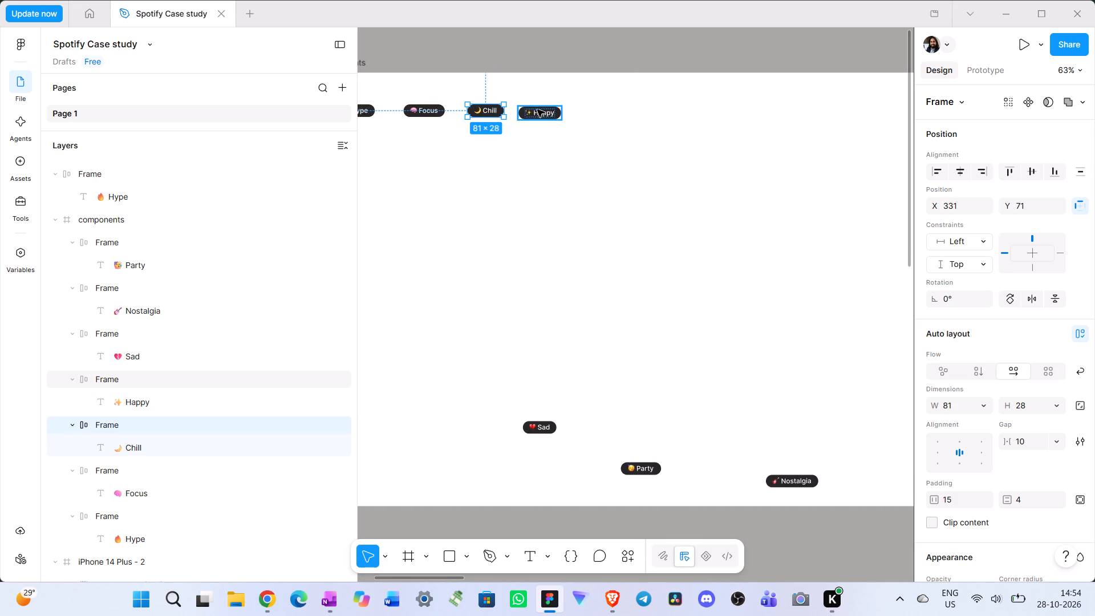
pyautogui.moveTo(538, 112); pyautogui.dragTo(547, 108)
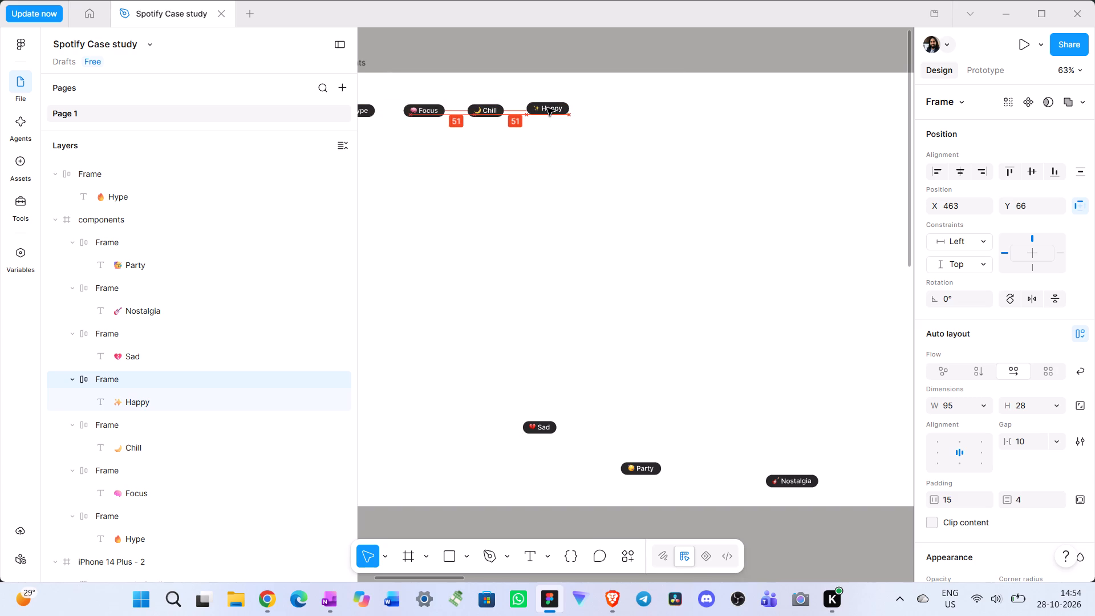
pyautogui.moveTo(547, 108); pyautogui.dragTo(545, 110)
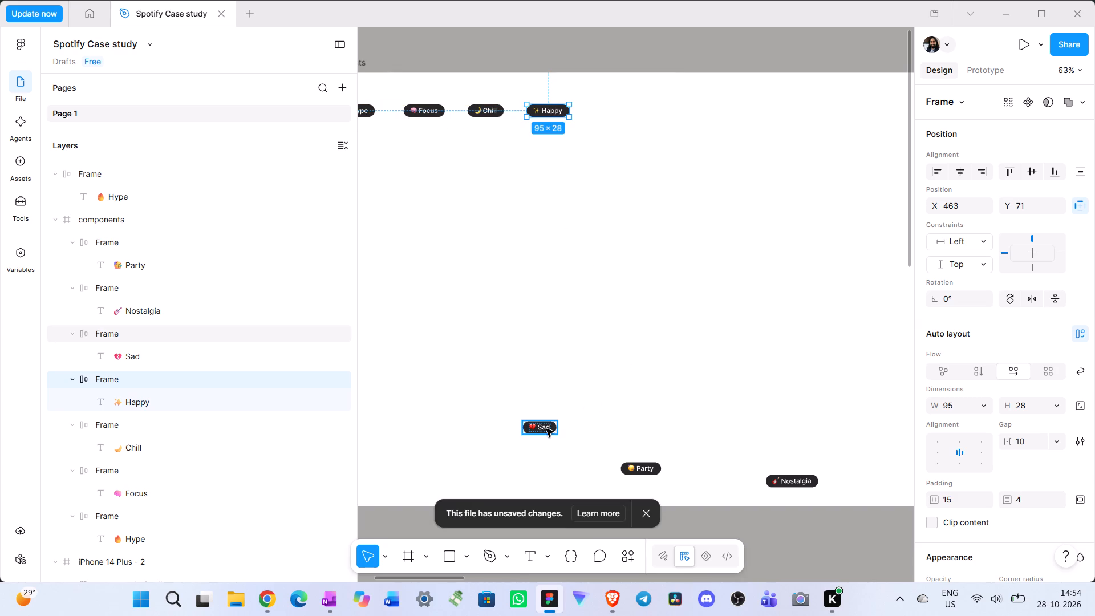
# Check the mood order in the Gemini chat in Chrome, and place the Sad chip after Happy in Figma at about X 599, Y 71.
pyautogui.hotkey('alt', 'Tab')
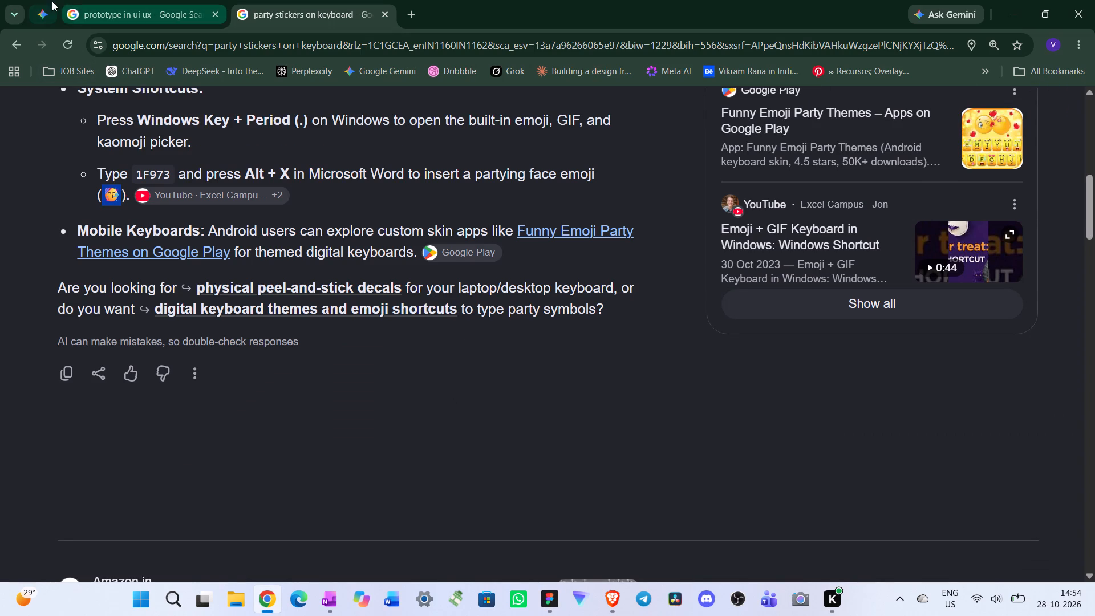
pyautogui.click(45, 1)
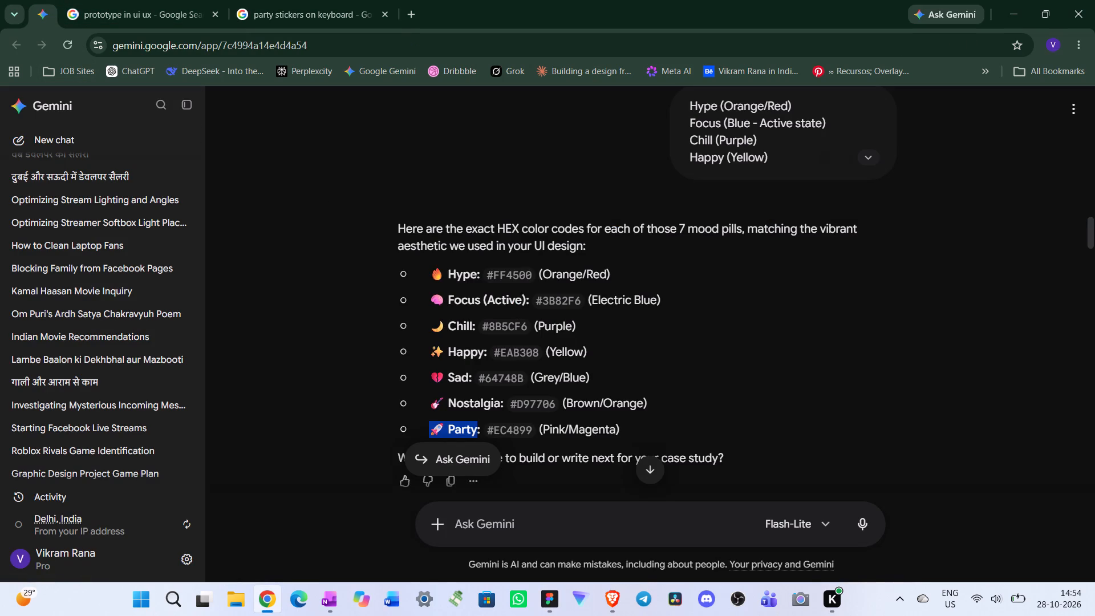
pyautogui.hotkey('alt', 'Tab')
pyautogui.moveTo(541, 430); pyautogui.dragTo(584, 305)
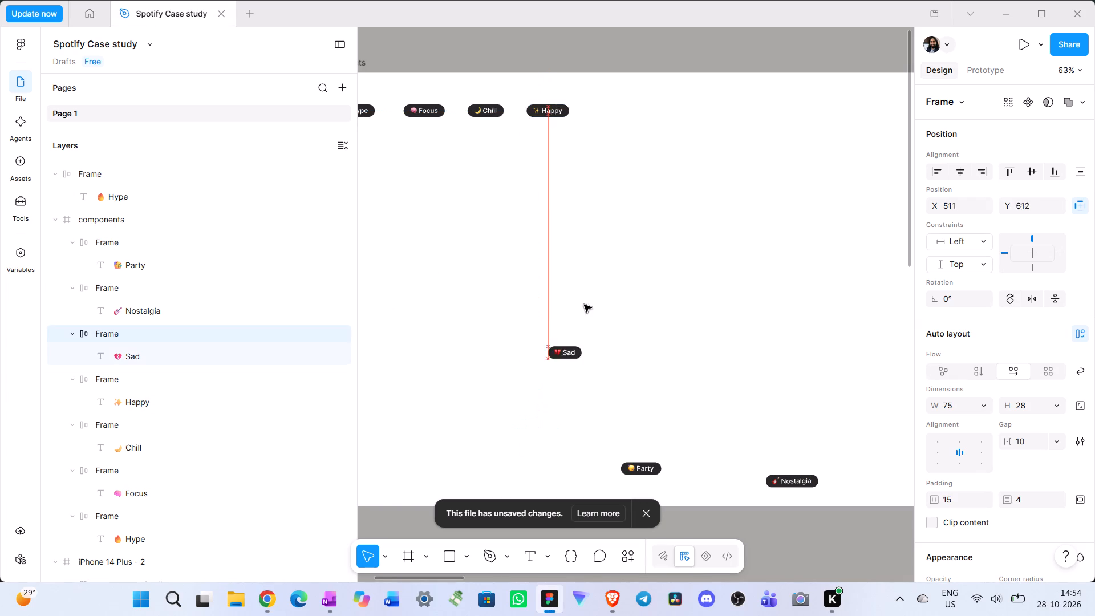
pyautogui.moveTo(584, 305); pyautogui.dragTo(603, 113)
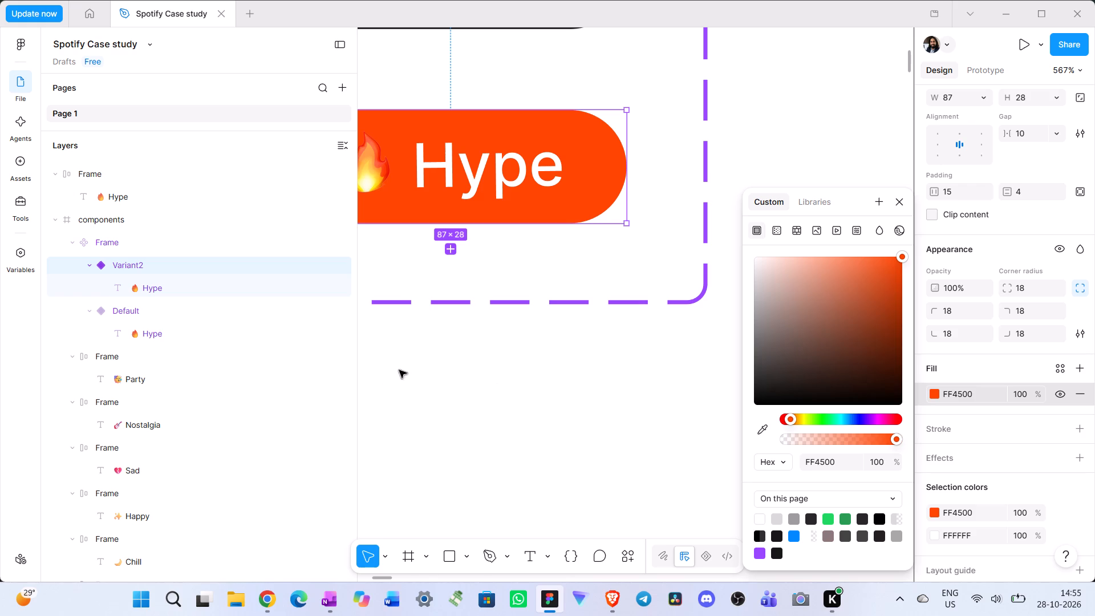
# Add a black (000000) outside stroke of weight 1 to the Hype text in the orange variant.
pyautogui.hscroll(1, 492, 307)
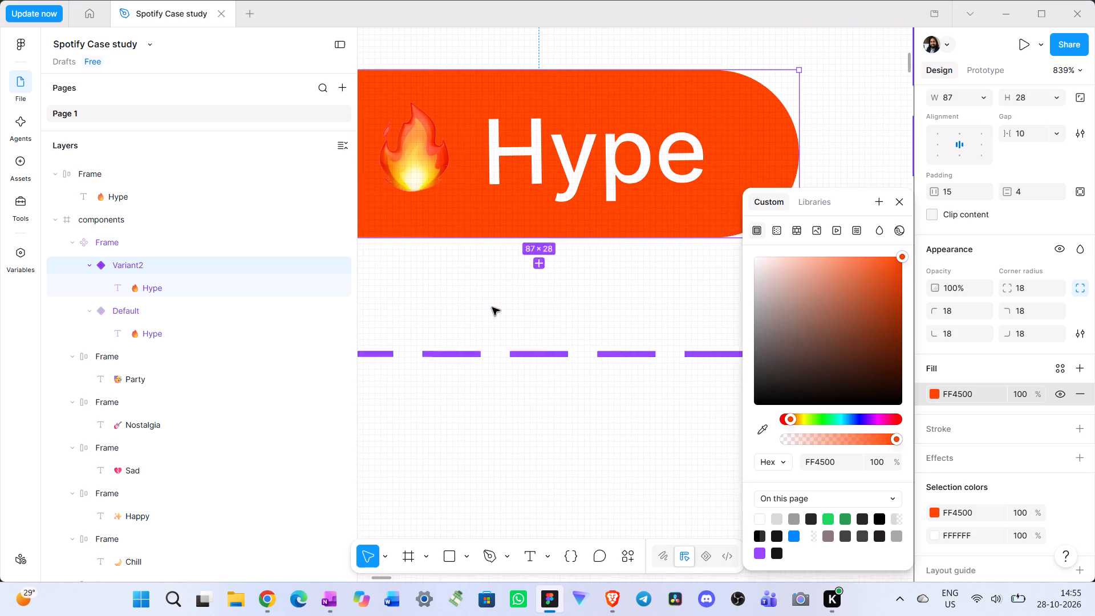
pyautogui.hscroll(1, 492, 307)
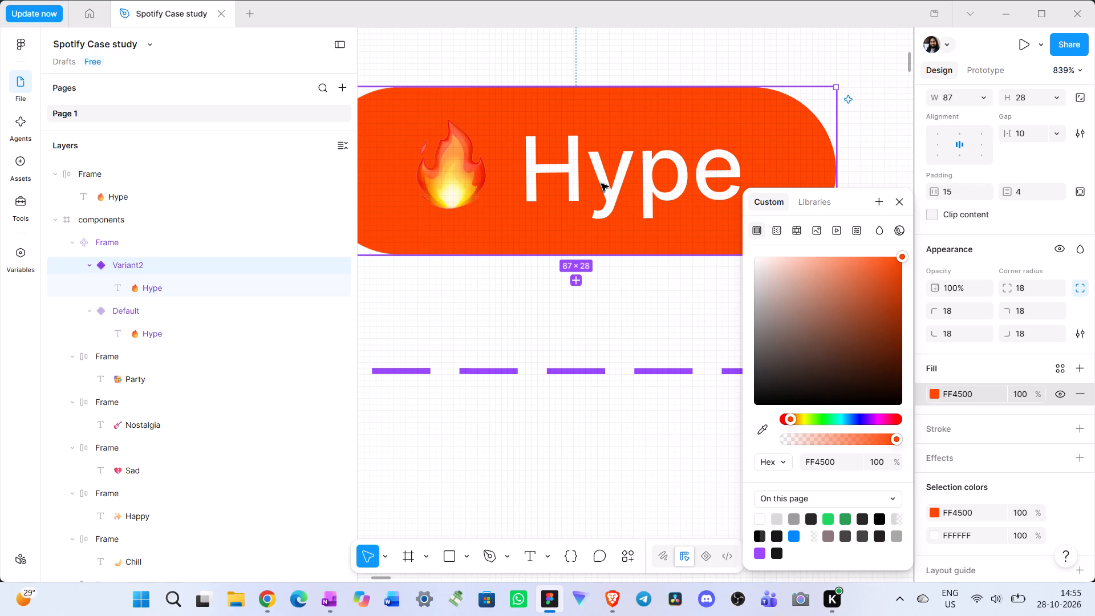
pyautogui.doubleClick(601, 184)
pyautogui.scroll(-1, 953, 394)
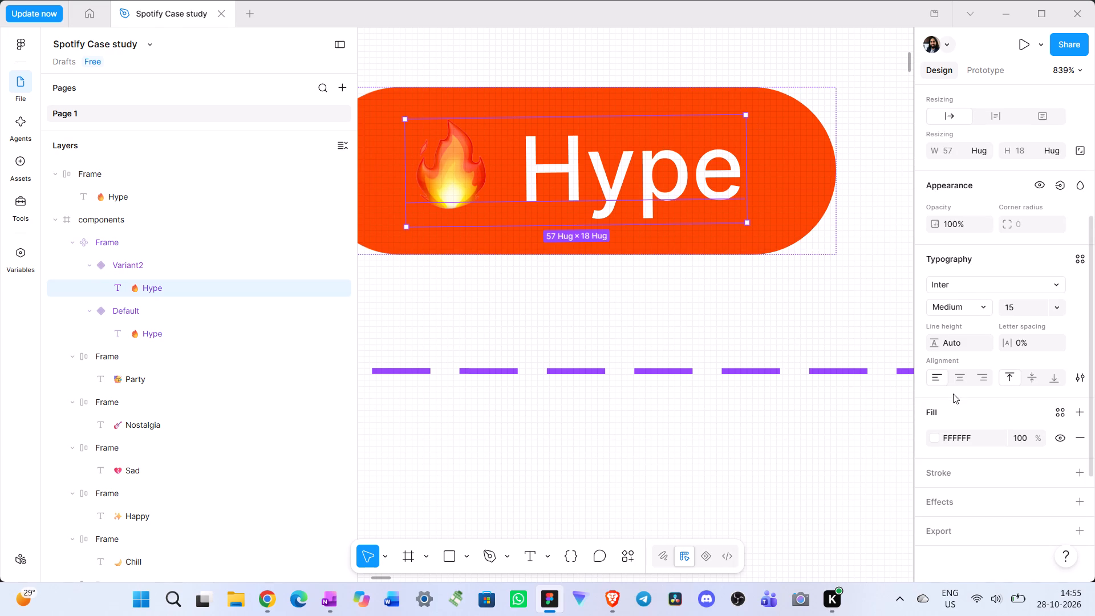
pyautogui.scroll(-1, 971, 400)
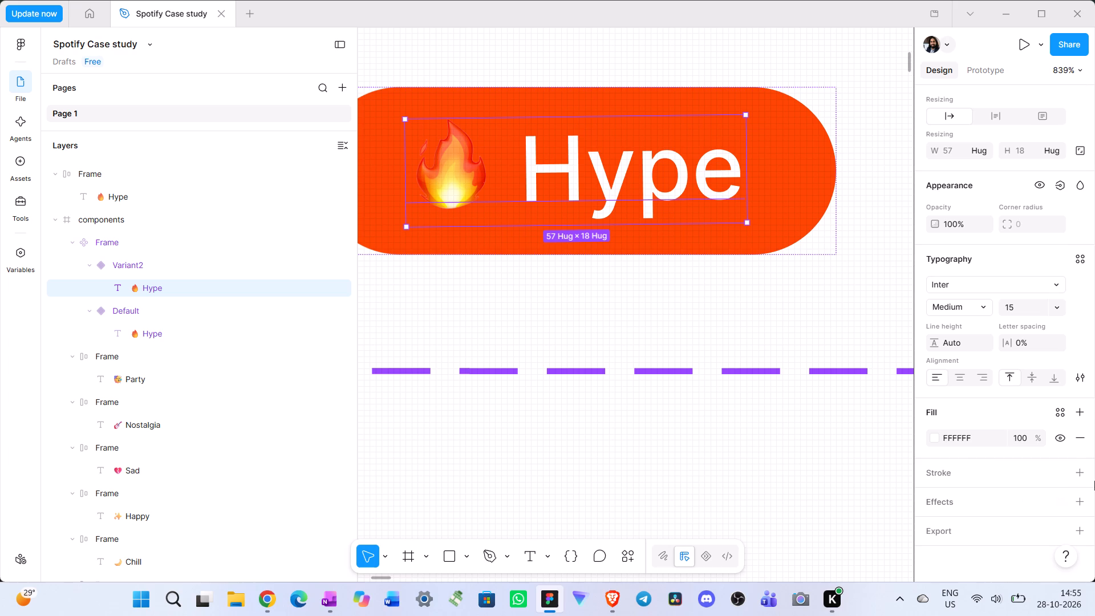
pyautogui.click(1076, 472)
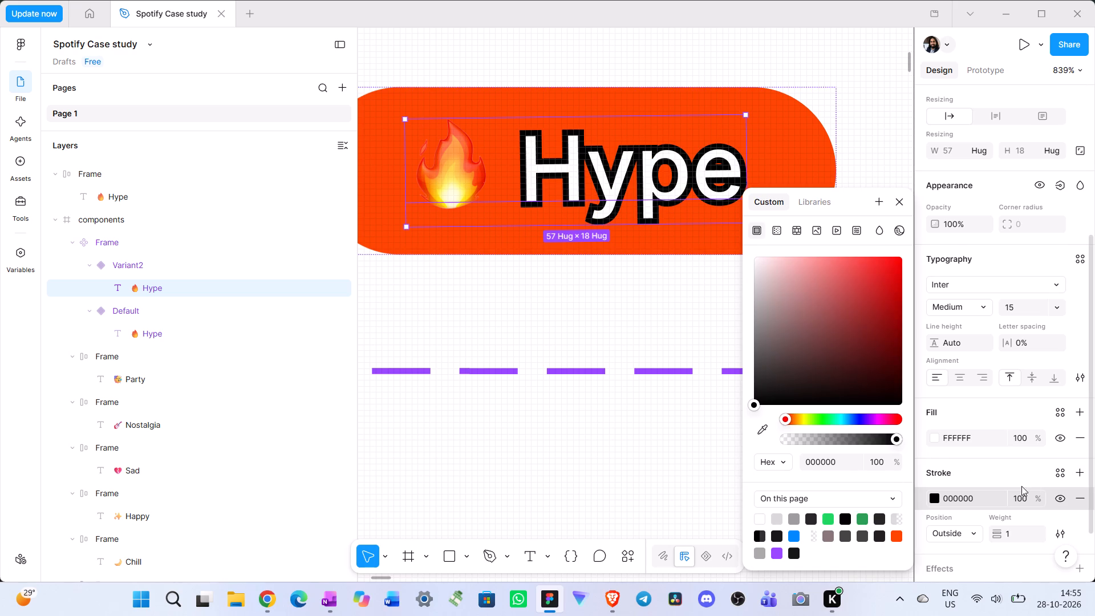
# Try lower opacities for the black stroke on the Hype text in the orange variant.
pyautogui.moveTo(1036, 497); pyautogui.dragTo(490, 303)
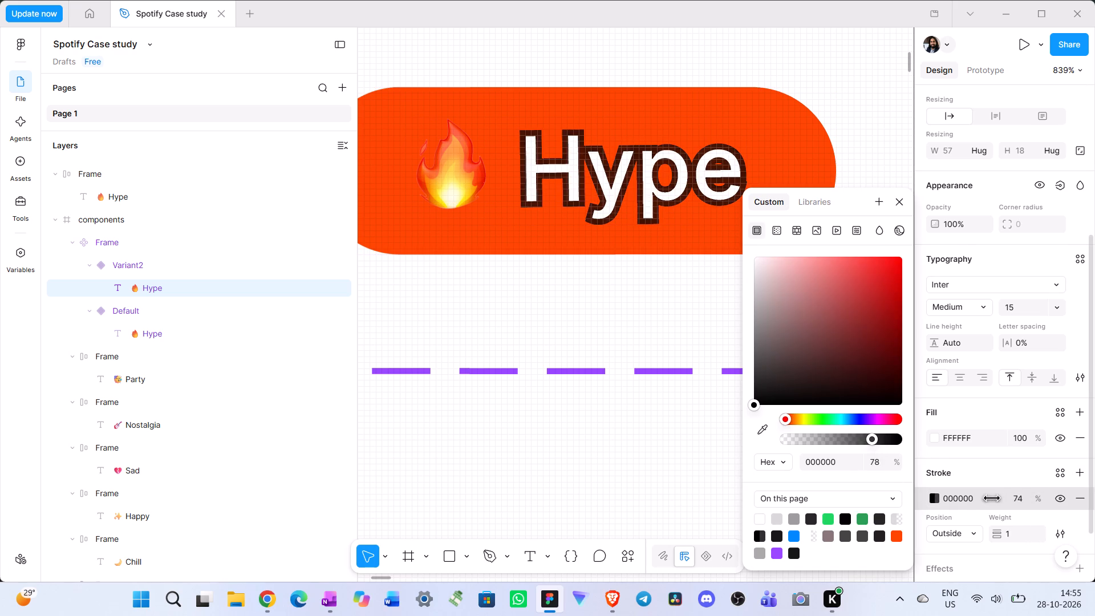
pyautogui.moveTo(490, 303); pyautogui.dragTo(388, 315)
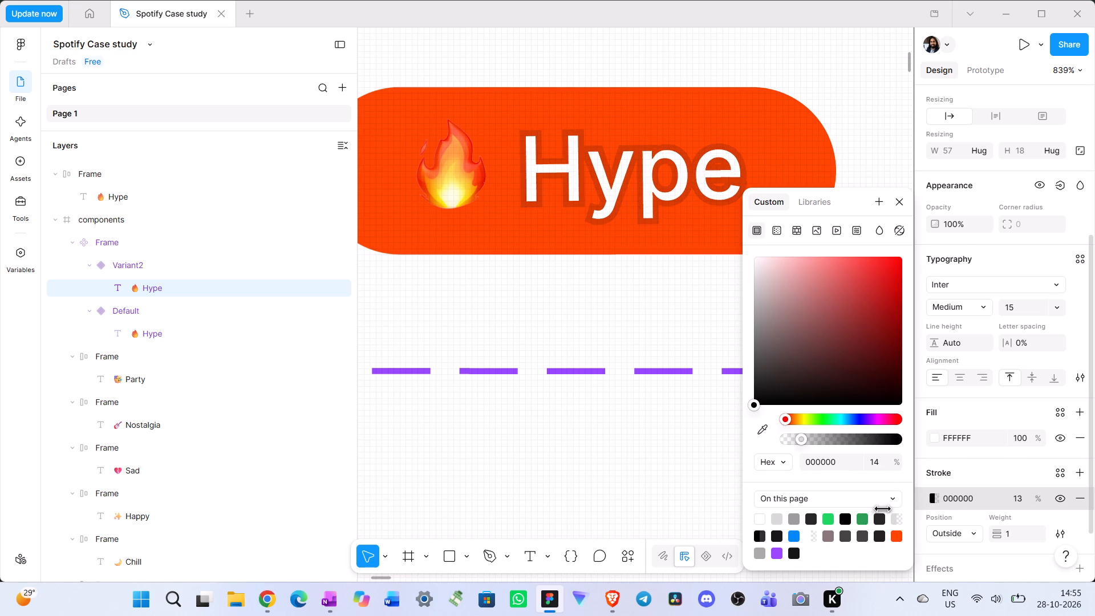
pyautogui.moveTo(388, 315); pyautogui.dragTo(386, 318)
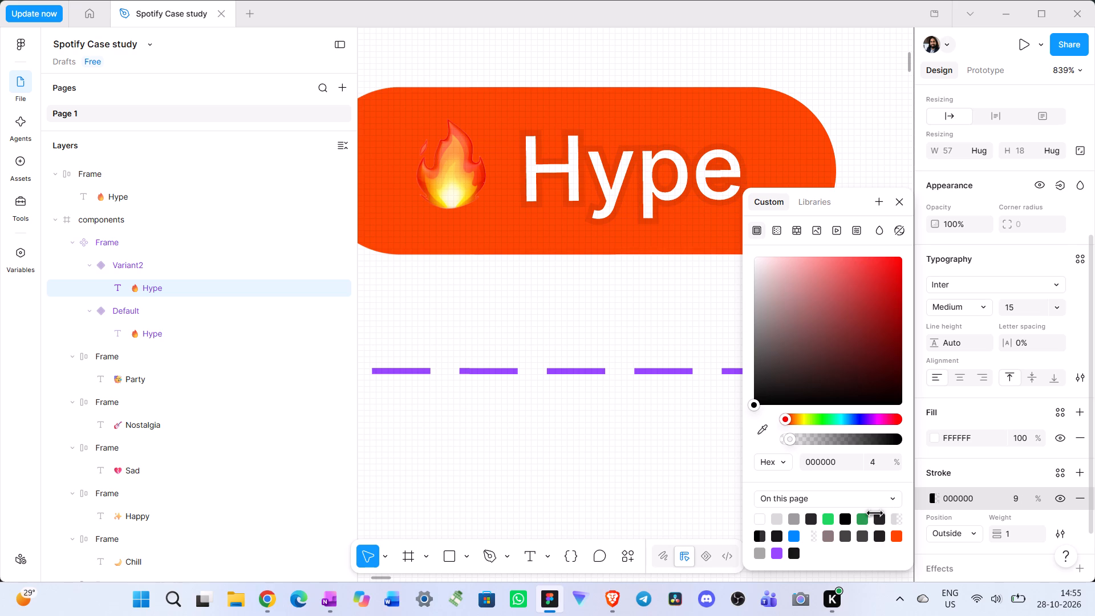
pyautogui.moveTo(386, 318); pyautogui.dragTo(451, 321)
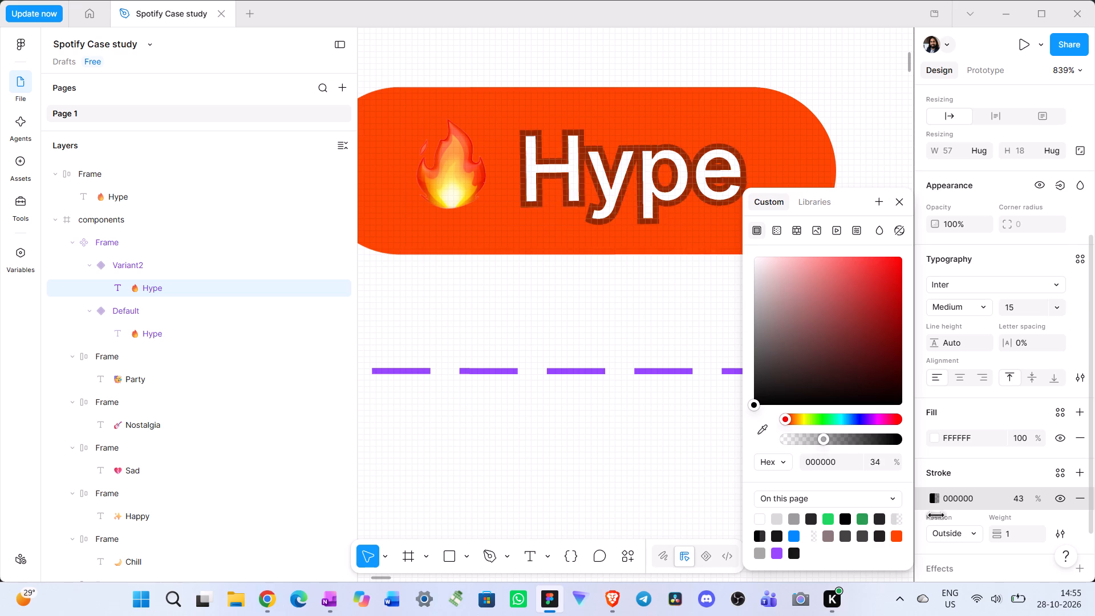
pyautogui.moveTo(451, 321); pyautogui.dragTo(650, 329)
# Remove the black stroke from the Hype text in the orange variant.
pyautogui.hscroll(-1, 612, 414)
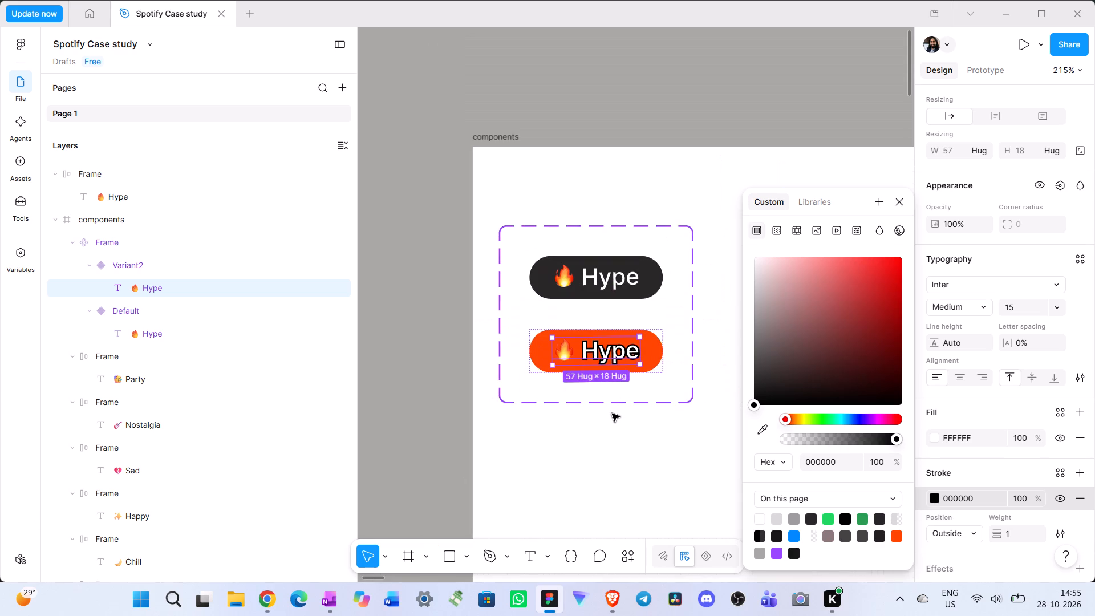
pyautogui.click(1081, 496)
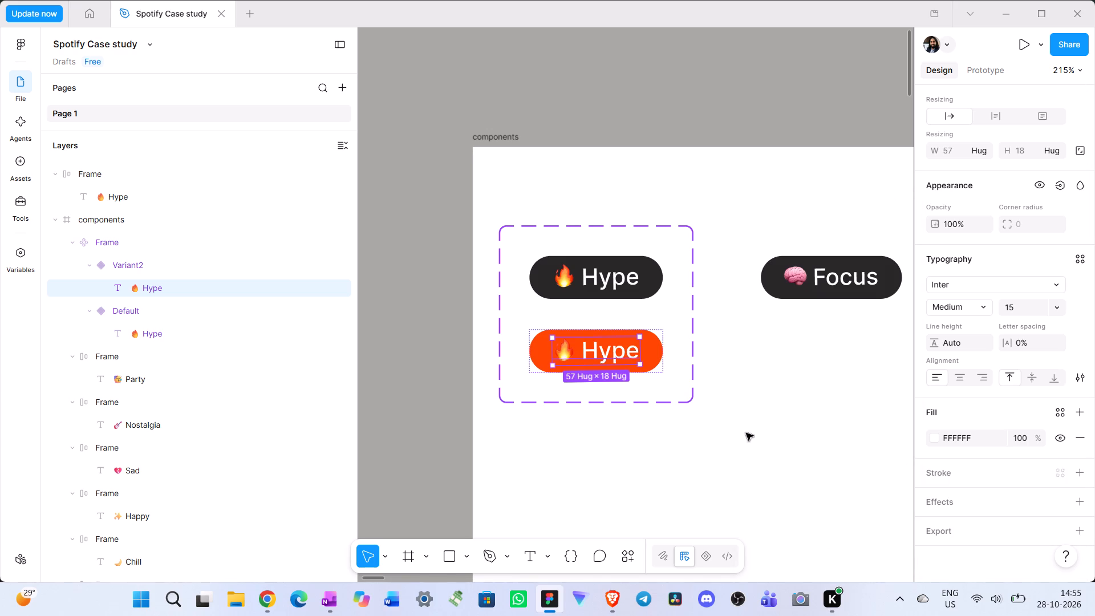
# Add an off-white (FDFDFD) stroke of weight 1 to the orange Hype variant and position it outside.
pyautogui.click(656, 313)
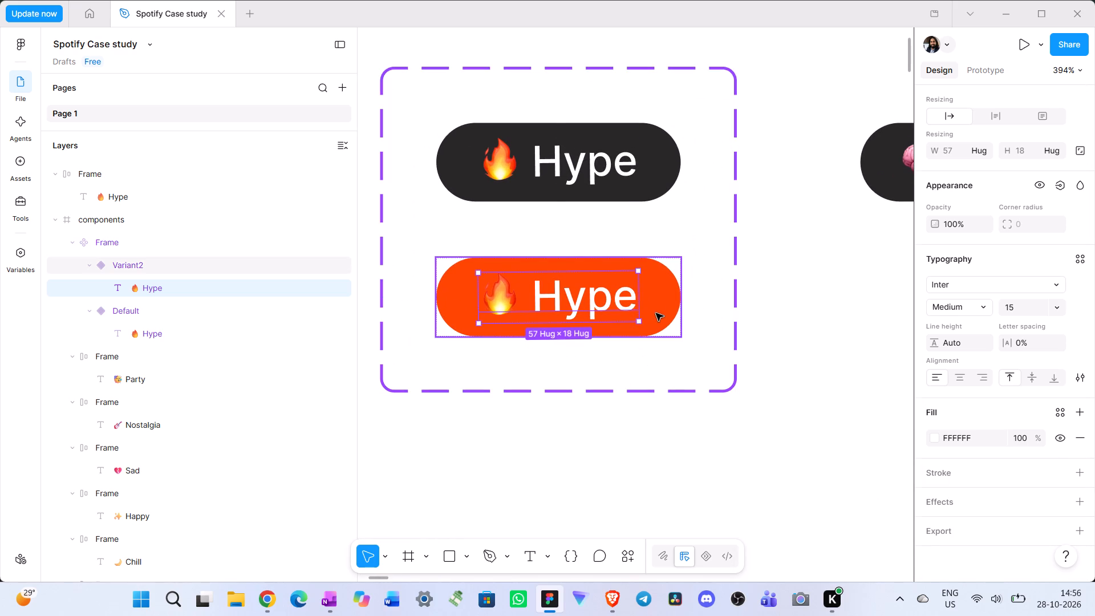
pyautogui.scroll(-2, 951, 461)
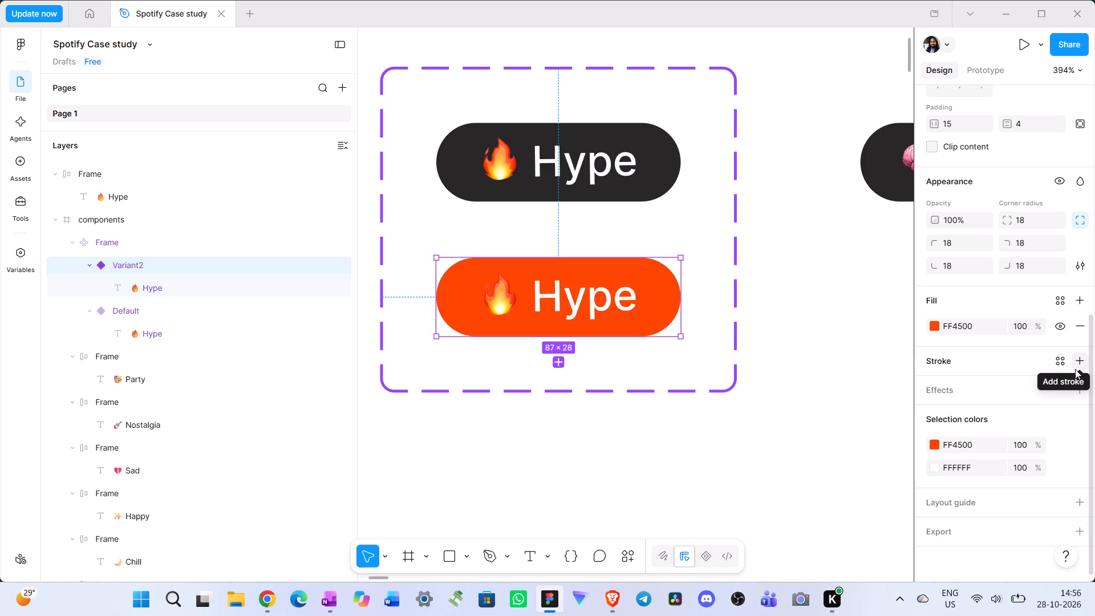
pyautogui.click(1078, 362)
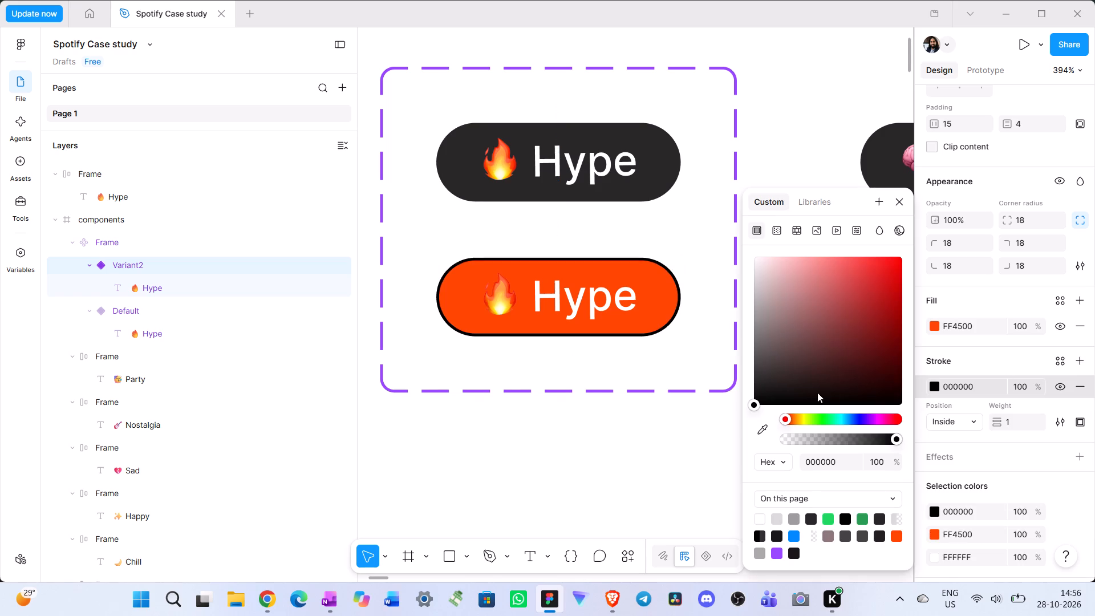
pyautogui.click(758, 304)
pyautogui.moveTo(758, 304); pyautogui.dragTo(741, 273)
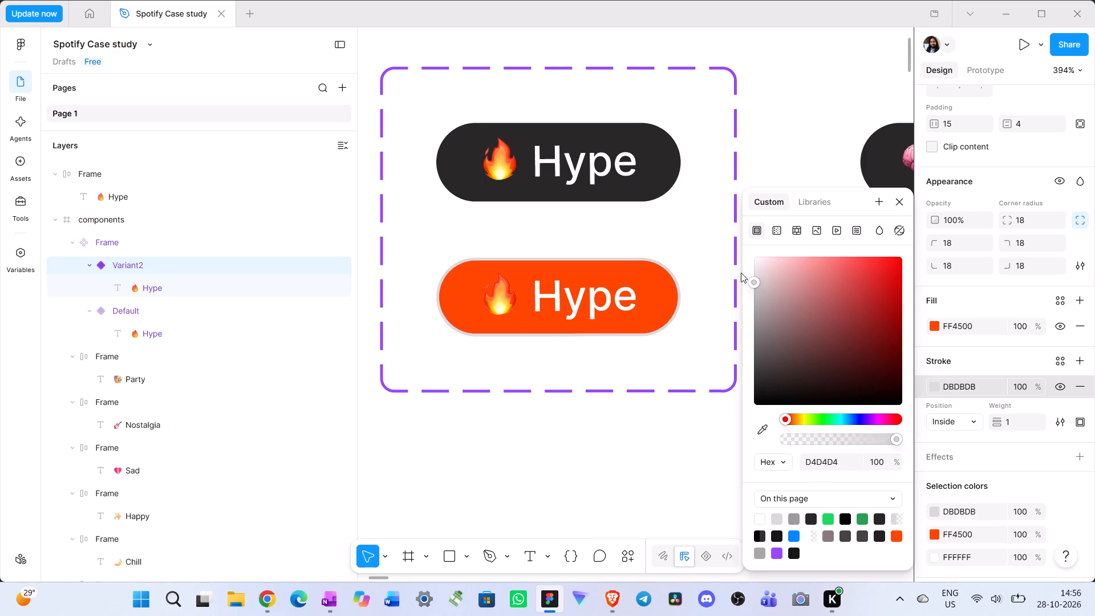
pyautogui.moveTo(741, 273); pyautogui.dragTo(761, 282)
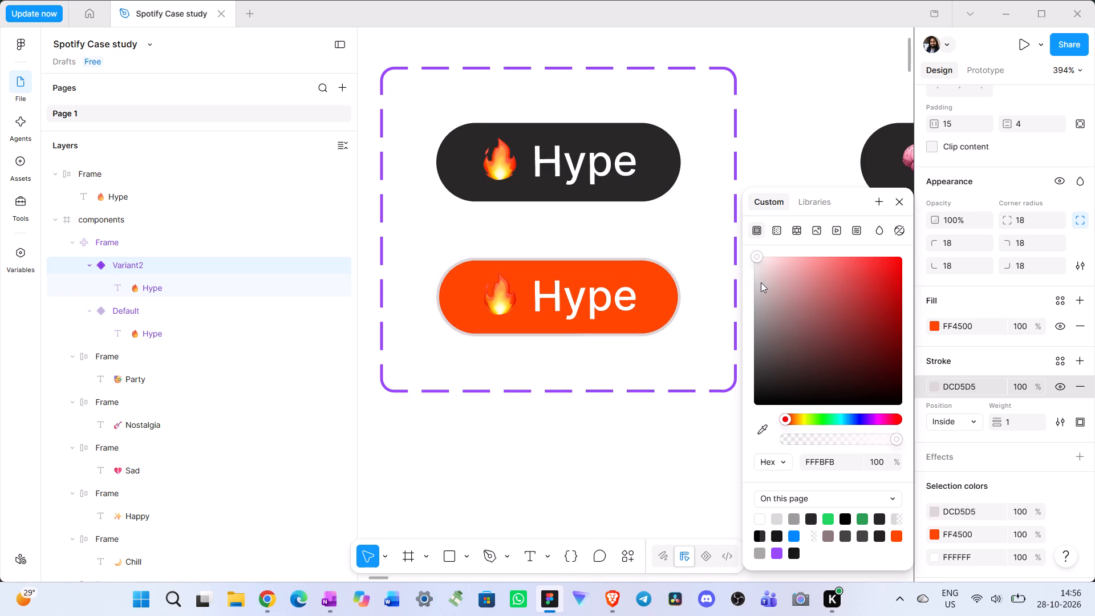
pyautogui.moveTo(761, 282); pyautogui.dragTo(764, 299)
pyautogui.click(758, 429)
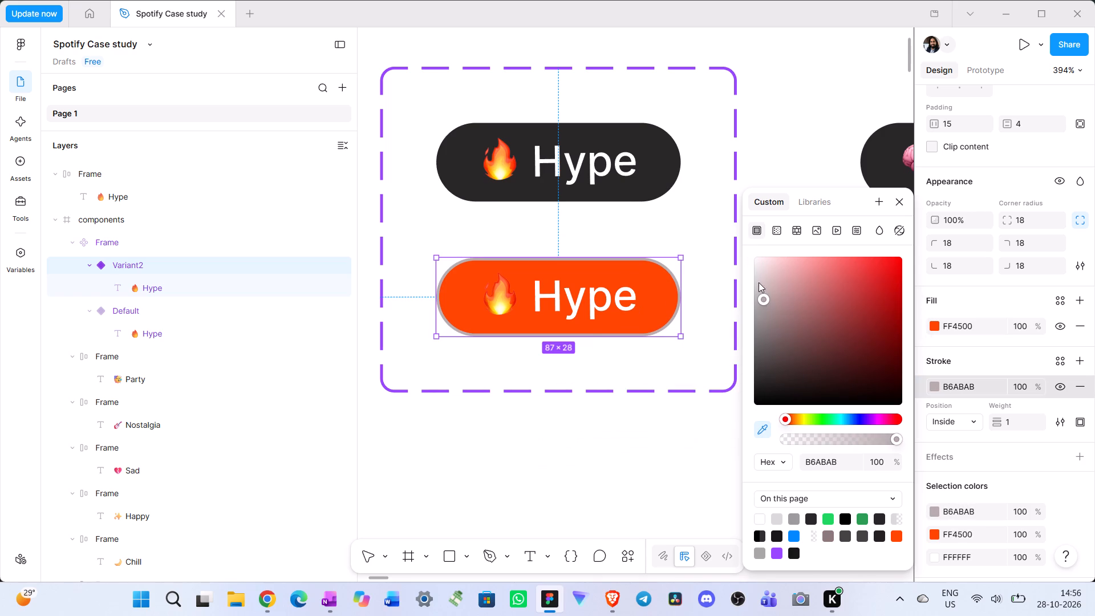
pyautogui.moveTo(761, 299); pyautogui.dragTo(731, 258)
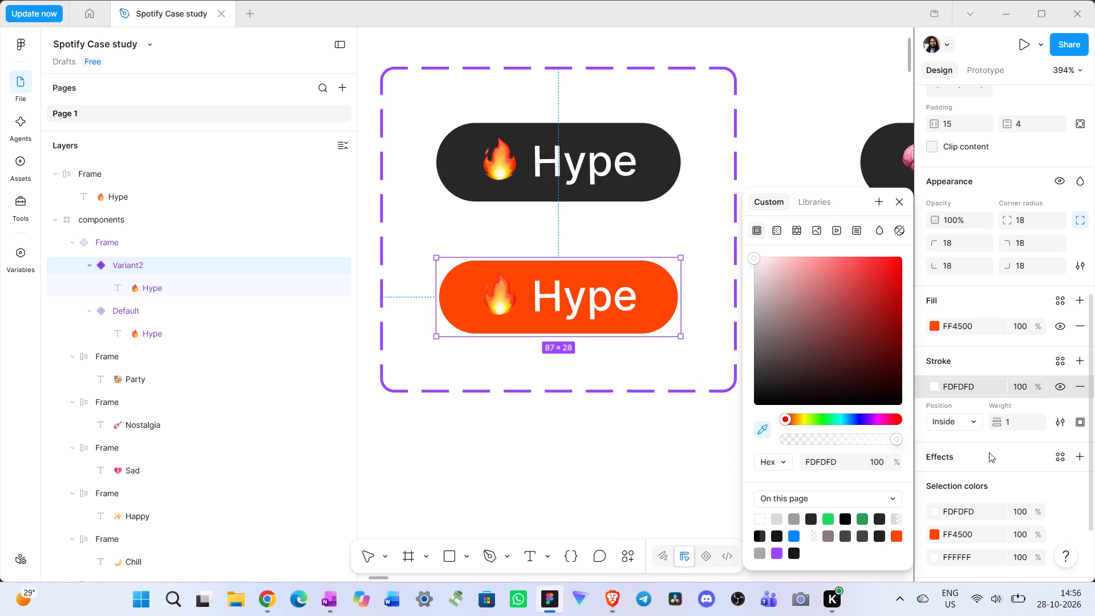
pyautogui.click(974, 424)
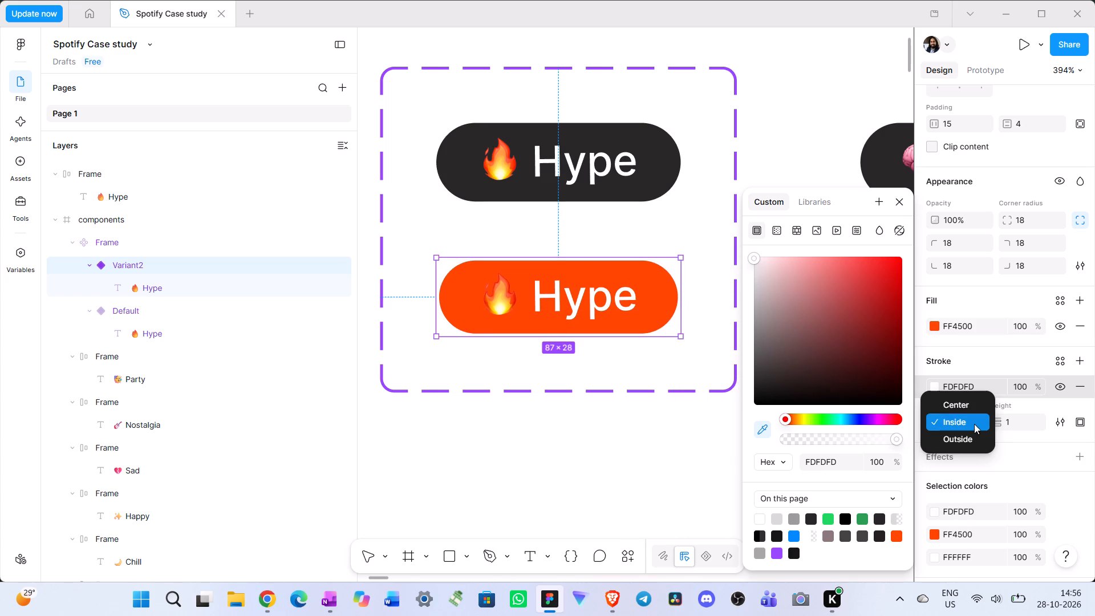
pyautogui.click(967, 440)
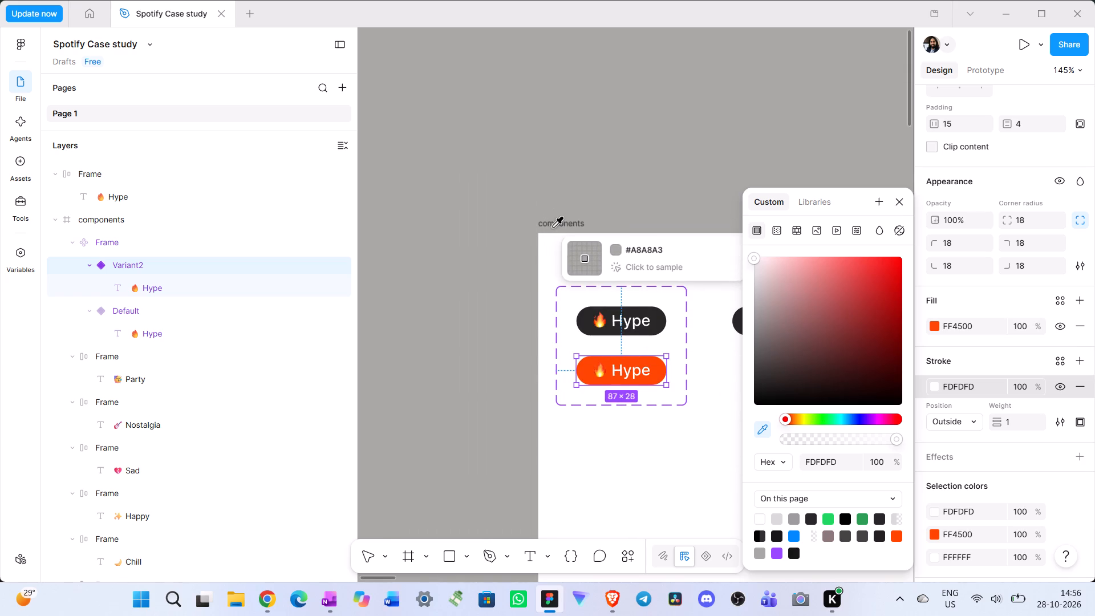
pyautogui.click(894, 202)
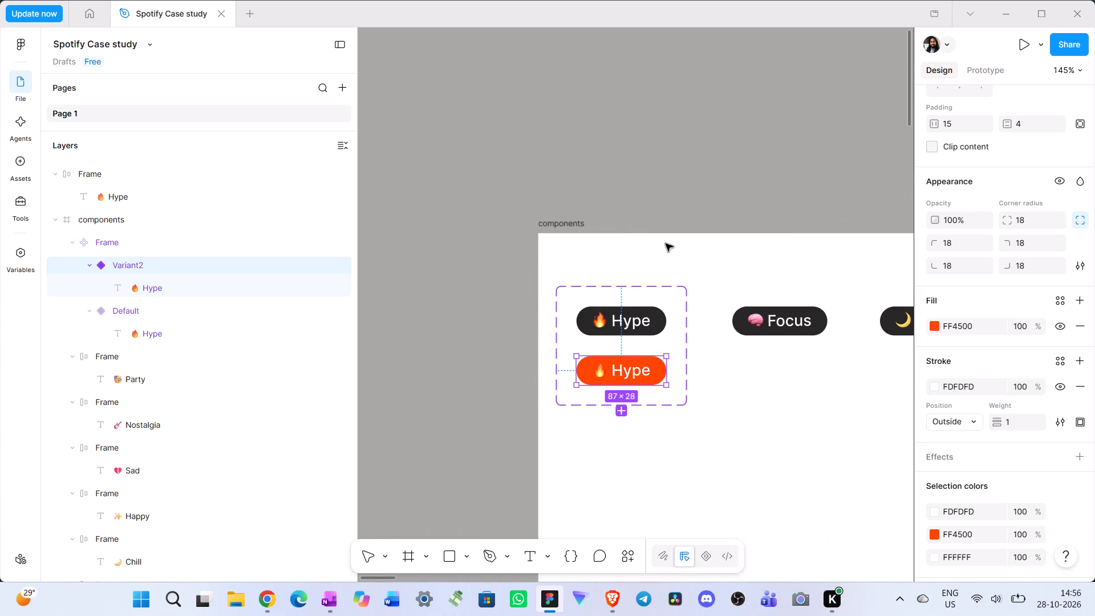
# Change the components frame's fill to a light grey, starting from the A8A8A3 grey sampled off the canvas.
pyautogui.click(568, 224)
pyautogui.scroll(-1, 984, 458)
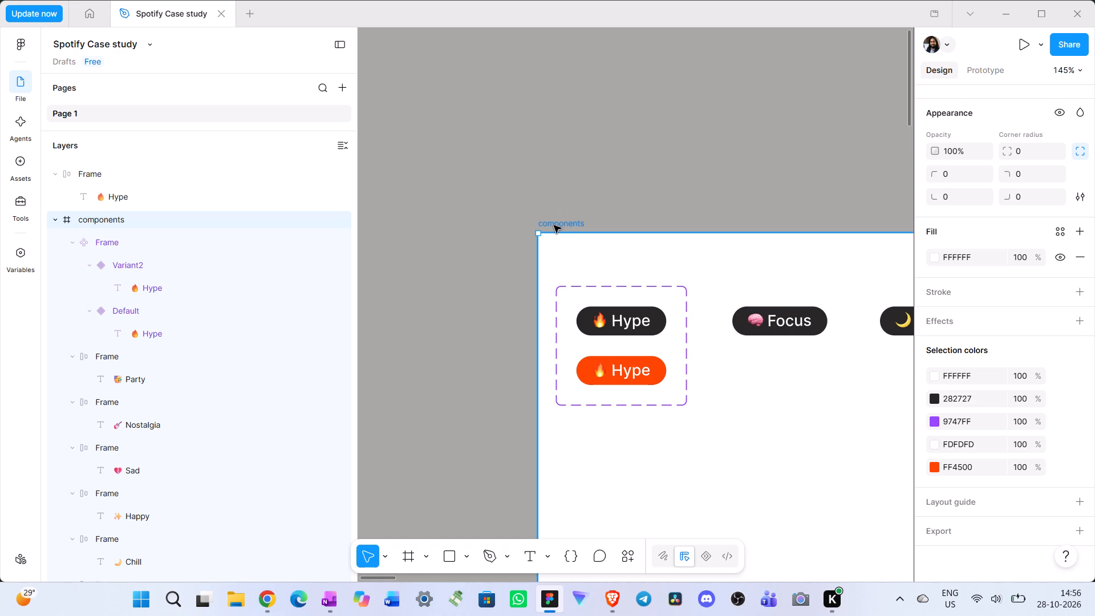
pyautogui.scroll(-3, 1059, 414)
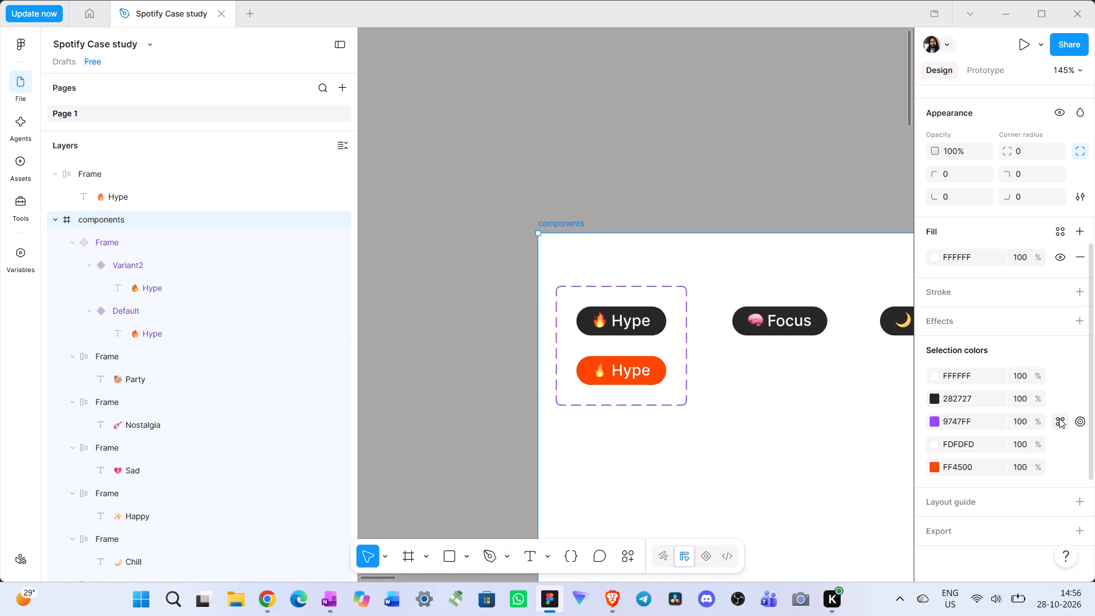
pyautogui.scroll(1, 1055, 436)
pyautogui.click(937, 326)
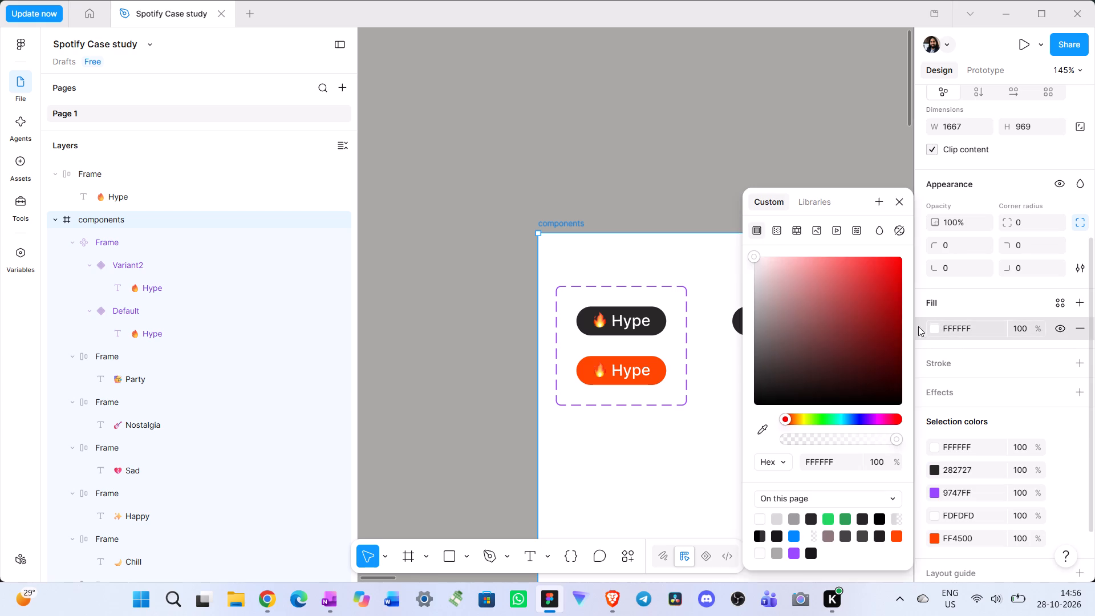
pyautogui.click(762, 429)
pyautogui.click(429, 254)
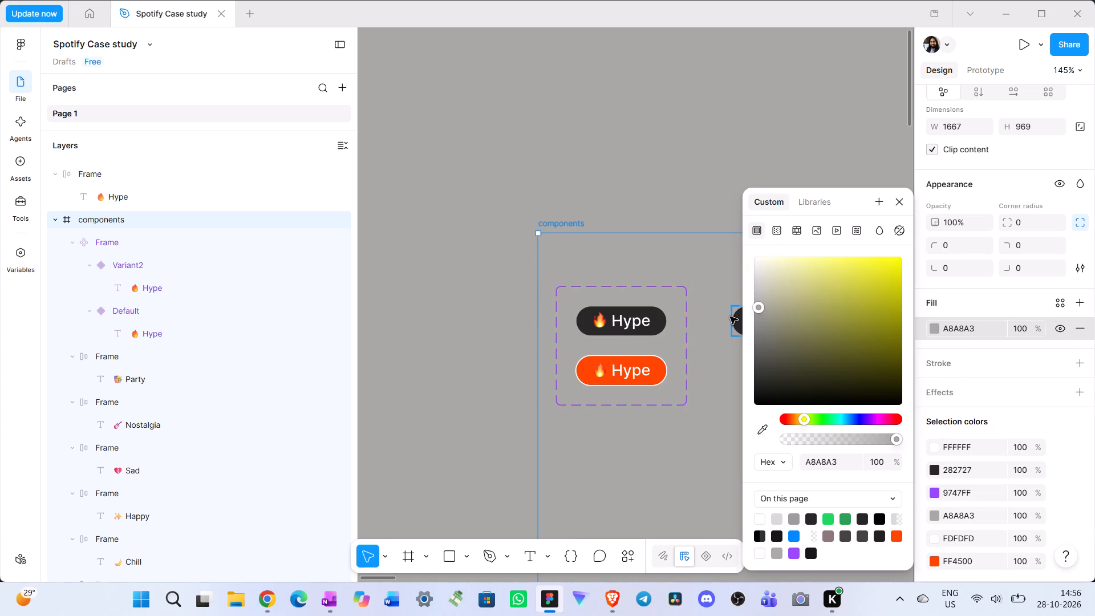
pyautogui.moveTo(757, 307); pyautogui.dragTo(753, 298)
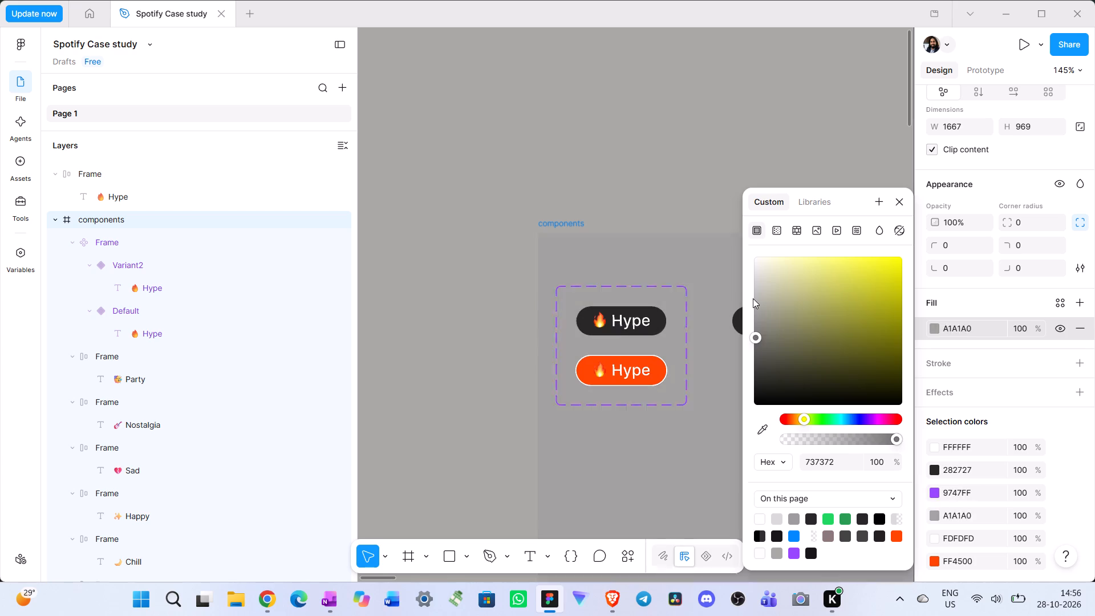
pyautogui.moveTo(753, 298); pyautogui.dragTo(753, 270)
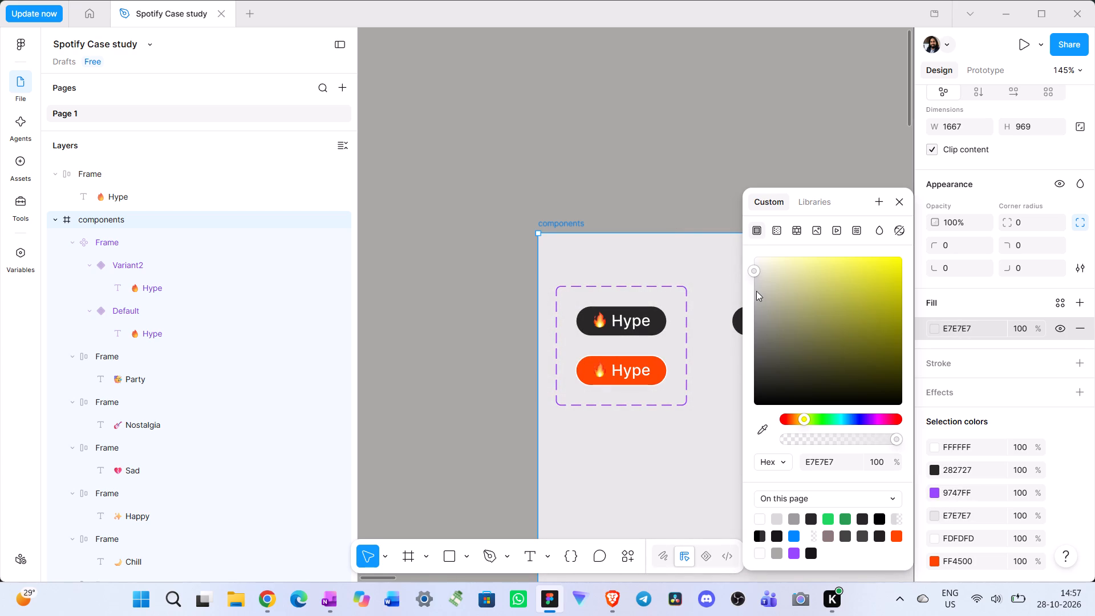
pyautogui.click(756, 291)
pyautogui.moveTo(756, 291); pyautogui.dragTo(753, 275)
pyautogui.click(660, 185)
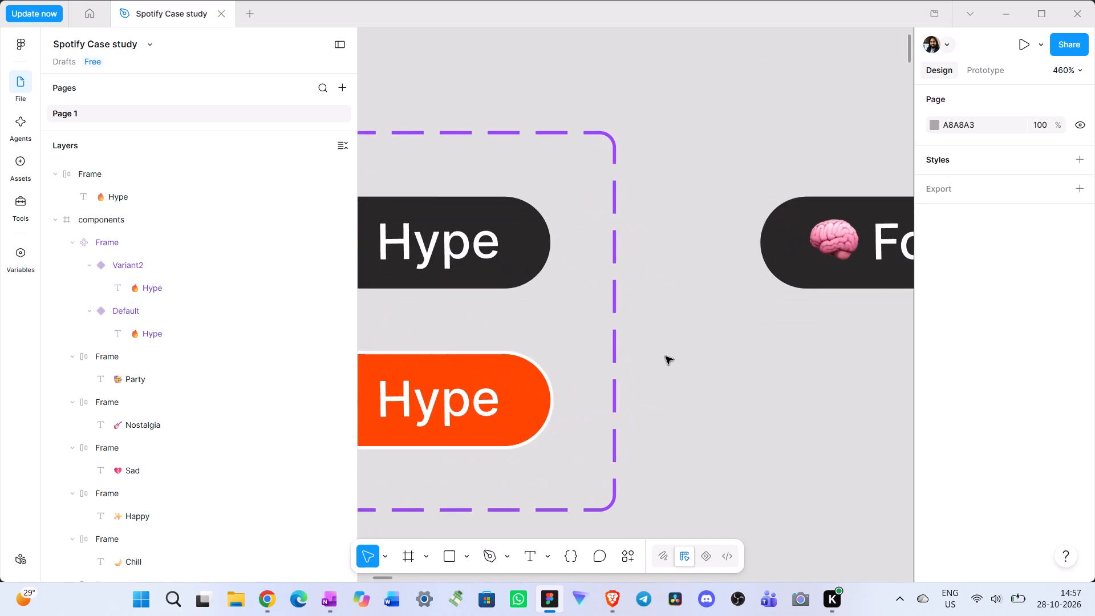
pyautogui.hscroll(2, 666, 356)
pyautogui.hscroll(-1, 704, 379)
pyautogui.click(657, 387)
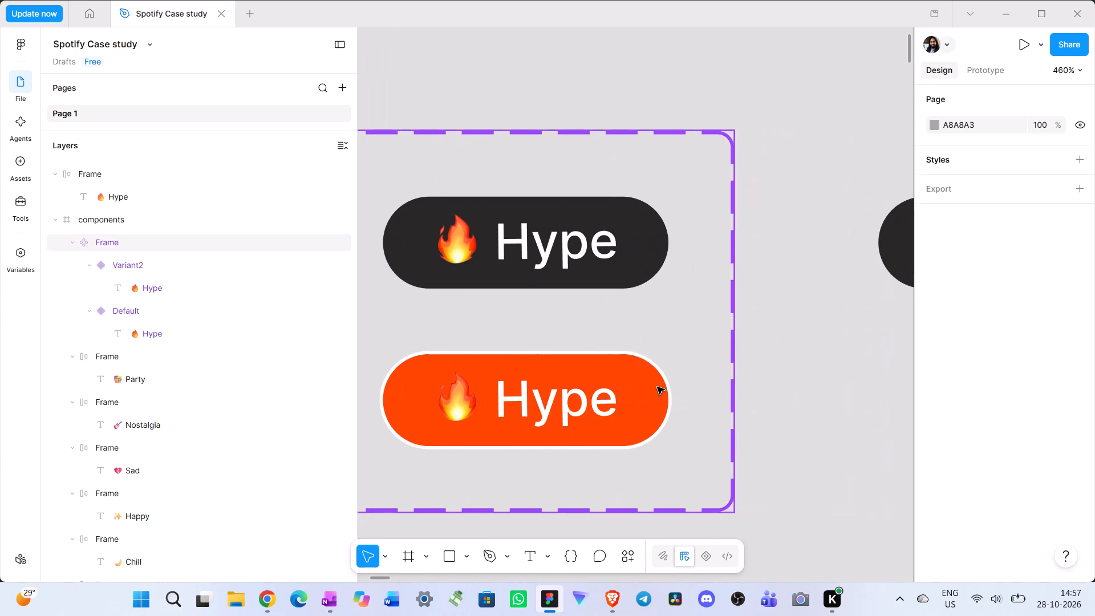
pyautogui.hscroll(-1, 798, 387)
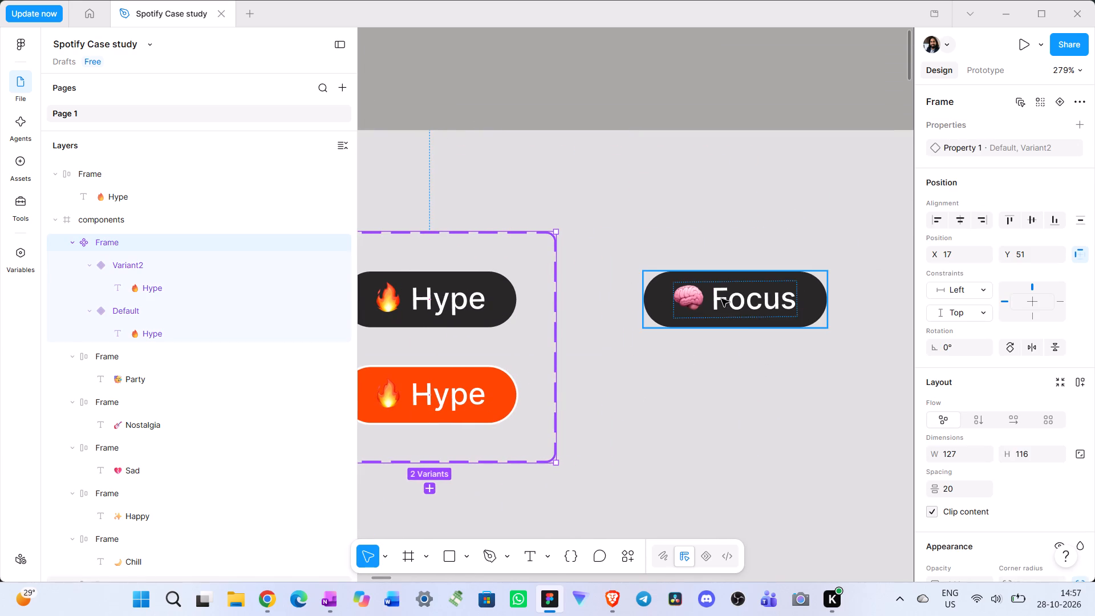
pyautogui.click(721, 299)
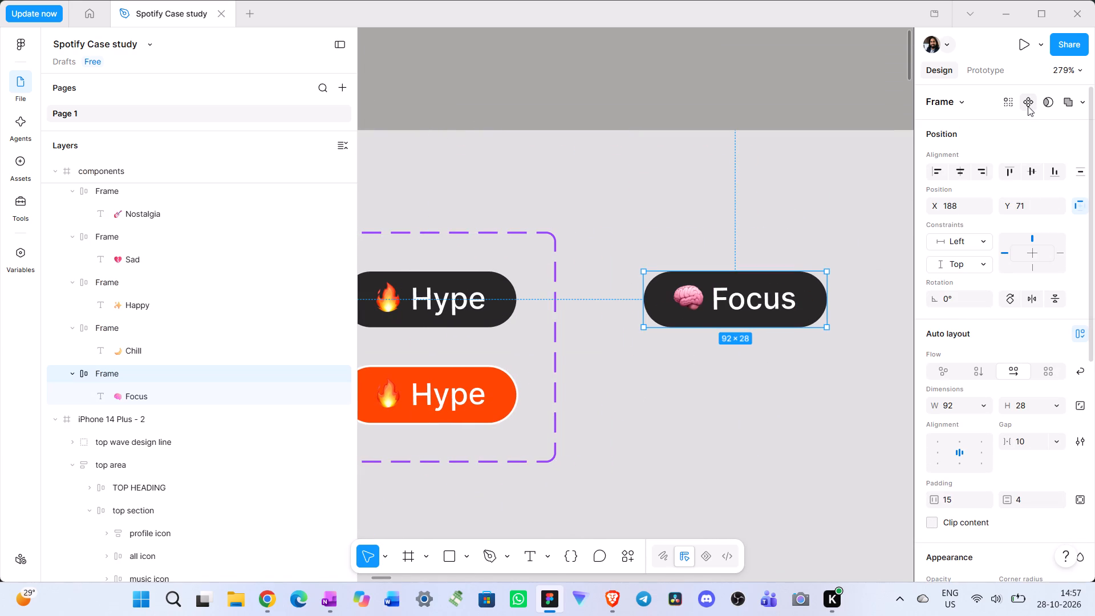
# Add a drop shadow to the orange Hype variant and set the shadow's Y offset to 0.
pyautogui.click(478, 403)
pyautogui.doubleClick(478, 403)
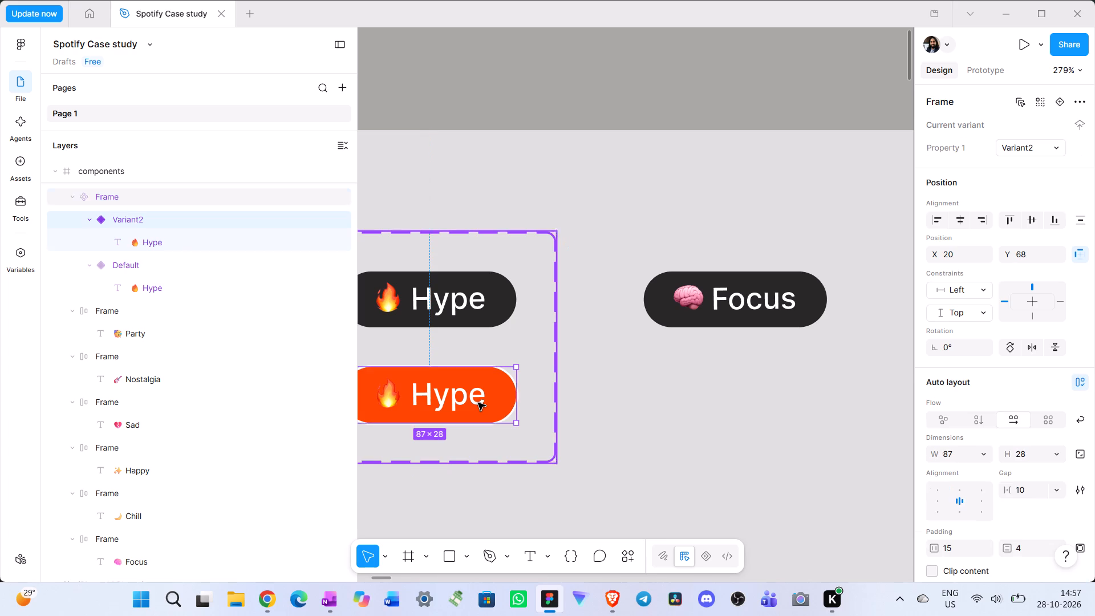
pyautogui.scroll(-5, 1052, 531)
pyautogui.scroll(-2, 1056, 481)
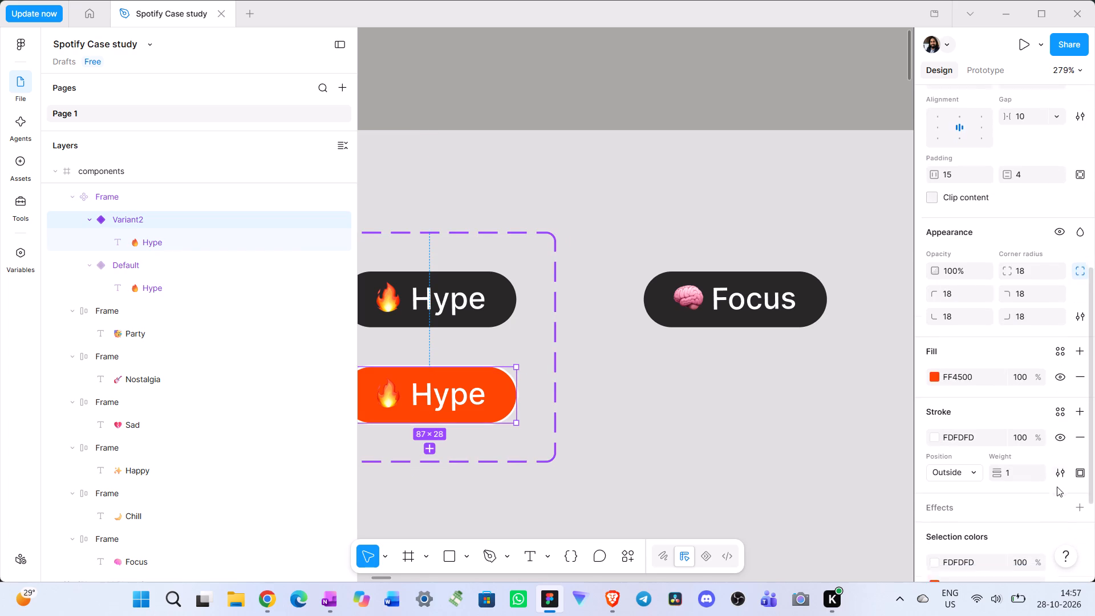
pyautogui.scroll(-2, 1044, 513)
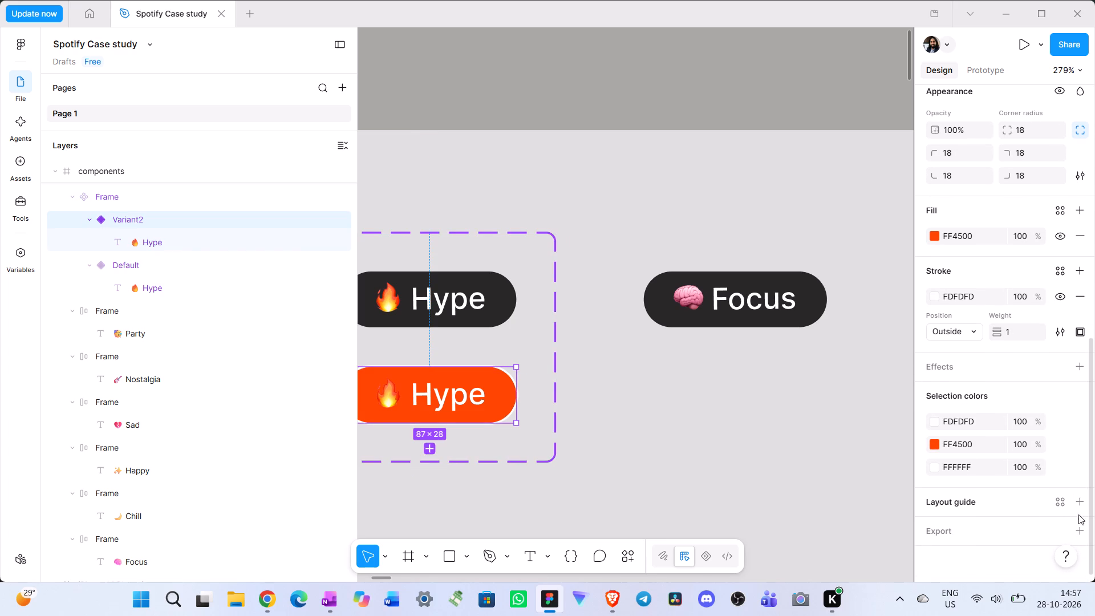
pyautogui.click(1077, 367)
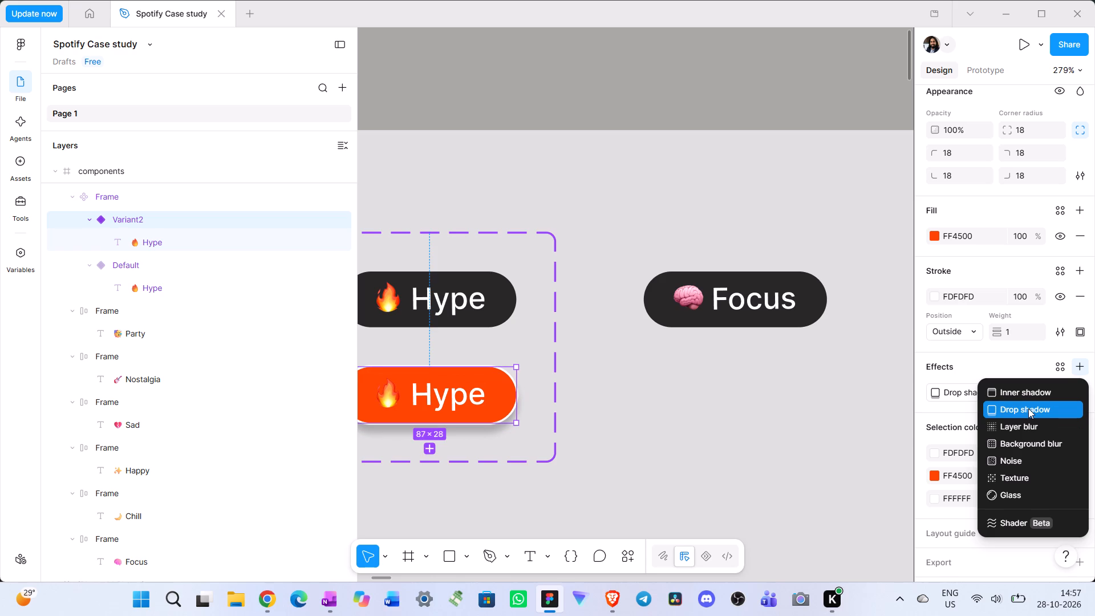
pyautogui.click(1028, 408)
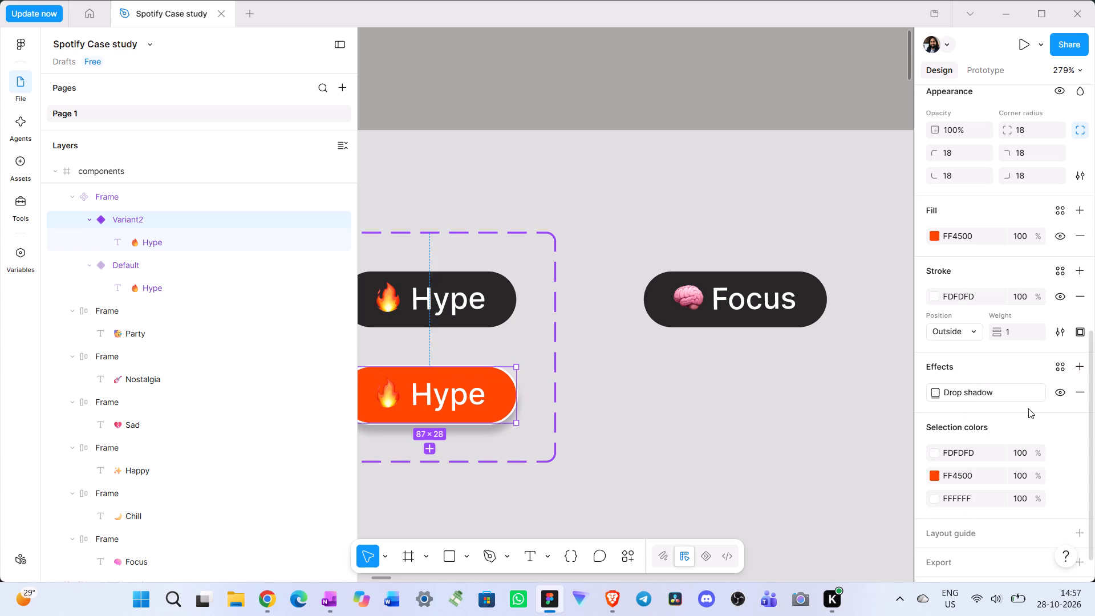
pyautogui.hscroll(2, 602, 423)
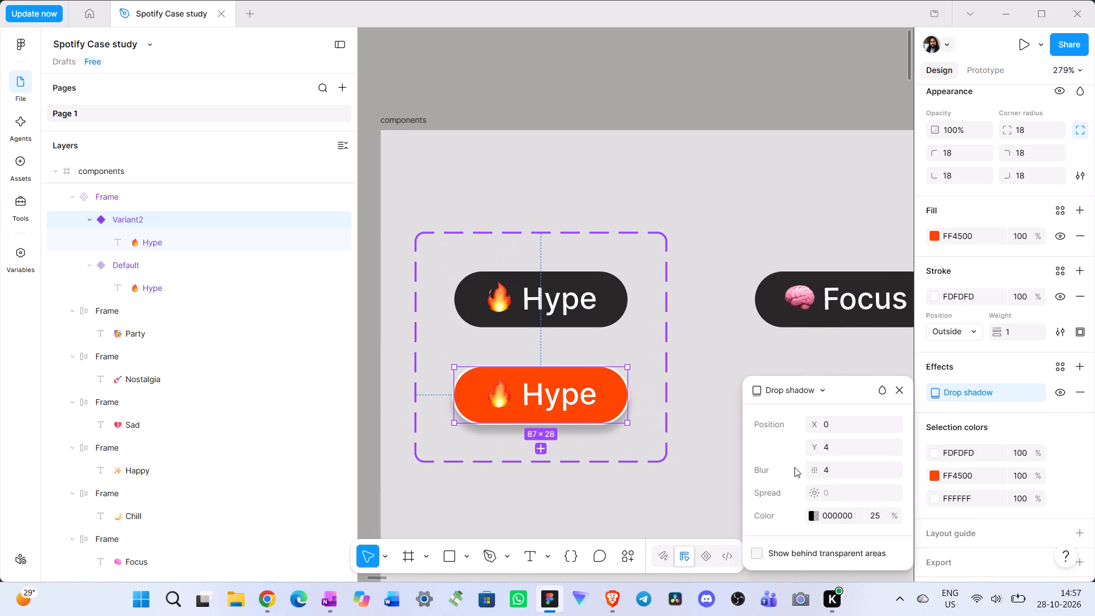
pyautogui.moveTo(813, 451); pyautogui.dragTo(806, 451)
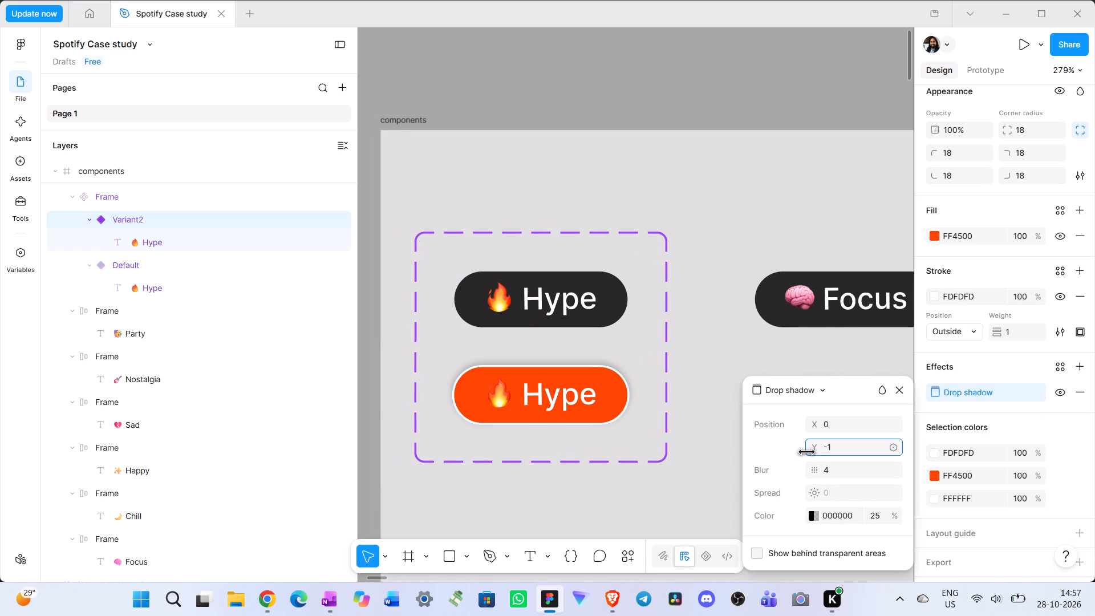
pyautogui.moveTo(806, 451); pyautogui.dragTo(807, 451)
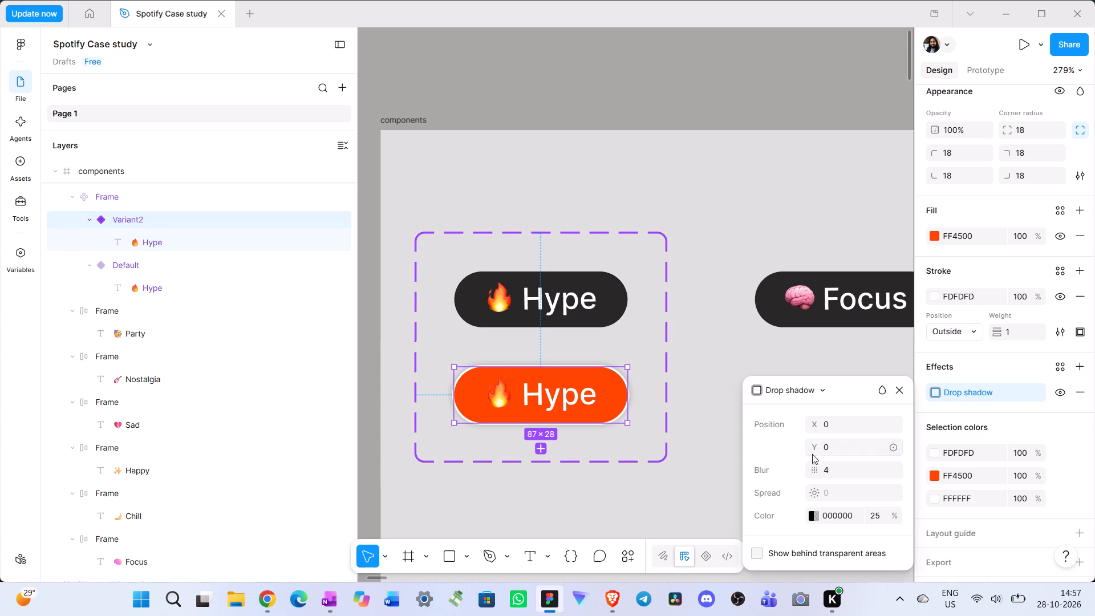
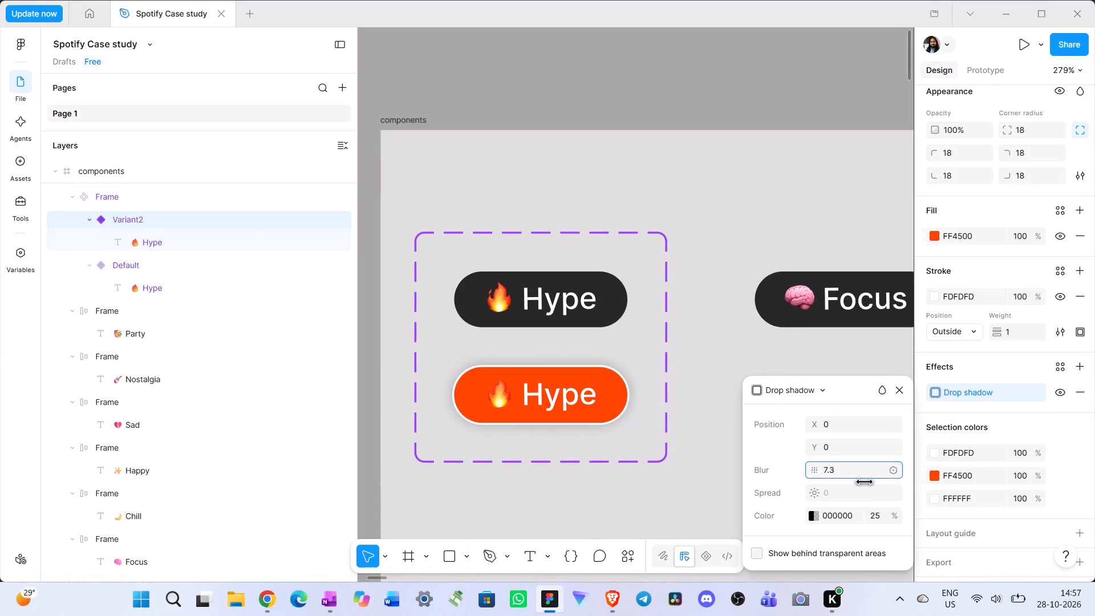
# Set the orange Hype variant's drop shadow blur to 8 and adjust the shadow's opacity to about 24%.
pyautogui.click(835, 471)
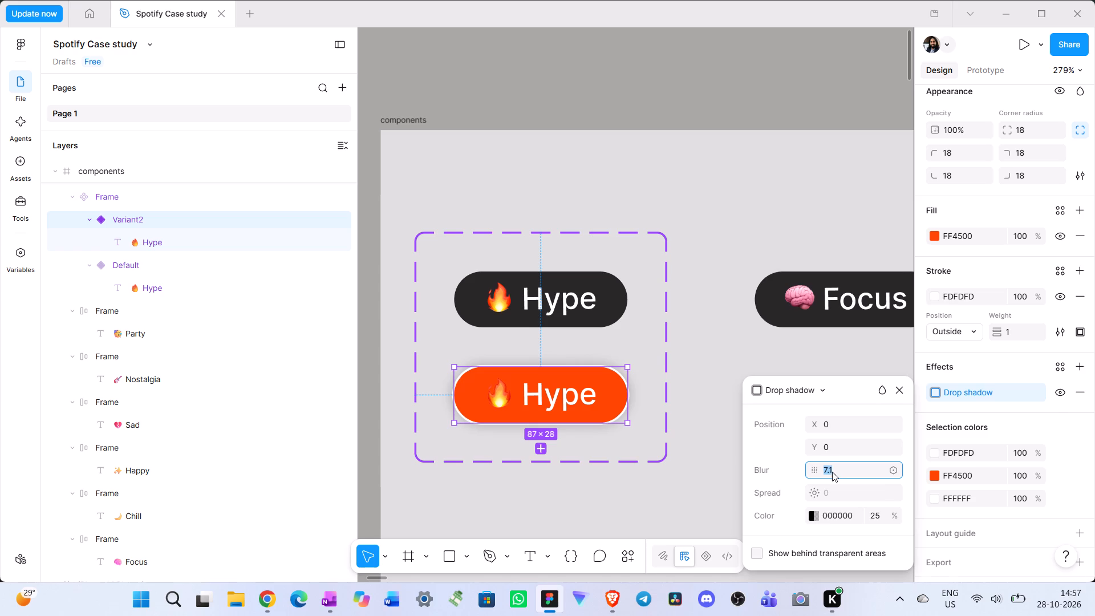
pyautogui.press('8')
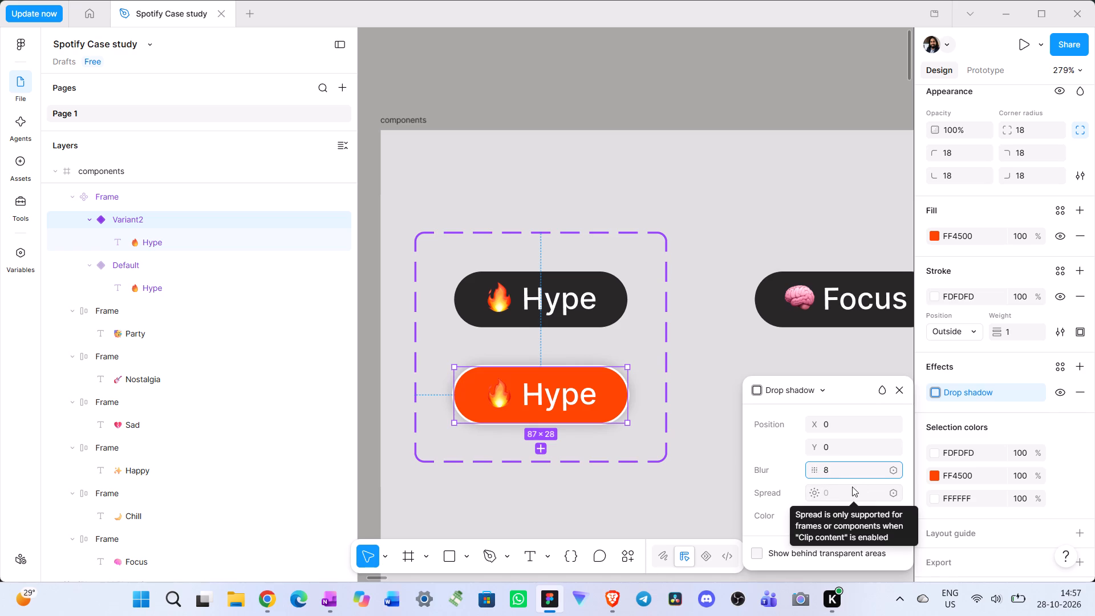
pyautogui.click(784, 452)
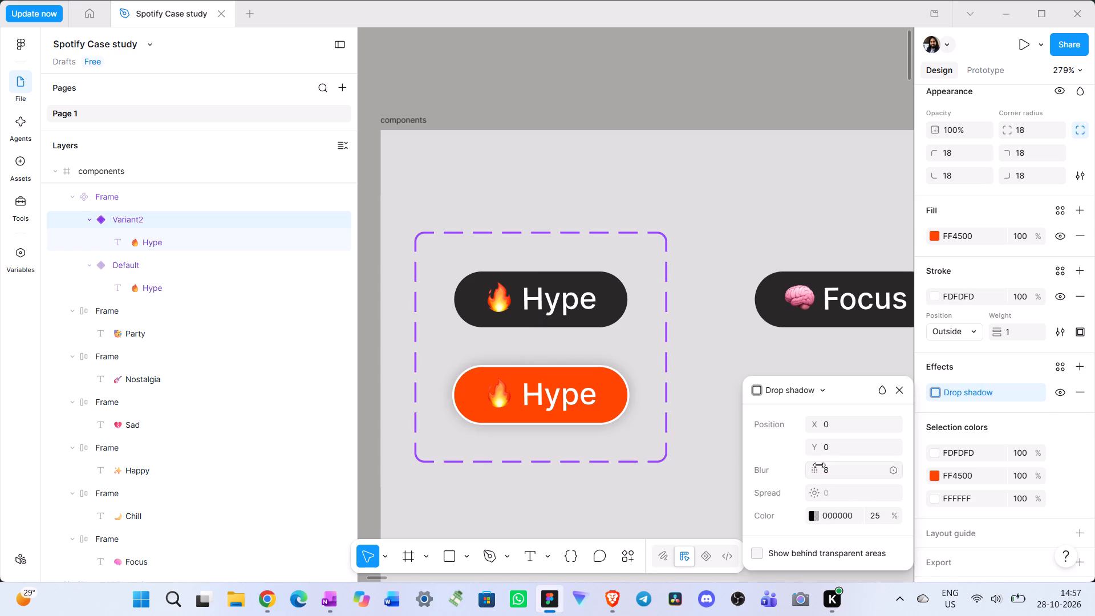
pyautogui.click(814, 451)
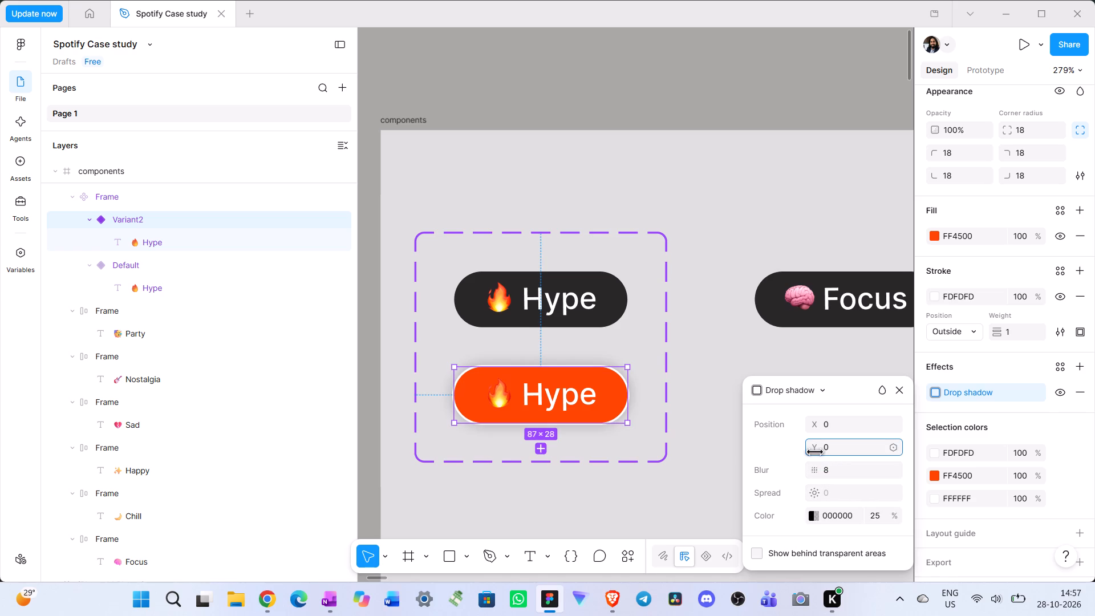
pyautogui.moveTo(892, 518); pyautogui.dragTo(575, 305)
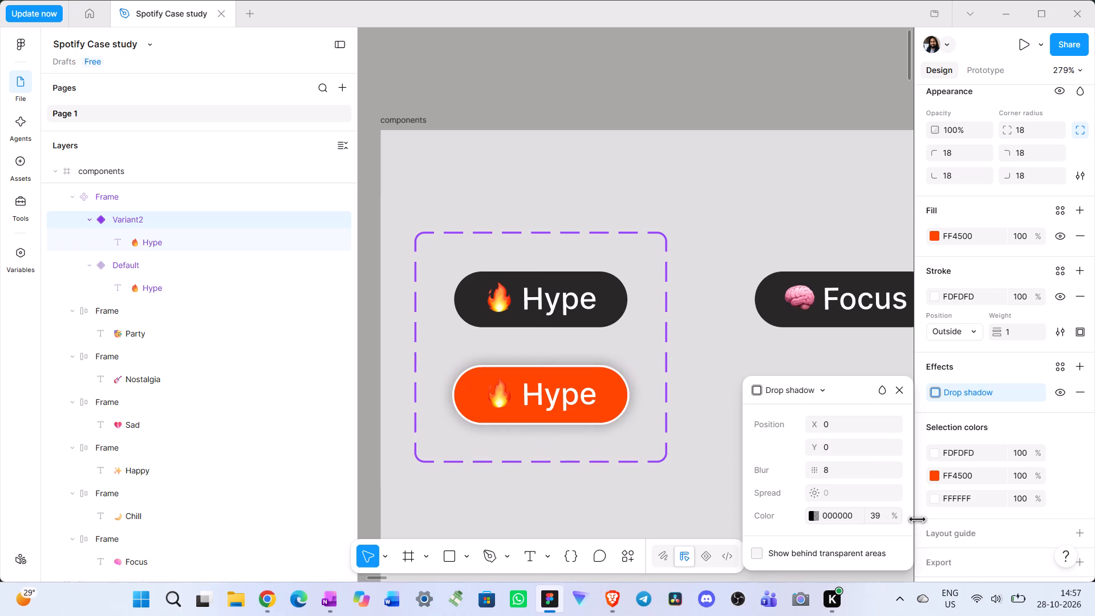
pyautogui.moveTo(575, 305); pyautogui.dragTo(551, 313)
pyautogui.moveTo(551, 313); pyautogui.dragTo(538, 313)
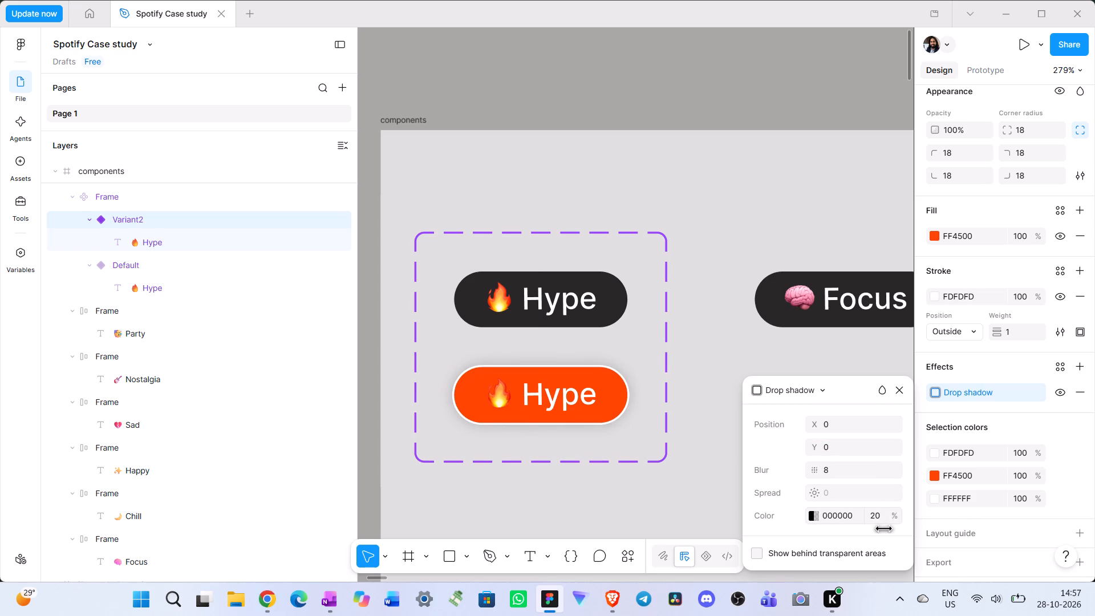
pyautogui.moveTo(538, 313); pyautogui.dragTo(546, 315)
pyautogui.moveTo(546, 315); pyautogui.dragTo(547, 315)
pyautogui.click(724, 382)
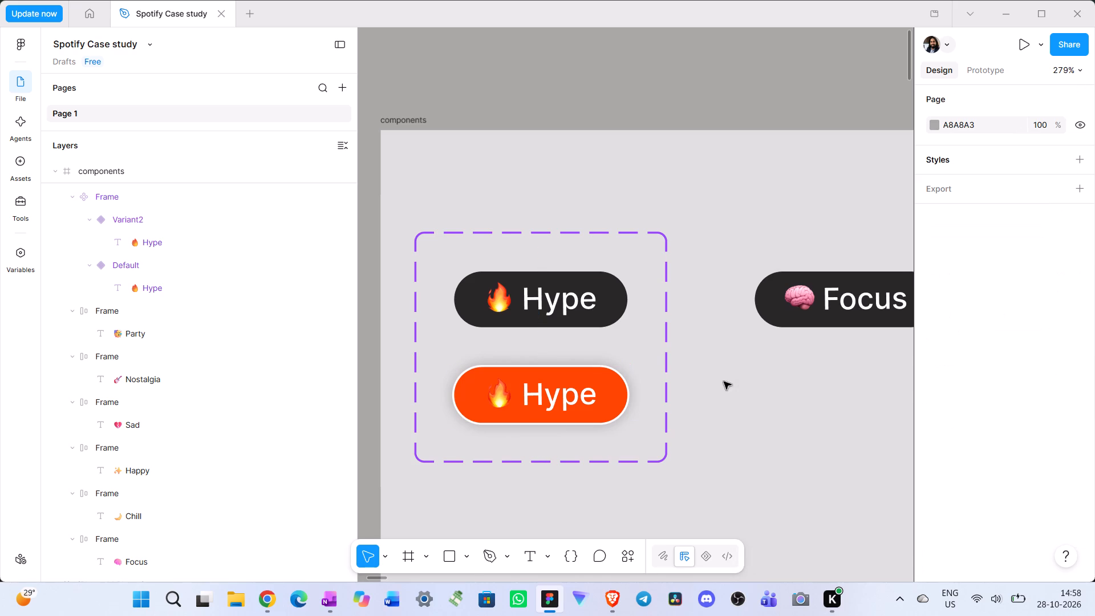
# Turn the Focus chip into a component and add a second variant to it.
pyautogui.hscroll(-1, 762, 394)
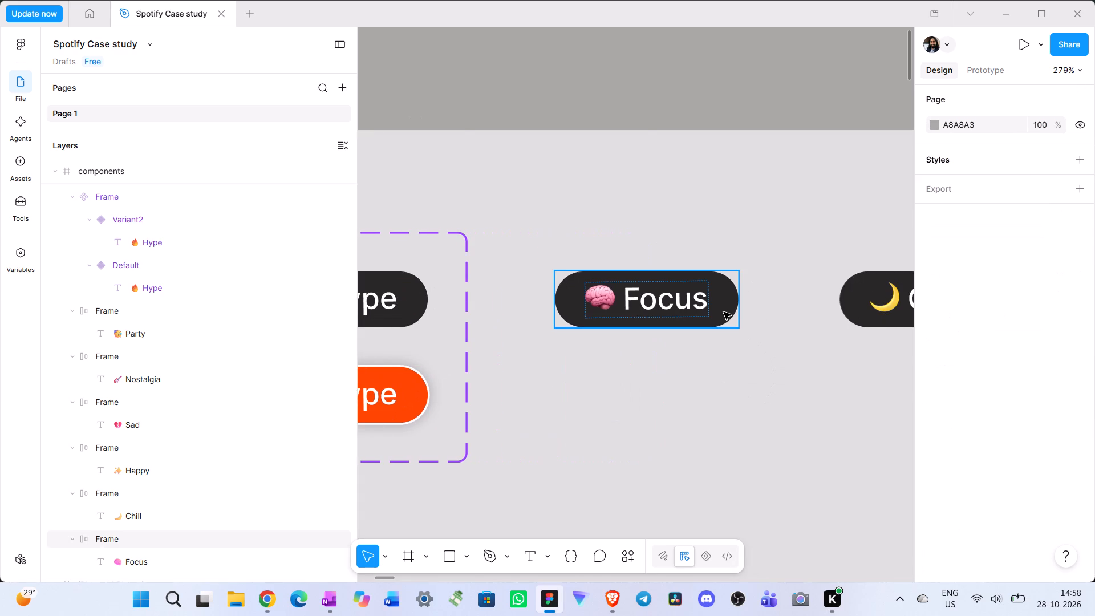
pyautogui.click(724, 312)
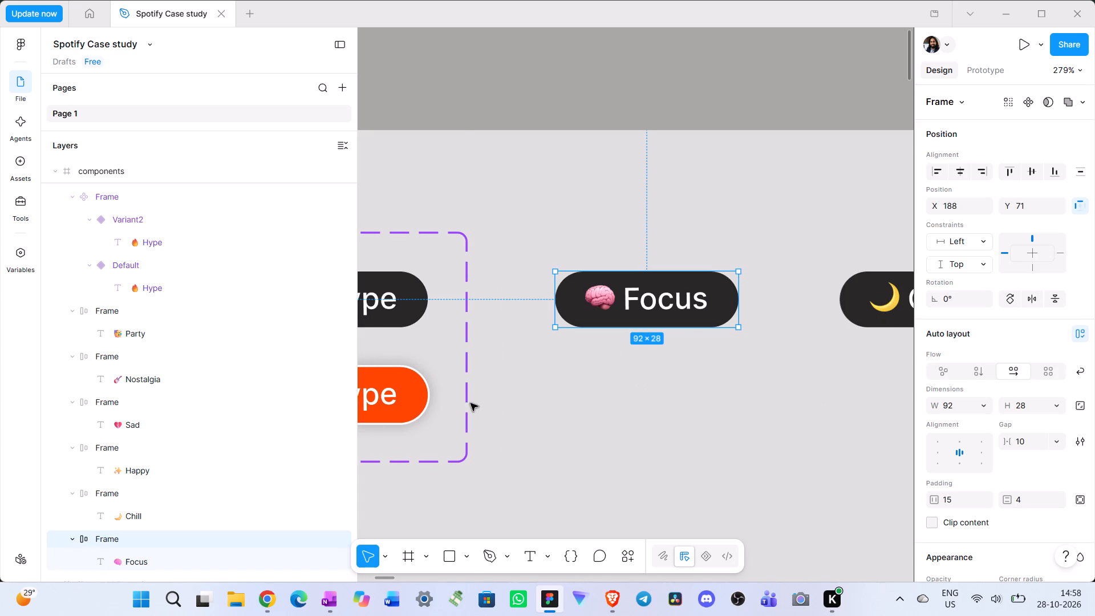
pyautogui.click(1029, 104)
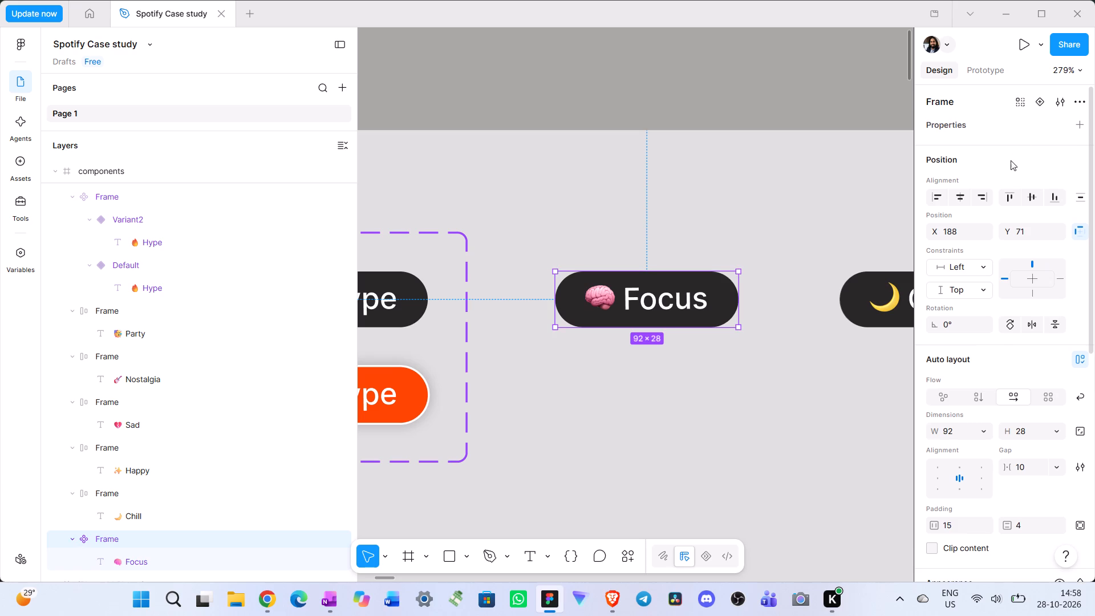
pyautogui.click(1038, 104)
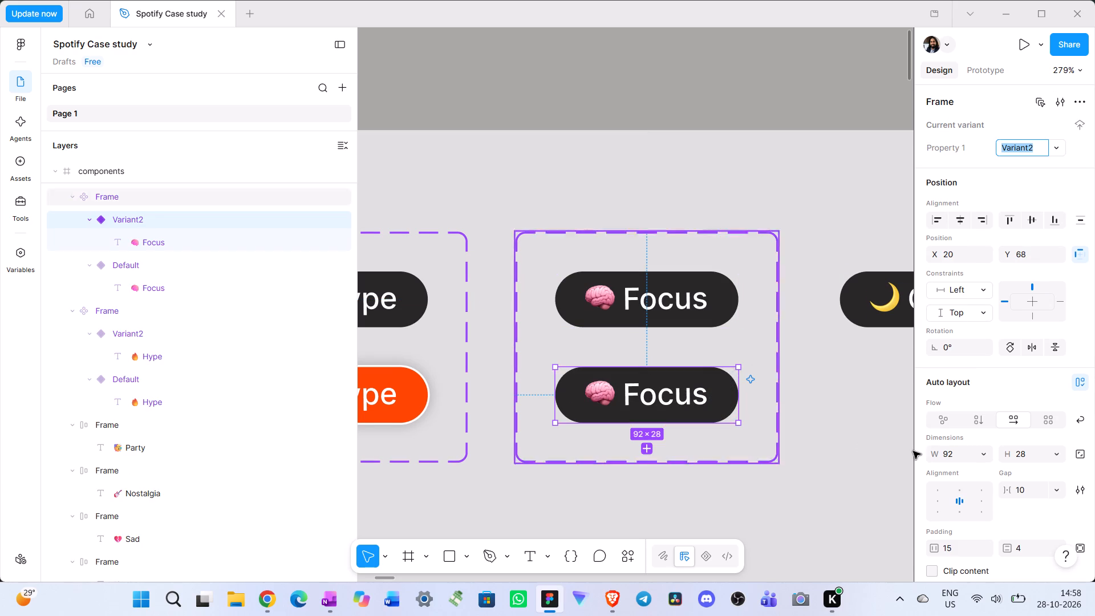
# Add a stroke to the new Focus variant, coloured FDFDFD by sampling the orange Hype variant's outline.
pyautogui.scroll(-5, 1003, 479)
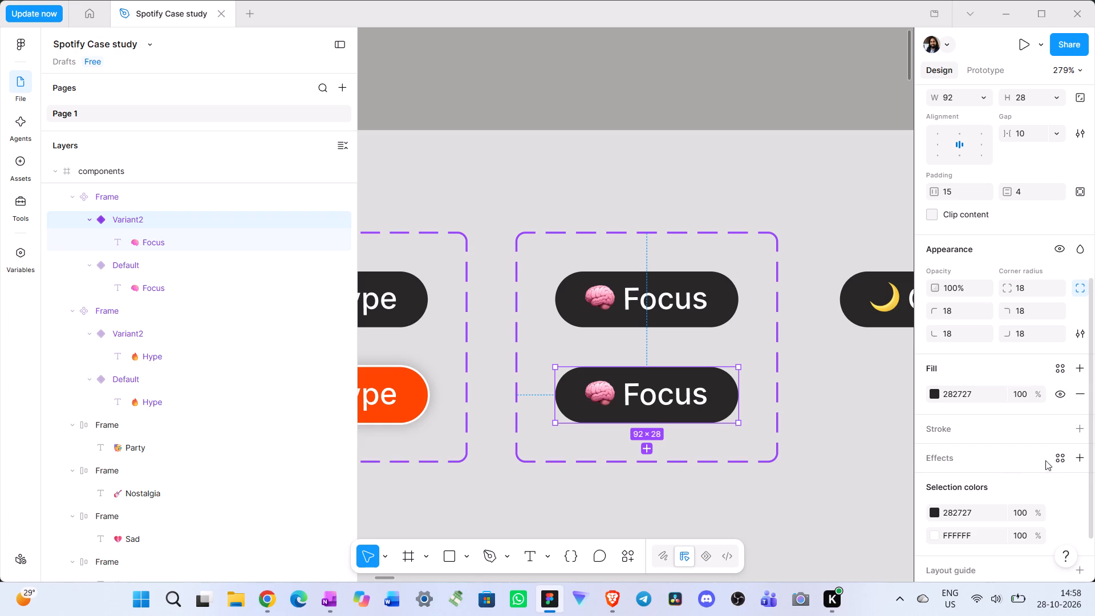
pyautogui.click(1081, 427)
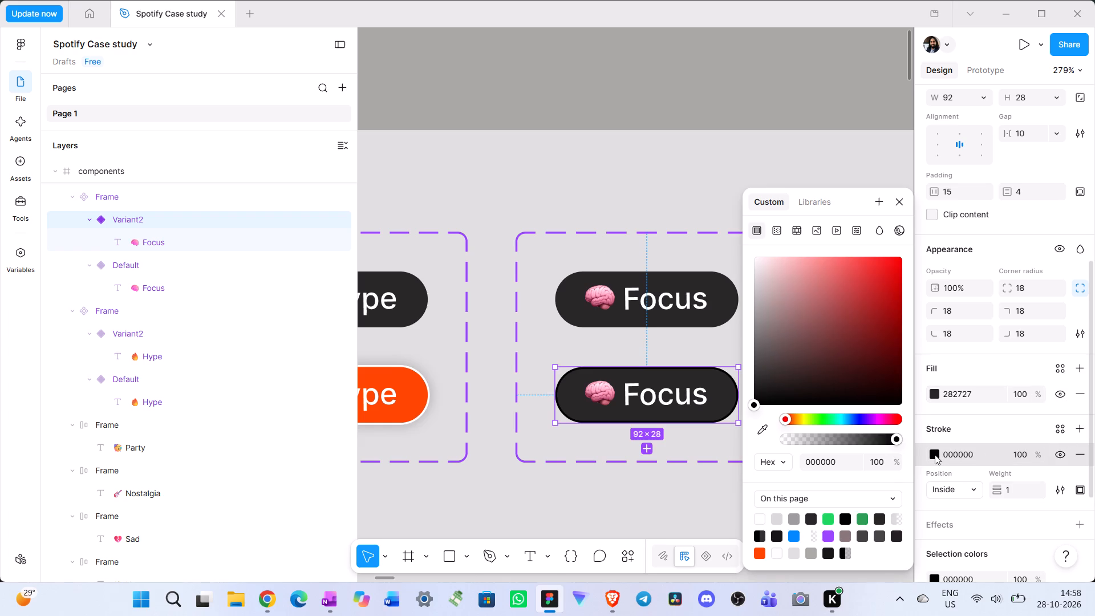
pyautogui.click(759, 430)
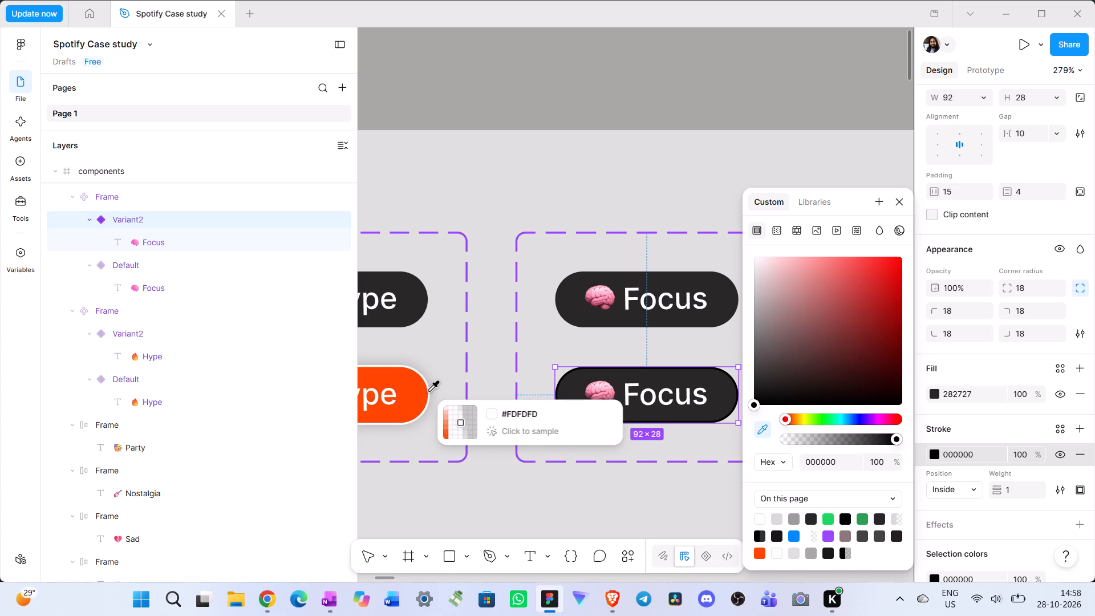
pyautogui.click(429, 391)
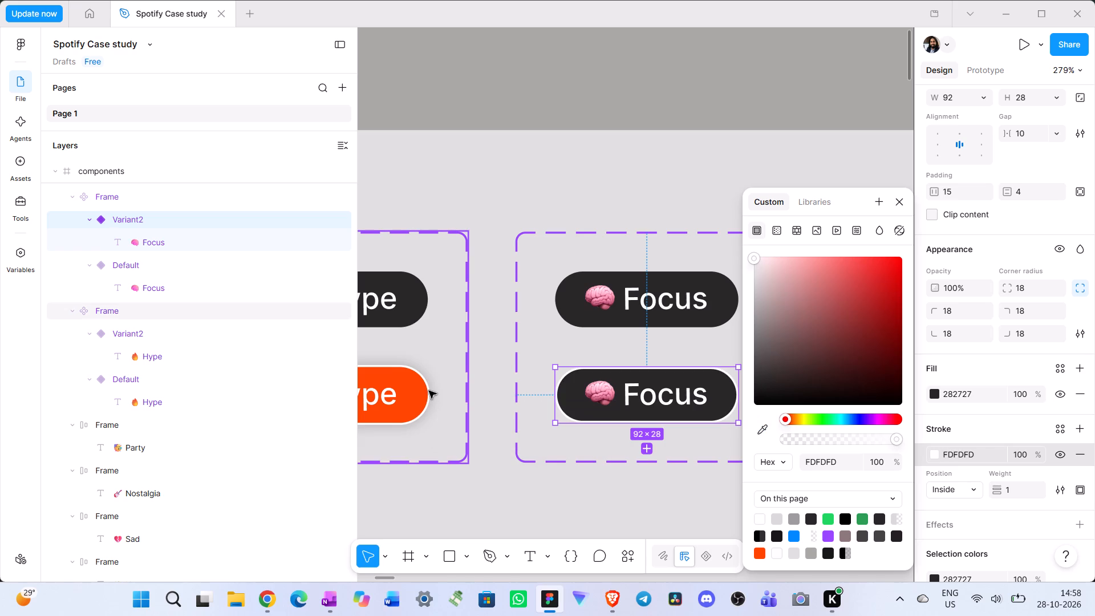
# Add a drop shadow to the new Focus variant with Y offset 0 and blur 8.
pyautogui.hscroll(1, 429, 391)
pyautogui.hscroll(-2, 429, 391)
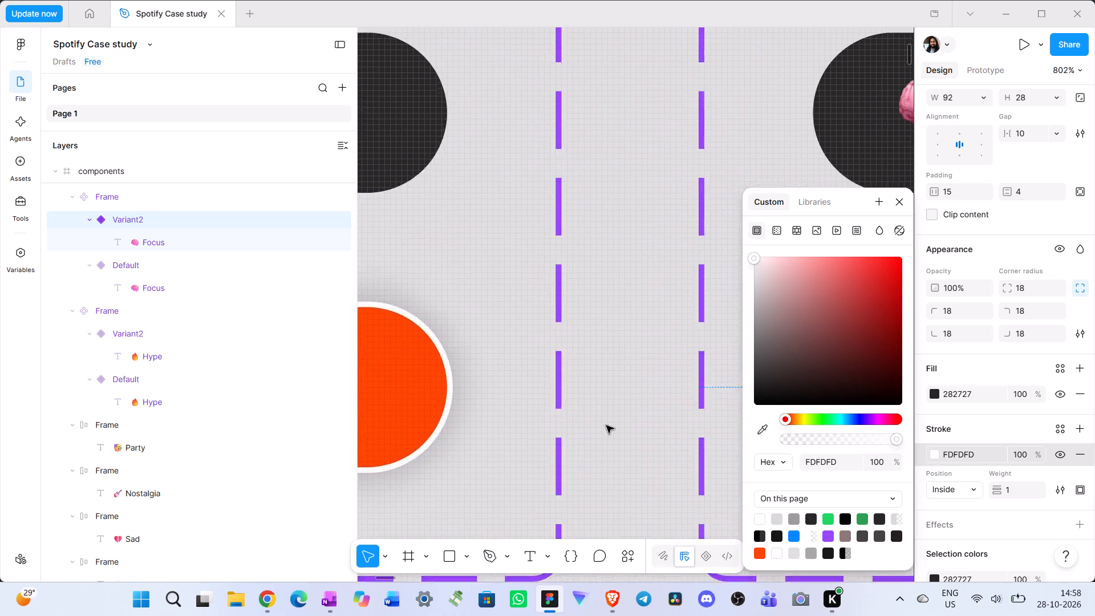
pyautogui.hscroll(-2, 606, 425)
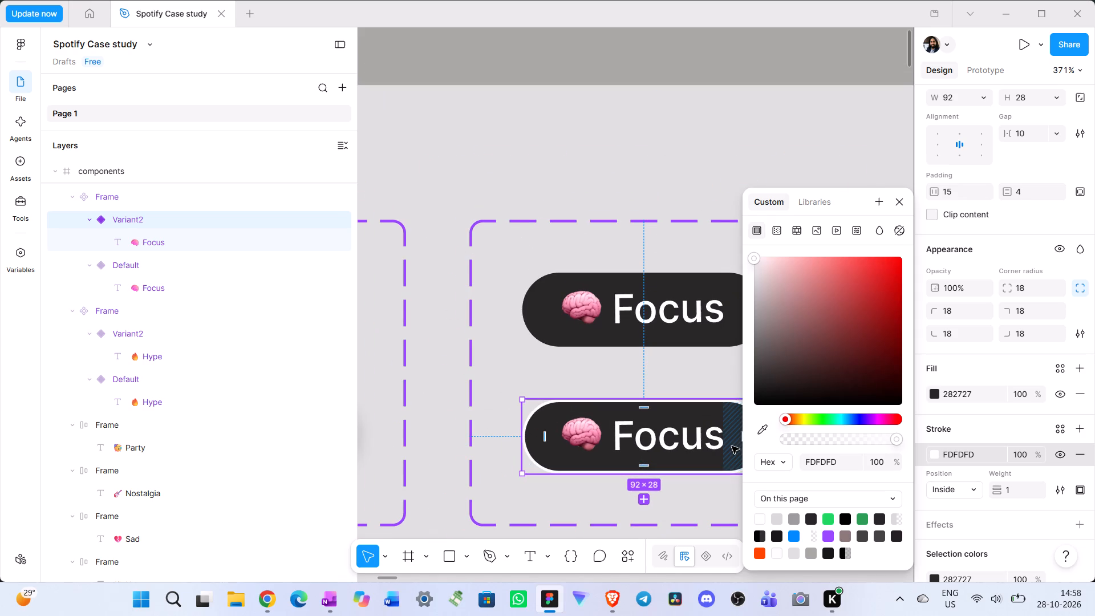
pyautogui.scroll(-2, 1058, 501)
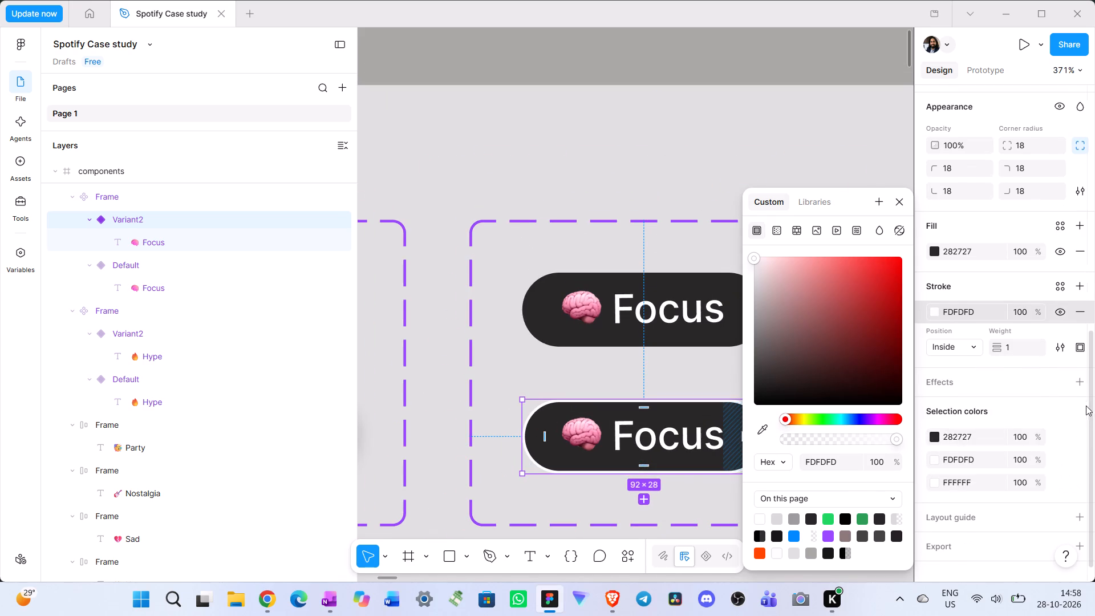
pyautogui.click(1079, 383)
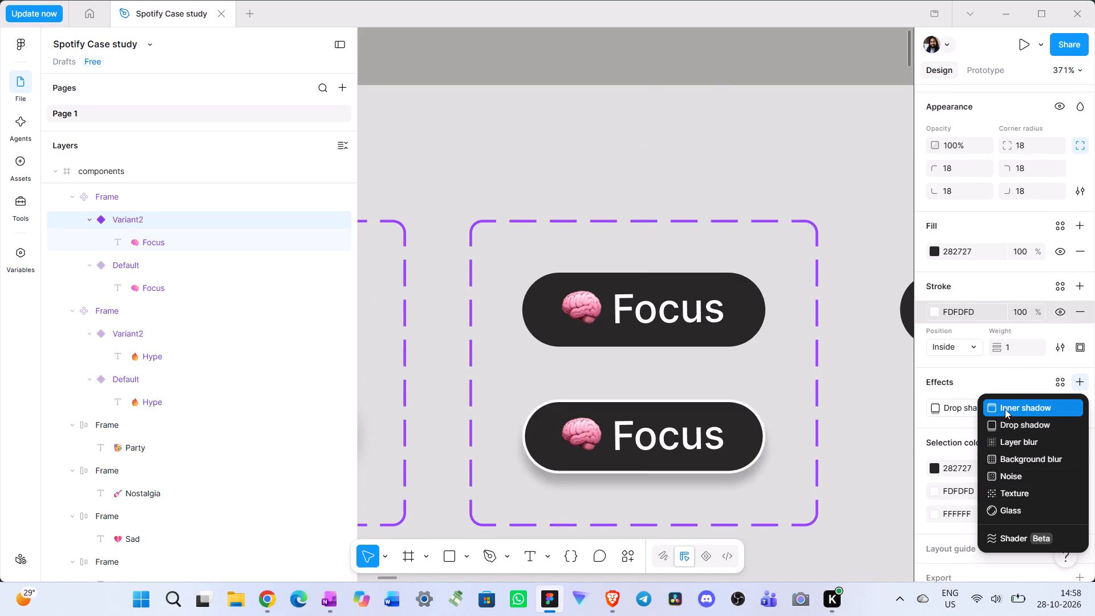
pyautogui.click(1010, 424)
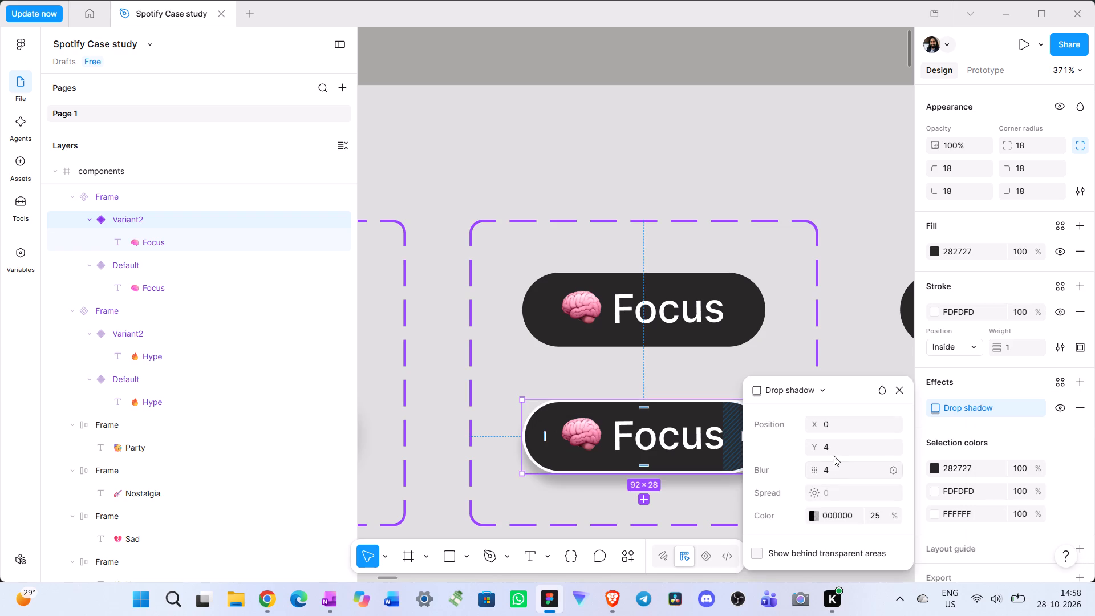
pyautogui.click(832, 447)
pyautogui.press('0')
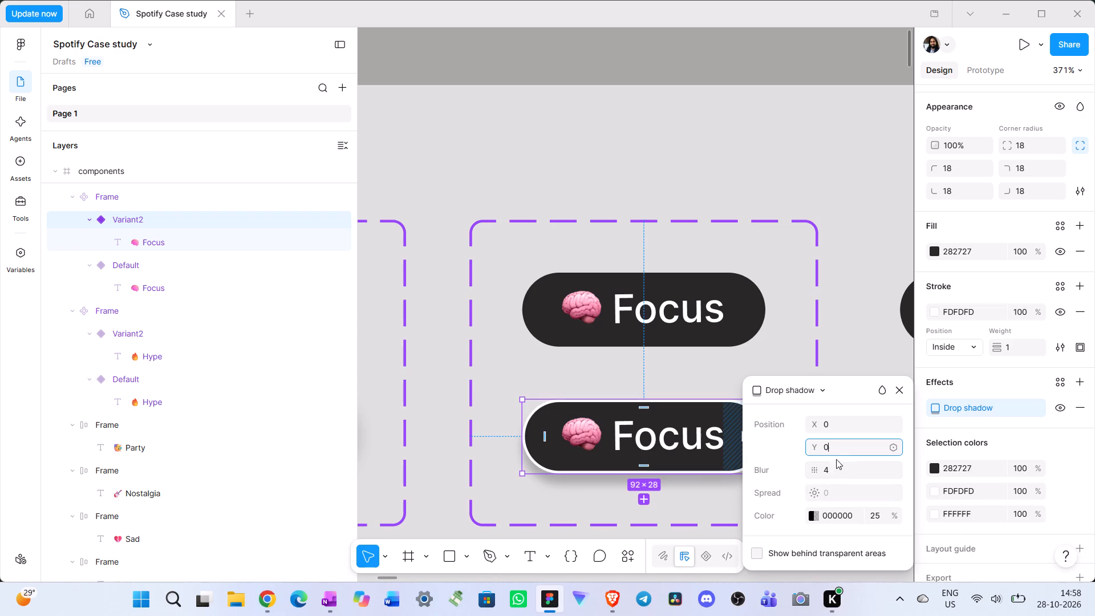
pyautogui.click(834, 468)
pyautogui.press('8')
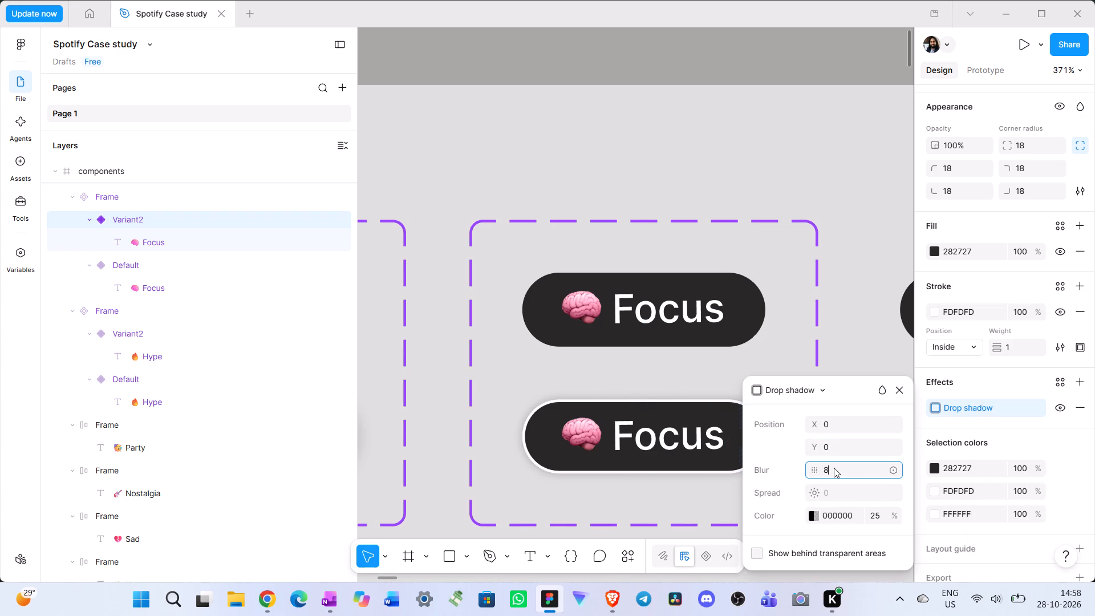
pyautogui.click(452, 477)
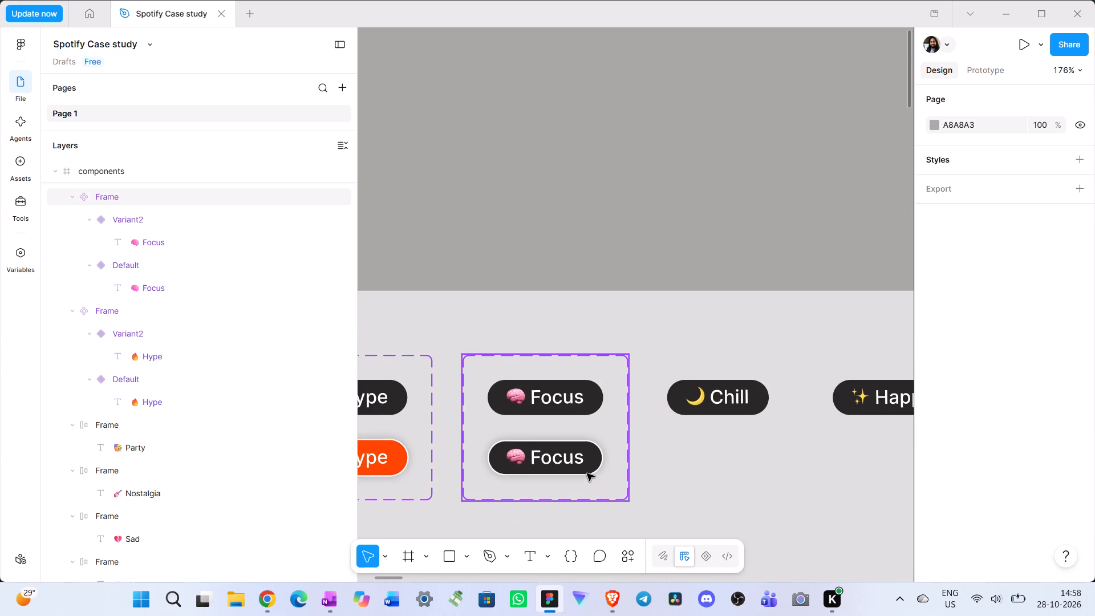
pyautogui.click(590, 465)
pyautogui.doubleClick(590, 465)
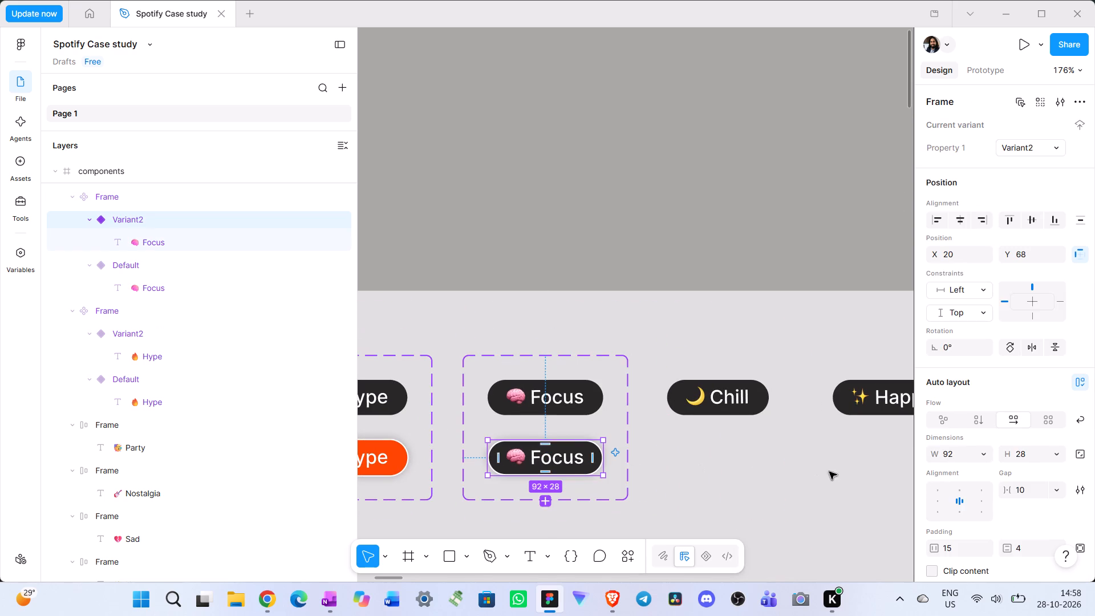
pyautogui.scroll(-5, 970, 476)
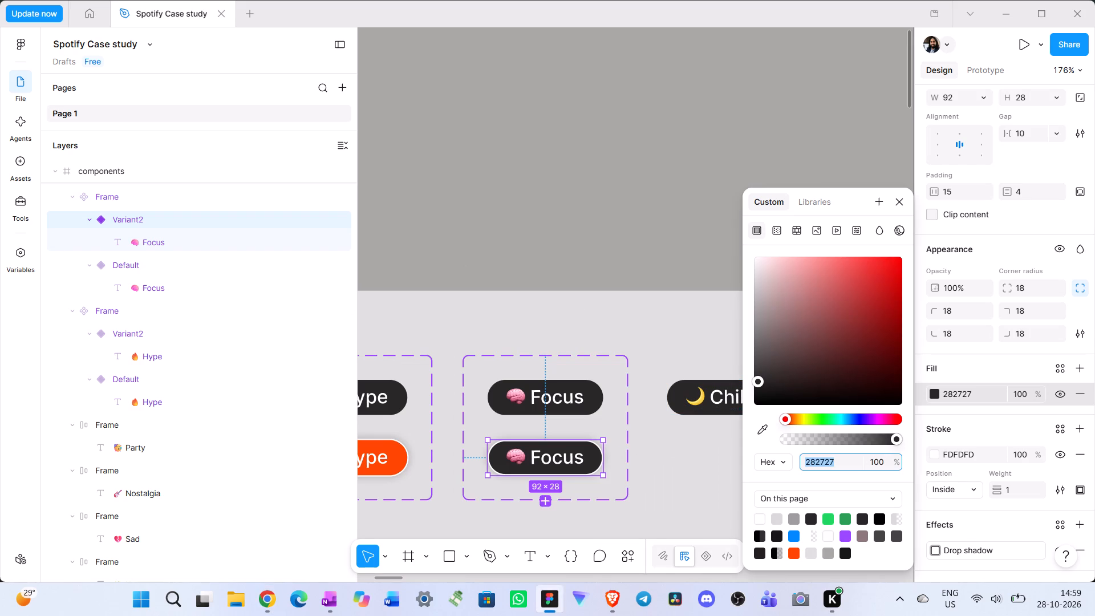
pyautogui.hotkey('ctrl', 'v')
pyautogui.press('Return')
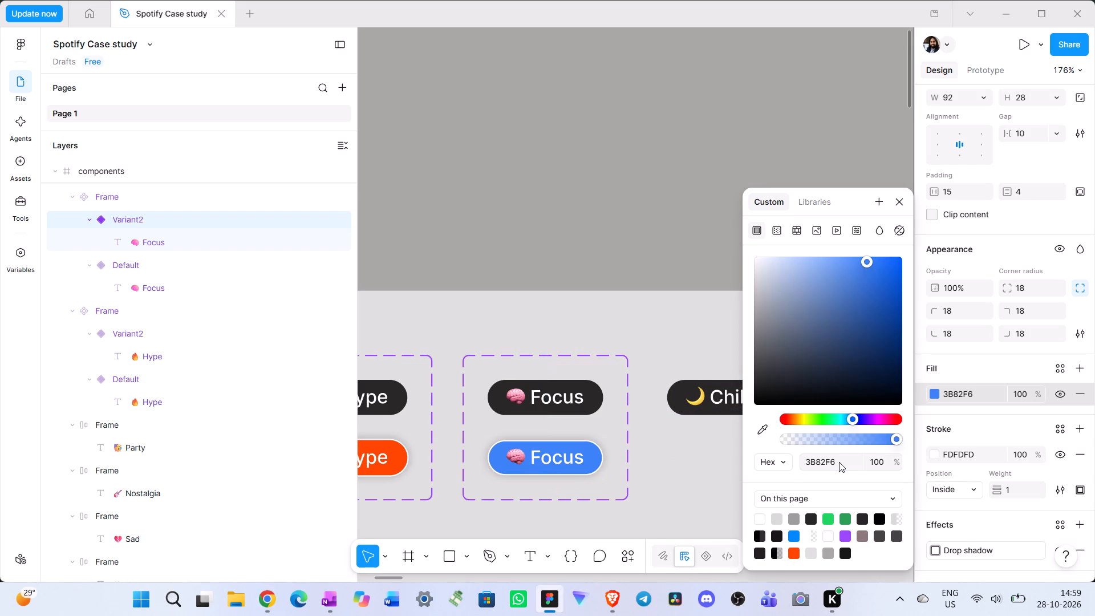
pyautogui.click(660, 465)
# Turn the Chill, Happy, Sad, Nostalgia and Party chips into separate components.
pyautogui.hscroll(-1, 663, 461)
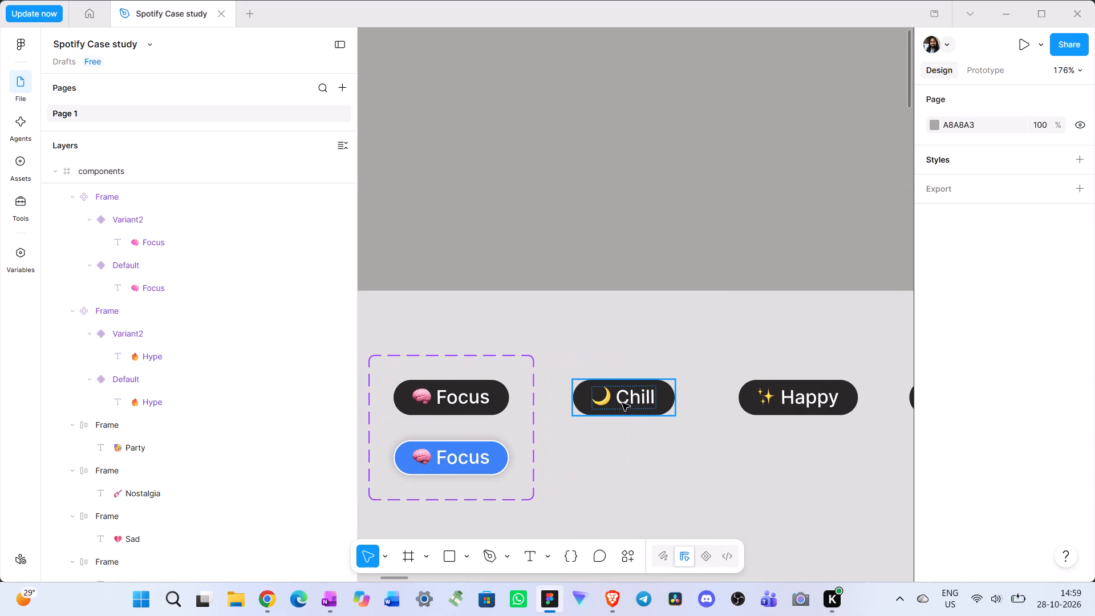
pyautogui.click(622, 403)
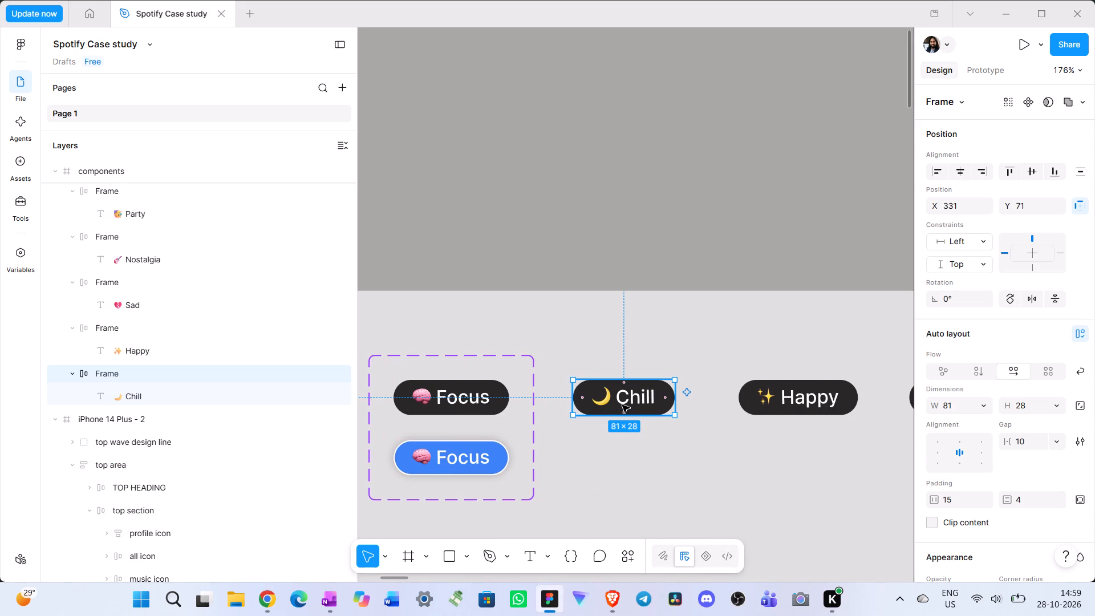
pyautogui.click(1028, 103)
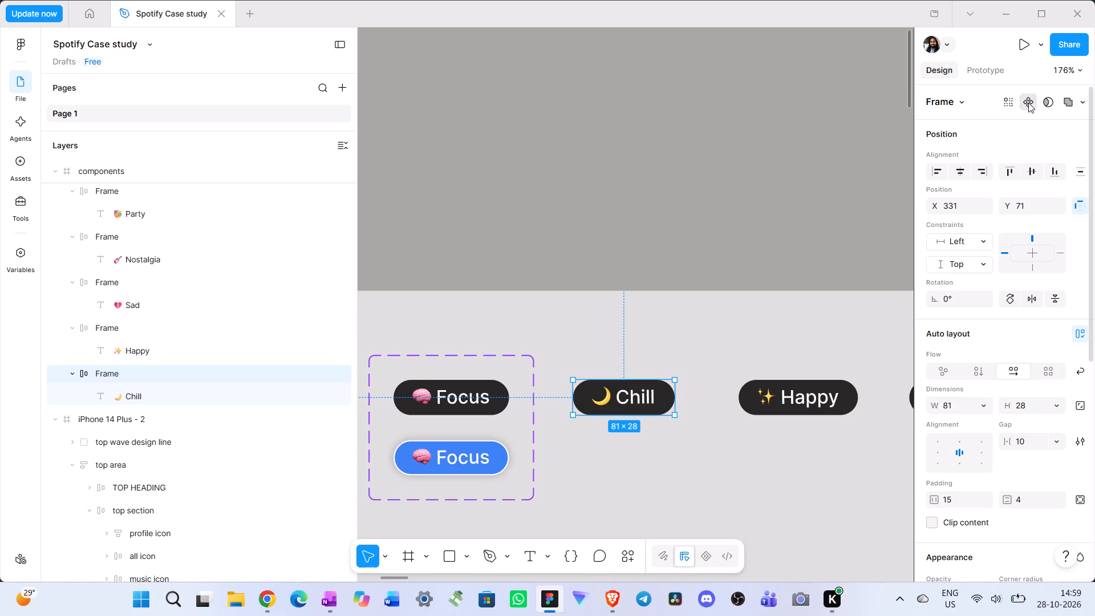
pyautogui.hscroll(-1, 714, 383)
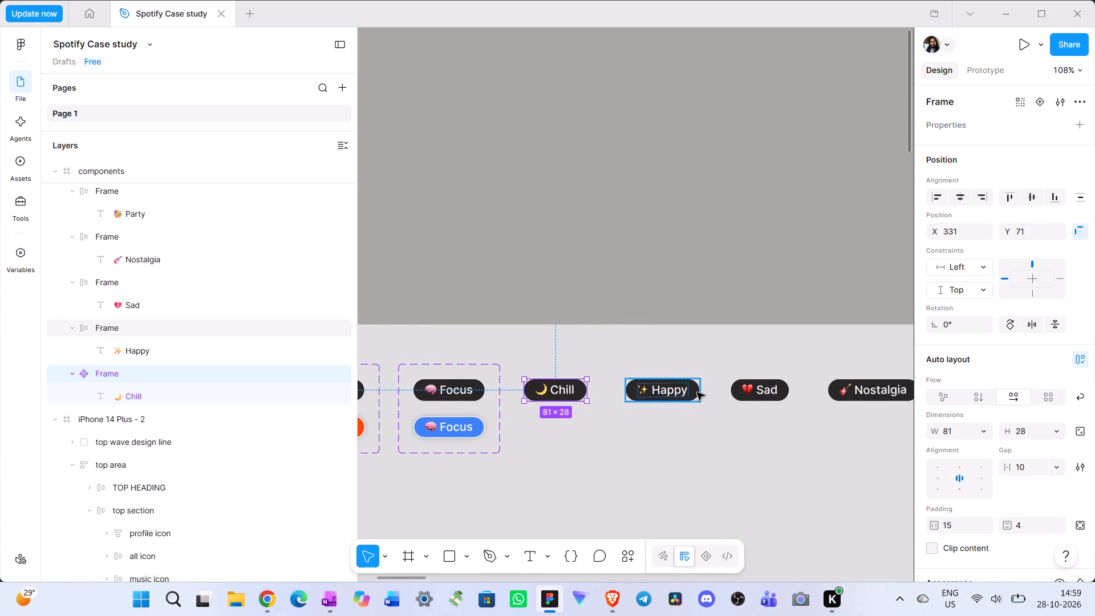
pyautogui.click(687, 391)
pyautogui.click(1026, 96)
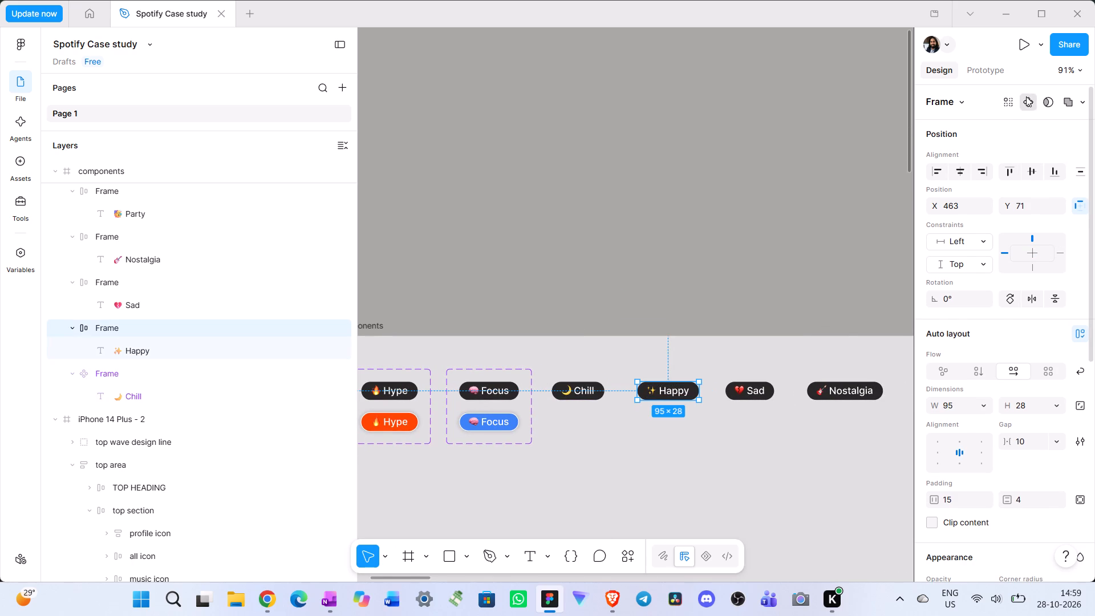
pyautogui.click(755, 389)
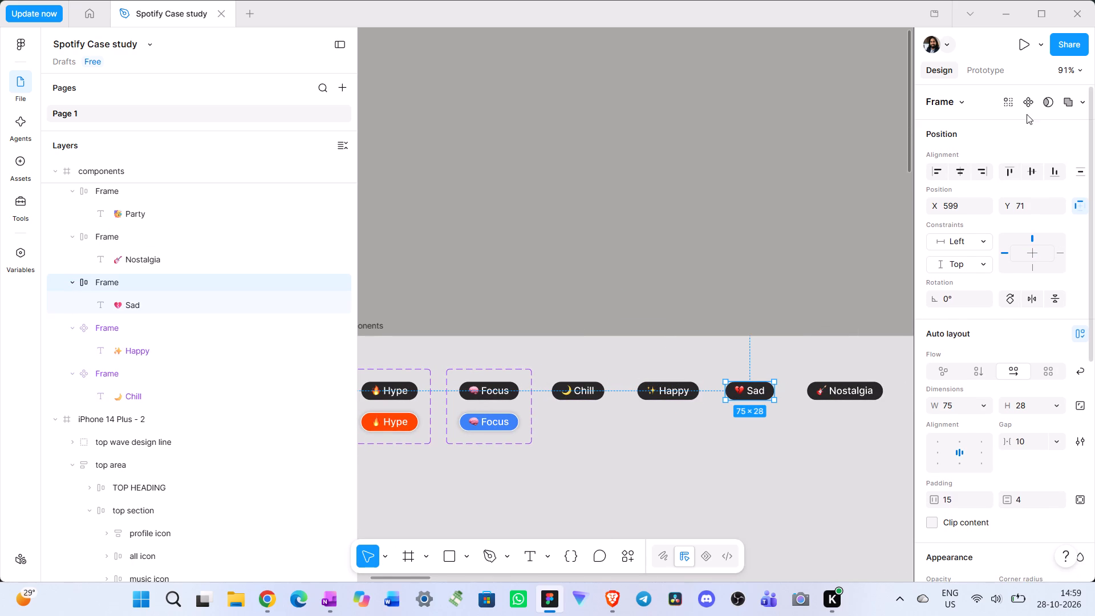
pyautogui.click(1027, 99)
pyautogui.click(854, 391)
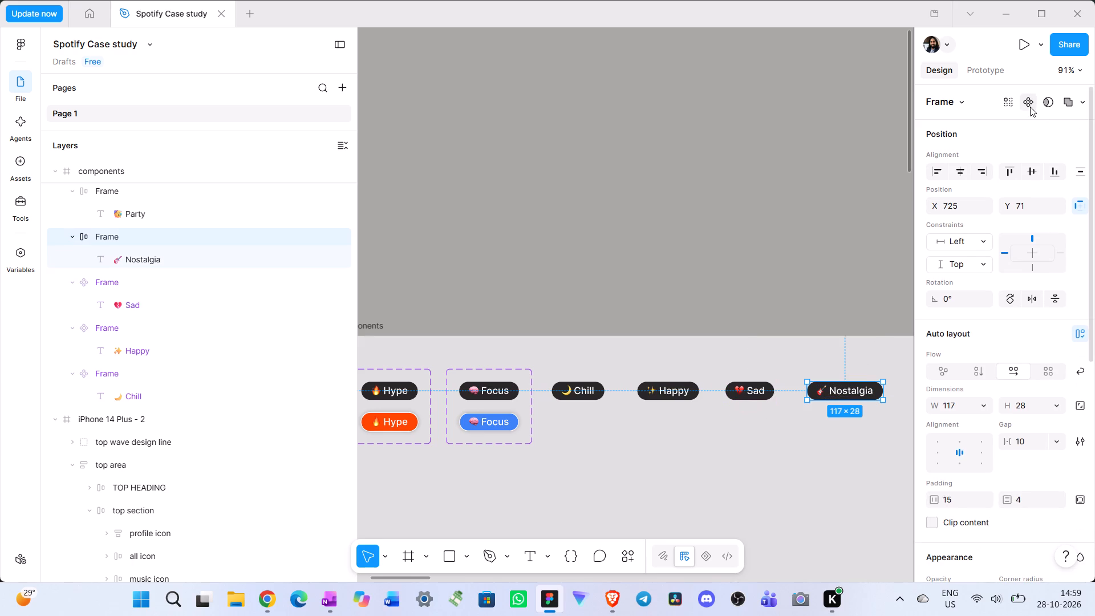
pyautogui.click(1029, 102)
pyautogui.hscroll(-1, 779, 412)
pyautogui.click(860, 397)
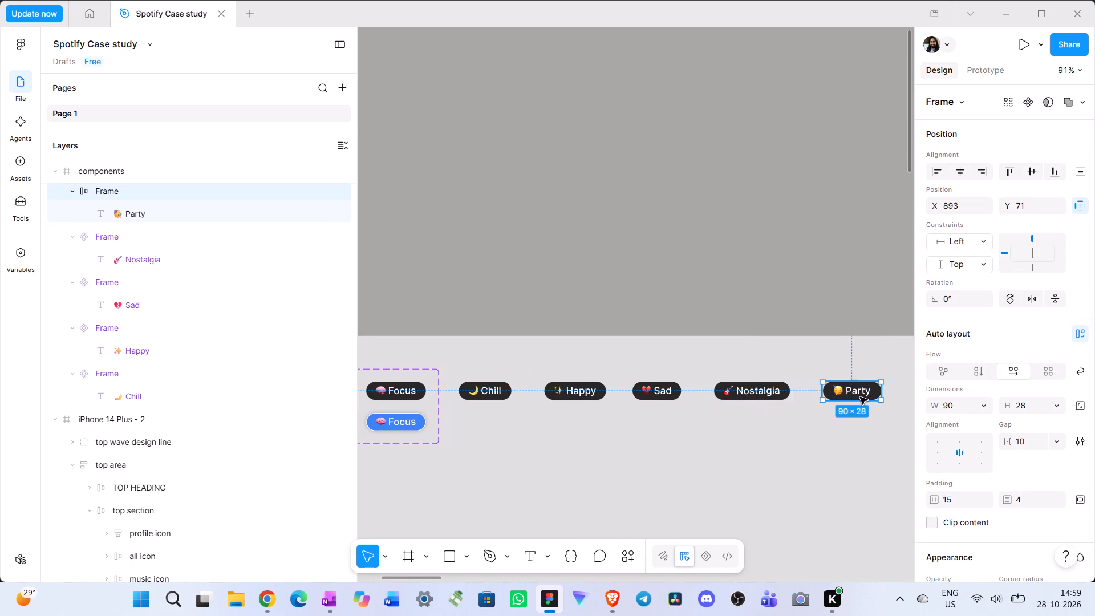
pyautogui.click(1034, 100)
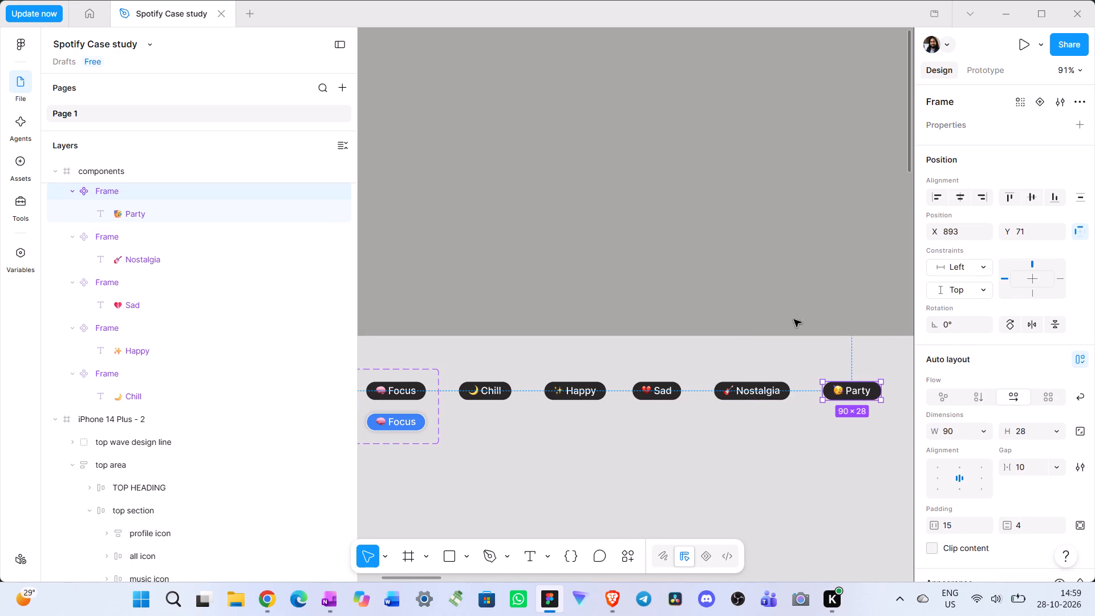
# Add a second variant to each of the Chill, Happy, Nostalgia, Sad and Party components.
pyautogui.hscroll(1, 493, 422)
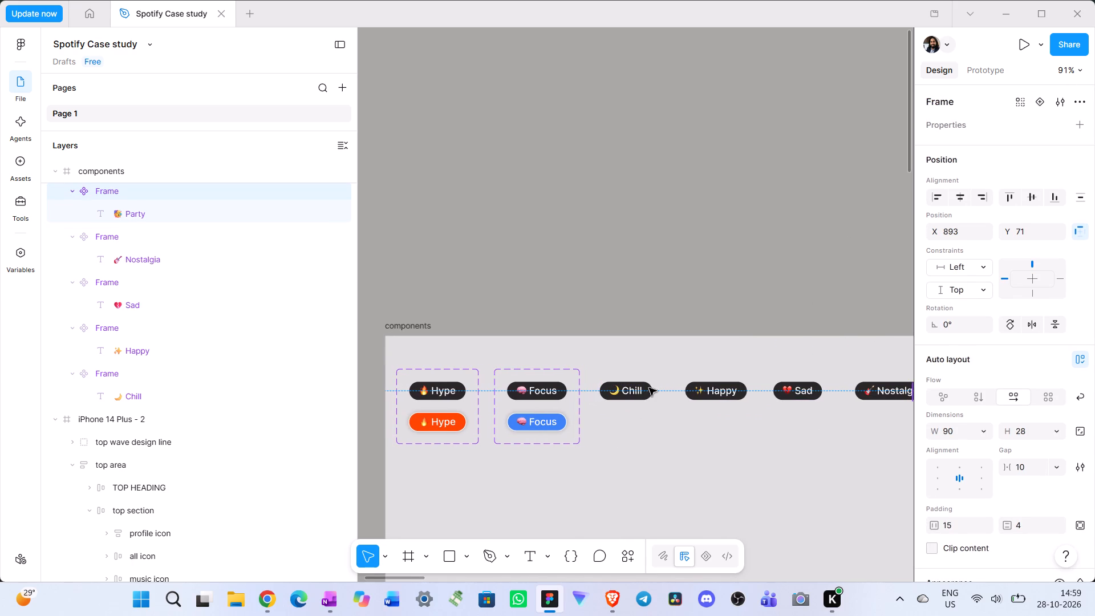
pyautogui.click(649, 388)
pyautogui.click(1041, 98)
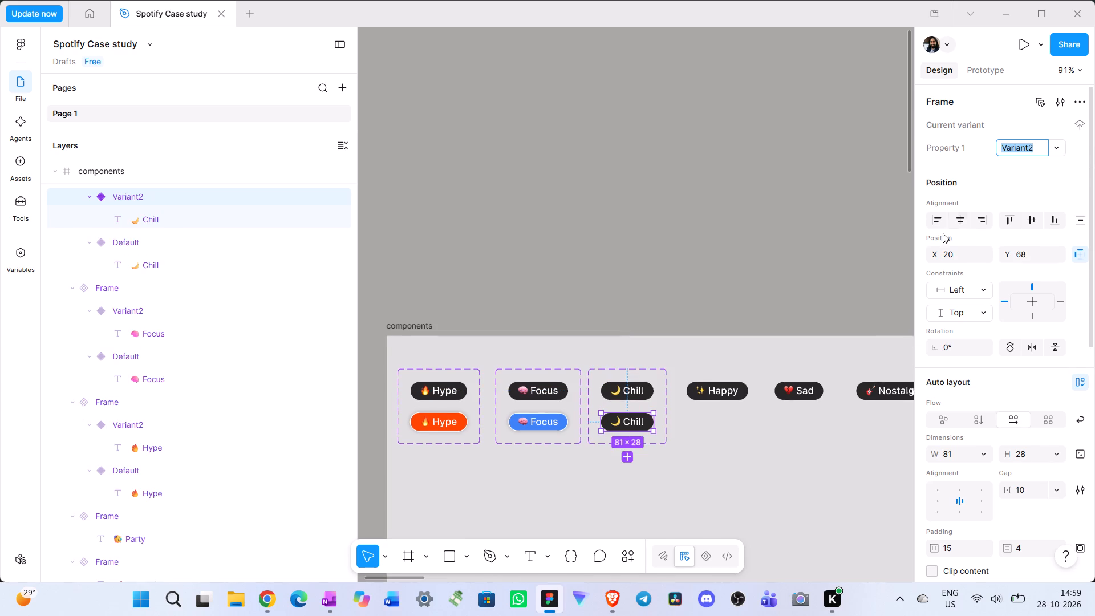
pyautogui.click(735, 388)
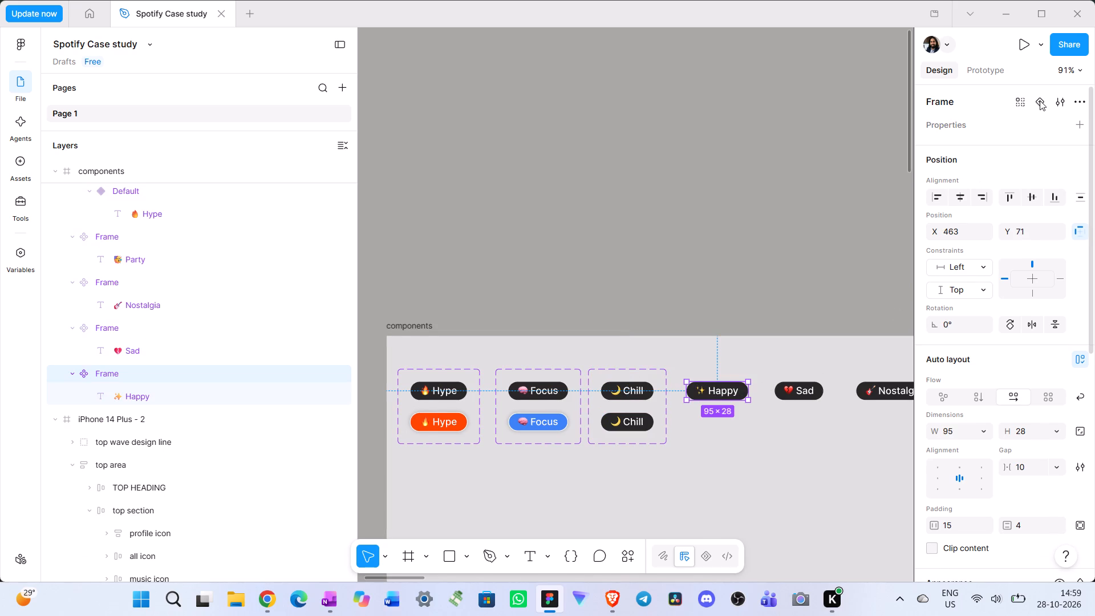
pyautogui.click(1040, 100)
pyautogui.hscroll(-2, 809, 433)
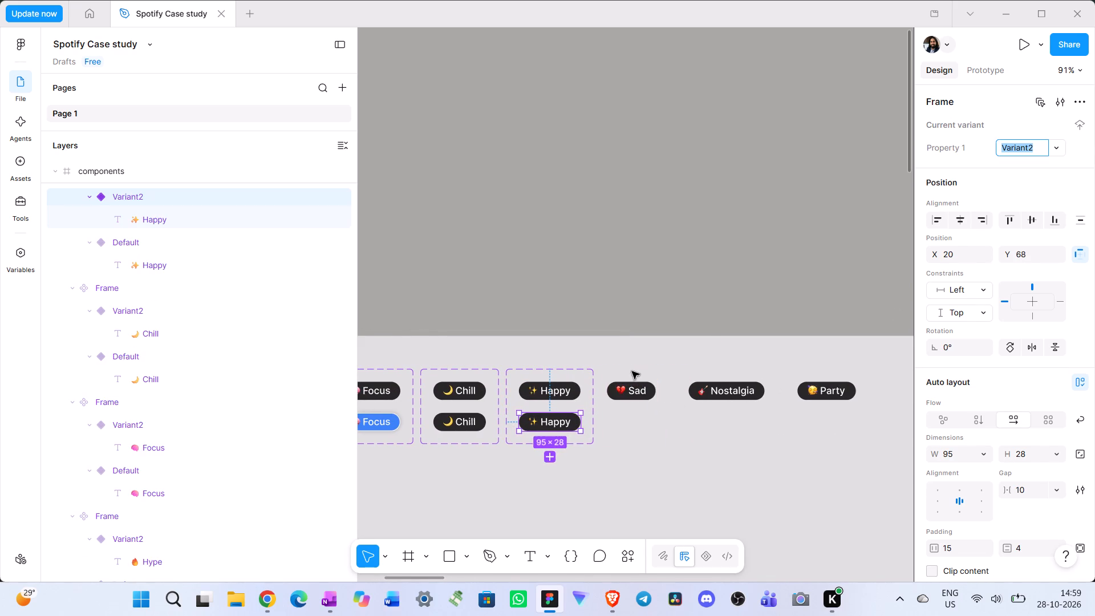
pyautogui.moveTo(628, 363); pyautogui.dragTo(862, 440)
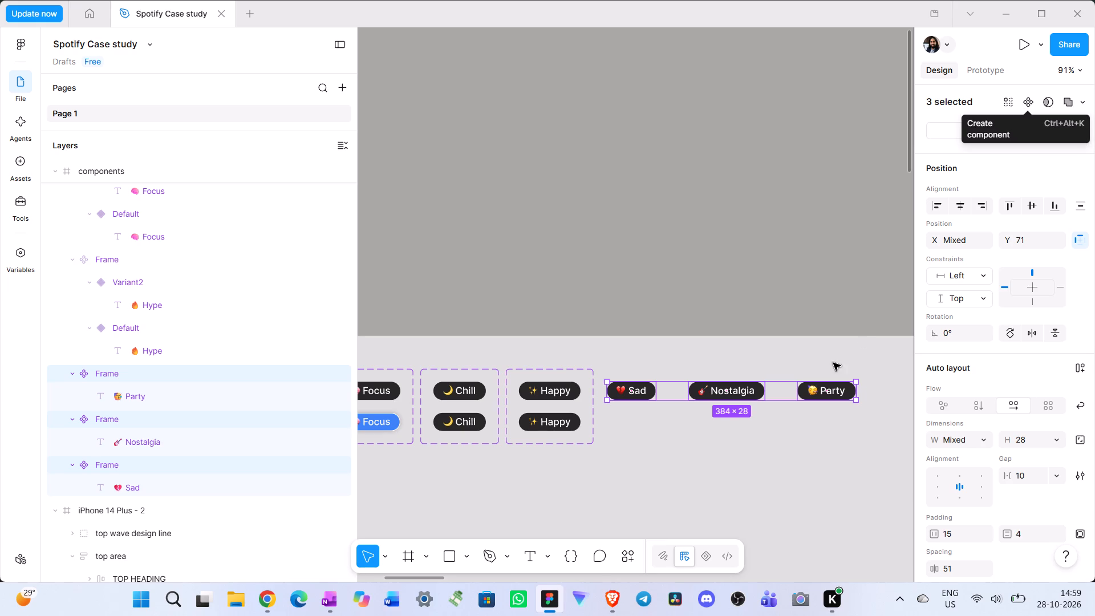
pyautogui.click(682, 439)
pyautogui.click(718, 384)
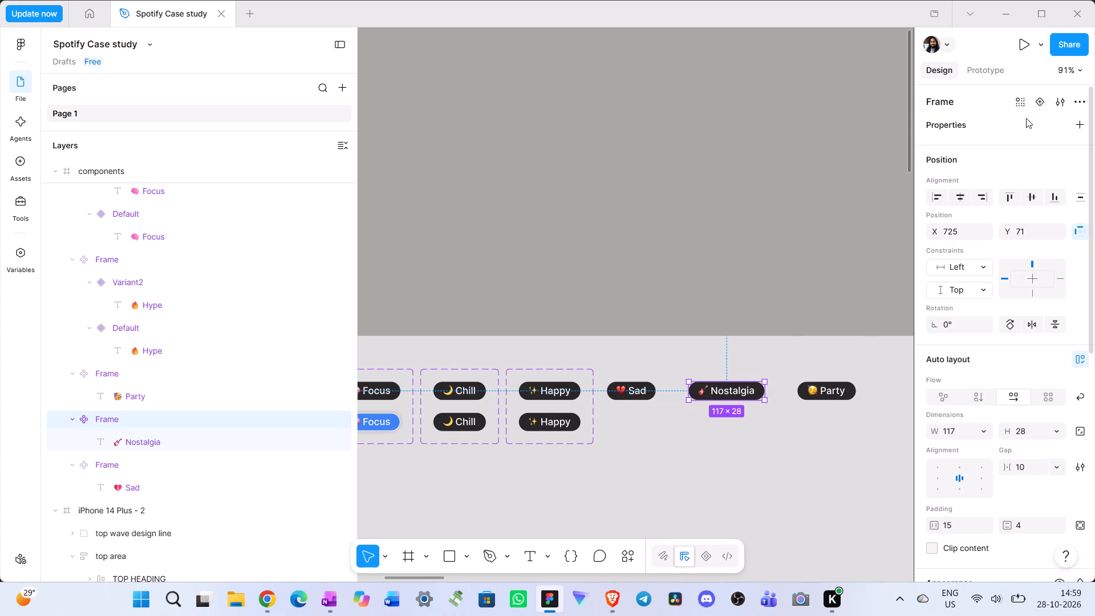
pyautogui.click(1037, 100)
pyautogui.click(630, 390)
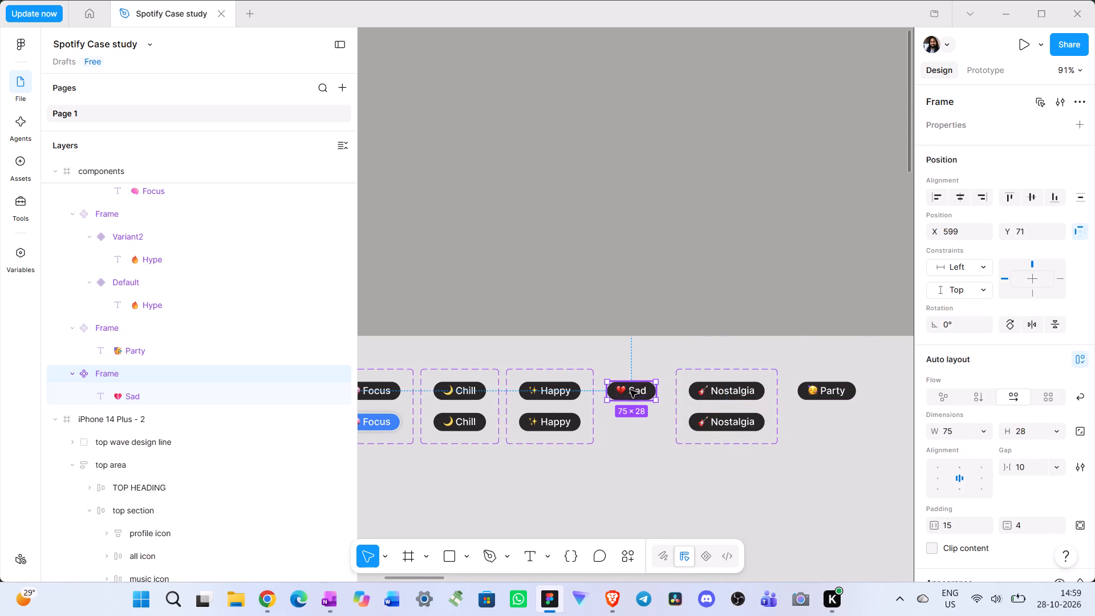
pyautogui.click(1039, 100)
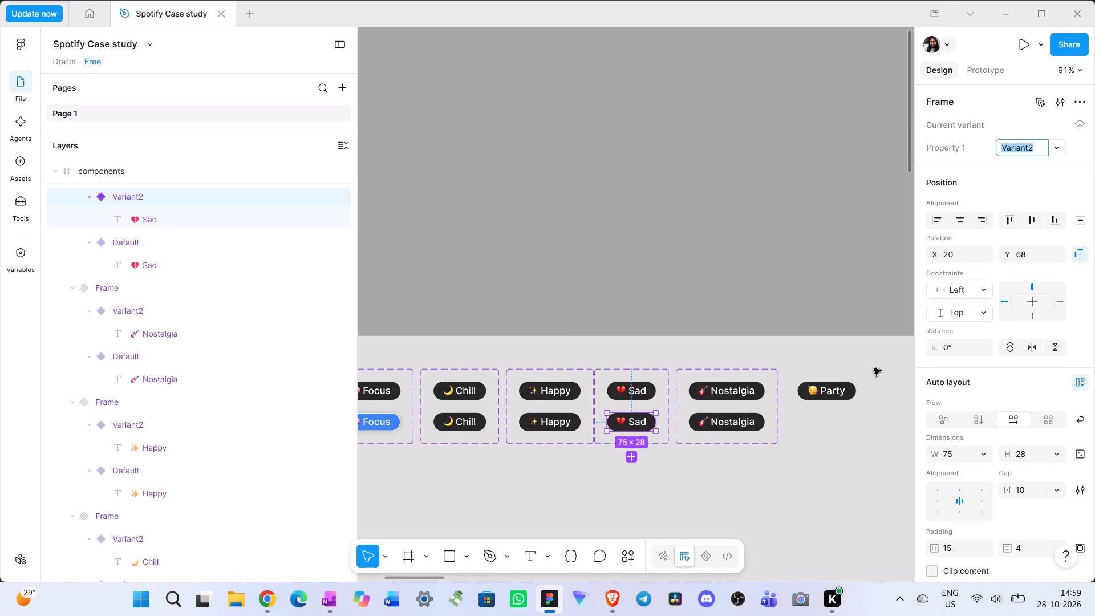
pyautogui.click(838, 394)
pyautogui.click(1040, 102)
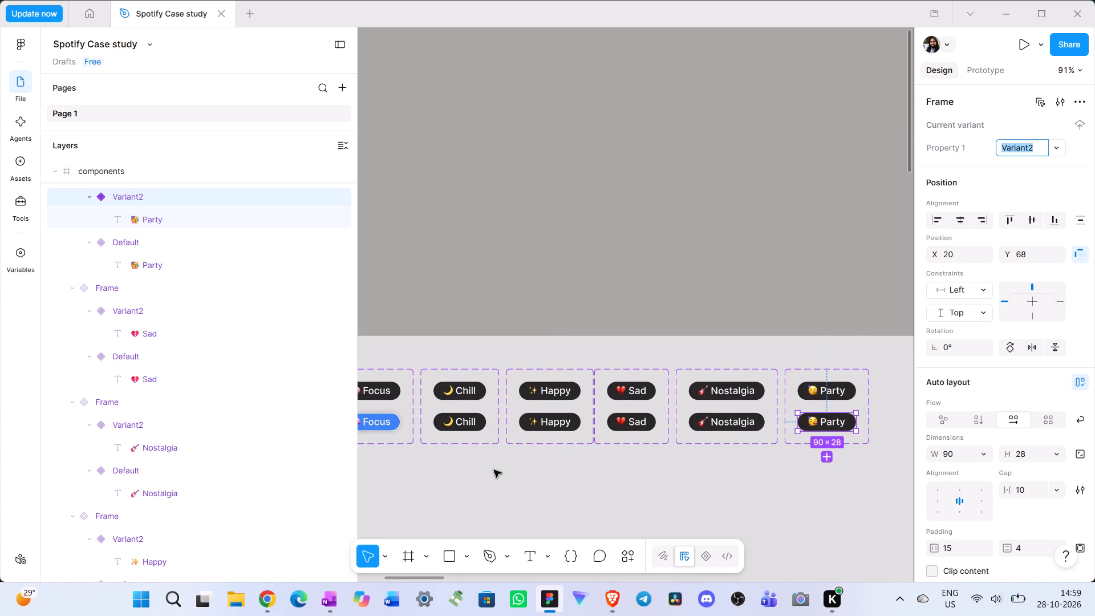
# Add a white FFFFFF stroke to the second Chill variant.
pyautogui.click(481, 425)
pyautogui.doubleClick(481, 425)
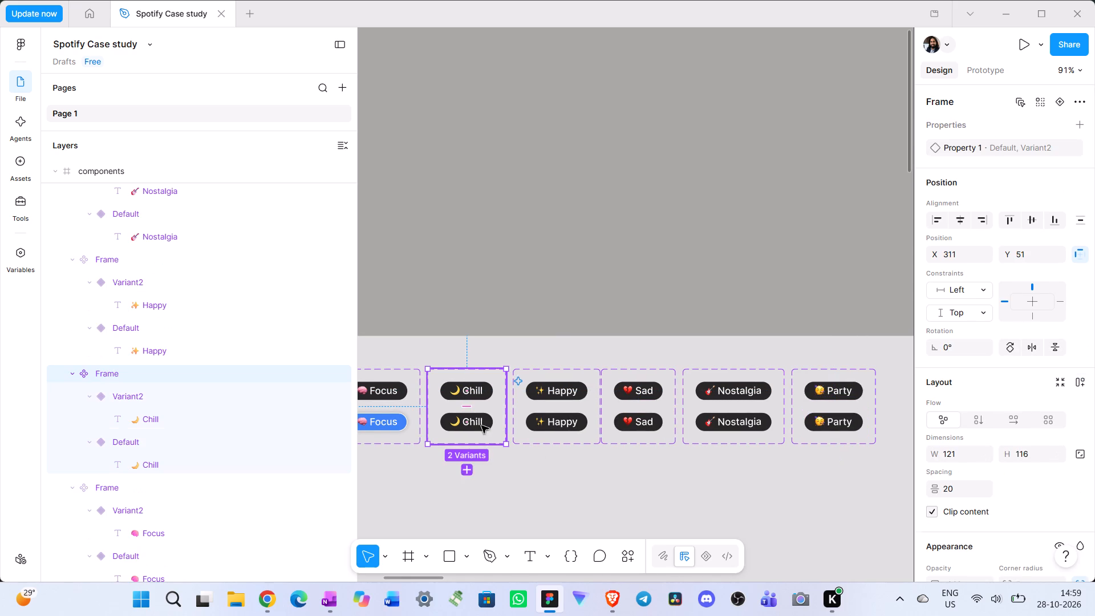
pyautogui.scroll(-7, 1044, 414)
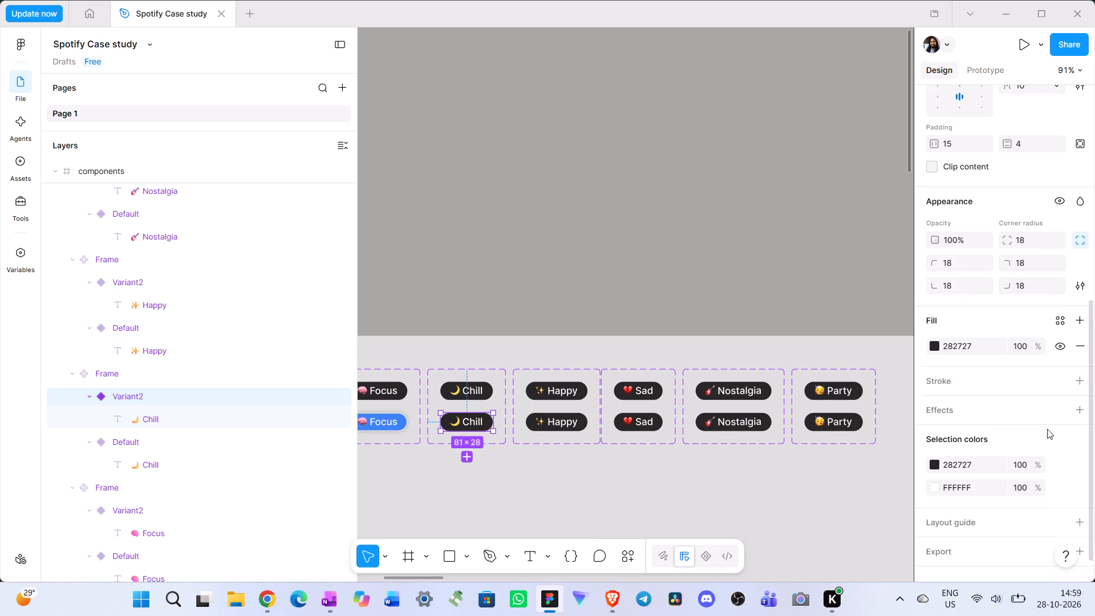
pyautogui.scroll(-2, 1058, 439)
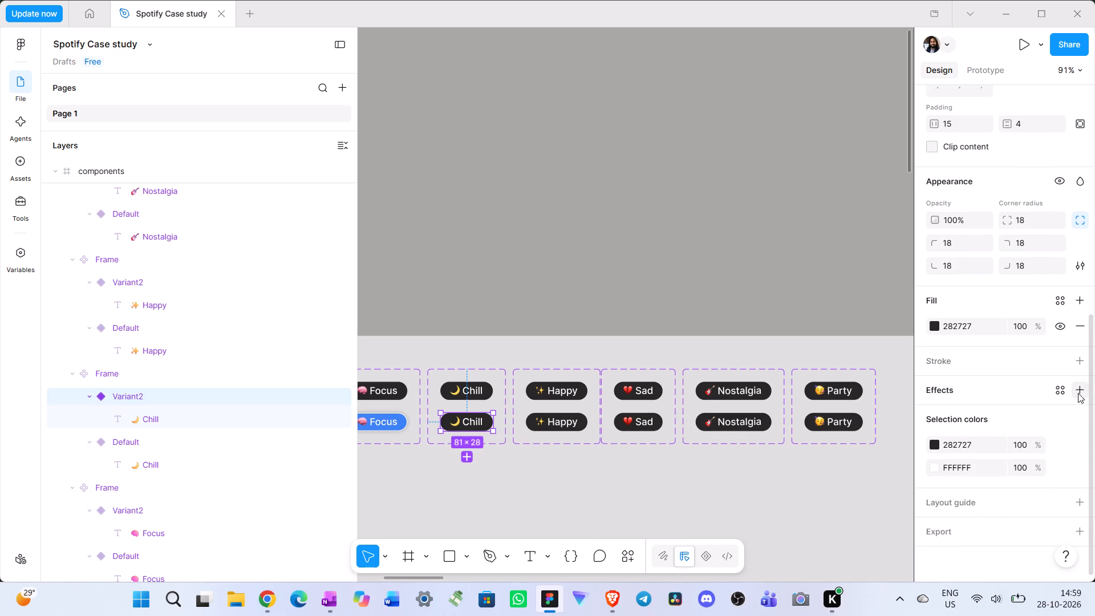
pyautogui.click(1081, 362)
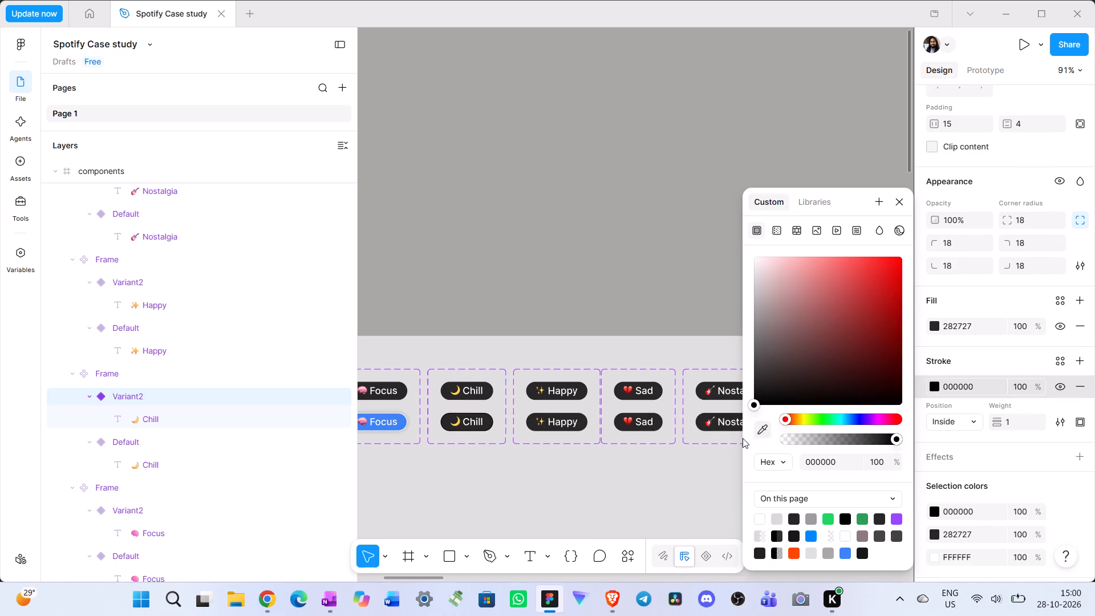
pyautogui.click(931, 383)
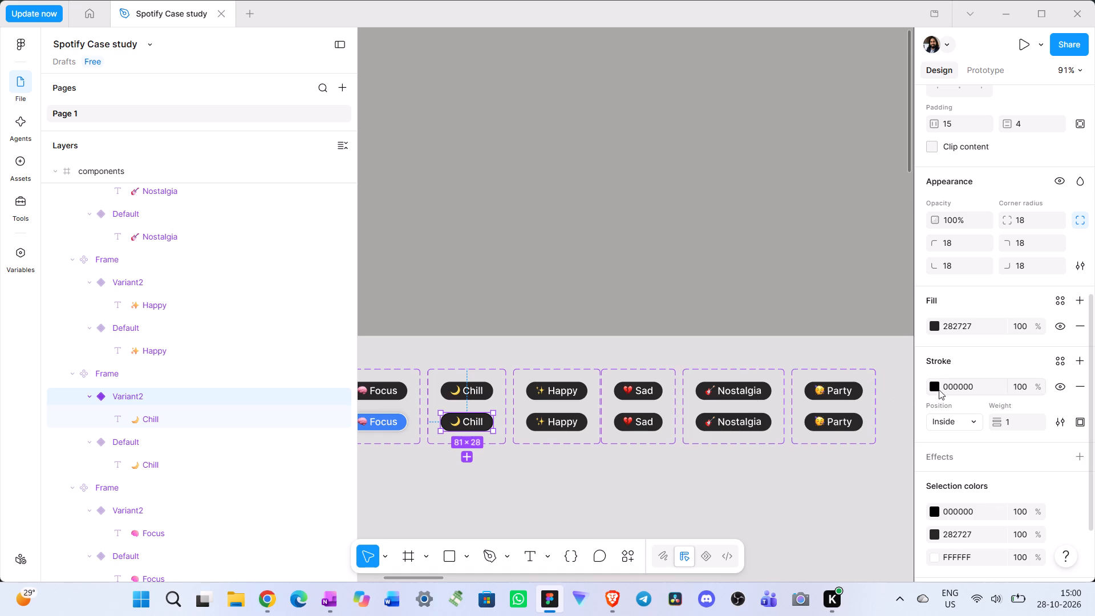
pyautogui.click(935, 387)
pyautogui.moveTo(791, 331); pyautogui.dragTo(683, 194)
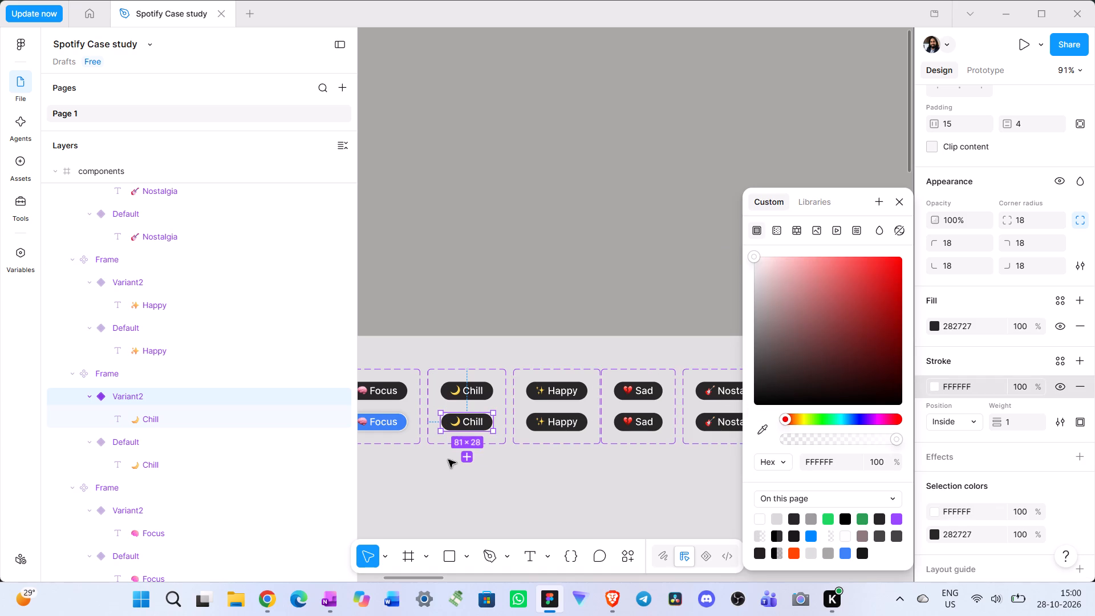
# Copy the stroke colour code FDFDFD from the orange Hype variant.
pyautogui.hscroll(1, 454, 460)
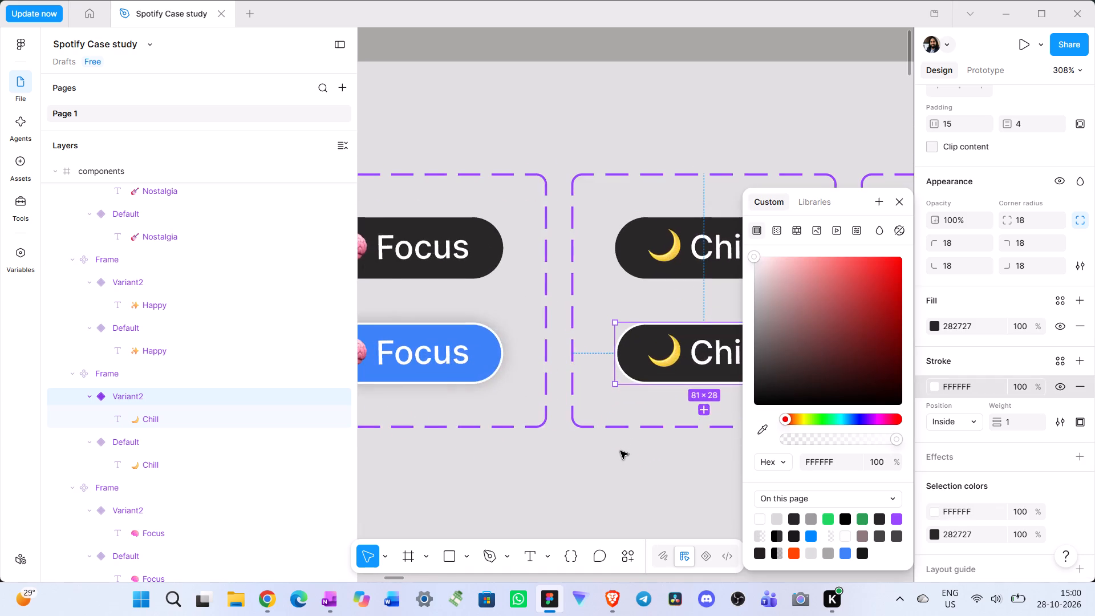
pyautogui.hscroll(7, 550, 405)
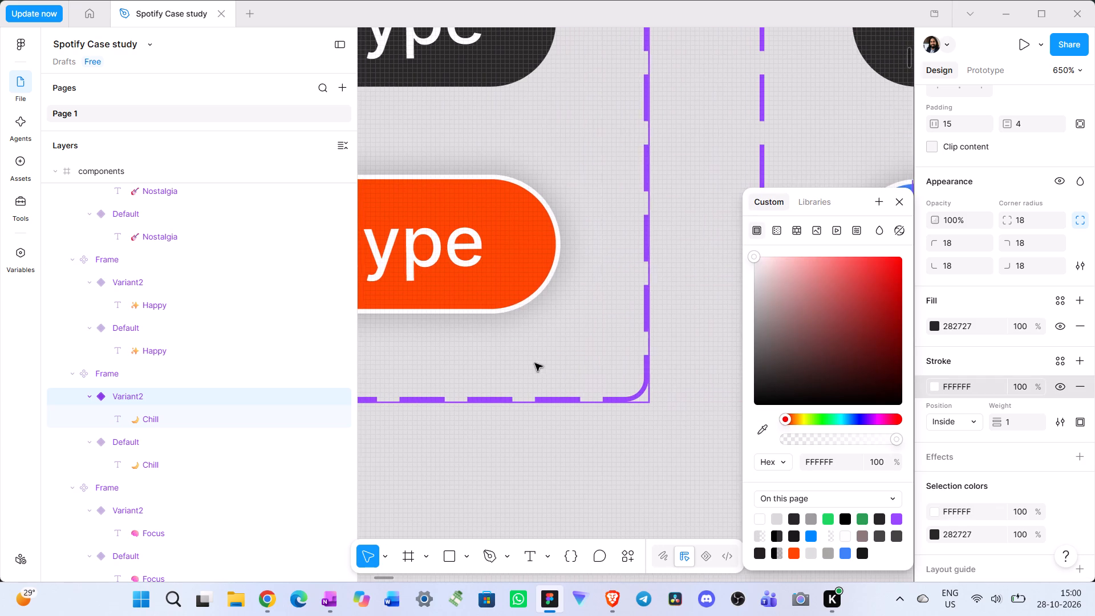
pyautogui.hscroll(1, 535, 363)
pyautogui.doubleClick(521, 234)
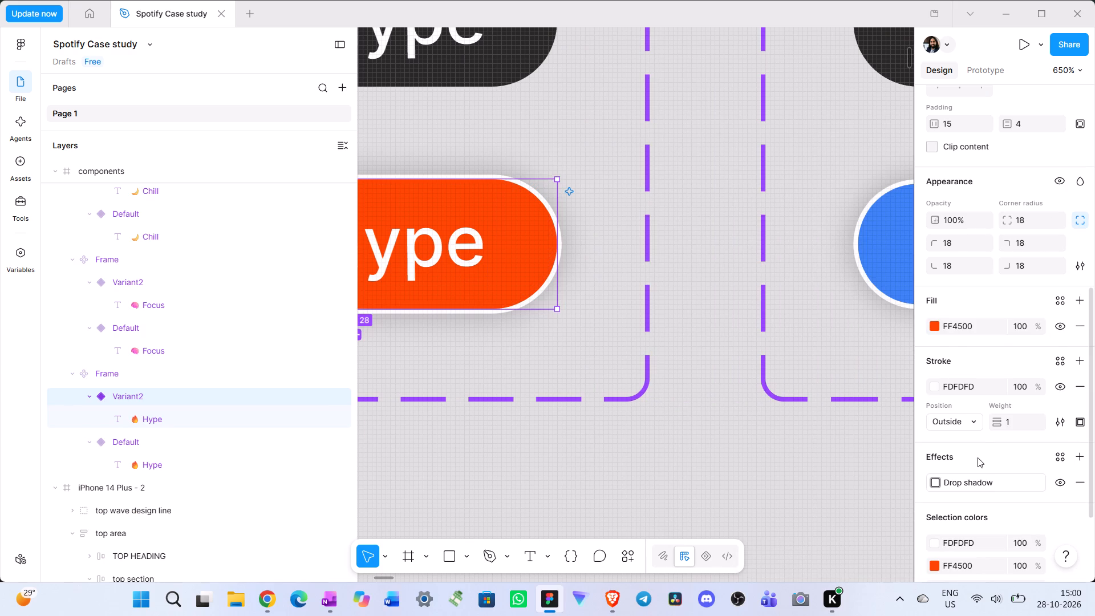
pyautogui.scroll(-1, 979, 457)
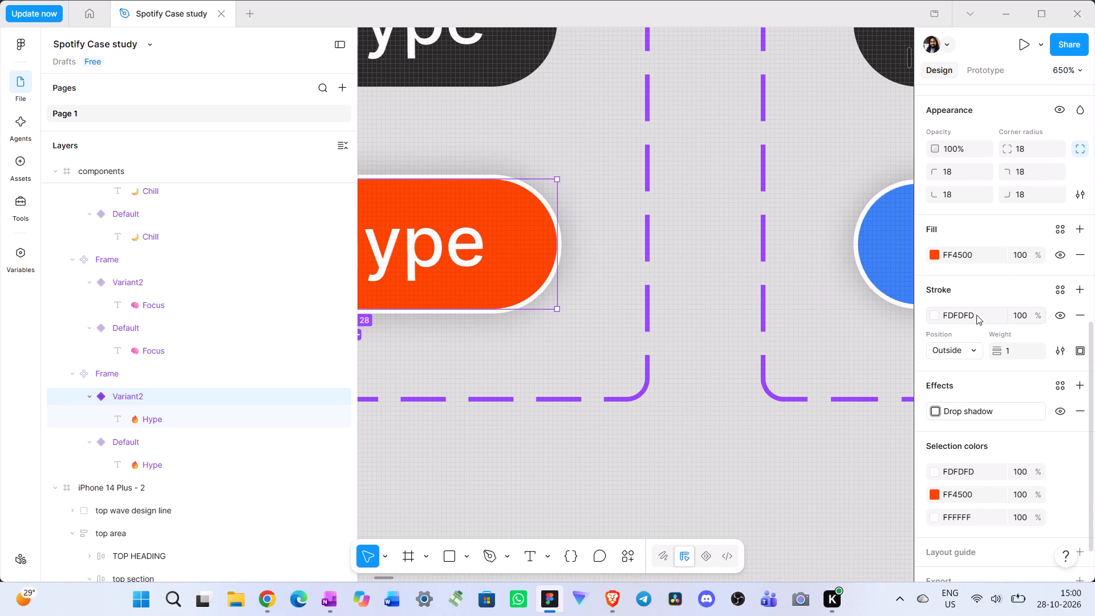
pyautogui.moveTo(976, 315); pyautogui.dragTo(943, 314)
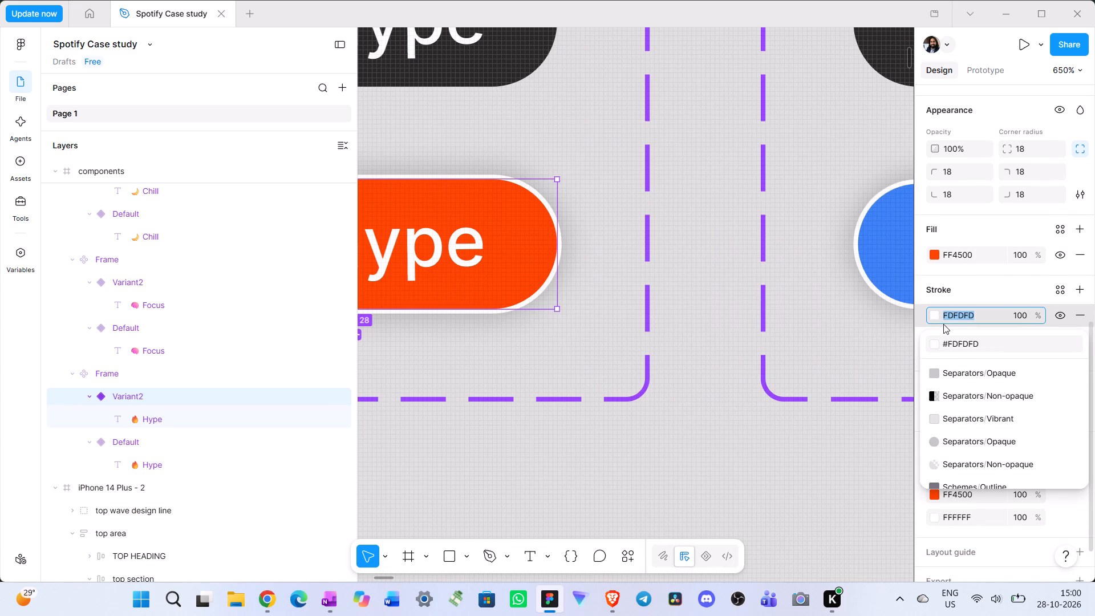
pyautogui.hotkey('ctrl', 'c')
pyautogui.click(756, 488)
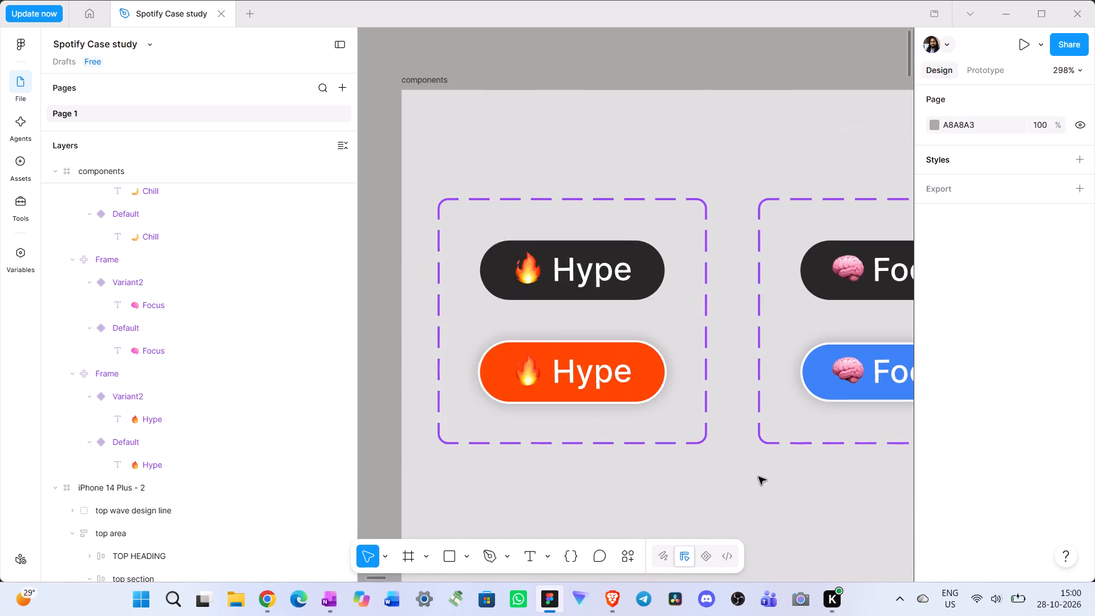
# Paste the copied FDFDFD as the stroke colour of the blue Focus variant.
pyautogui.hscroll(-2, 761, 473)
pyautogui.click(643, 386)
pyautogui.click(643, 386)
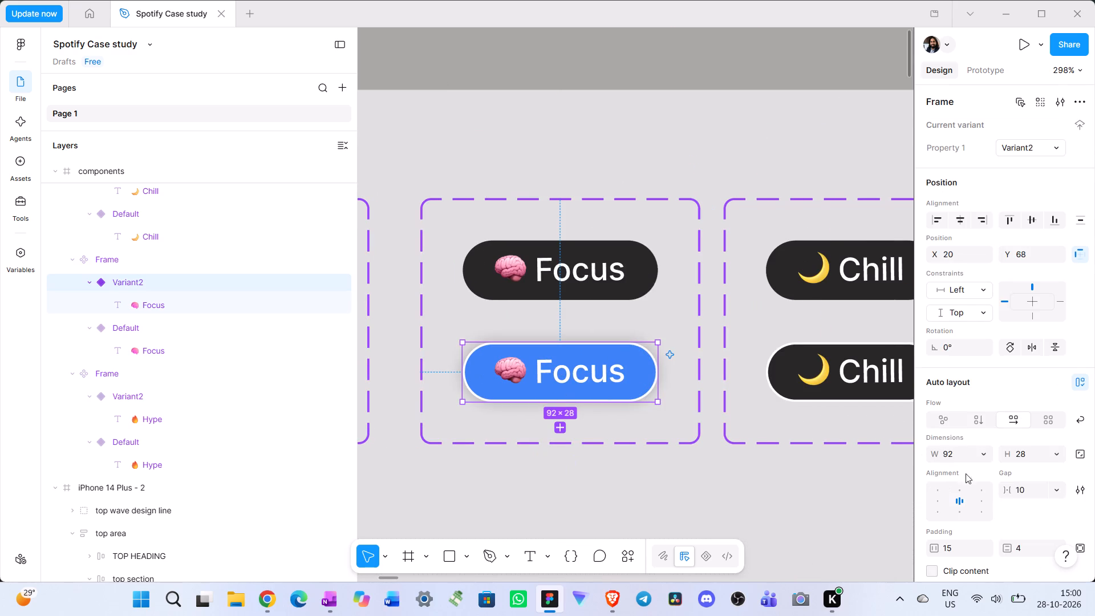
pyautogui.scroll(-3, 1021, 502)
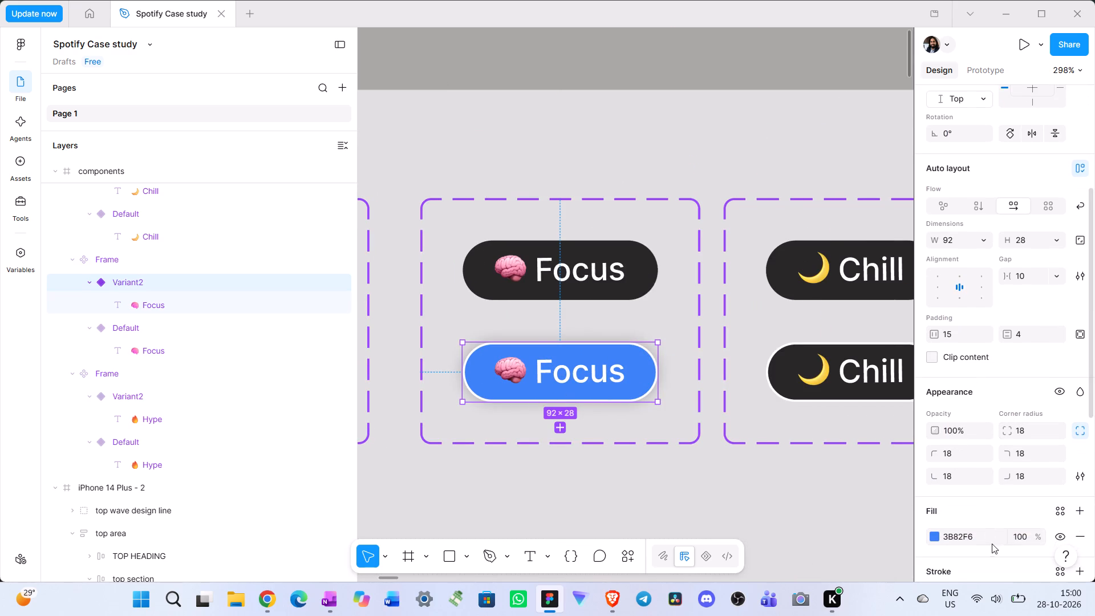
pyautogui.scroll(-2, 986, 540)
pyautogui.click(980, 459)
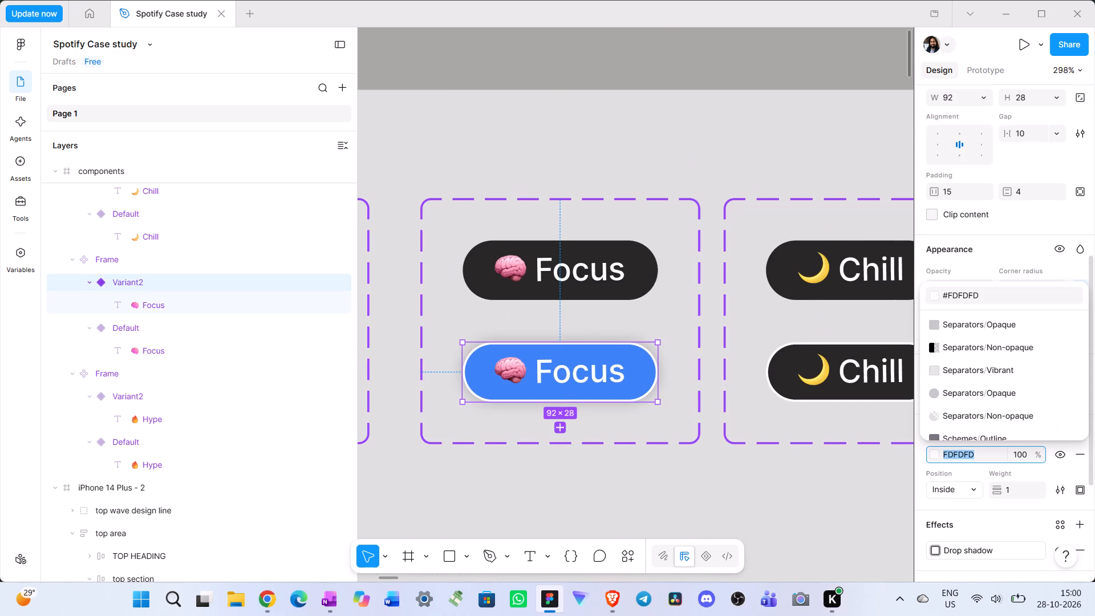
pyautogui.press('BackSpace')
pyautogui.hotkey('ctrl', 'v')
pyautogui.press('Return')
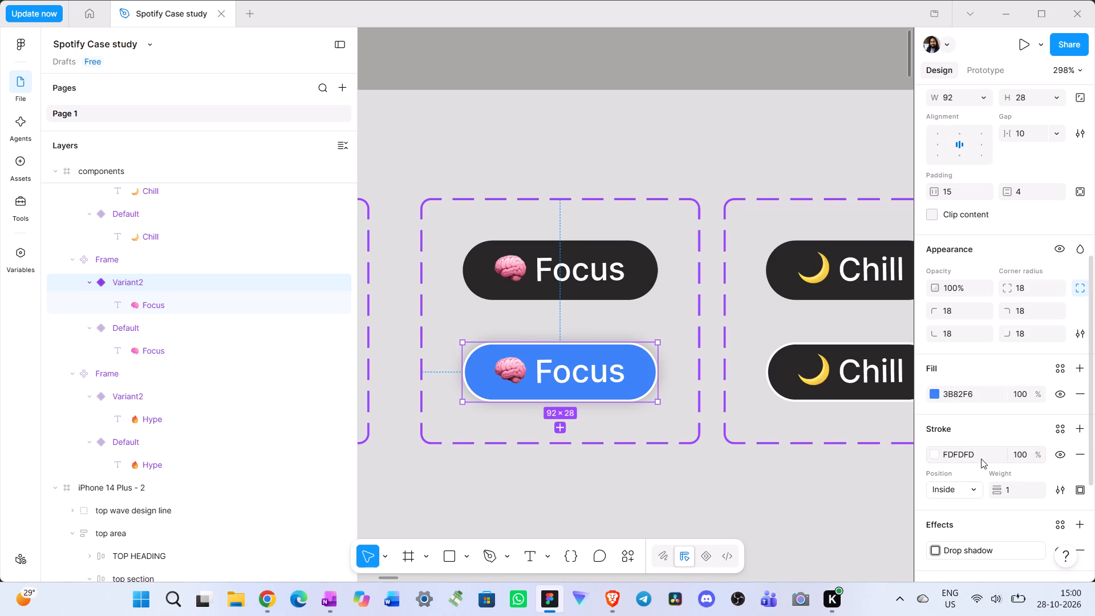
# Replace the stroke colour of the second Chill variant with the copied FDFDFD.
pyautogui.hscroll(-2, 862, 500)
pyautogui.click(591, 380)
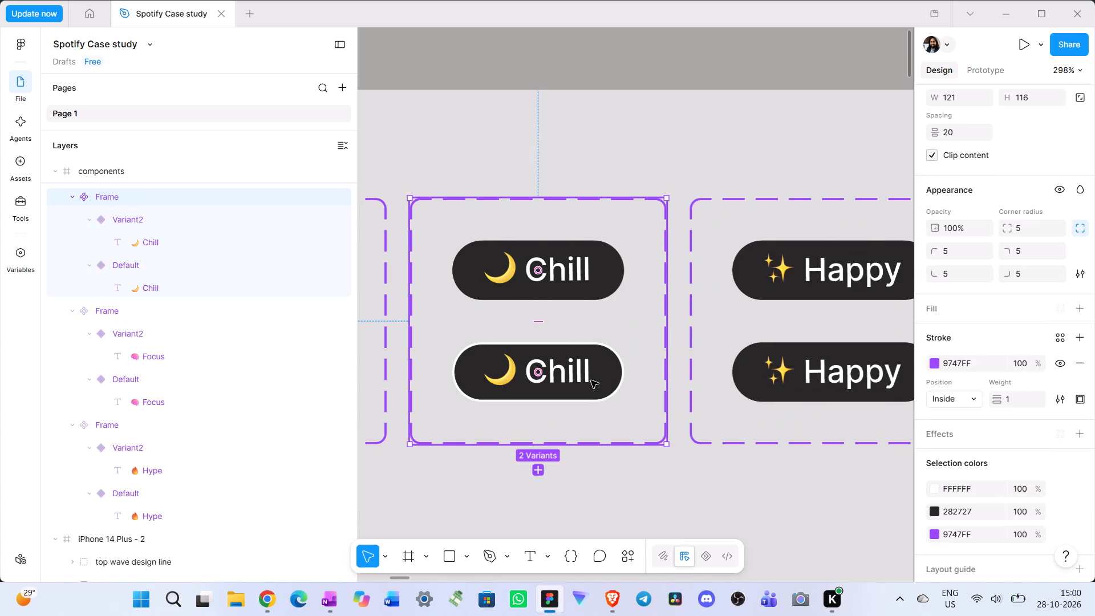
pyautogui.click(591, 380)
pyautogui.scroll(-1, 989, 493)
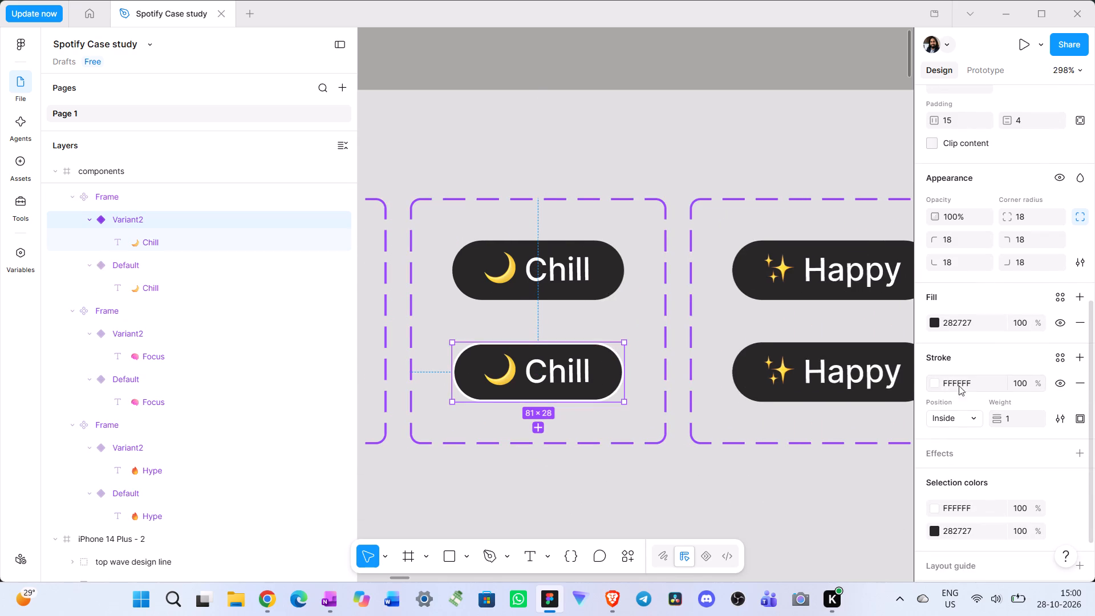
pyautogui.click(971, 383)
pyautogui.press('BackSpace')
pyautogui.hotkey('ctrl', 'v')
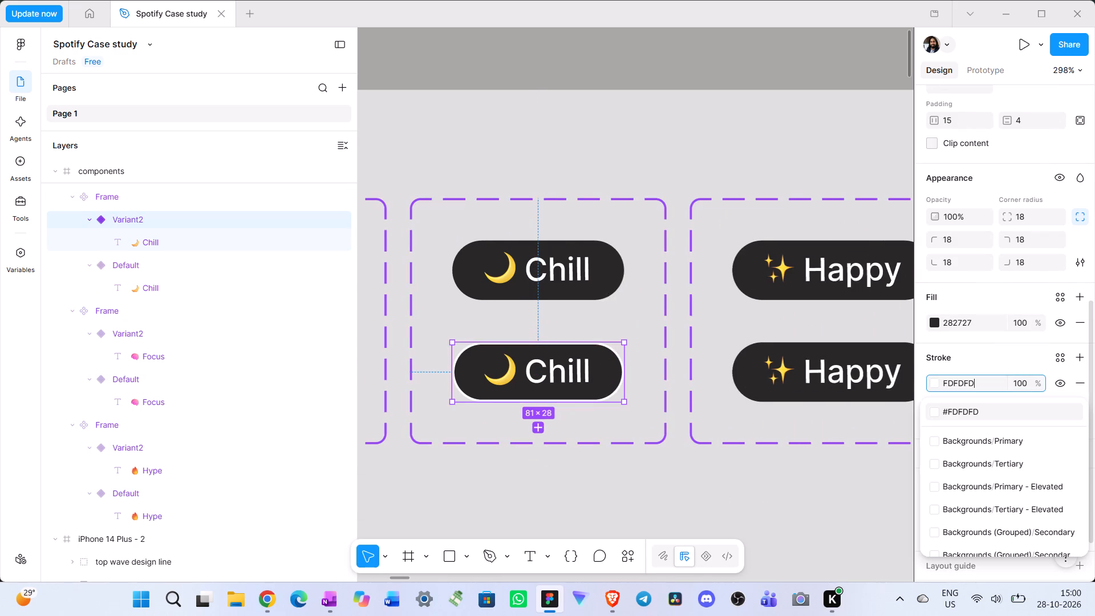
pyautogui.press('Return')
# Add a stroke to the second Happy variant and set its colour to the copied FDFDFD.
pyautogui.hscroll(-1, 813, 416)
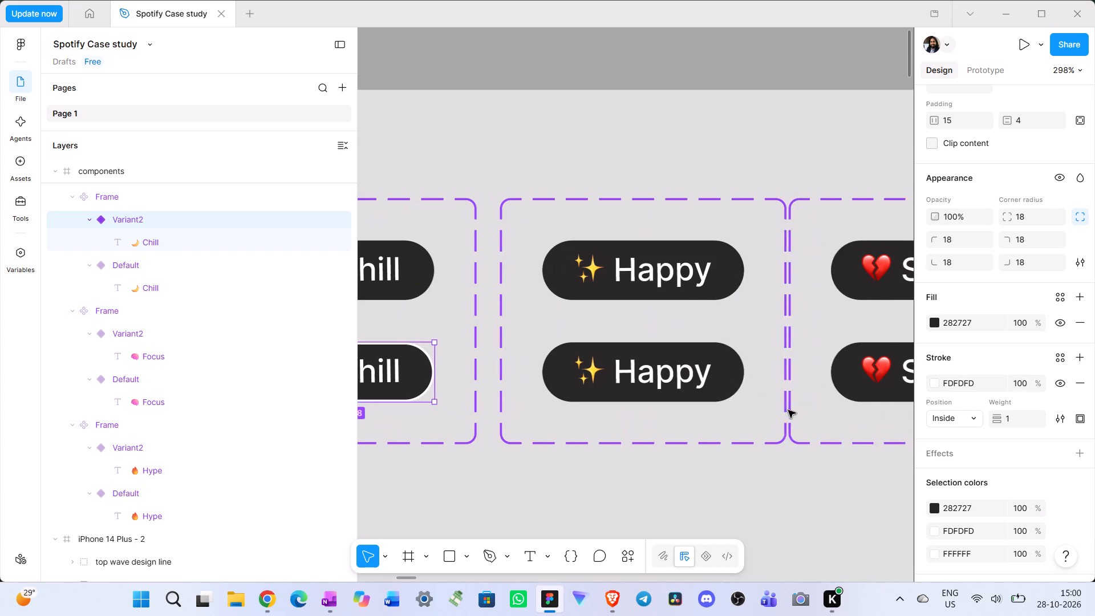
pyautogui.hscroll(-1, 788, 410)
pyautogui.doubleClick(727, 376)
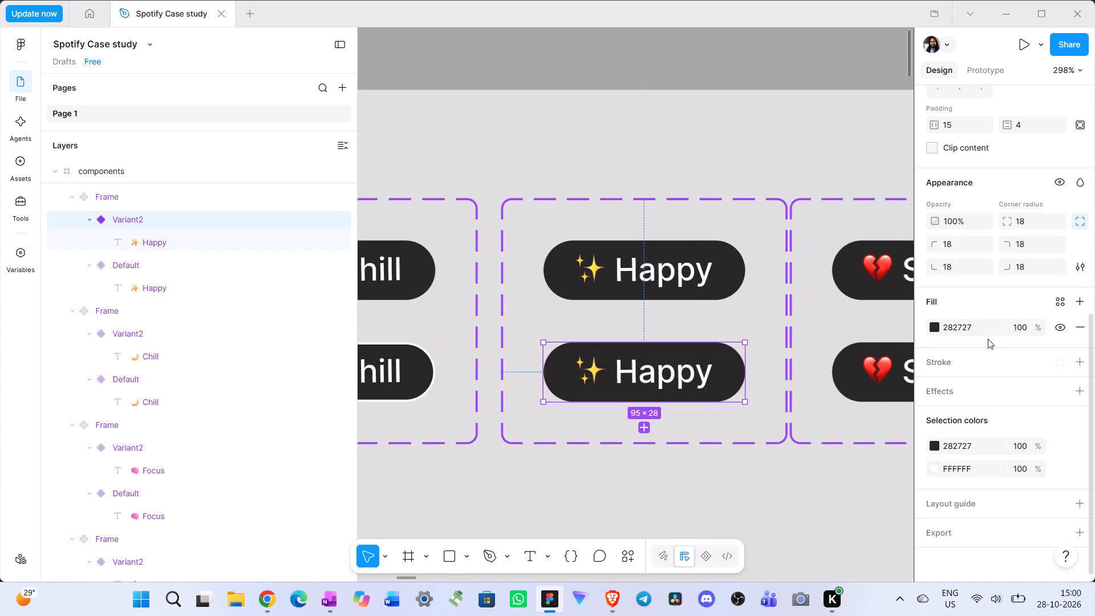
pyautogui.scroll(-2, 982, 503)
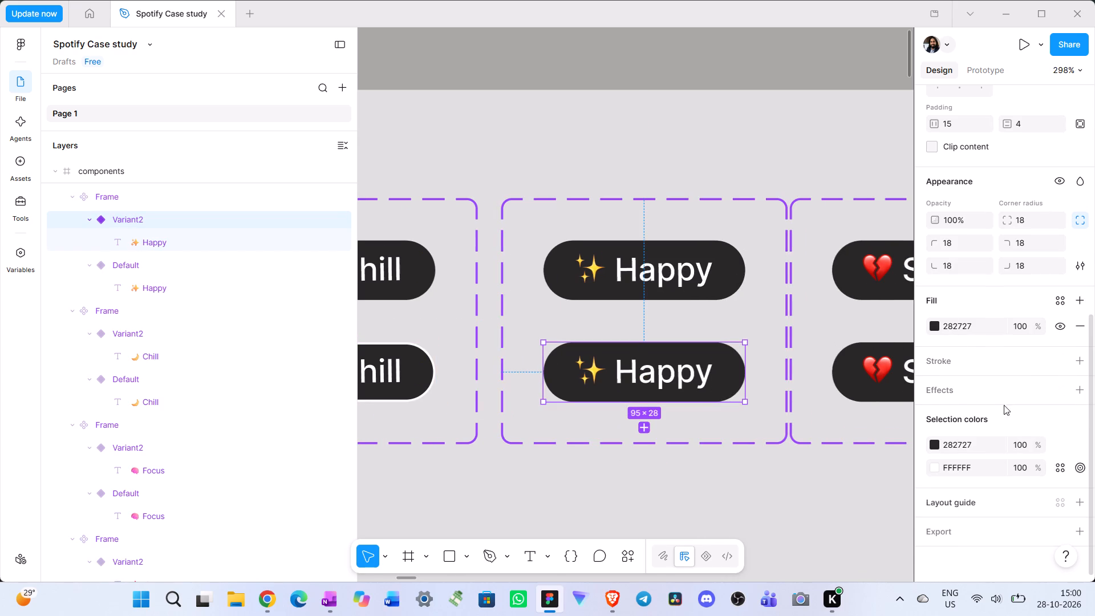
pyautogui.click(1079, 363)
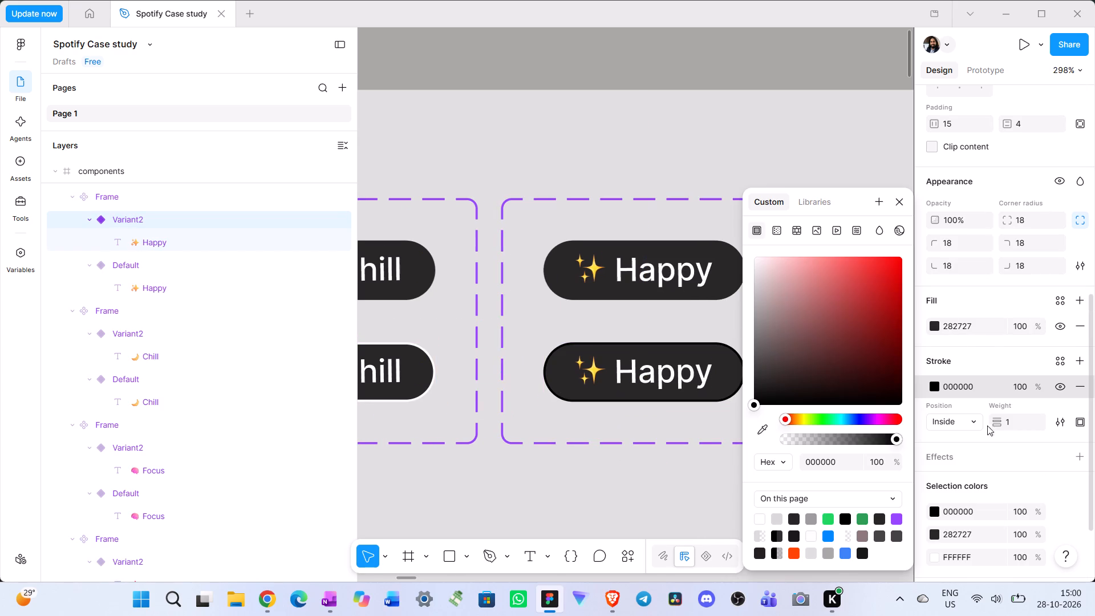
pyautogui.click(972, 386)
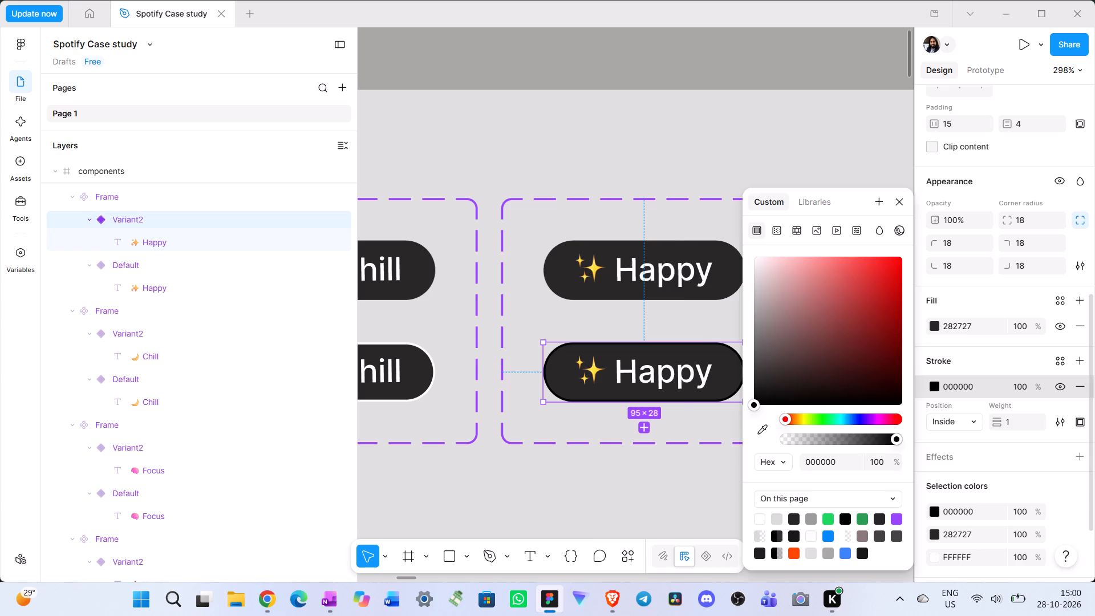
pyautogui.press('BackSpace')
pyautogui.hotkey('ctrl', 'v')
pyautogui.press('Return')
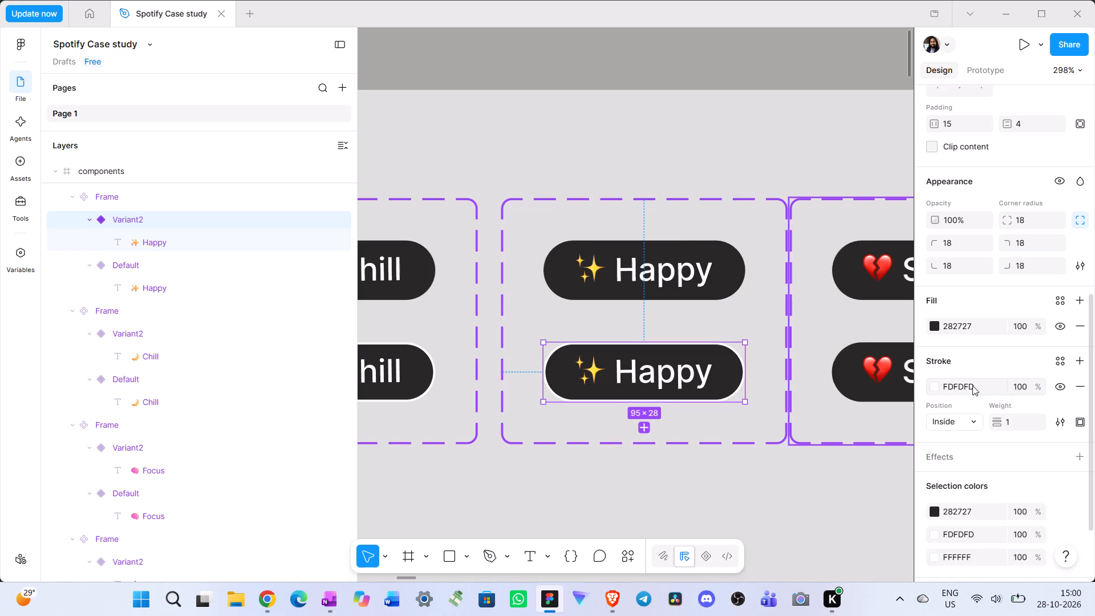
# Add a stroke to the second Sad variant and set its colour to the copied FDFDFD.
pyautogui.hscroll(-3, 740, 463)
pyautogui.click(634, 380)
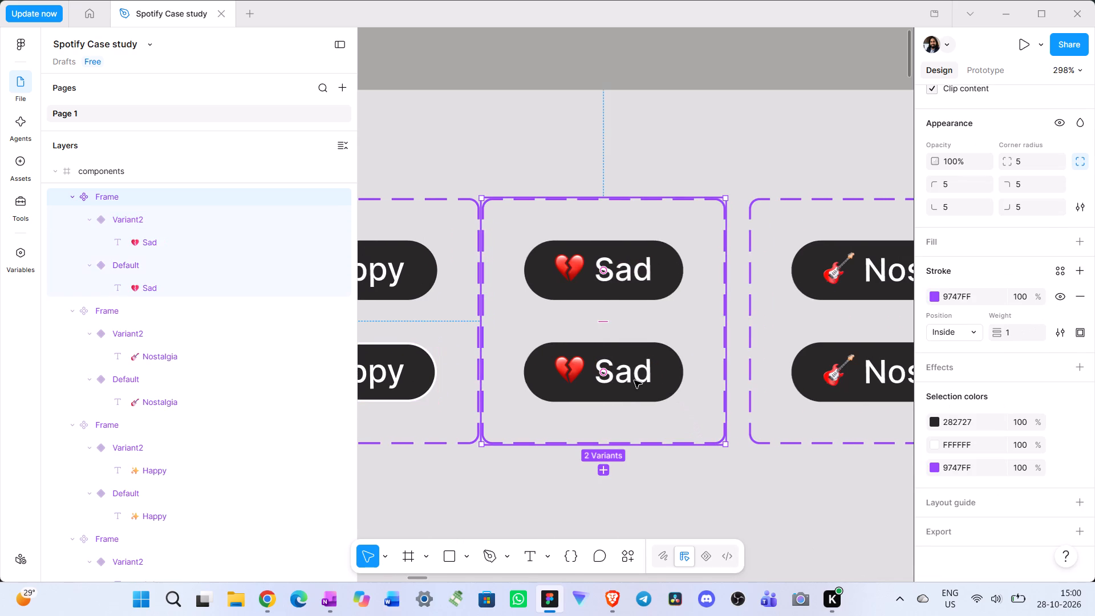
pyautogui.click(634, 380)
pyautogui.doubleClick(663, 388)
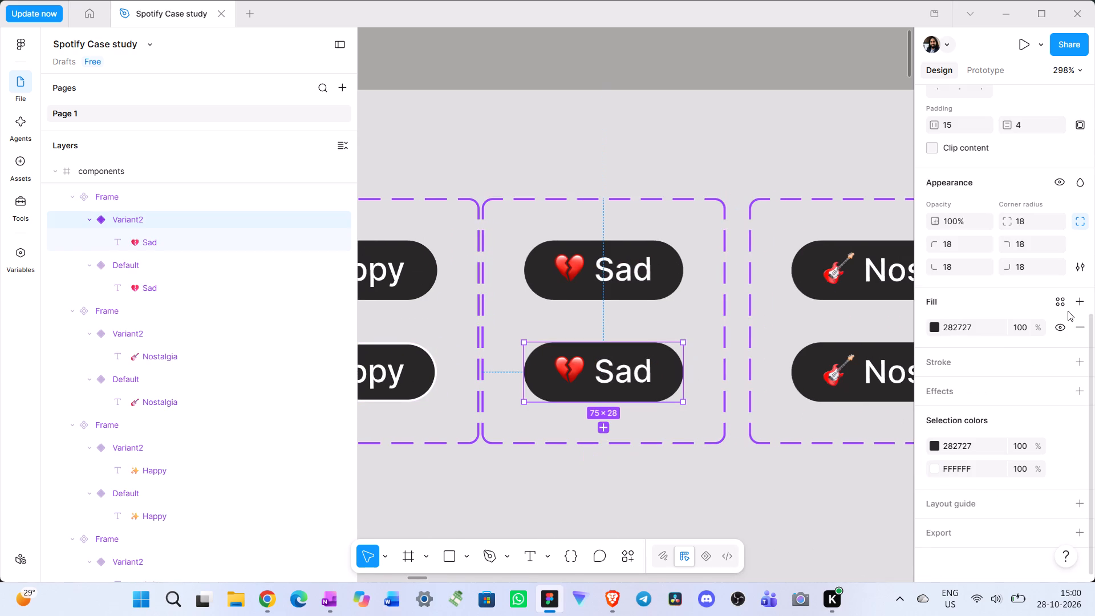
pyautogui.click(1084, 361)
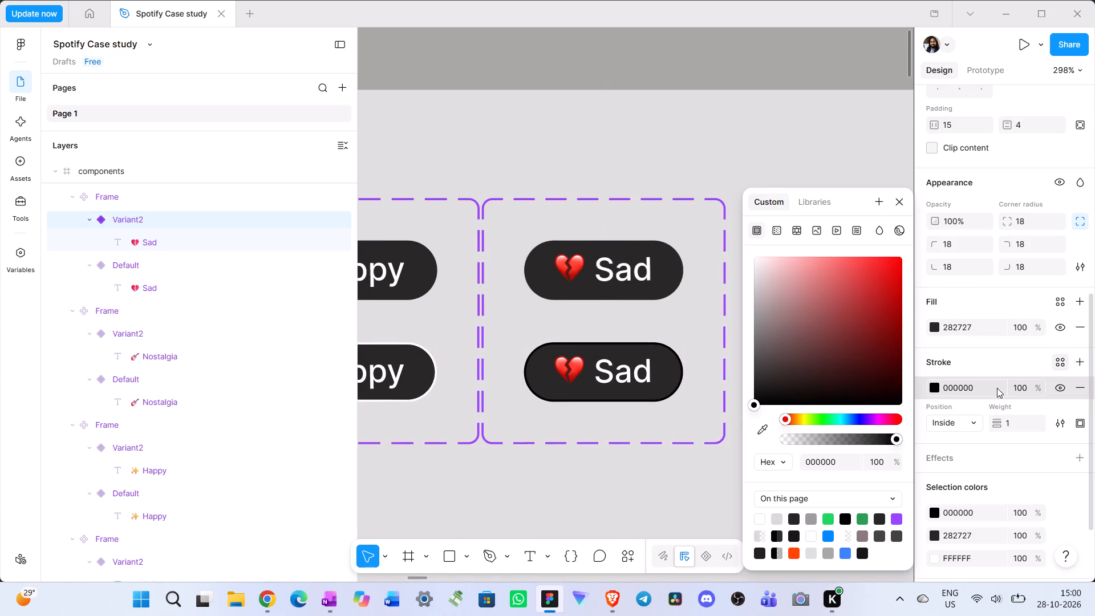
pyautogui.click(983, 388)
pyautogui.press('BackSpace')
pyautogui.hotkey('ctrl', 'v')
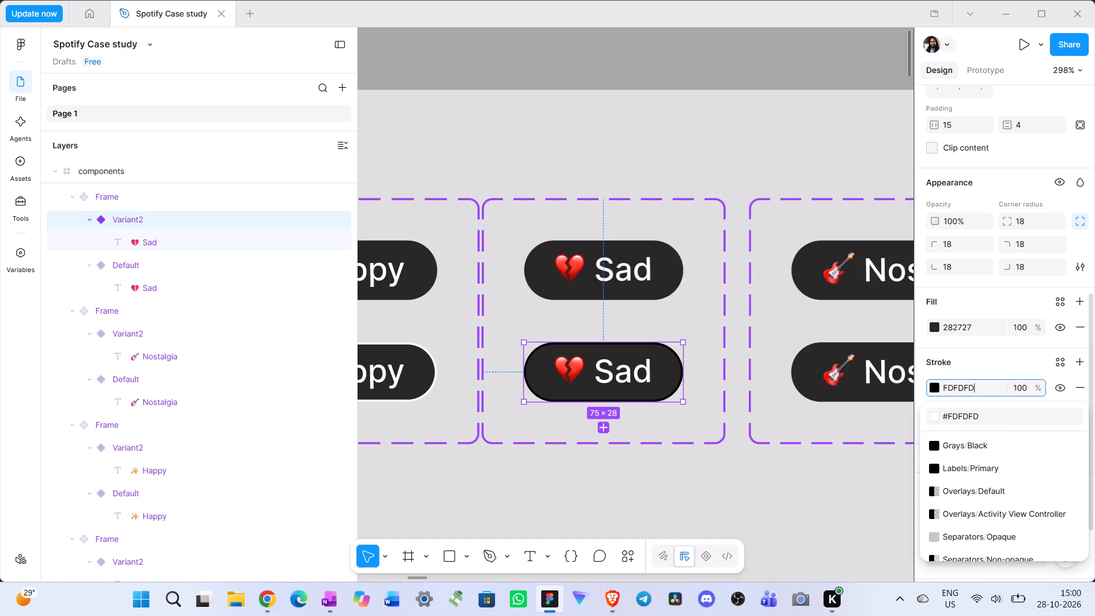
pyautogui.click(823, 472)
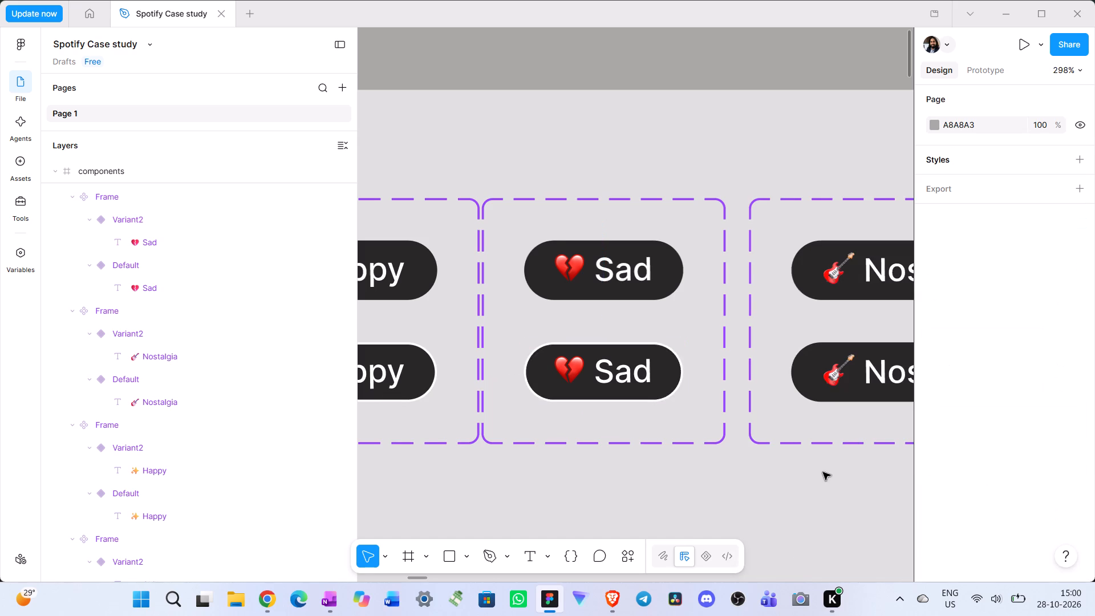
# Add a stroke to the second Nostalgia variant and set its colour to the copied FDFDFD.
pyautogui.hscroll(-1, 826, 468)
pyautogui.doubleClick(768, 390)
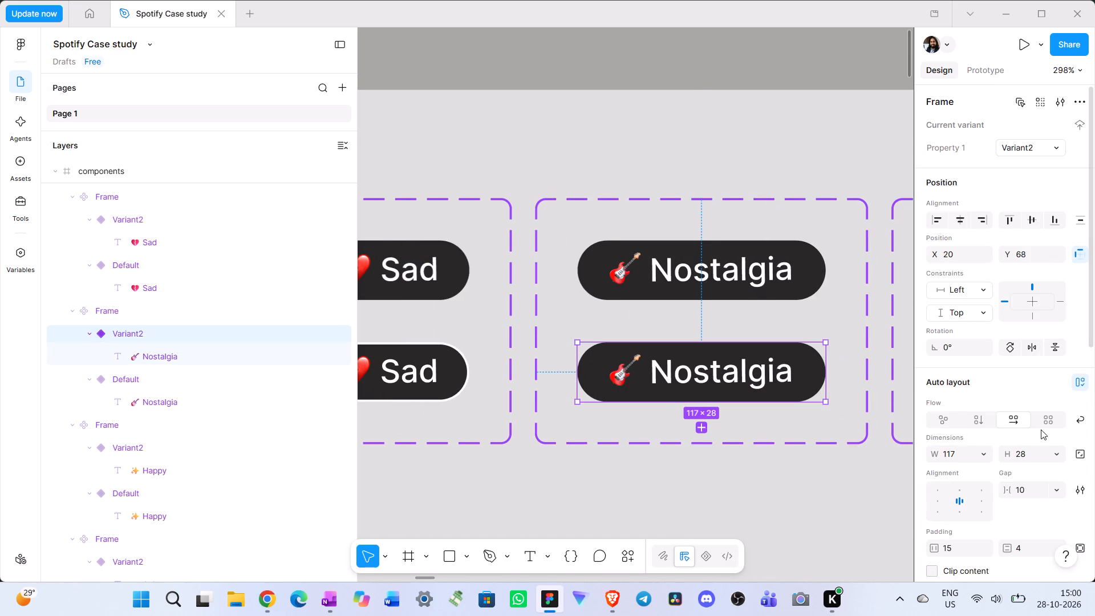
pyautogui.scroll(-2, 1071, 503)
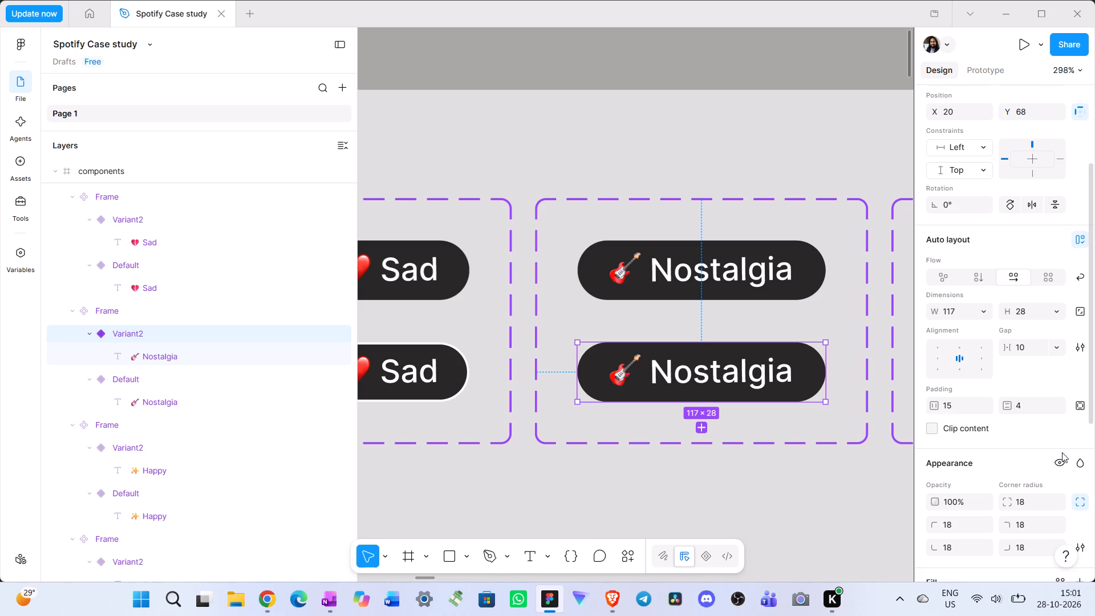
pyautogui.scroll(-1, 1069, 440)
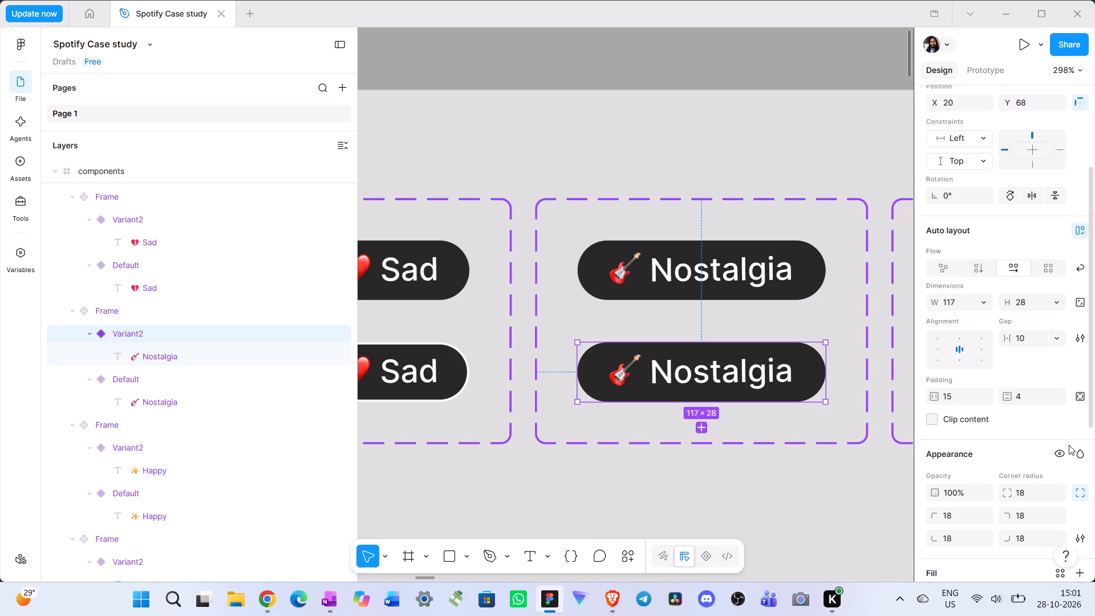
pyautogui.scroll(-1, 1069, 445)
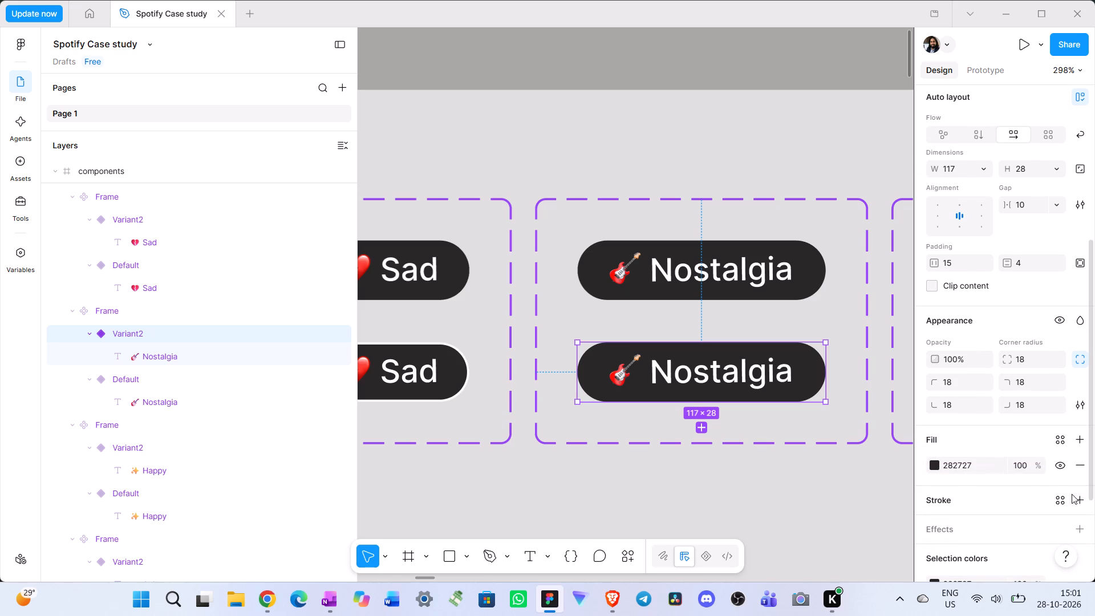
pyautogui.click(1082, 499)
pyautogui.click(847, 460)
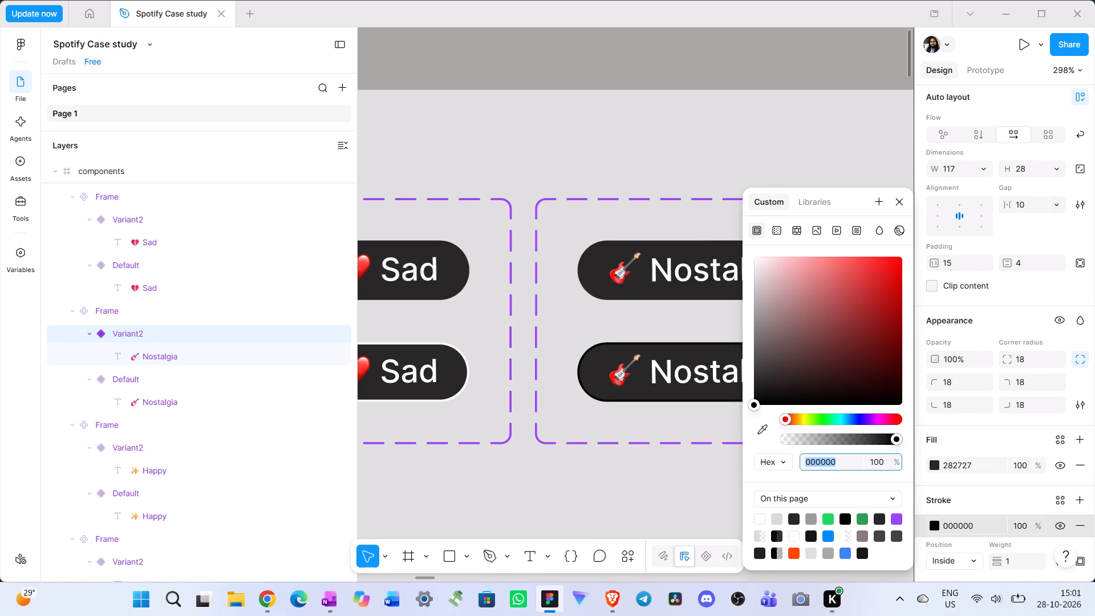
pyautogui.press('BackSpace')
pyautogui.hotkey('ctrl', 'v')
pyautogui.press('Return')
pyautogui.hscroll(-1, 833, 420)
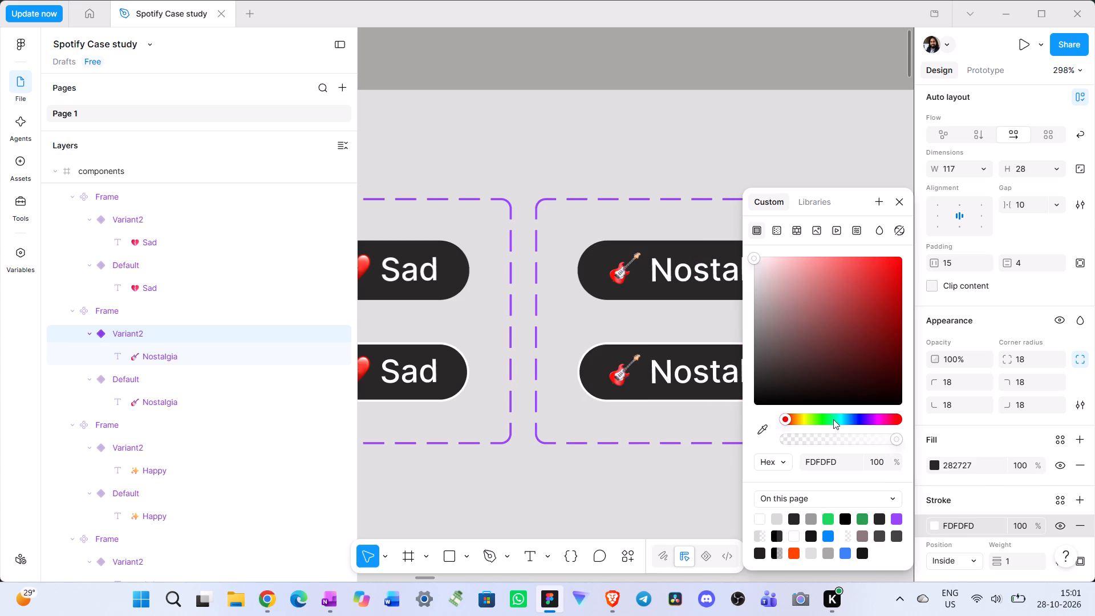
pyautogui.hscroll(-3, 833, 419)
pyautogui.hscroll(-2, 748, 488)
pyautogui.click(688, 473)
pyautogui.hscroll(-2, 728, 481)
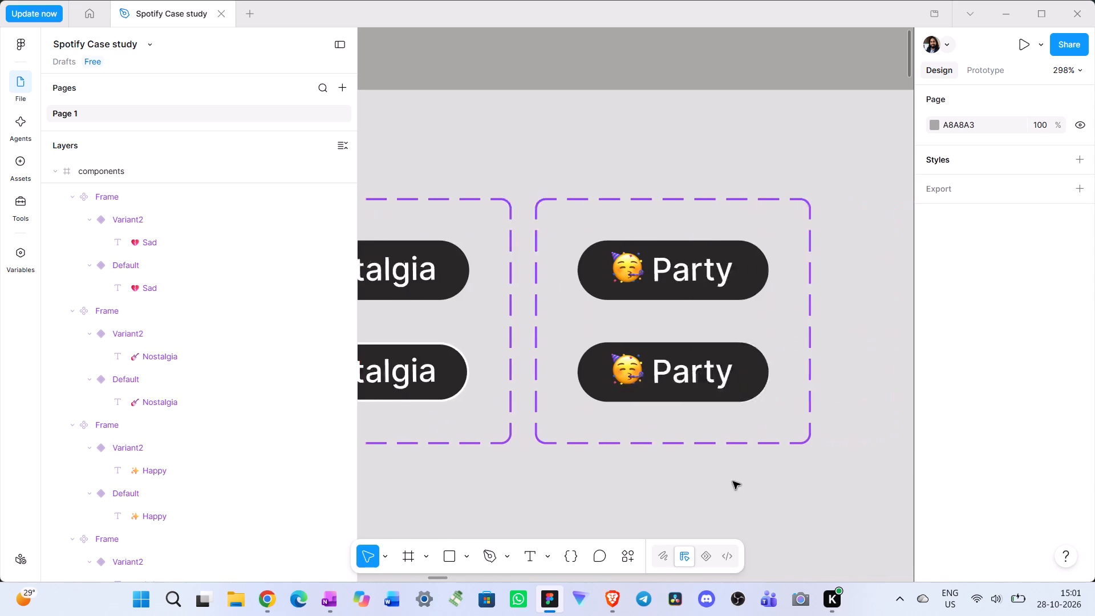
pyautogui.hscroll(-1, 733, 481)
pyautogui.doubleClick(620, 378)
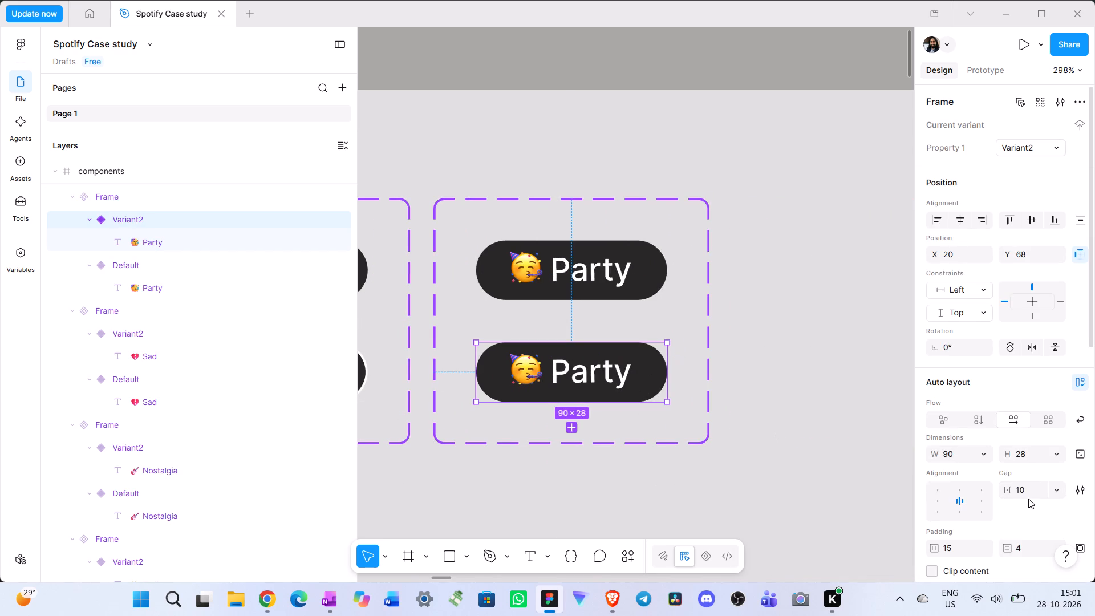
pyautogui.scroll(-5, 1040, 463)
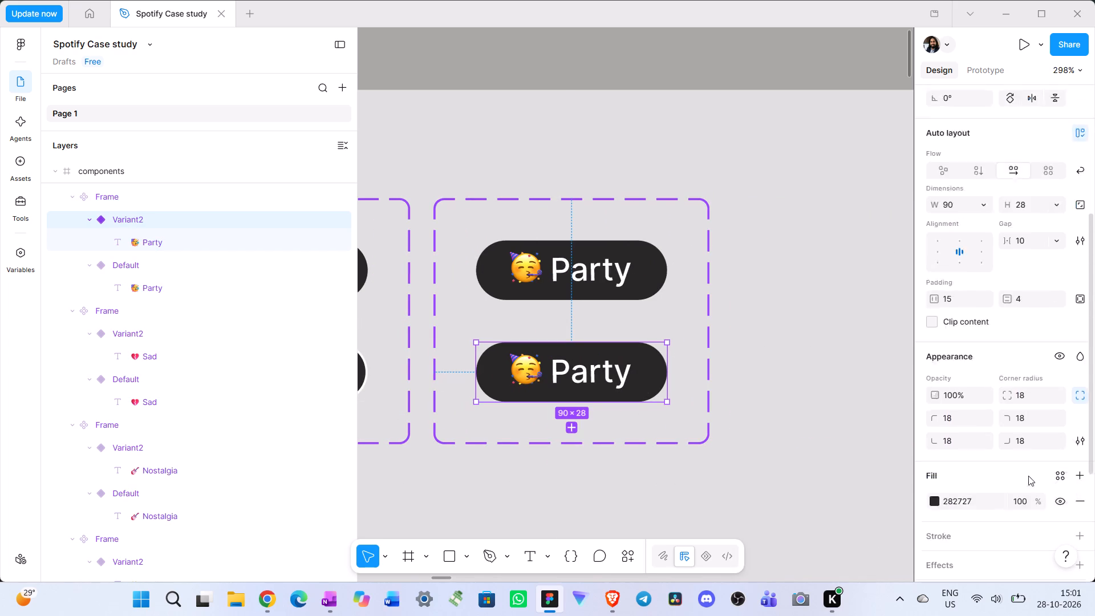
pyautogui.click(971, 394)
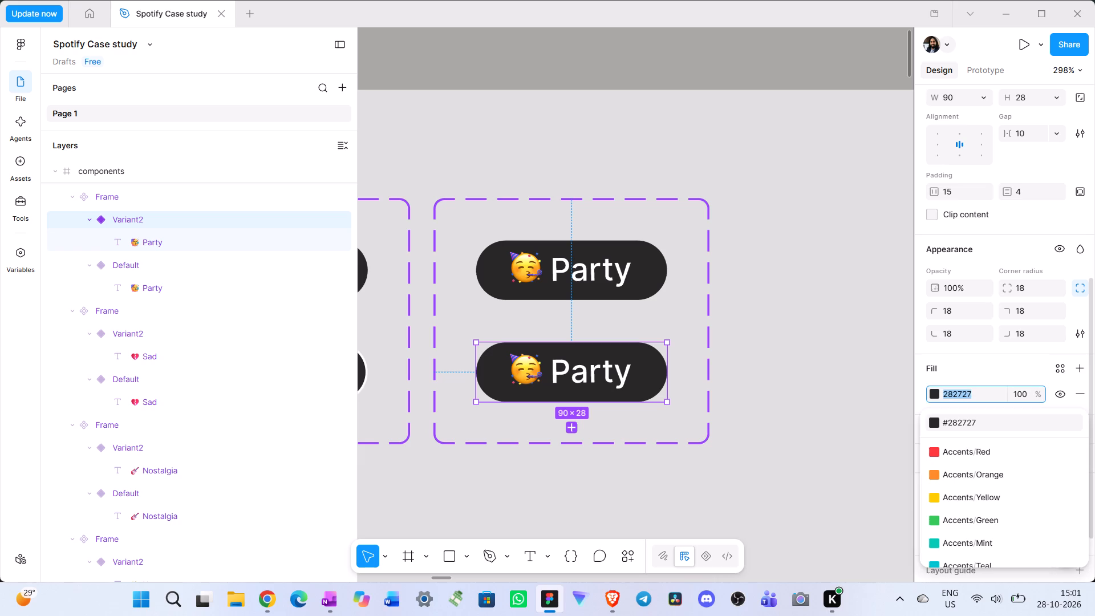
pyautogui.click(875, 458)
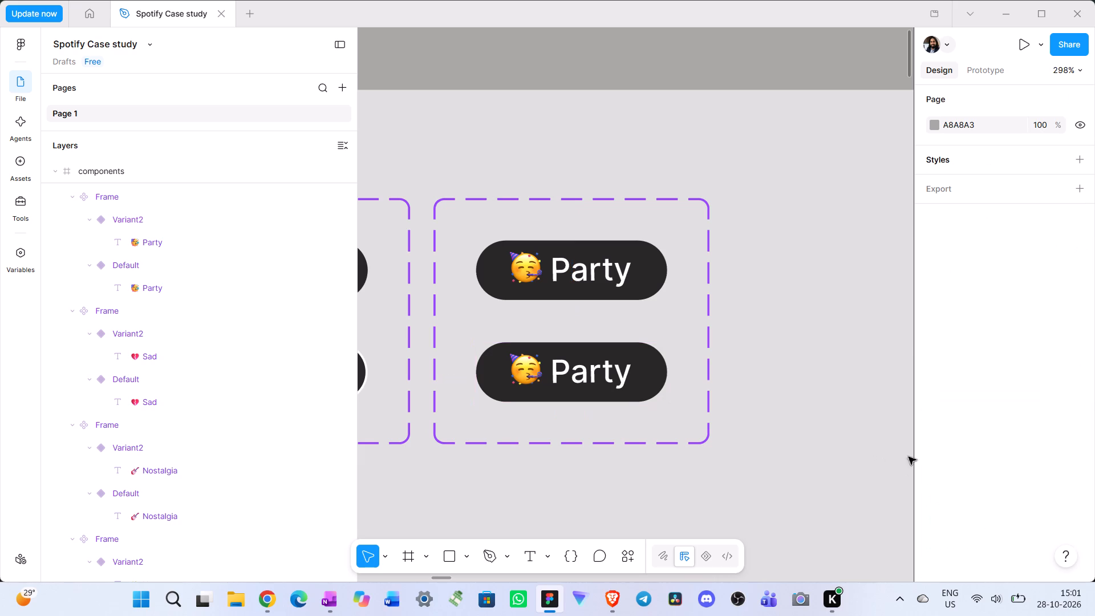
# Add a stroke to the second Party variant and set its colour to the copied FDFDFD.
pyautogui.doubleClick(638, 385)
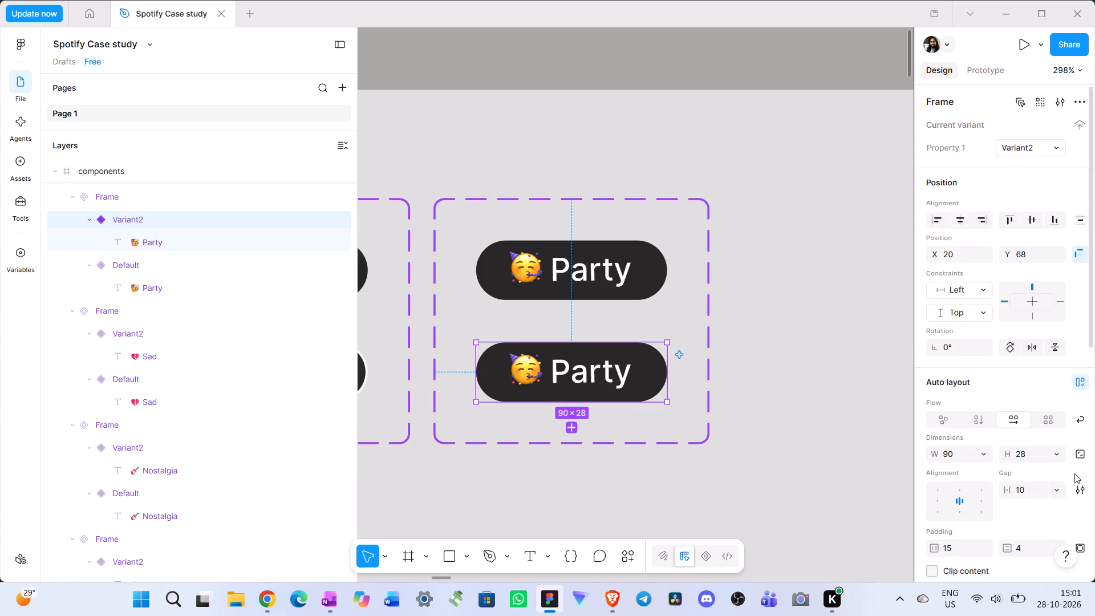
pyautogui.scroll(-5, 1074, 473)
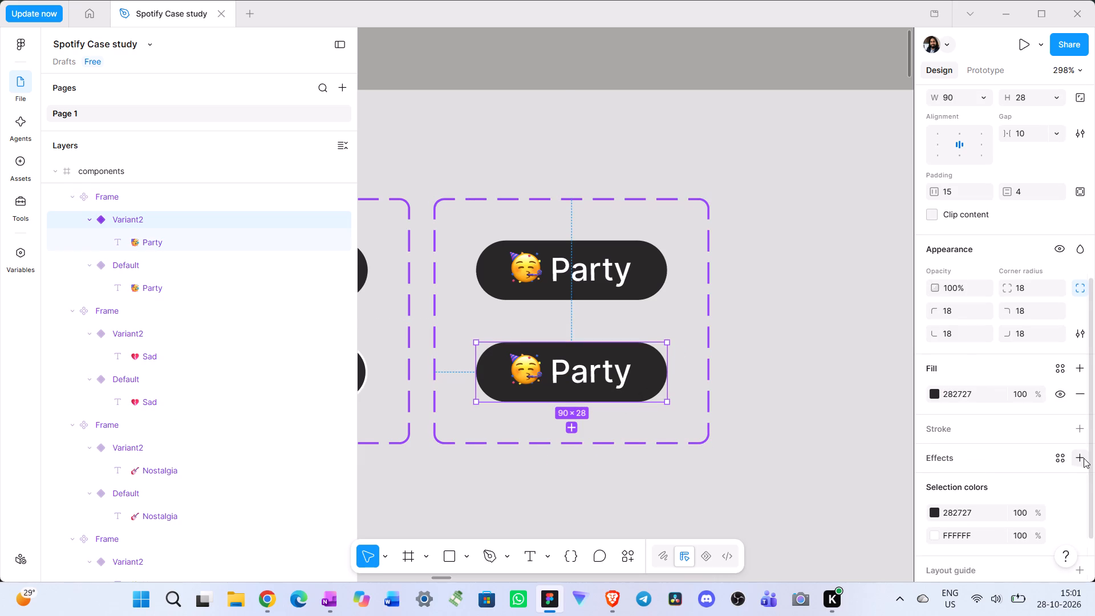
pyautogui.click(1080, 432)
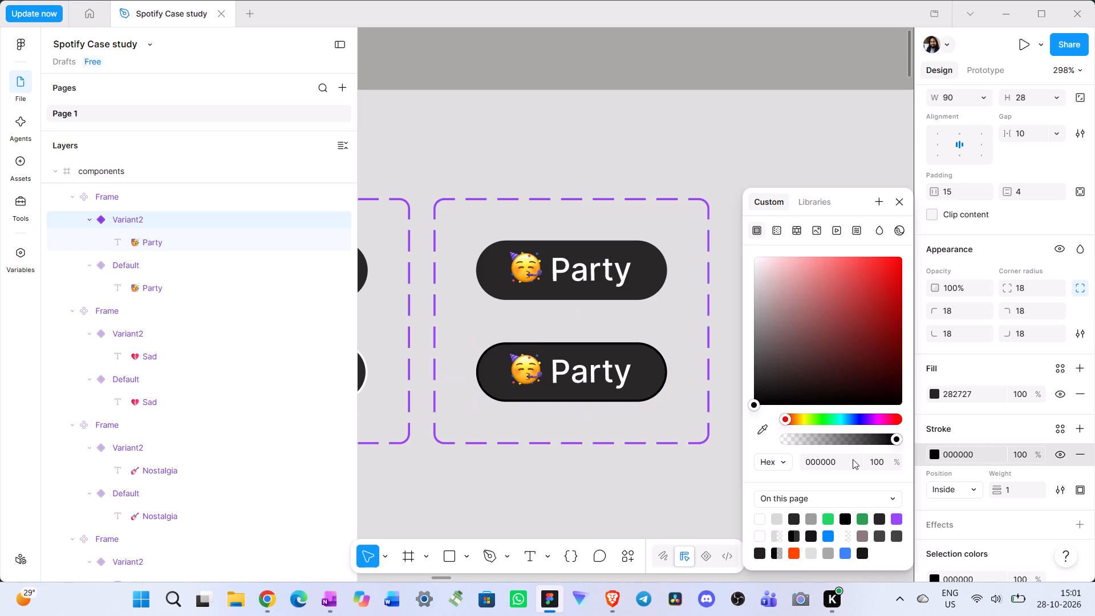
pyautogui.click(841, 459)
pyautogui.press('BackSpace')
pyautogui.hotkey('ctrl', 'v')
pyautogui.press('Return')
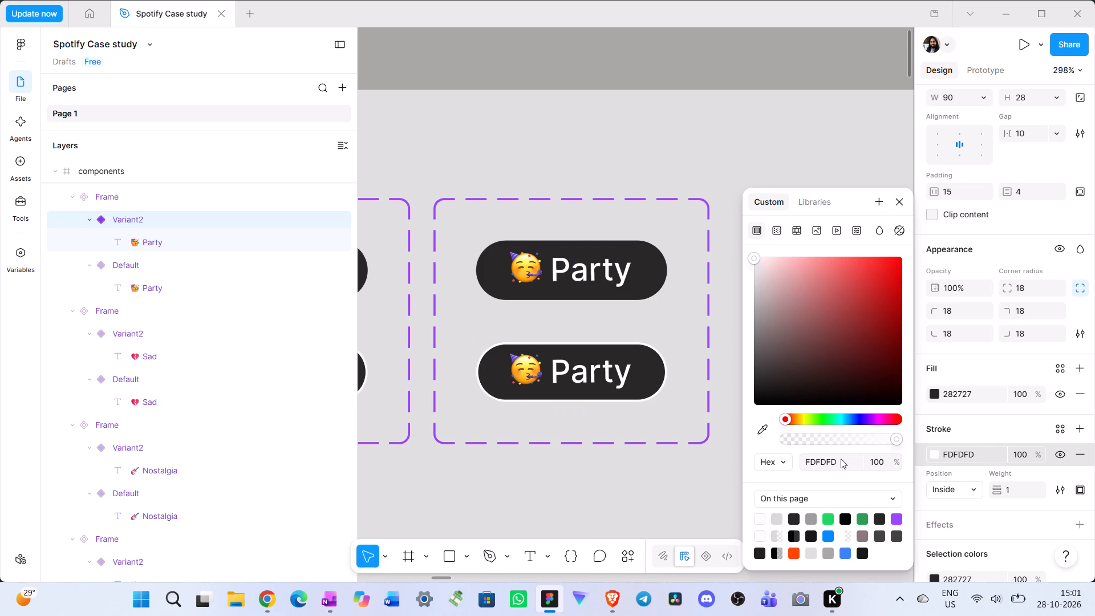
pyautogui.click(634, 476)
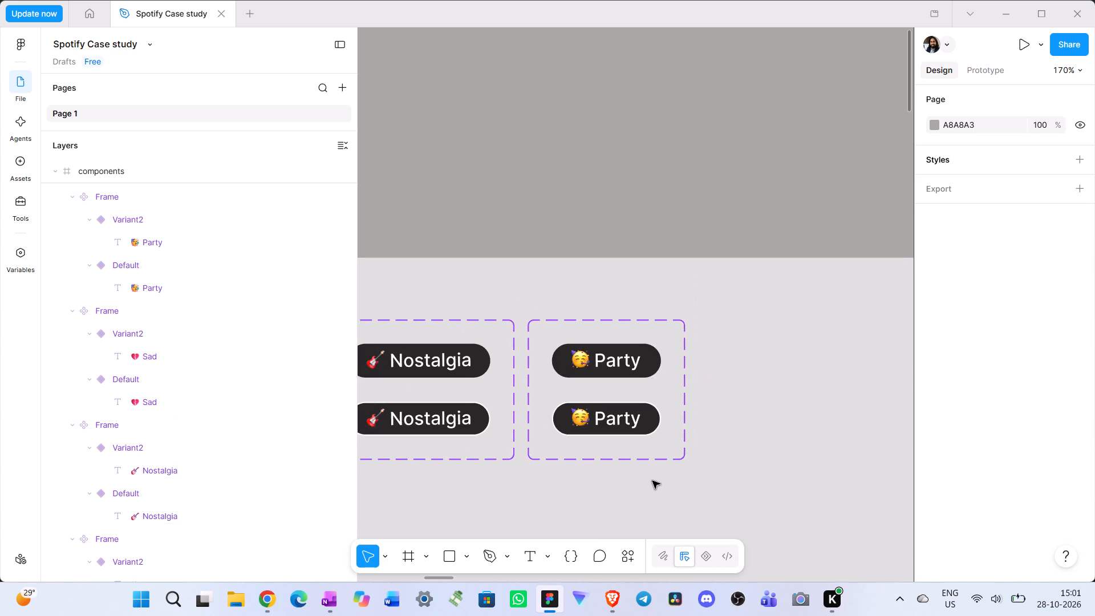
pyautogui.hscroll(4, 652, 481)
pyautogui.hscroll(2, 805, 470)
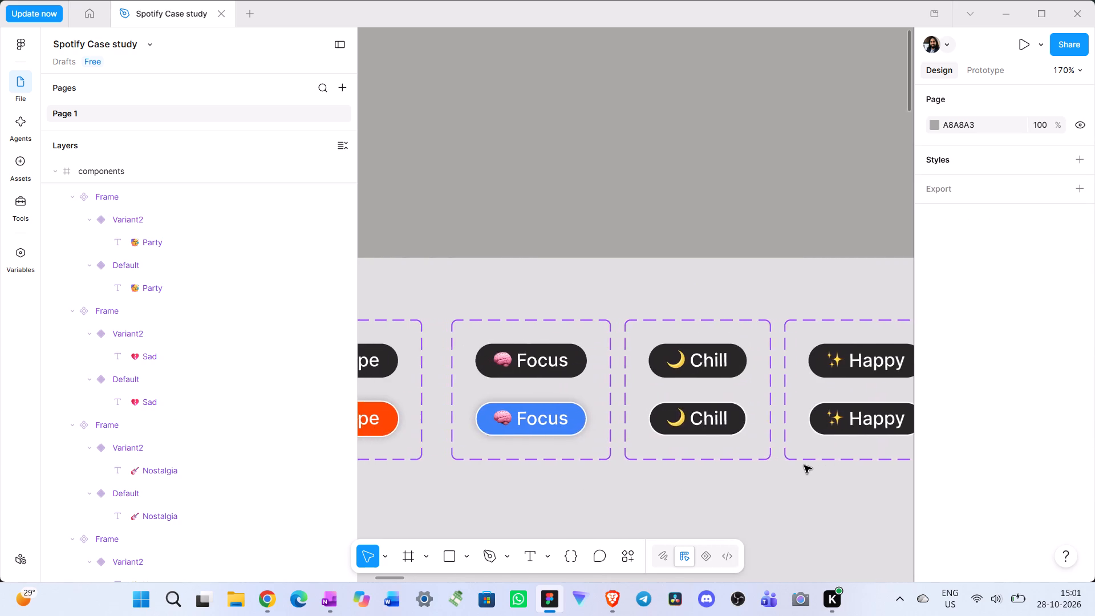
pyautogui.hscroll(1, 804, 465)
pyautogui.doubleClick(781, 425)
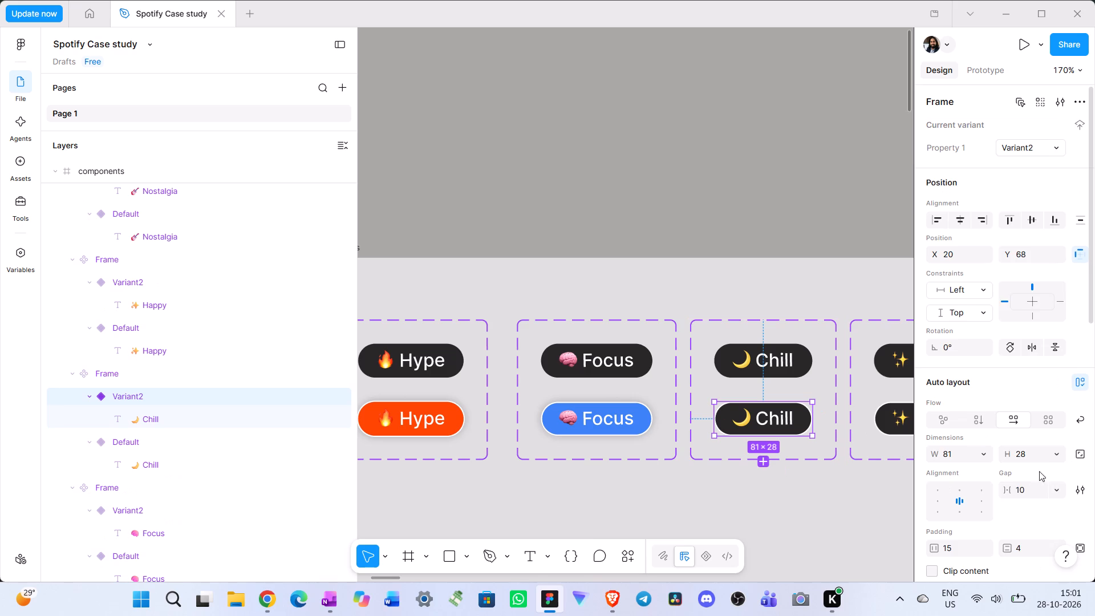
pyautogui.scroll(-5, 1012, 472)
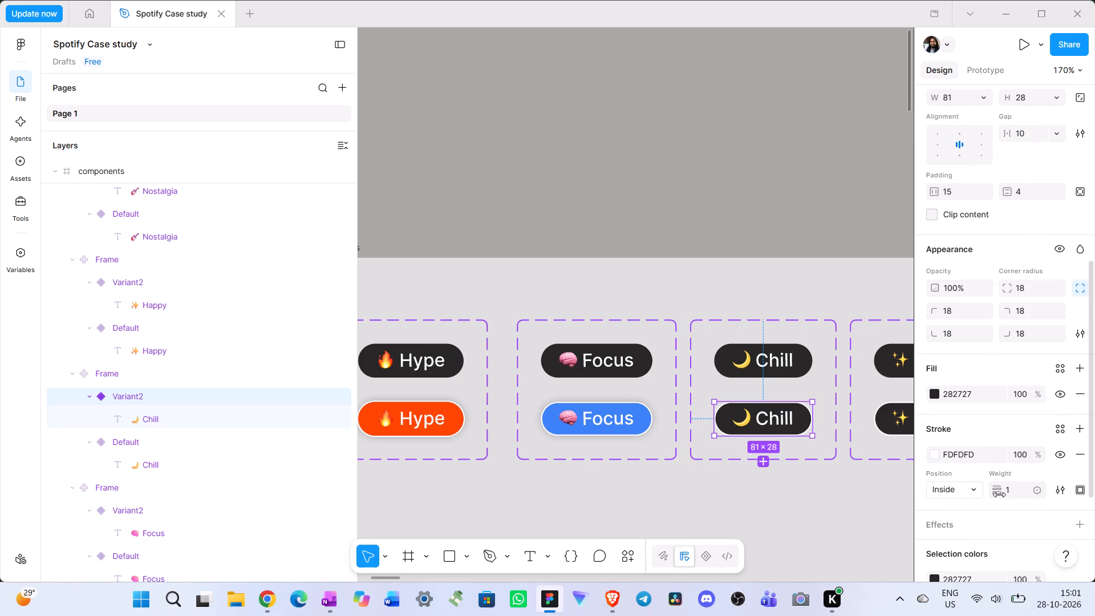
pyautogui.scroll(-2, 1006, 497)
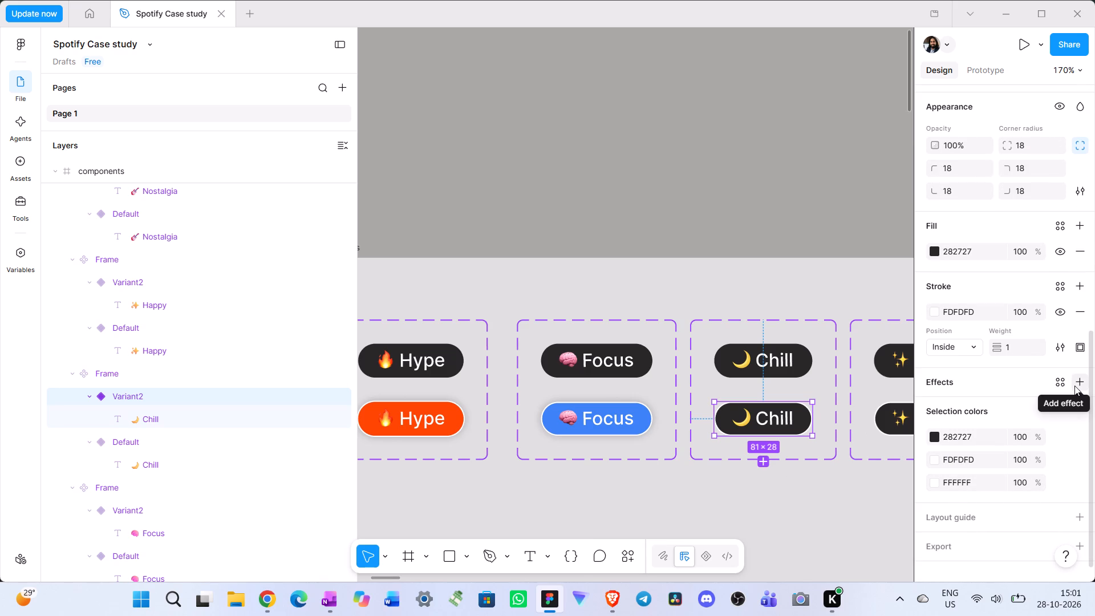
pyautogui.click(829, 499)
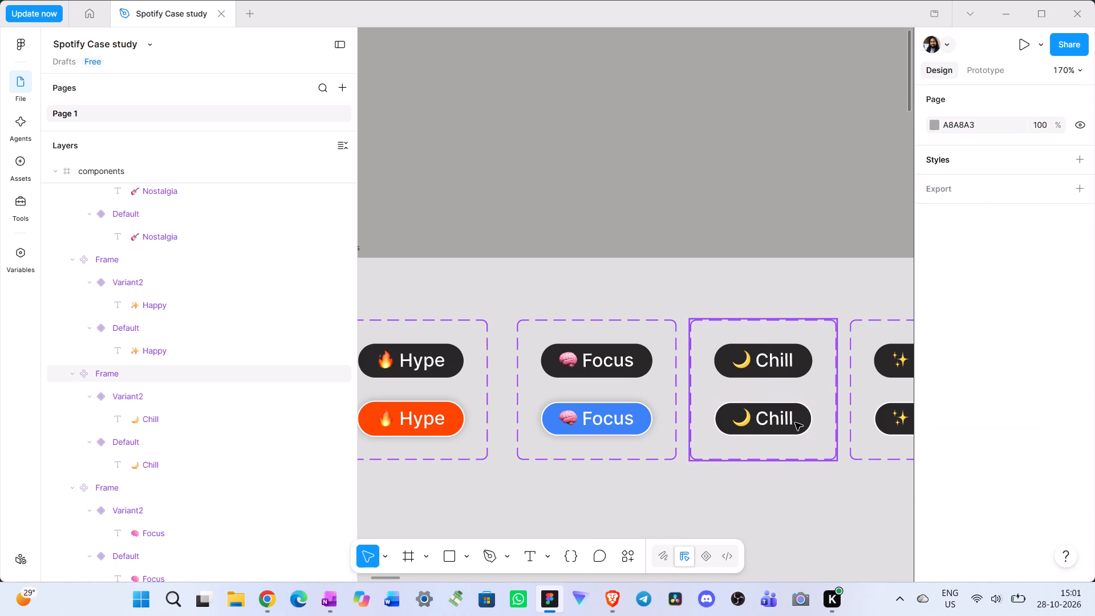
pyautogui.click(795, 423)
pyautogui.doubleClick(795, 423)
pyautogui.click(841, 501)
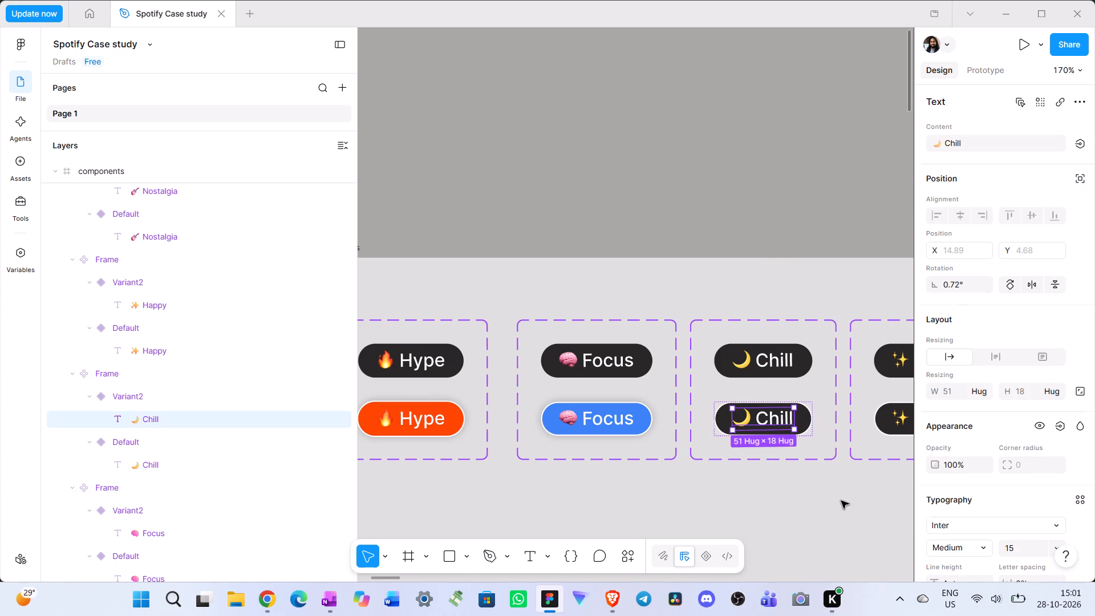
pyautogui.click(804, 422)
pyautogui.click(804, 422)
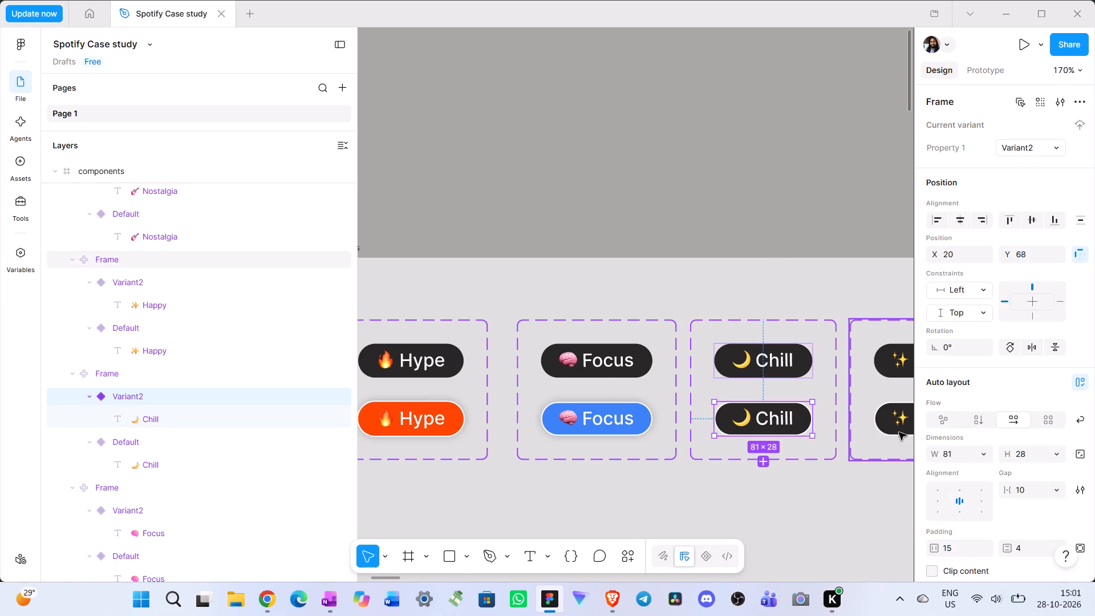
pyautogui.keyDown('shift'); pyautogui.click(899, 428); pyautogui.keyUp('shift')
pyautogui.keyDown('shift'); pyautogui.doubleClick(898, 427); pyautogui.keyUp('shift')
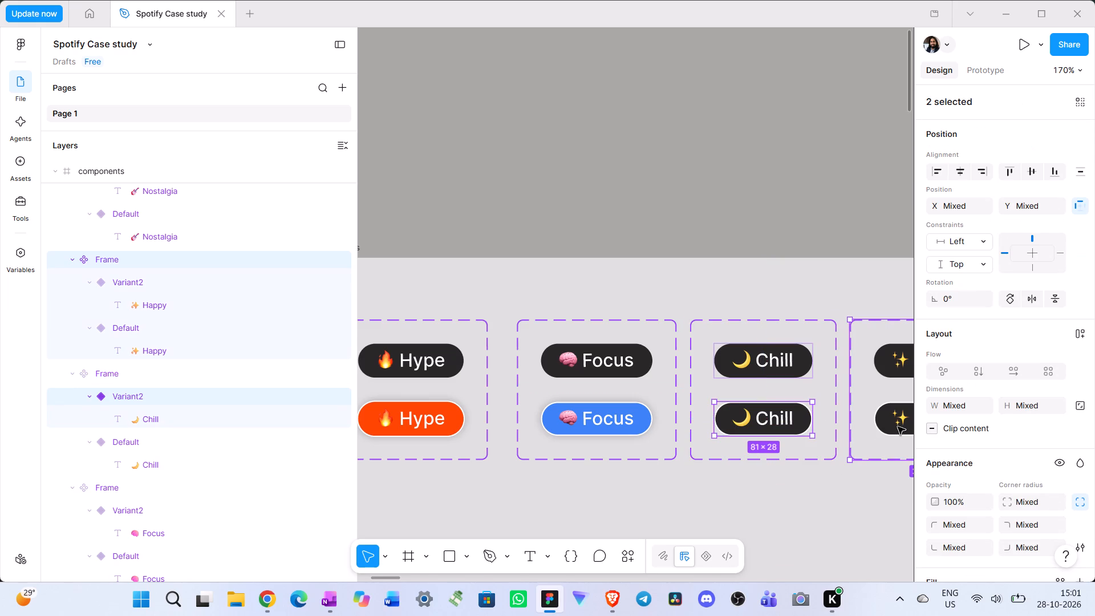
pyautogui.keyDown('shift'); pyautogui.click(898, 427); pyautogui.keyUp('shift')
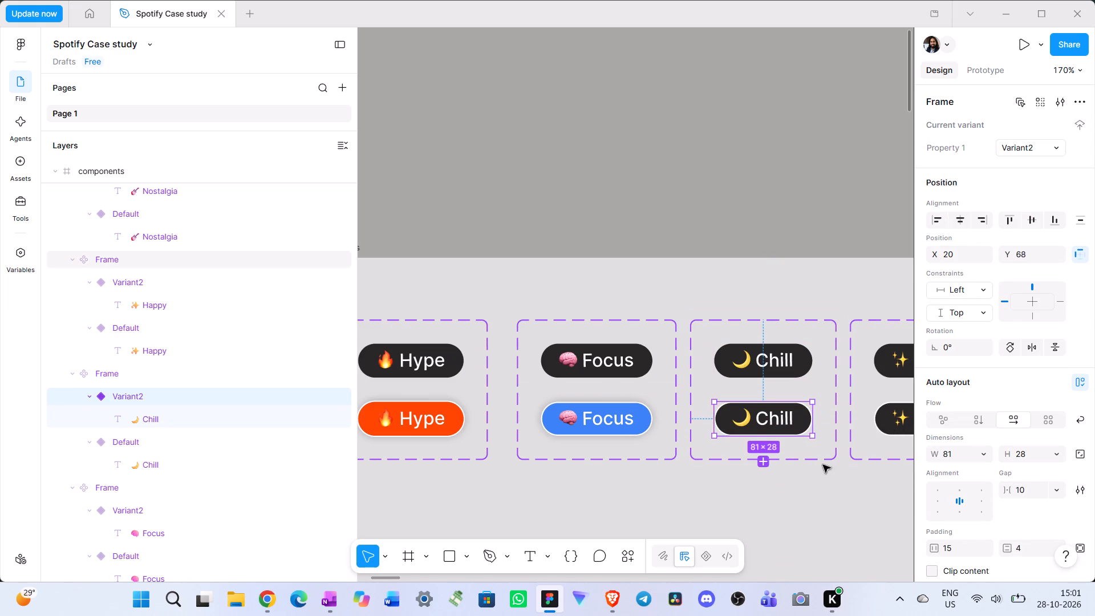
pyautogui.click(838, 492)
# Add a drop shadow to the second Chill variant with Y offset 0 and blur 8.
pyautogui.click(780, 416)
pyautogui.doubleClick(780, 416)
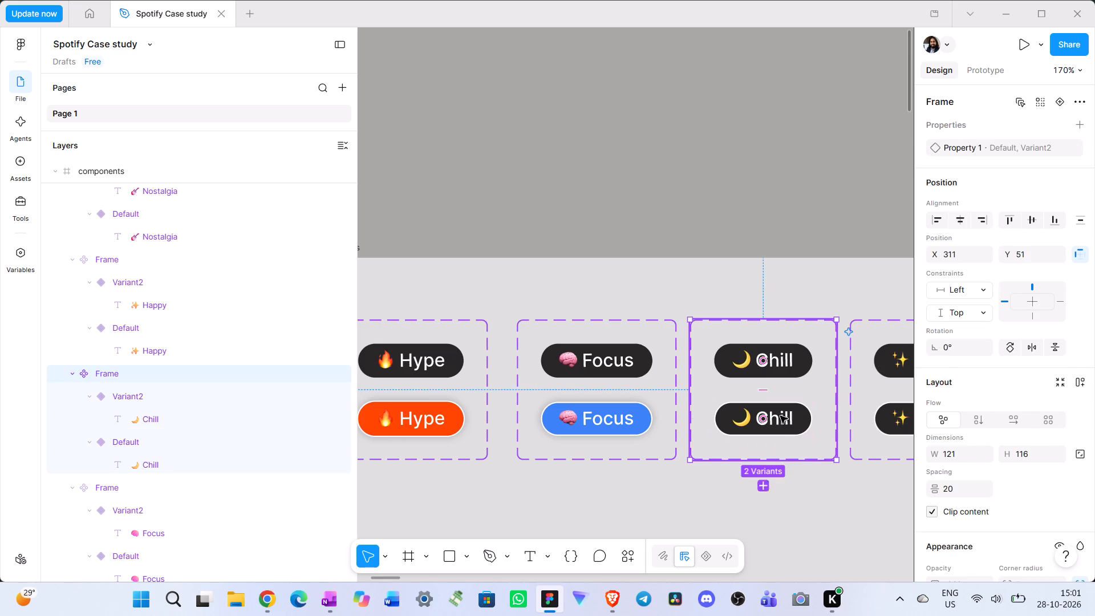
pyautogui.scroll(-6, 1045, 458)
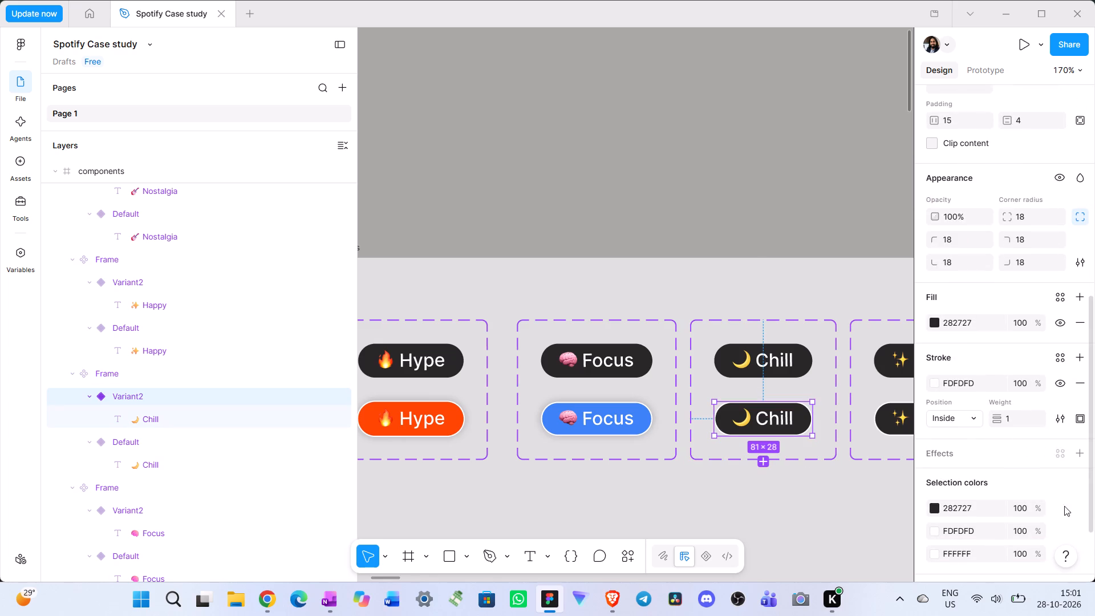
pyautogui.scroll(-3, 1067, 512)
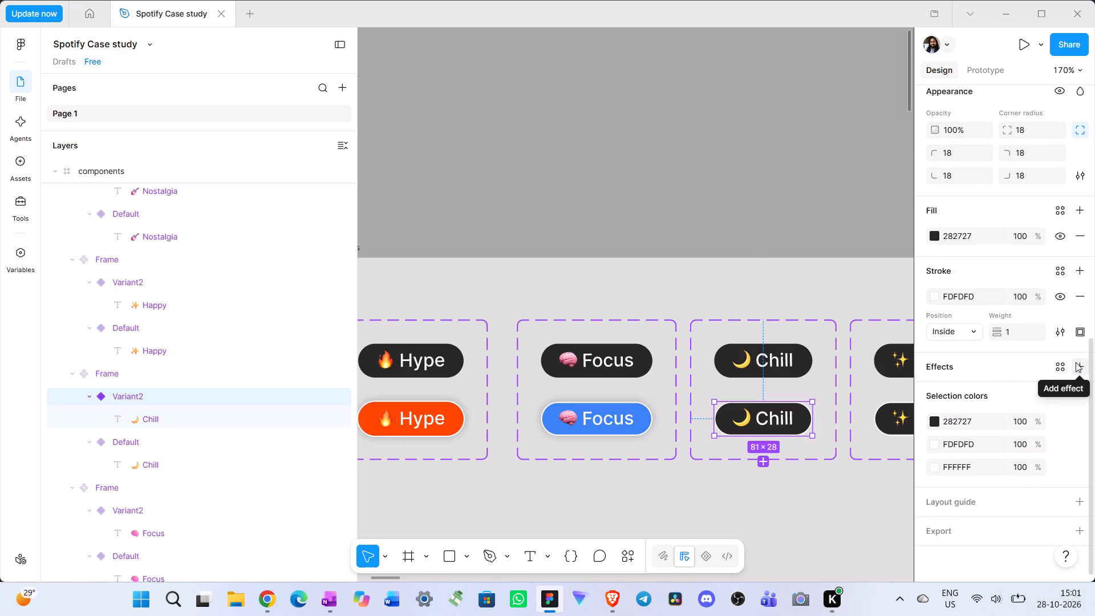
pyautogui.click(1076, 362)
pyautogui.click(1073, 412)
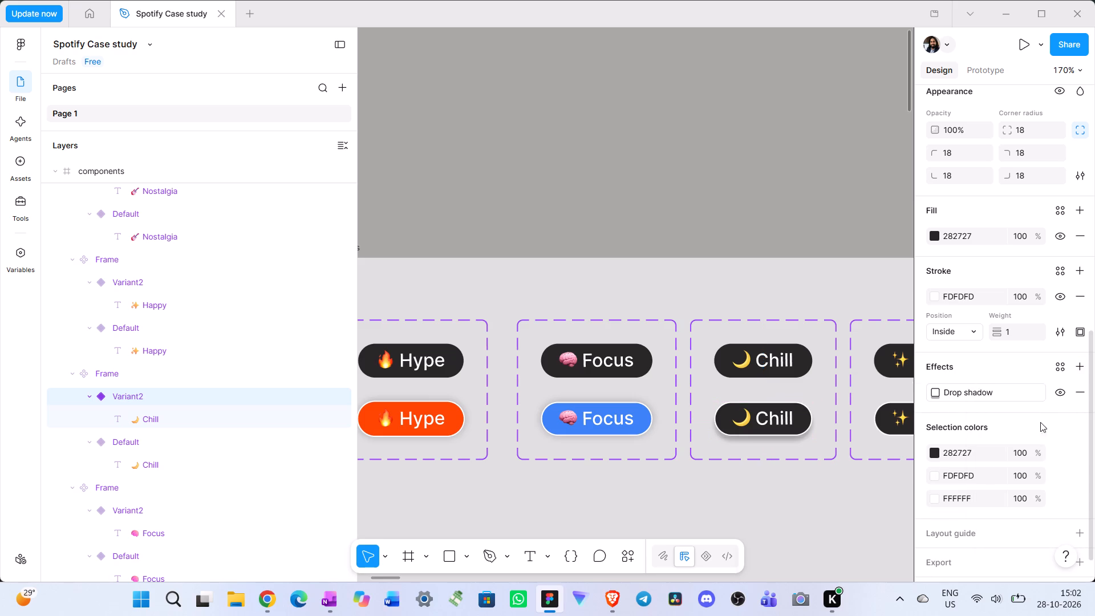
pyautogui.click(825, 447)
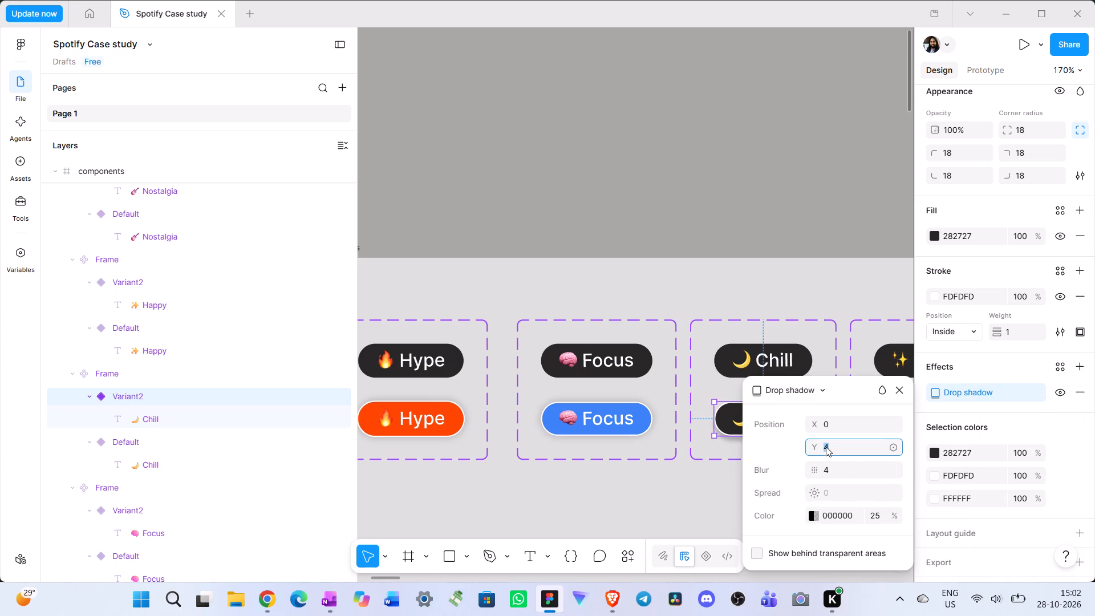
pyautogui.press('0')
pyautogui.click(839, 472)
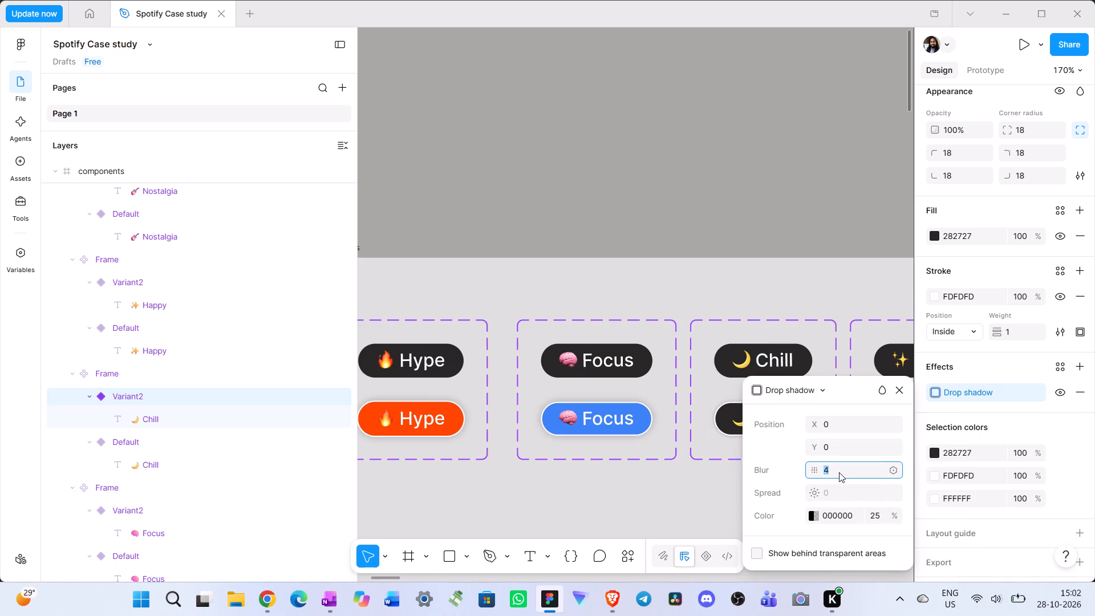
pyautogui.press('8')
pyautogui.click(706, 505)
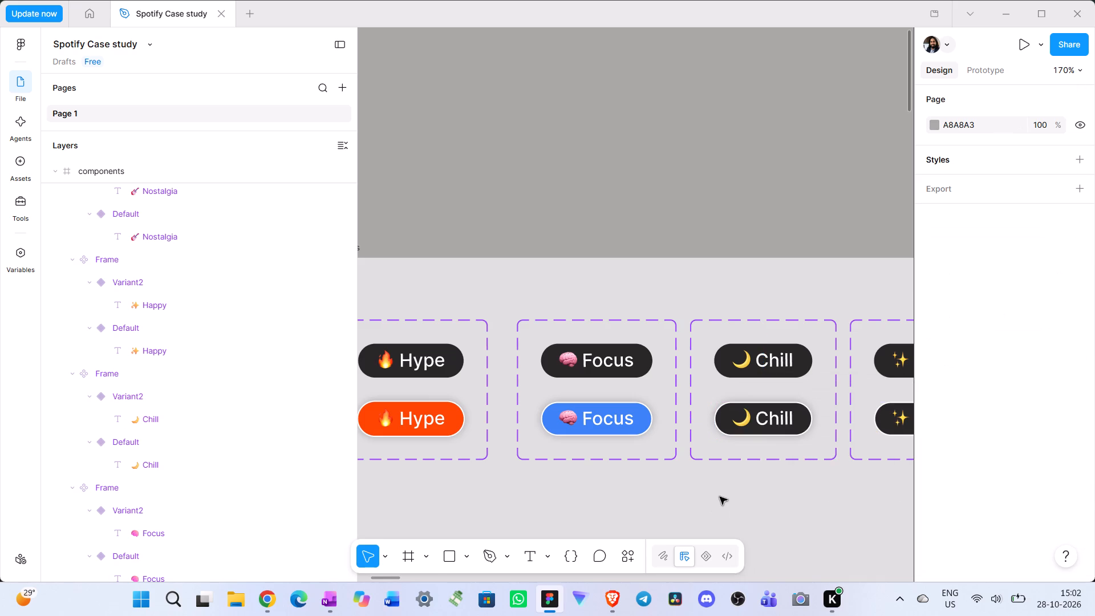
# Add a drop shadow to the second Happy variant with Y offset 0 and blur 8.
pyautogui.hscroll(-2, 763, 479)
pyautogui.doubleClick(752, 427)
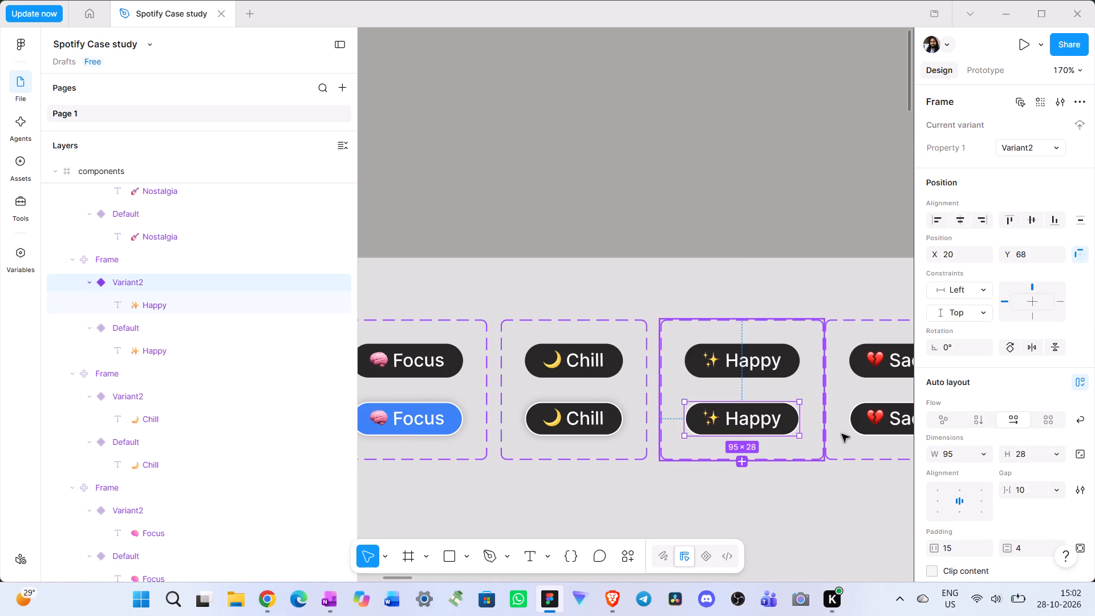
pyautogui.scroll(-3, 1061, 472)
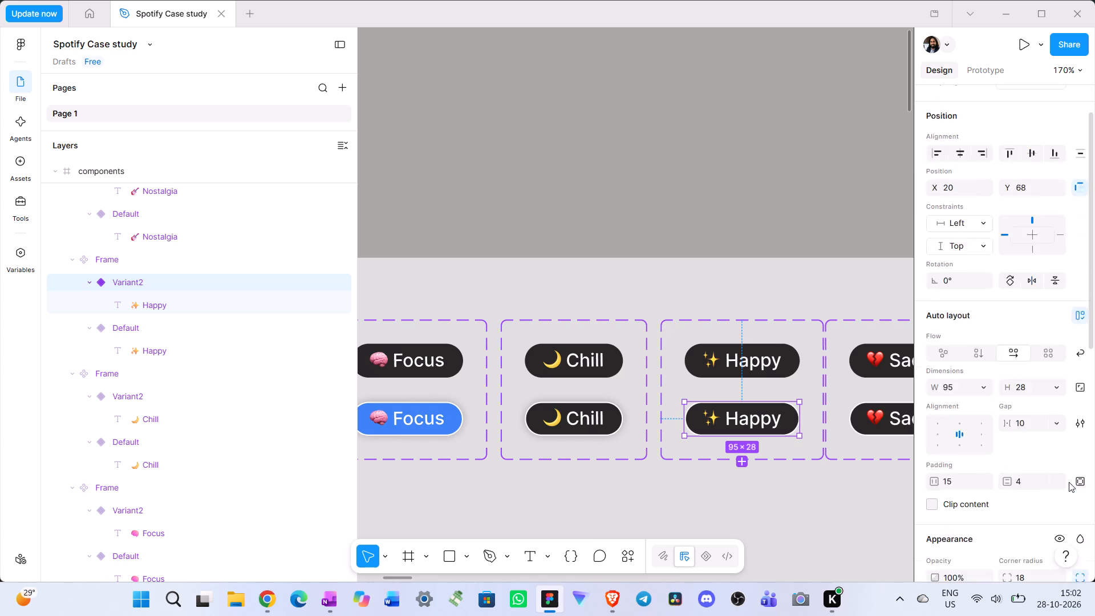
pyautogui.scroll(-2, 1074, 479)
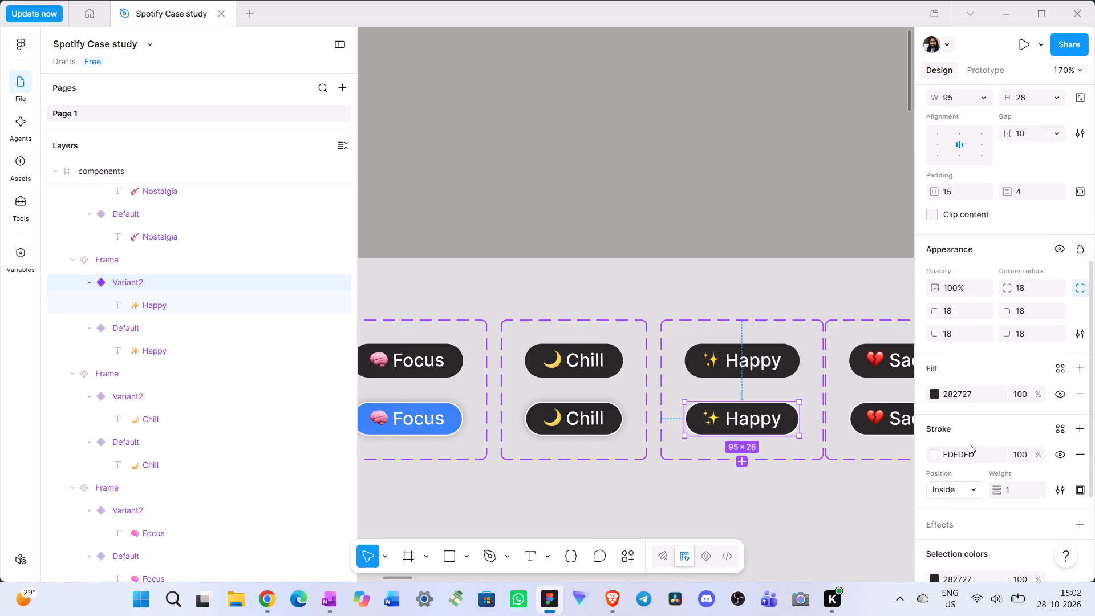
pyautogui.scroll(-3, 1028, 494)
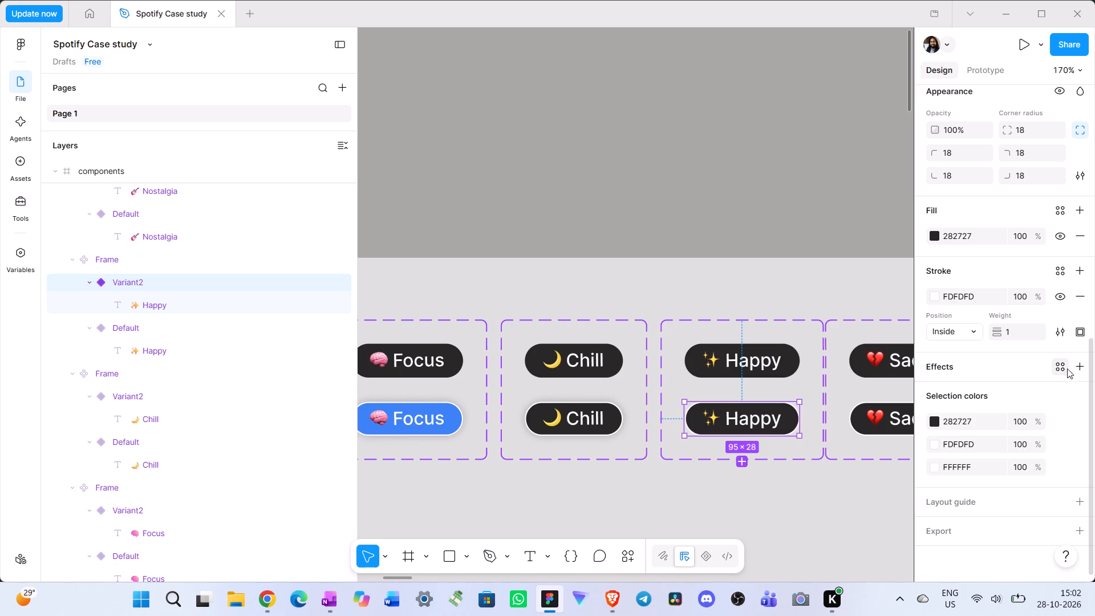
pyautogui.click(1082, 366)
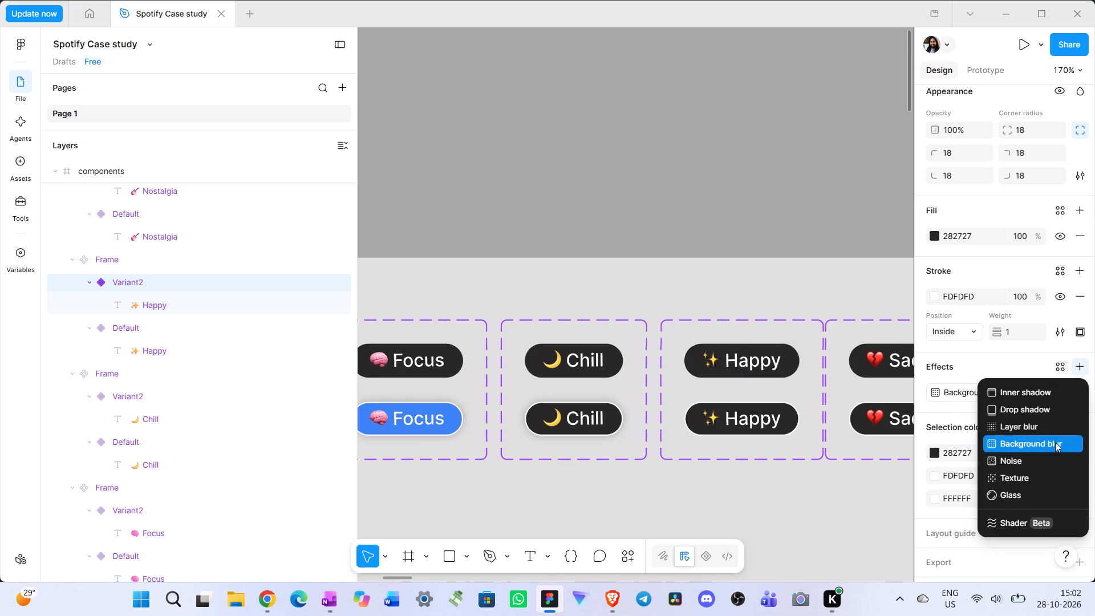
pyautogui.click(1028, 414)
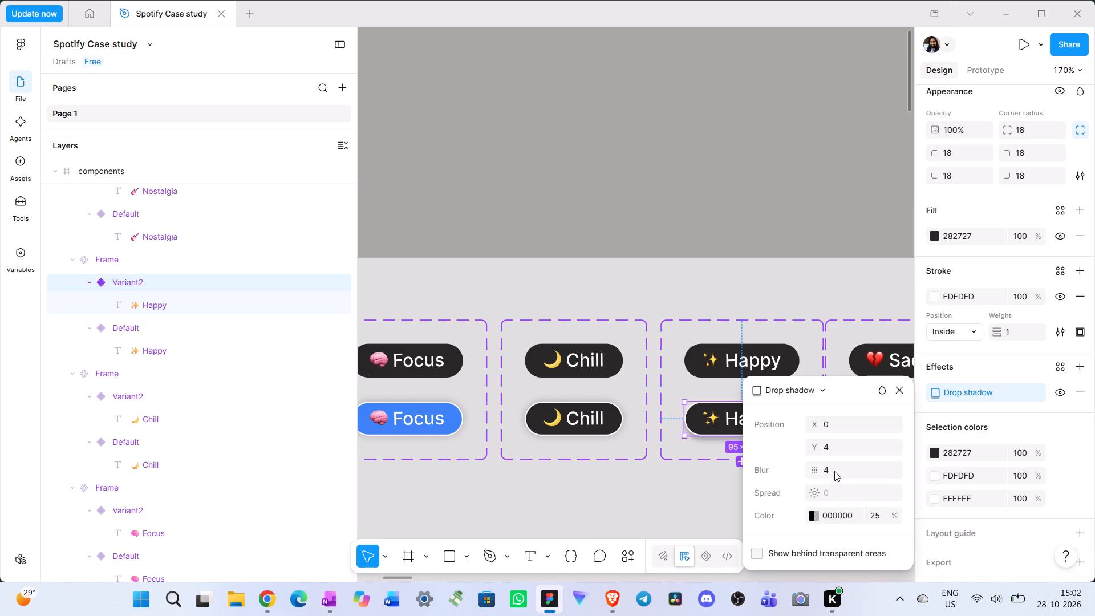
pyautogui.click(830, 447)
pyautogui.press('0')
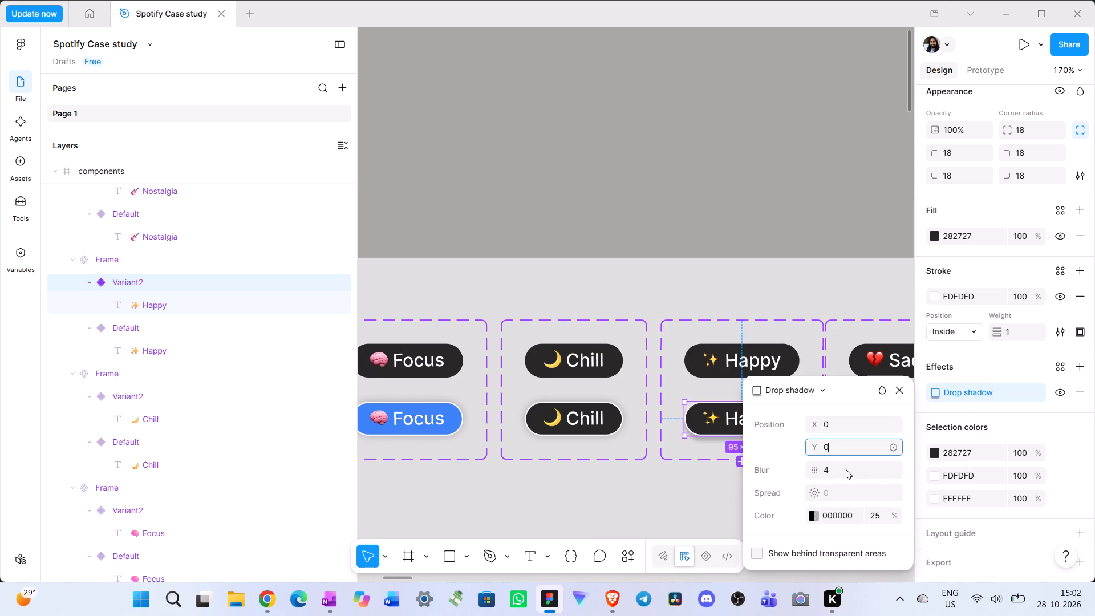
pyautogui.click(846, 471)
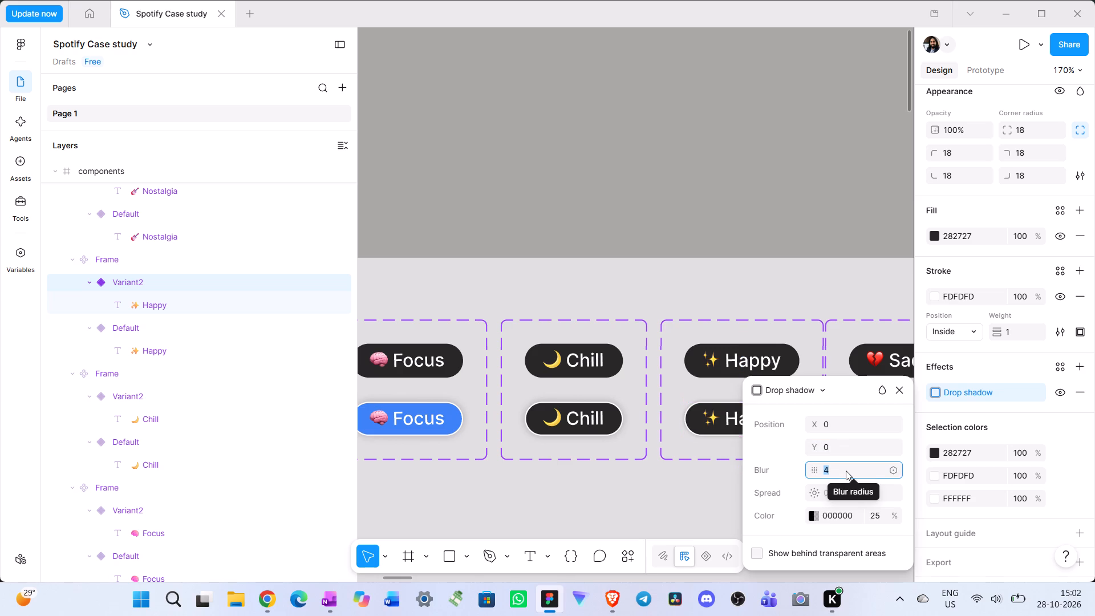
pyautogui.press('8')
pyautogui.click(716, 496)
# Add a drop shadow to the second Sad variant with Y offset 0 and blur 8.
pyautogui.hscroll(-2, 716, 496)
pyautogui.doubleClick(634, 424)
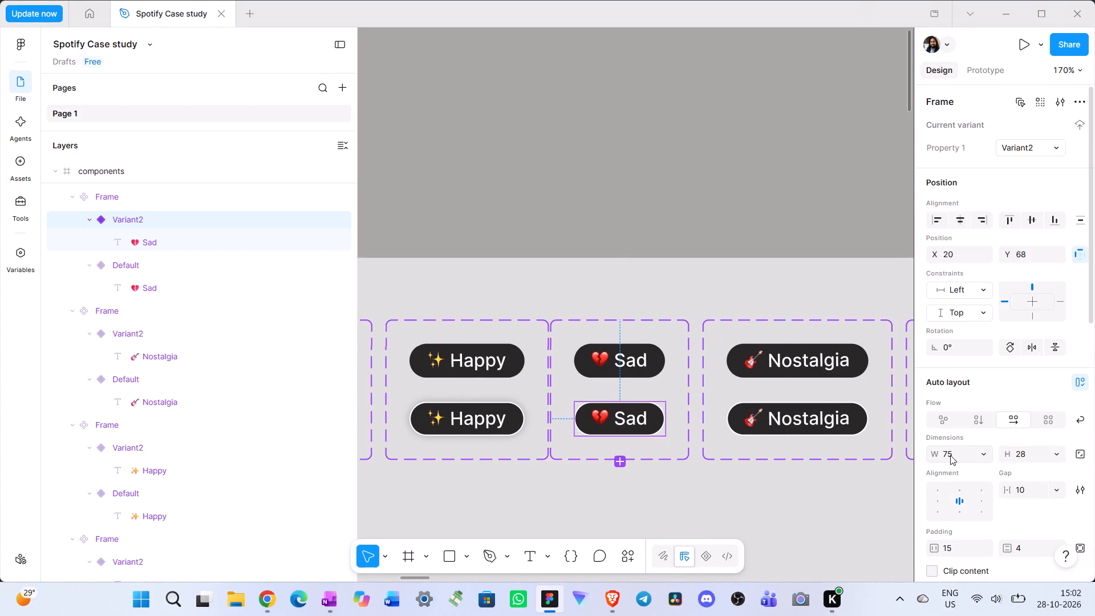
pyautogui.scroll(-2, 1029, 461)
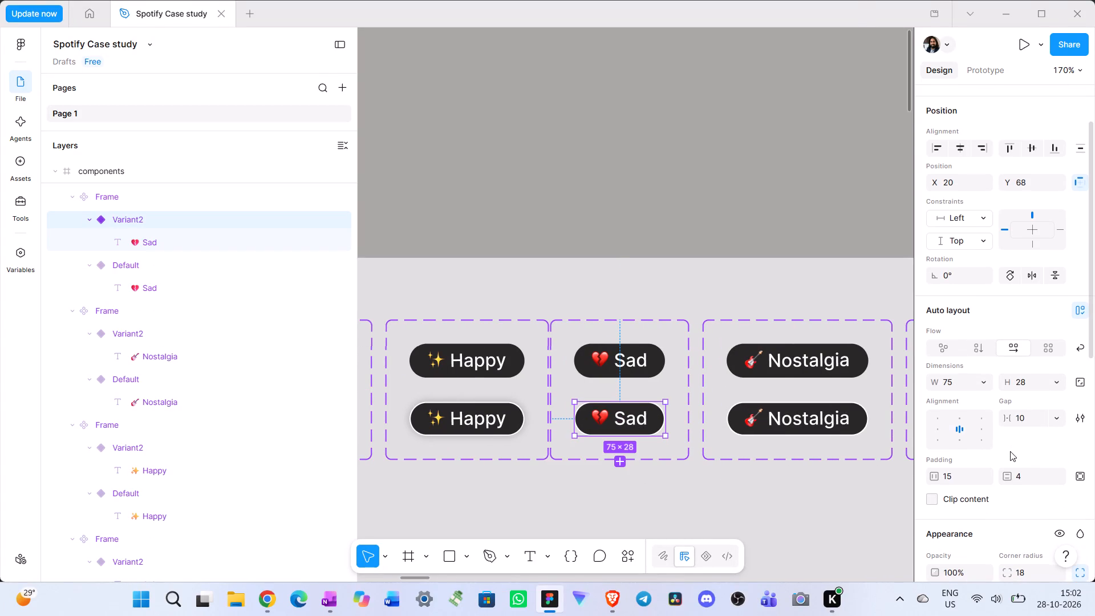
pyautogui.scroll(-1, 1005, 464)
pyautogui.scroll(-3, 954, 493)
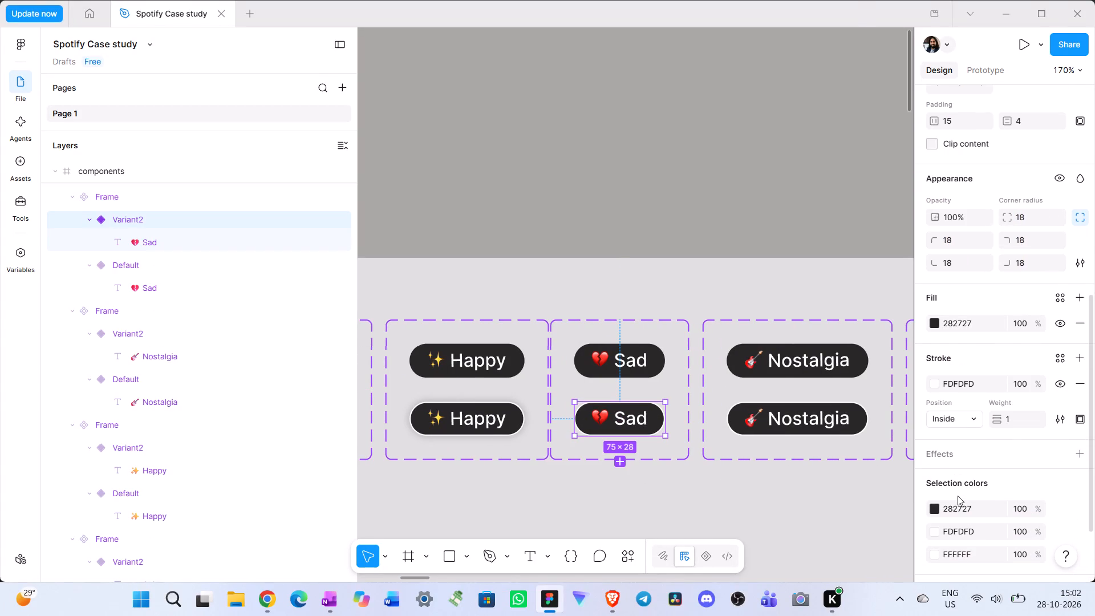
pyautogui.scroll(-5, 958, 496)
pyautogui.scroll(2, 970, 498)
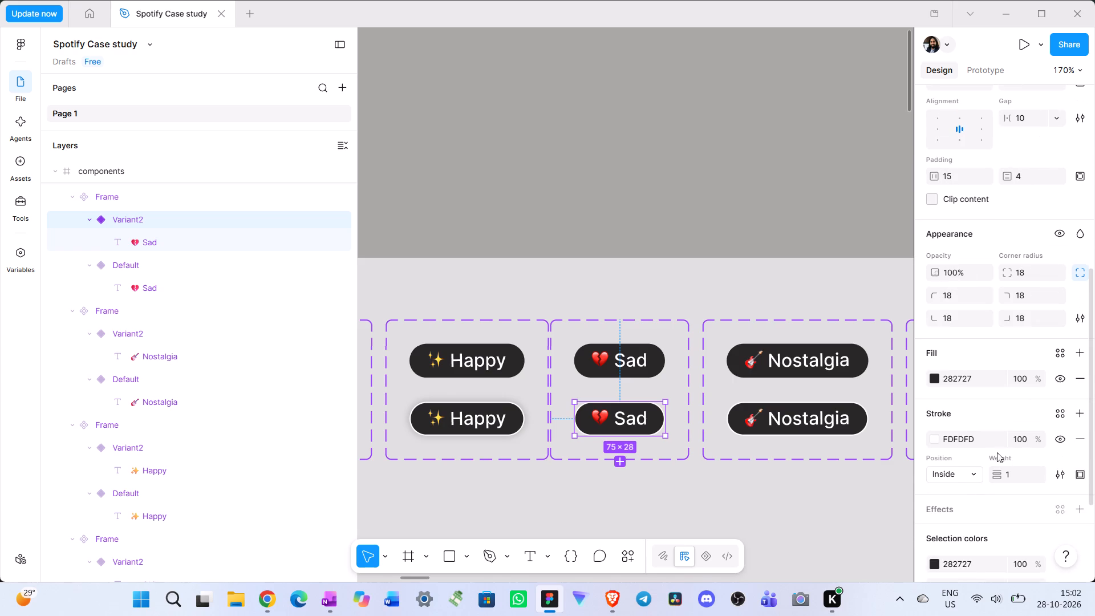
pyautogui.scroll(-1, 1057, 440)
pyautogui.click(1084, 436)
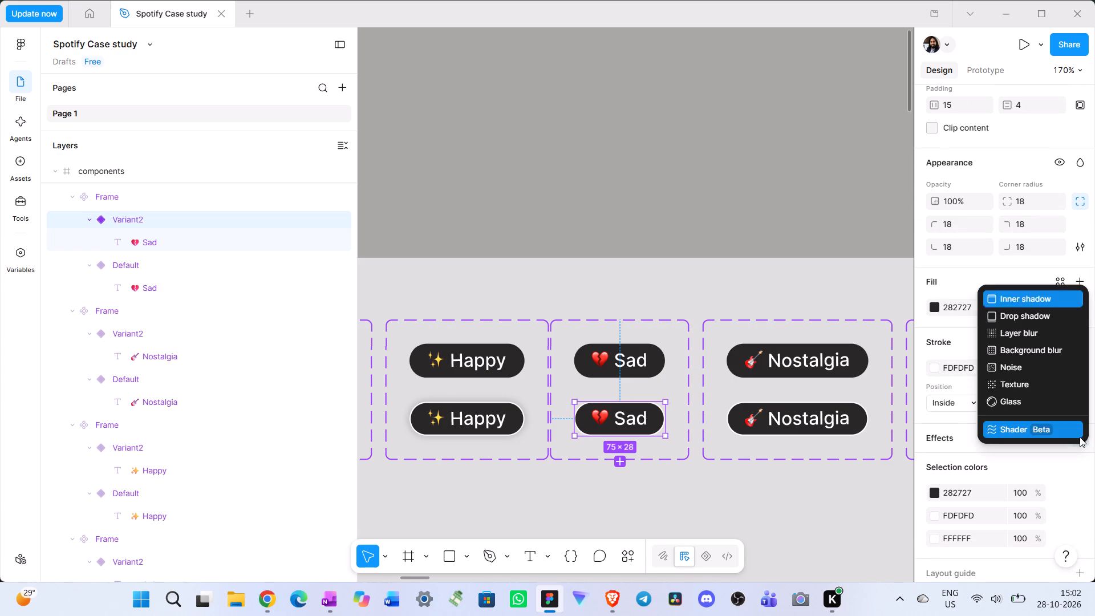
pyautogui.click(1036, 319)
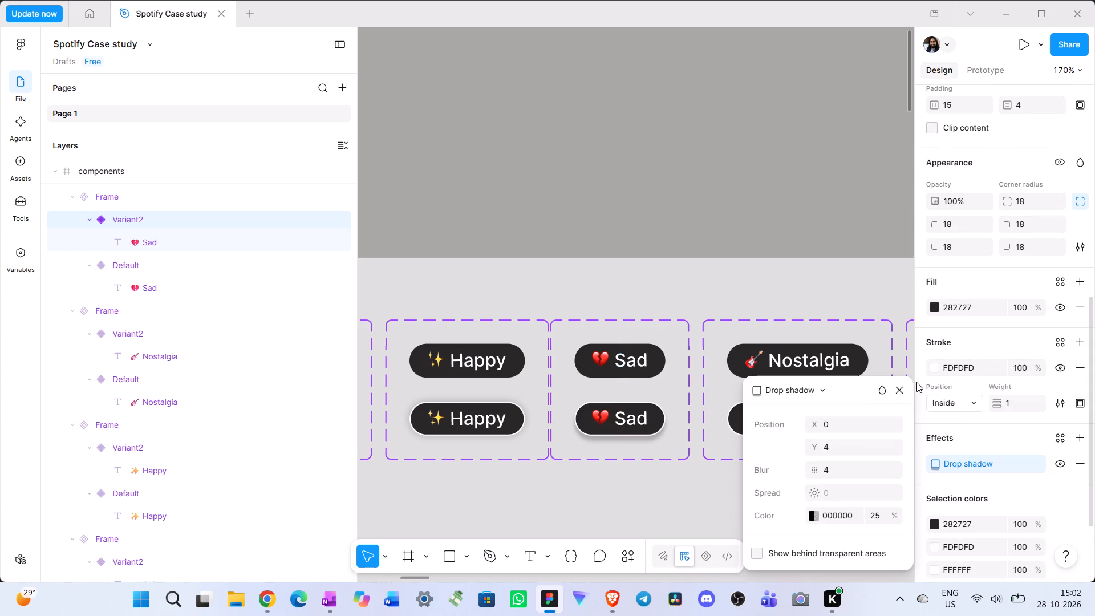
pyautogui.click(822, 451)
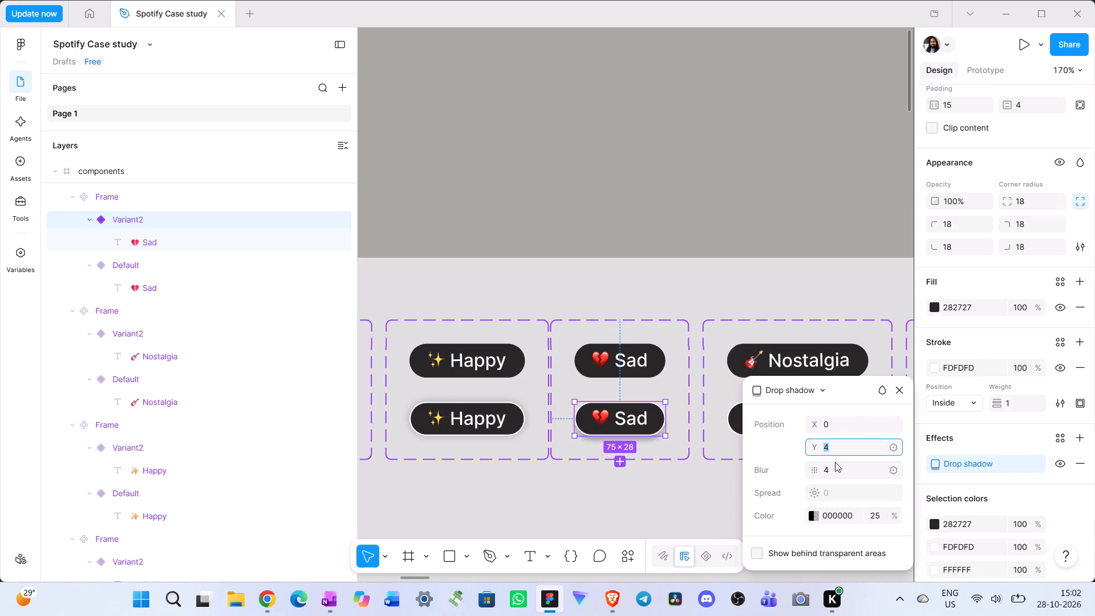
pyautogui.press('0')
pyautogui.click(833, 471)
pyautogui.press('8')
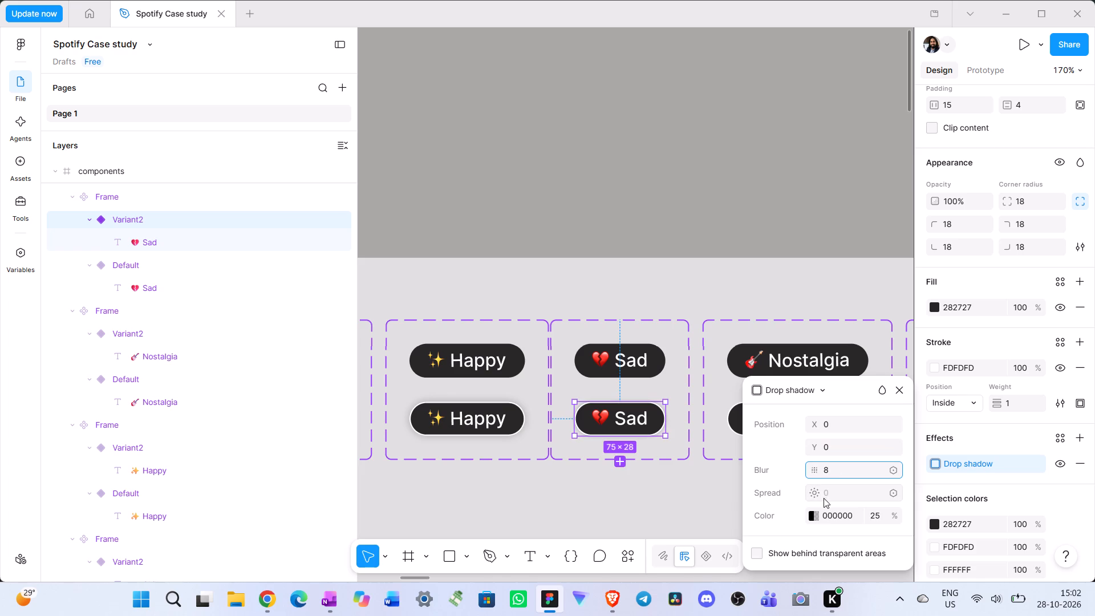
pyautogui.click(715, 502)
# Add a drop shadow to the second Nostalgia variant with Y offset 0 and blur 8.
pyautogui.hscroll(-1, 717, 501)
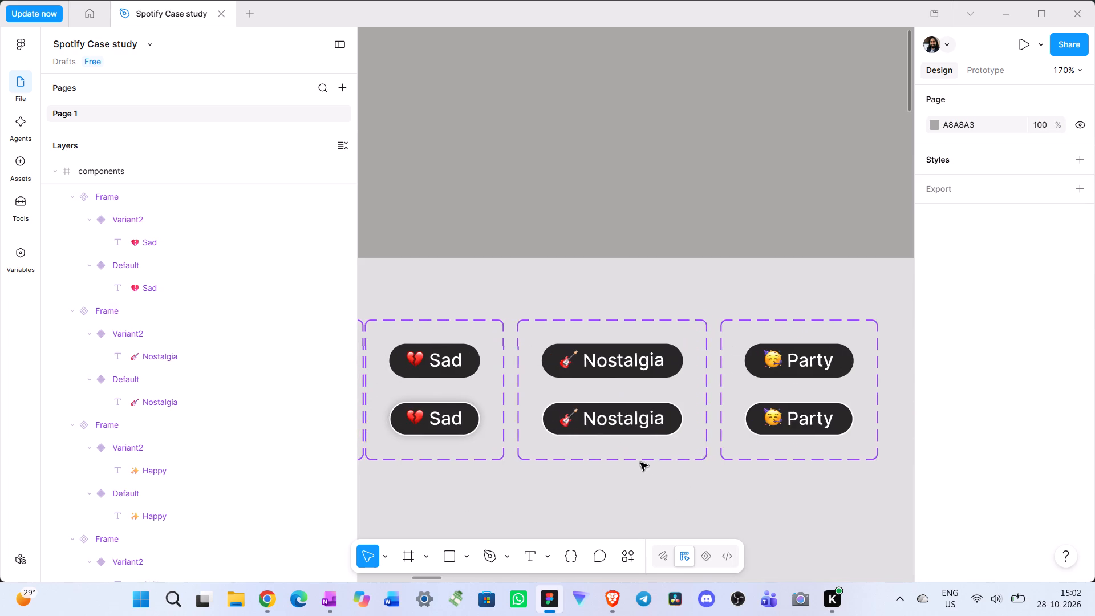
pyautogui.hscroll(-1, 640, 463)
pyautogui.doubleClick(644, 410)
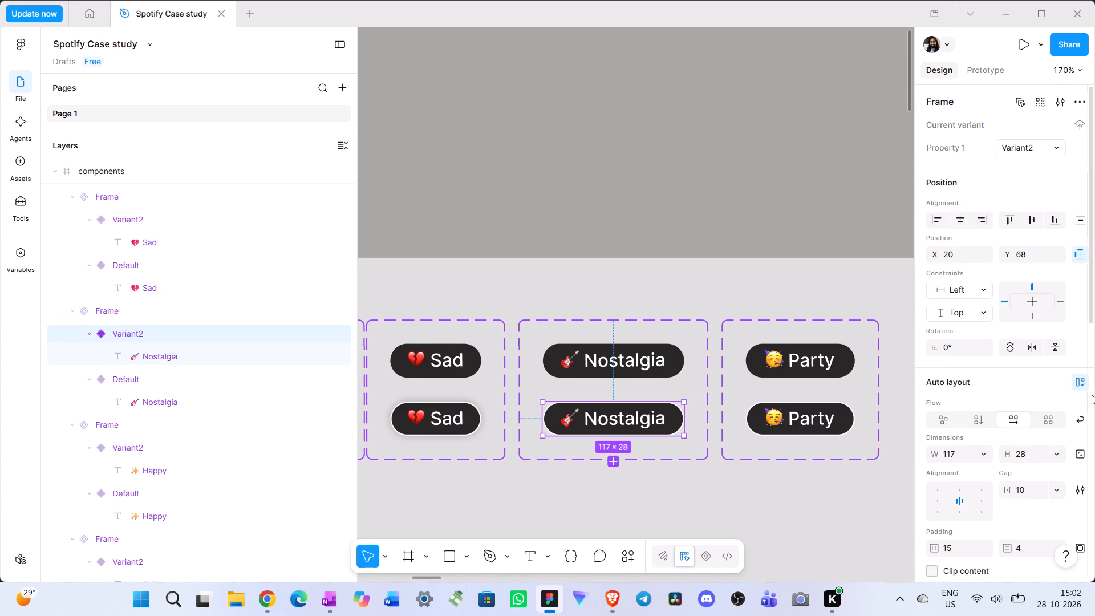
pyautogui.scroll(-7, 1073, 447)
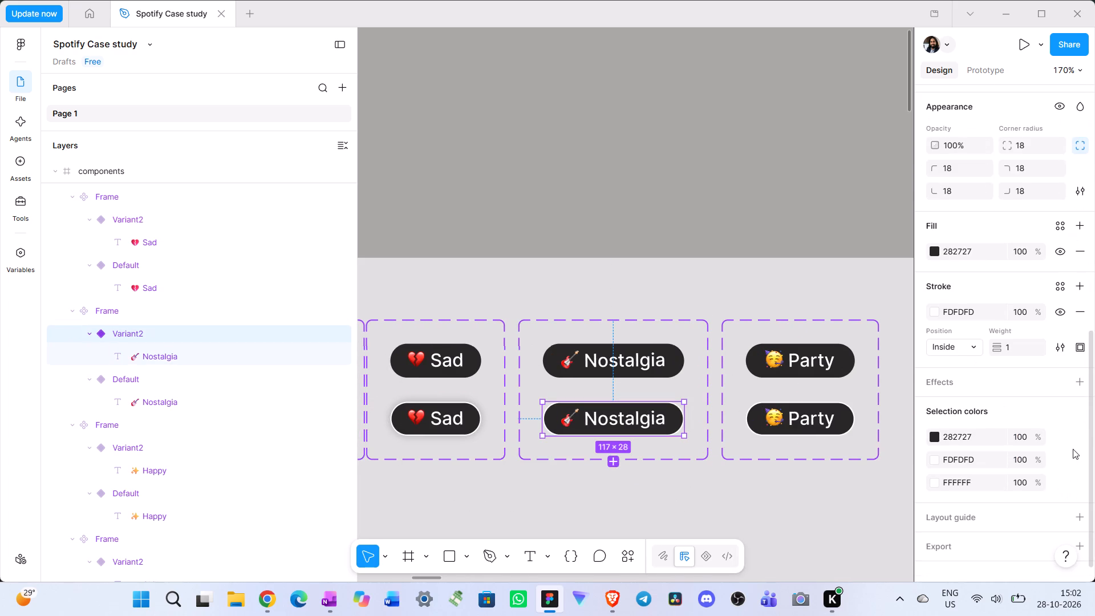
pyautogui.scroll(2, 1073, 449)
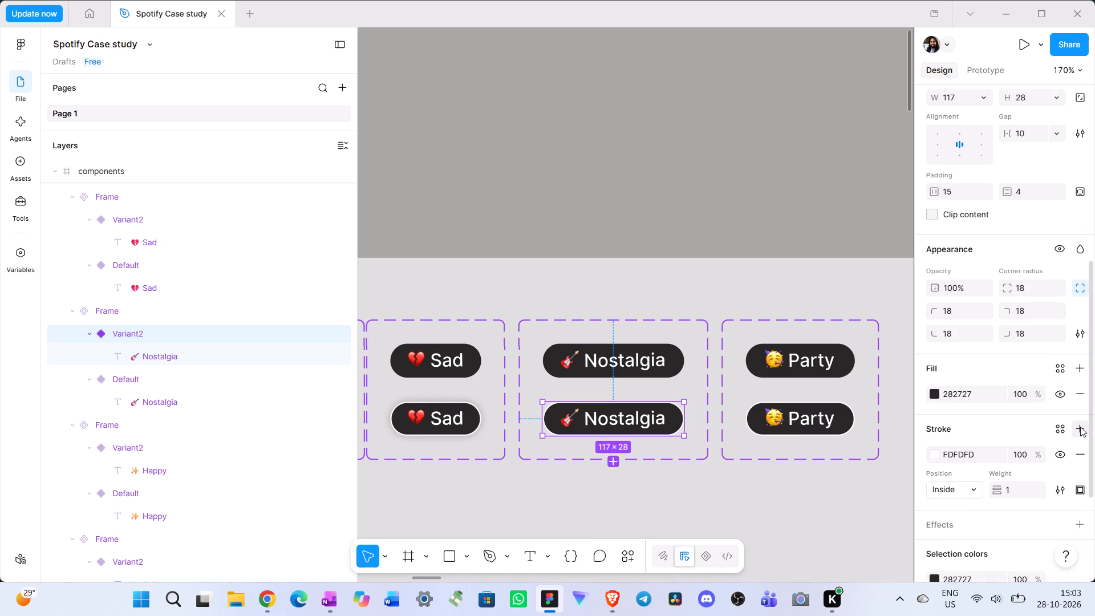
pyautogui.scroll(-1, 1081, 425)
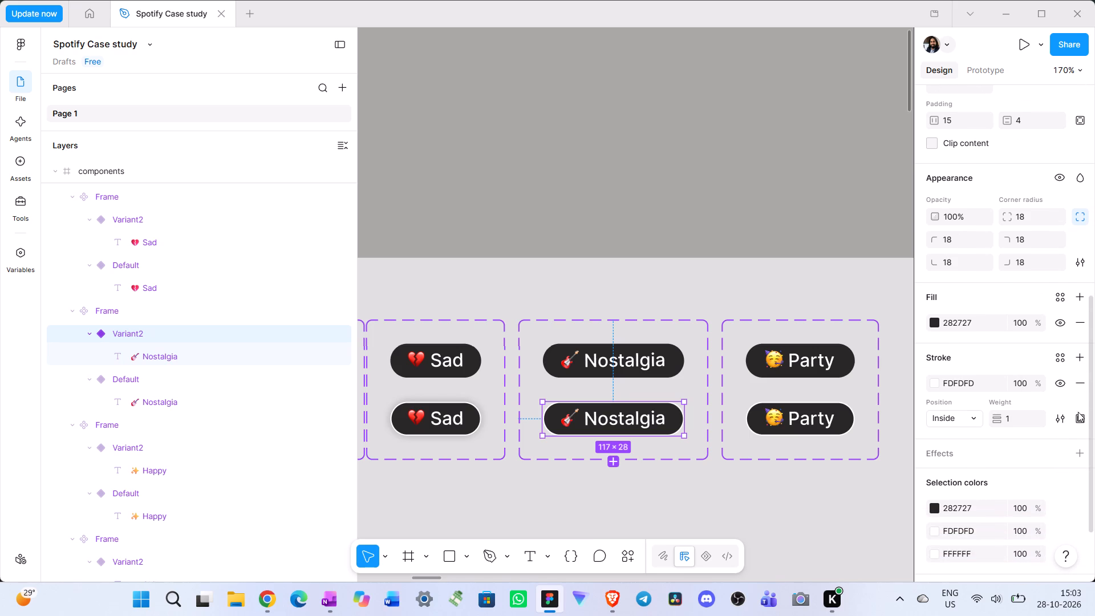
pyautogui.click(1083, 452)
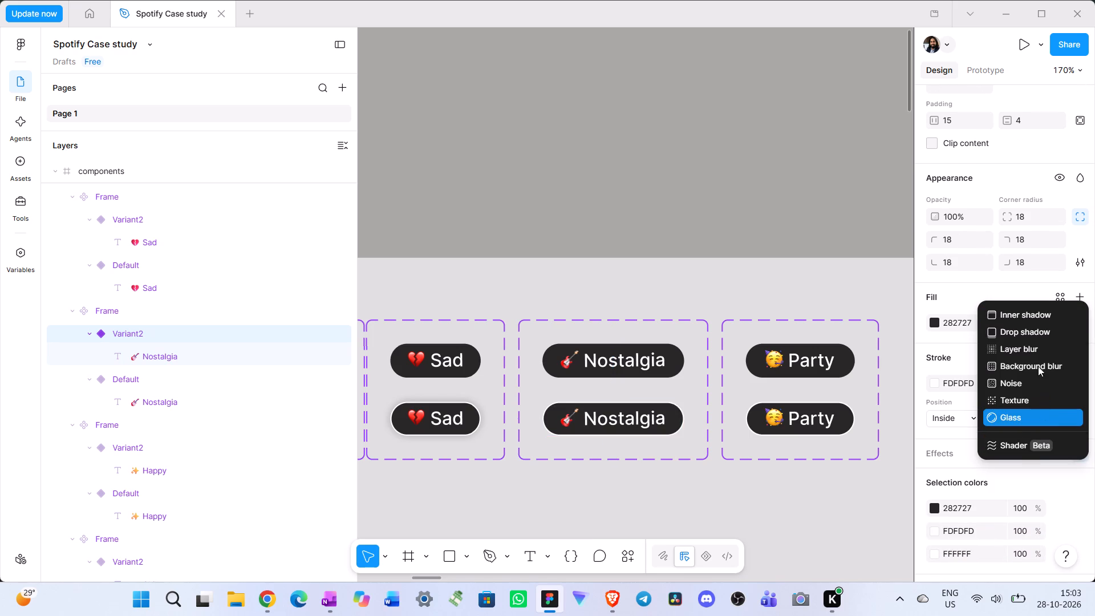
pyautogui.click(1037, 330)
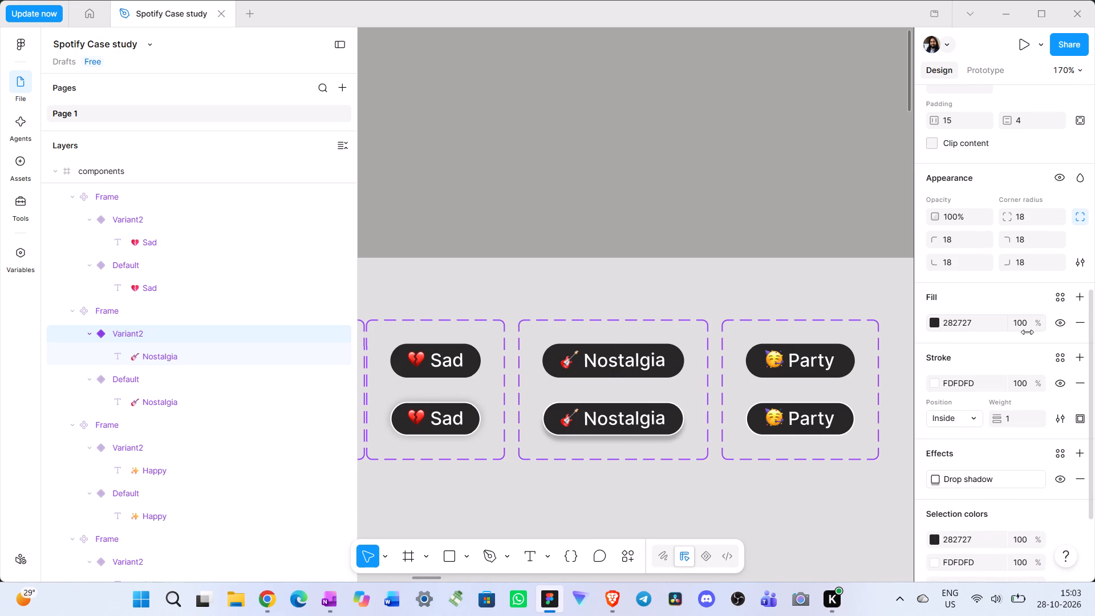
pyautogui.click(830, 446)
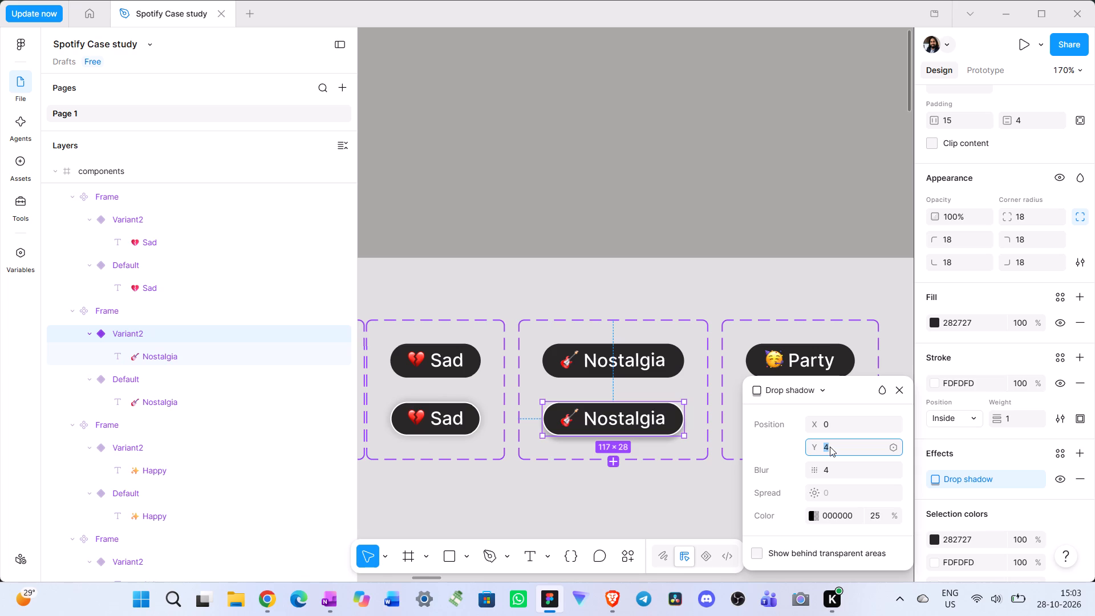
pyautogui.press('0')
pyautogui.click(829, 470)
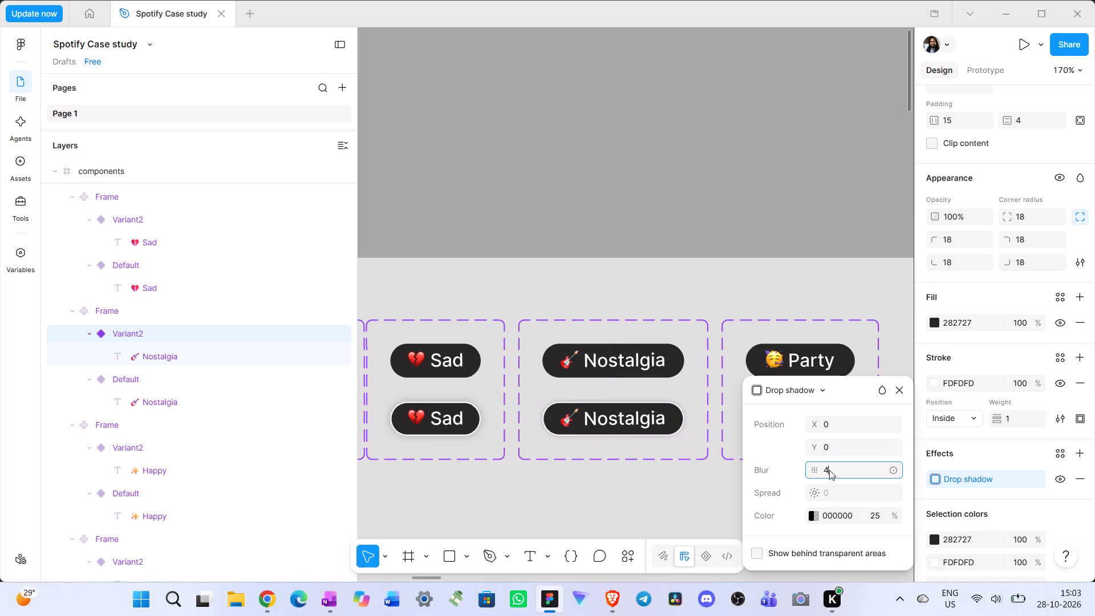
pyautogui.press('8')
pyautogui.click(687, 495)
# Add a drop shadow to the second Party variant with Y offset 0 and blur 8.
pyautogui.hscroll(-1, 695, 490)
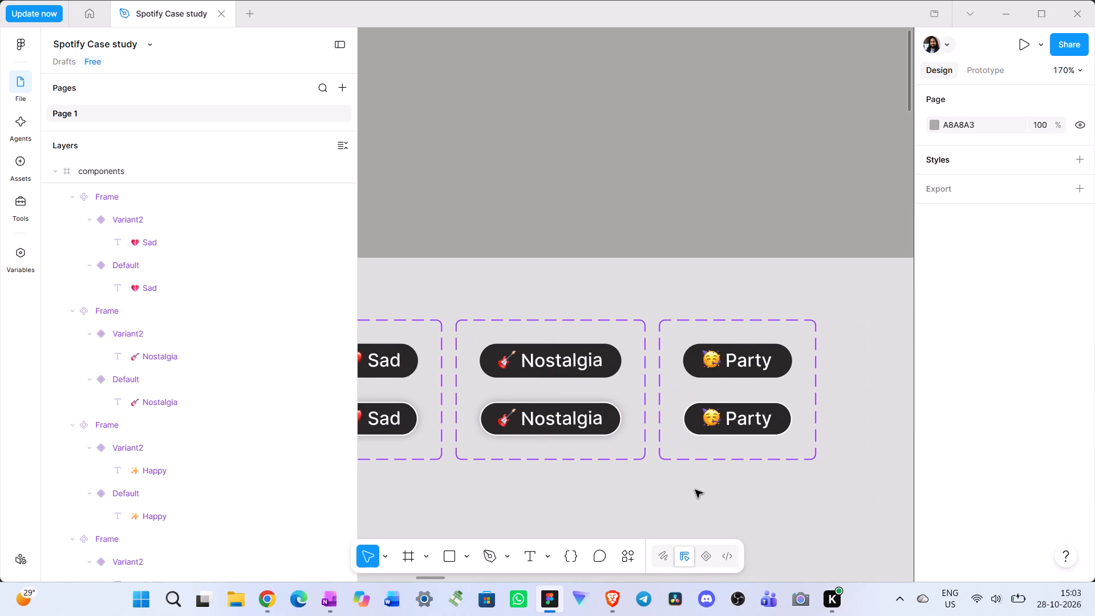
pyautogui.hscroll(-1, 695, 490)
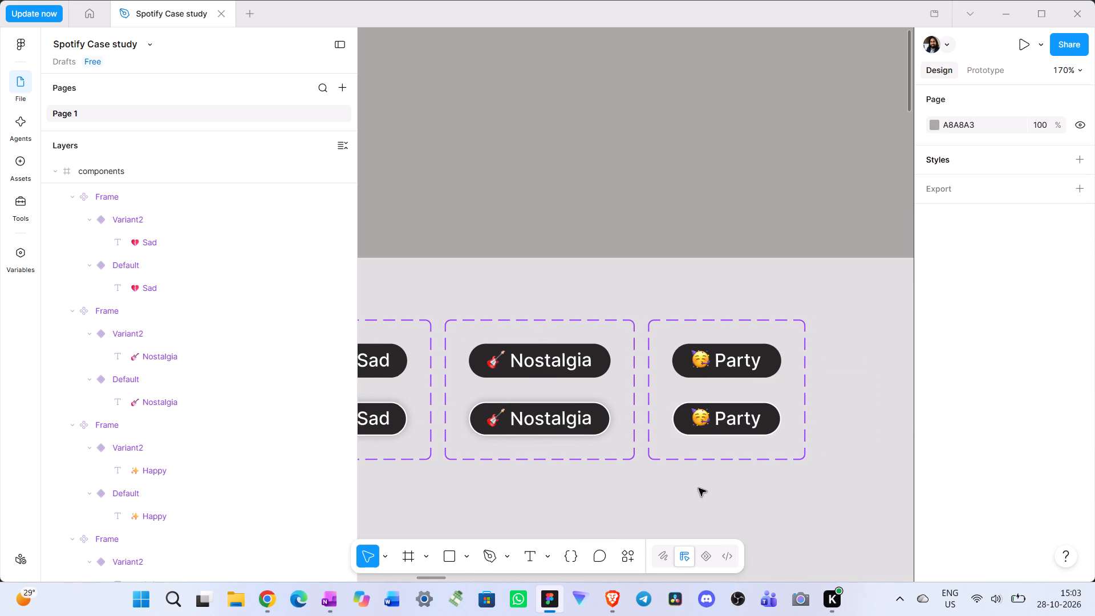
pyautogui.doubleClick(766, 418)
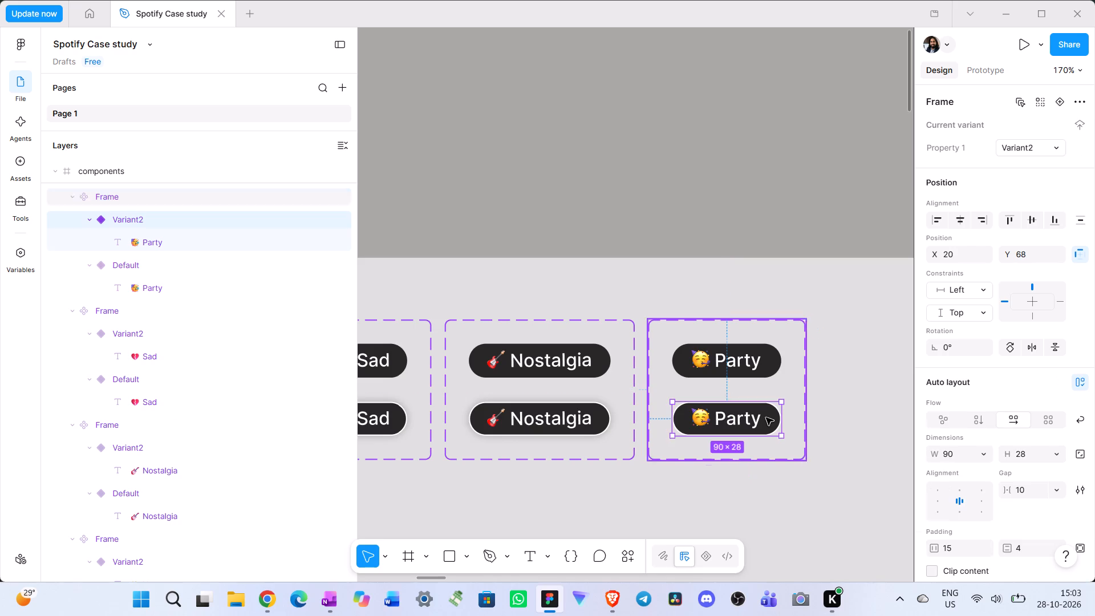
pyautogui.scroll(-1, 1031, 455)
pyautogui.scroll(-1, 1078, 423)
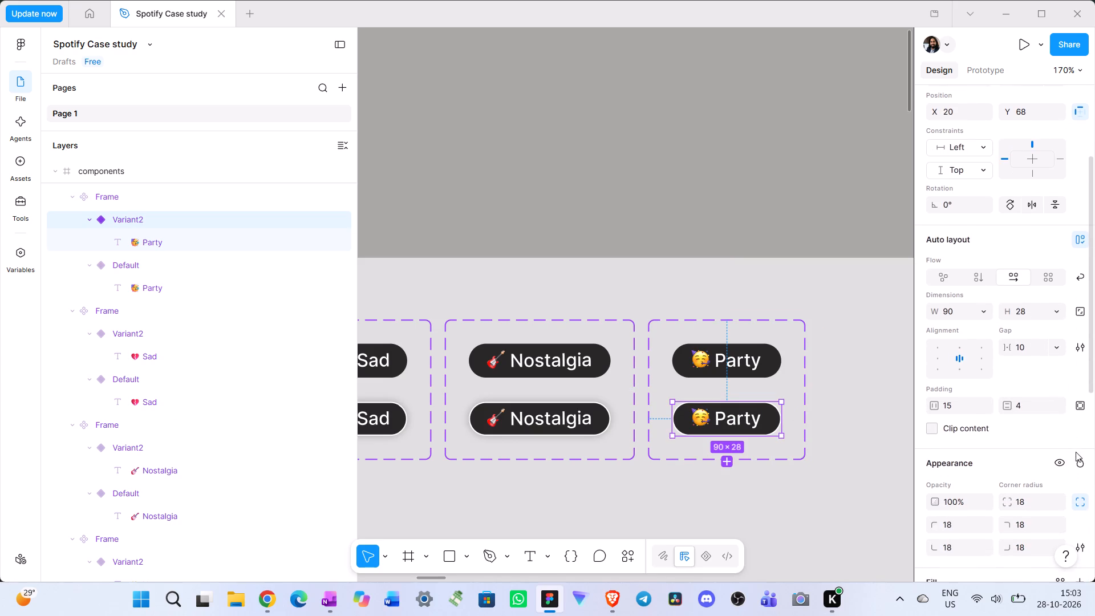
pyautogui.scroll(-8, 1076, 452)
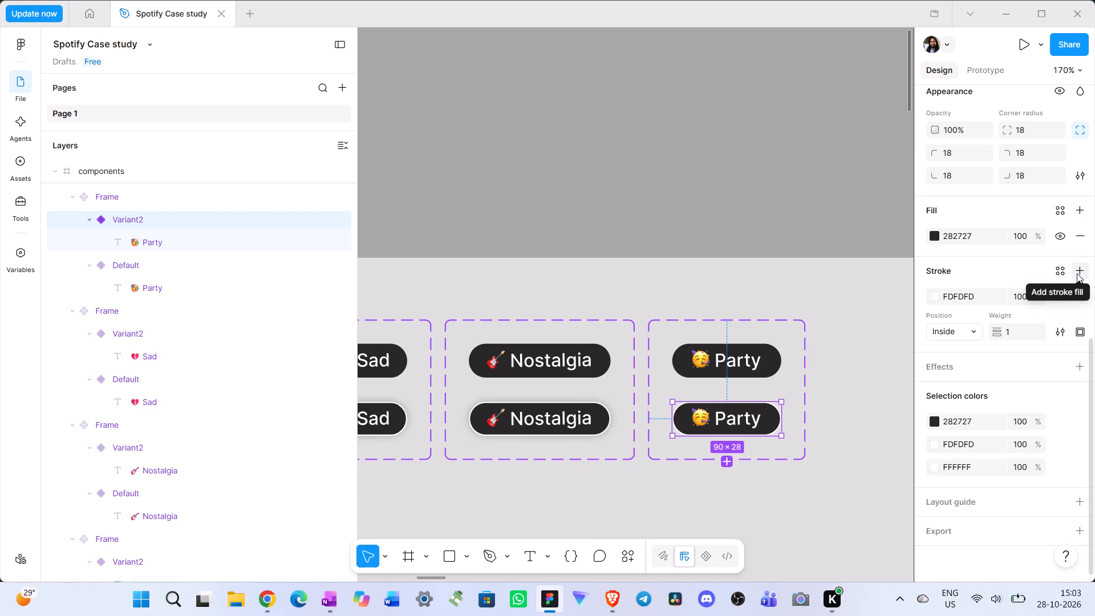
pyautogui.click(1081, 366)
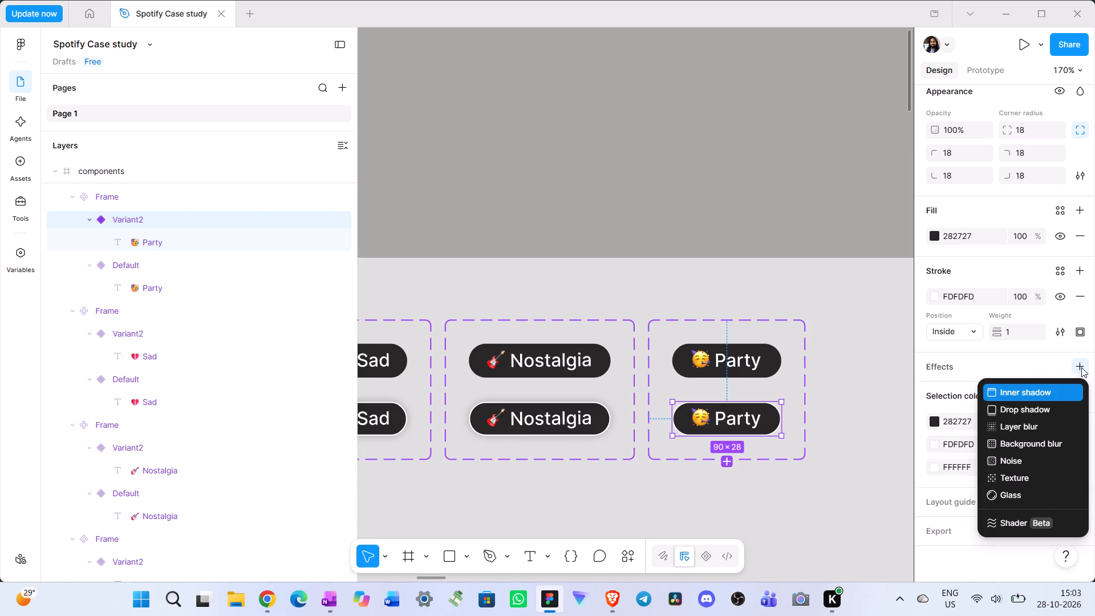
pyautogui.click(1052, 410)
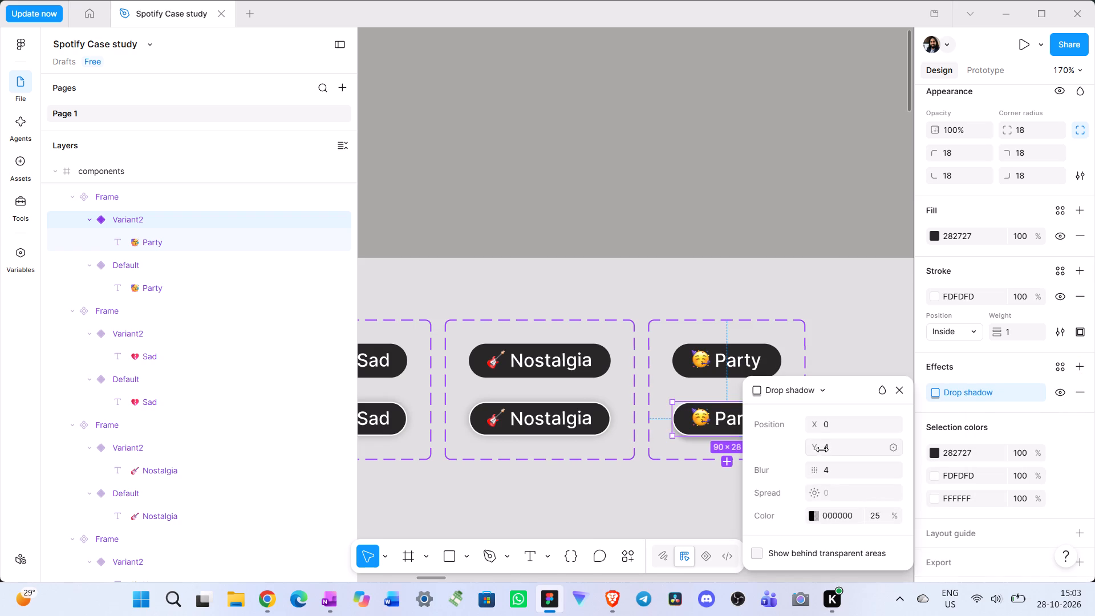
pyautogui.click(822, 449)
pyautogui.press('0')
pyautogui.click(830, 467)
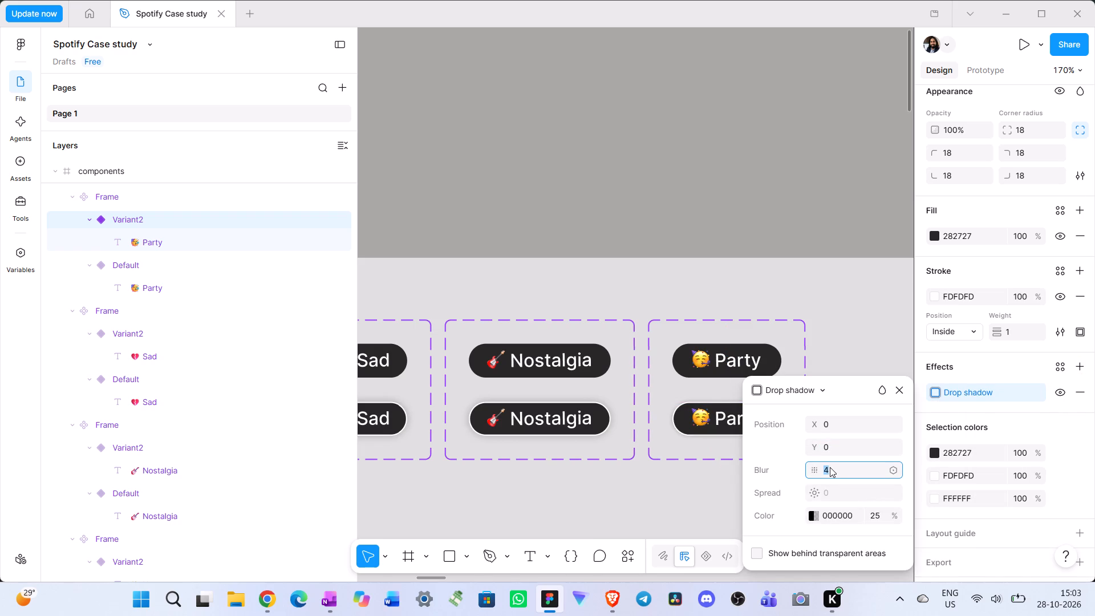
pyautogui.press('8')
pyautogui.click(675, 493)
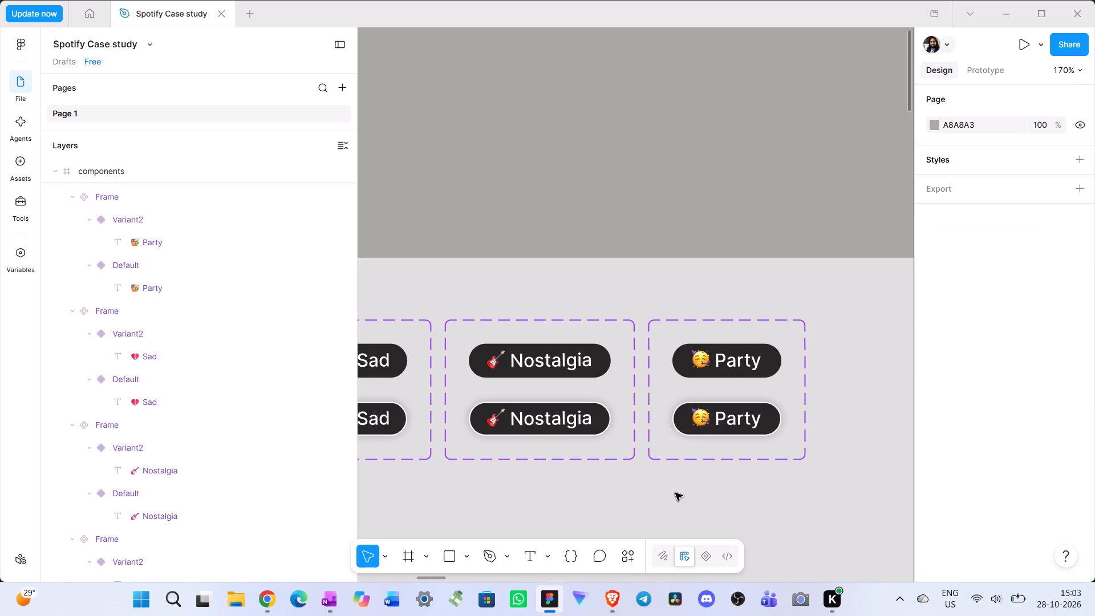
pyautogui.hscroll(2, 719, 487)
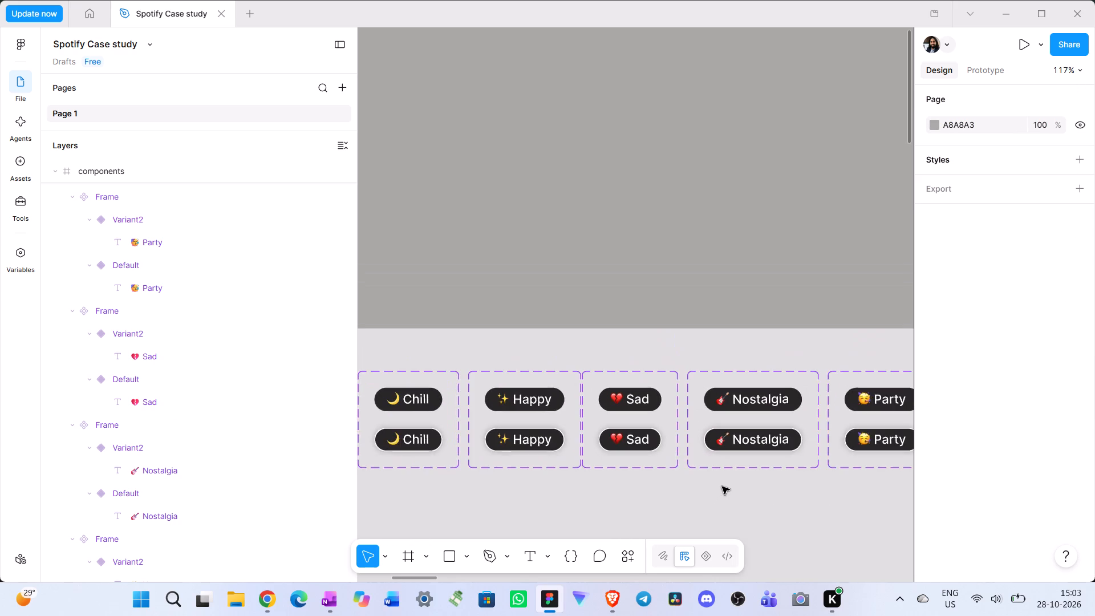
pyautogui.hscroll(2, 722, 487)
pyautogui.doubleClick(673, 443)
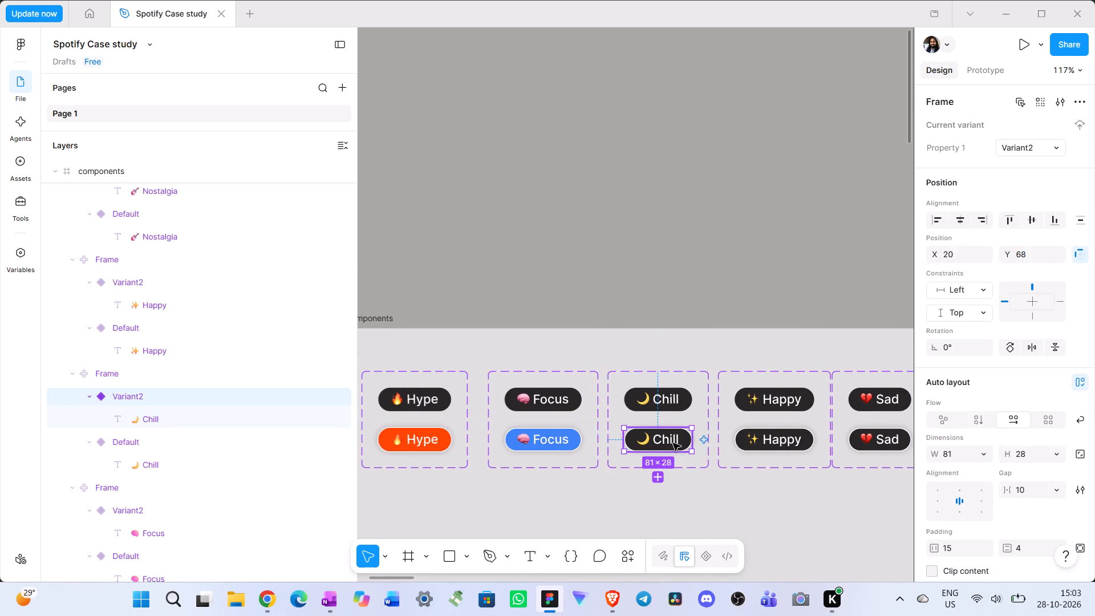
pyautogui.hotkey('alt', 'Tab')
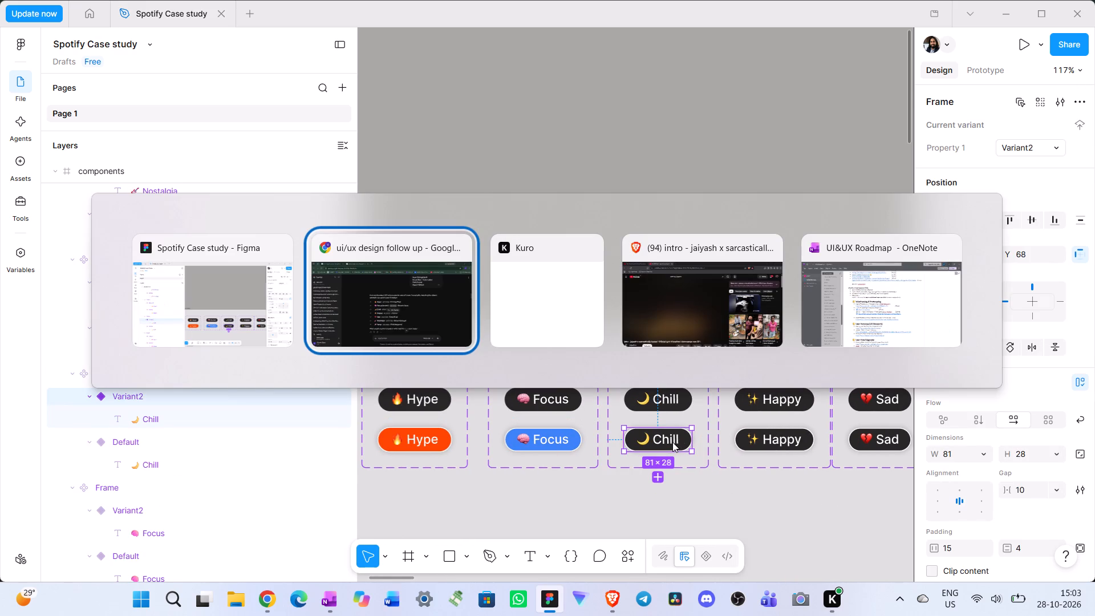
pyautogui.hotkey('alt', 'Tab')
pyautogui.hotkey('alt', 'Tab')
pyautogui.hotkey('alt', 'Tab')
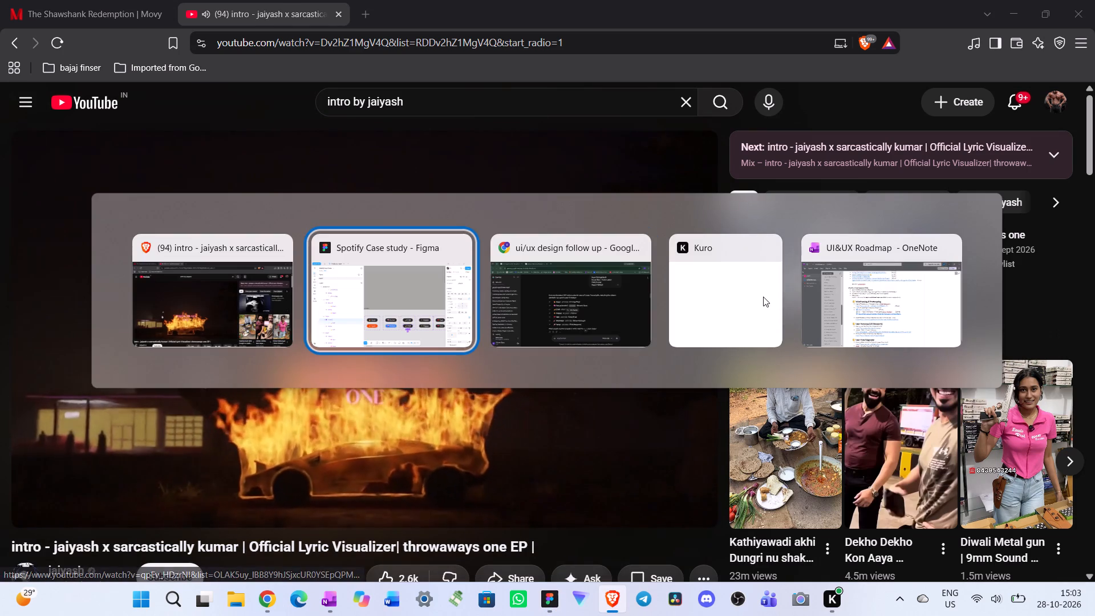
pyautogui.hotkey('alt', 'Tab')
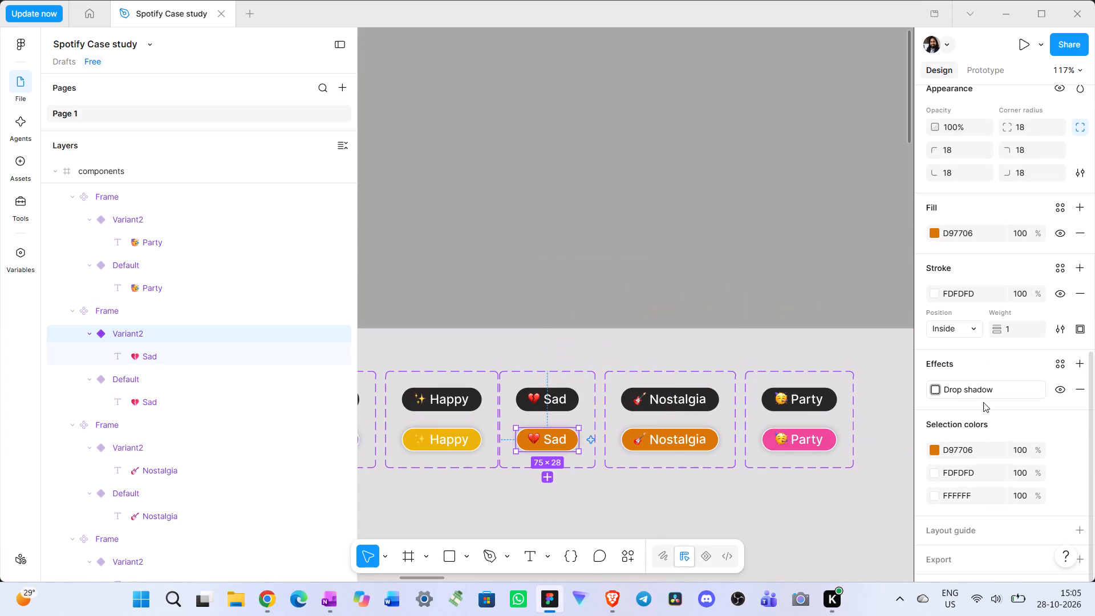
pyautogui.click(967, 293)
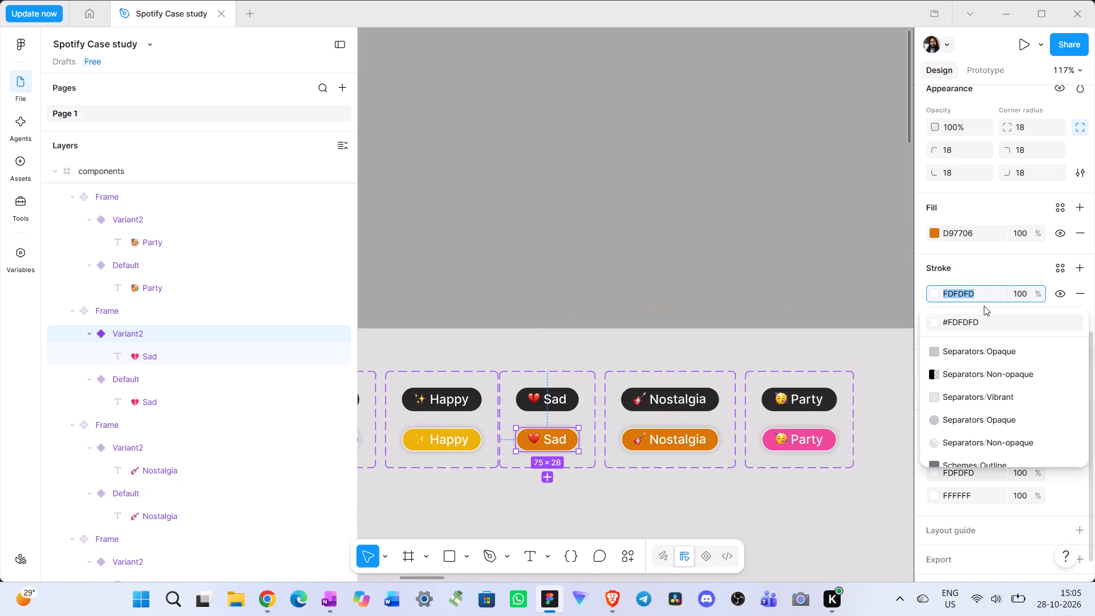
pyautogui.click(966, 229)
pyautogui.press('BackSpace')
pyautogui.hotkey('ctrl', 'v')
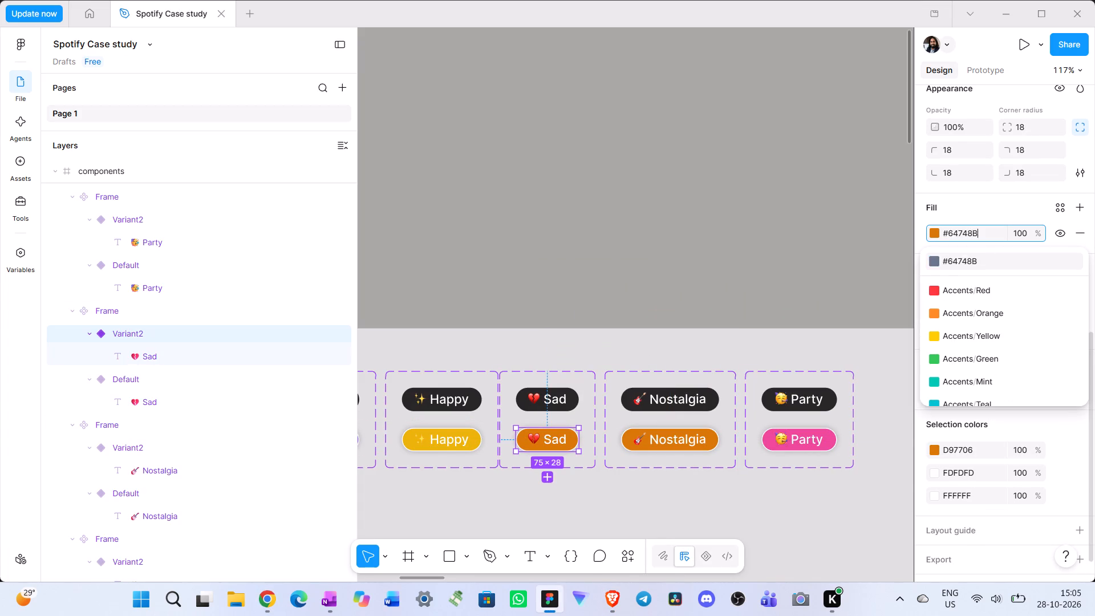
pyautogui.press('Return')
pyautogui.click(551, 246)
# Add a prototype interaction from the default Hype chip to its Variant2: on tap, Change to, with Instant animation.
pyautogui.hscroll(1, 551, 246)
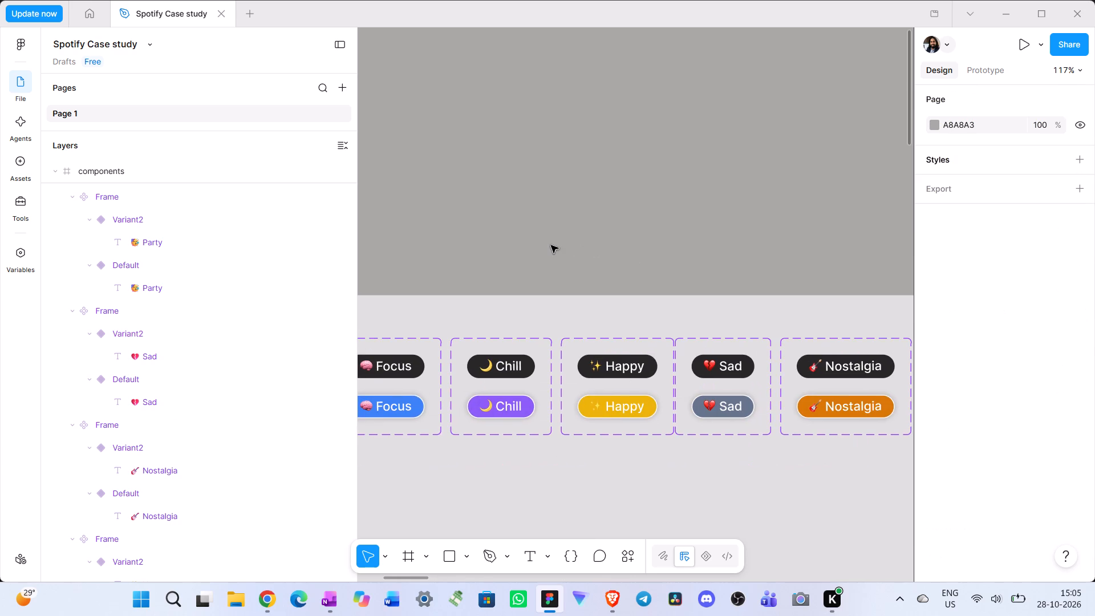
pyautogui.hscroll(1, 551, 245)
pyautogui.hscroll(-1, 646, 273)
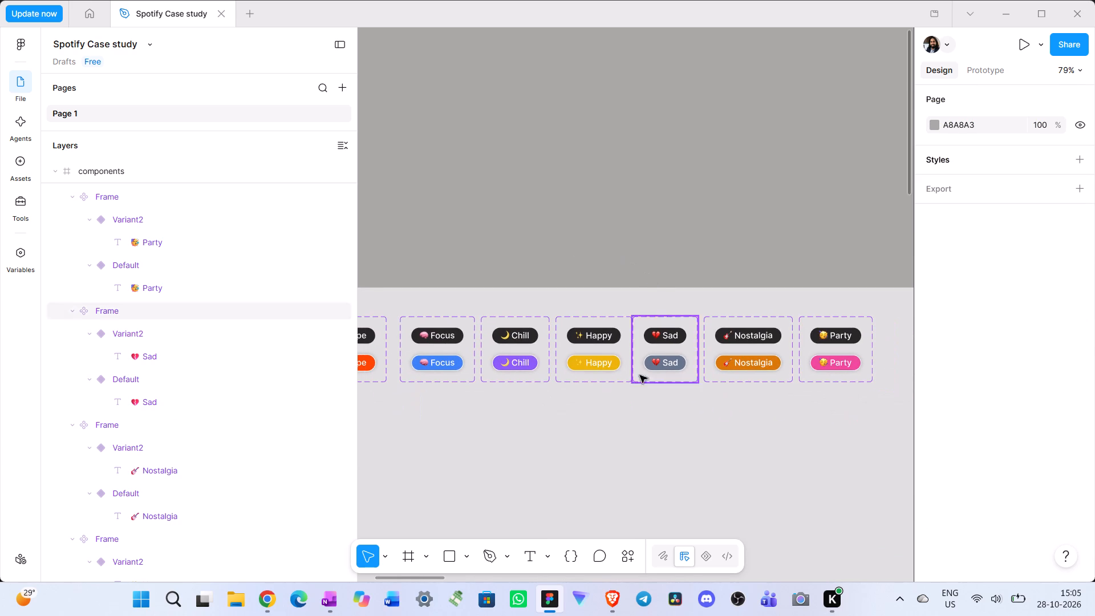
pyautogui.click(631, 416)
pyautogui.hscroll(3, 631, 416)
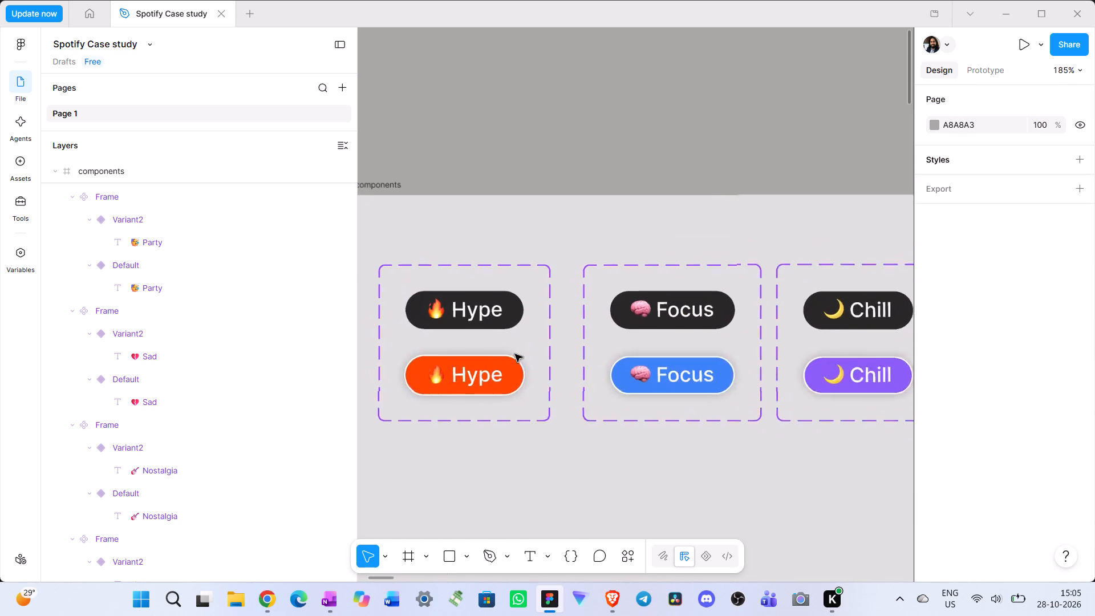
pyautogui.hscroll(1, 515, 354)
pyautogui.doubleClick(532, 318)
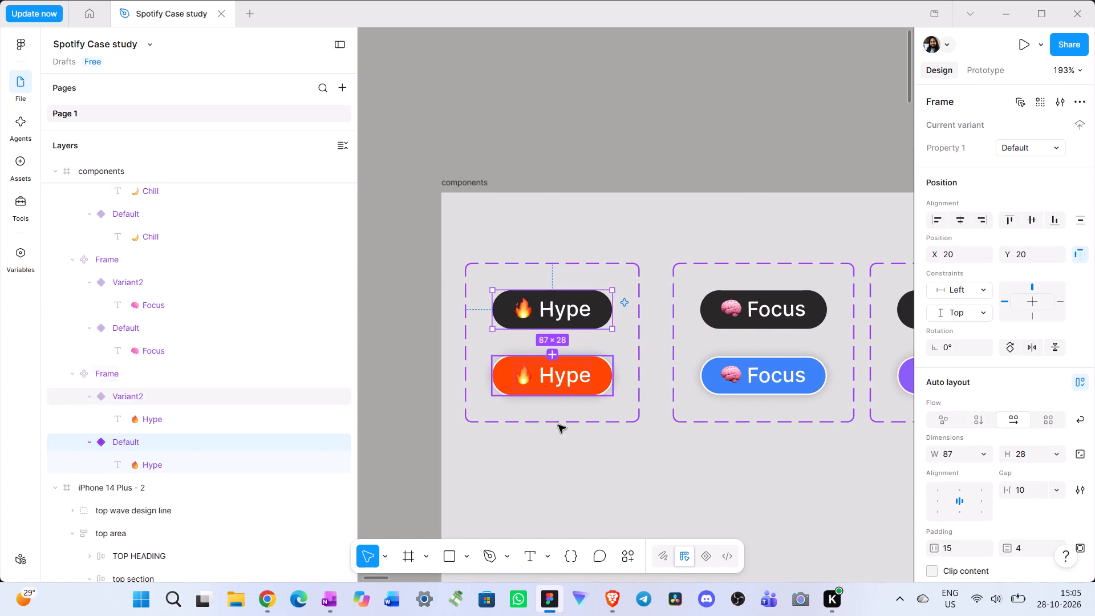
pyautogui.click(554, 457)
pyautogui.click(574, 325)
pyautogui.click(574, 325)
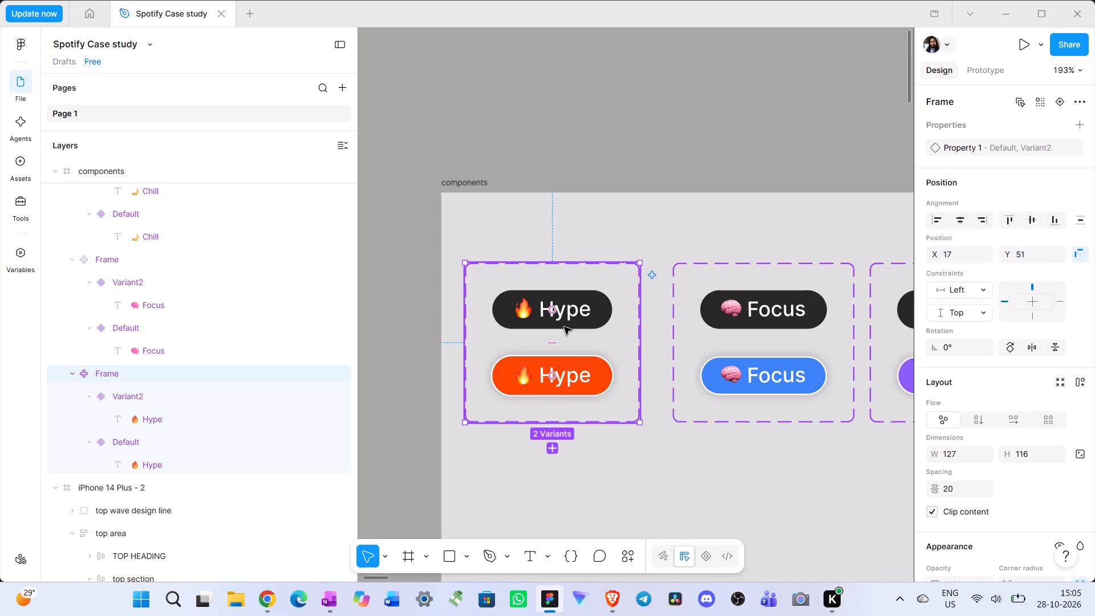
pyautogui.doubleClick(560, 319)
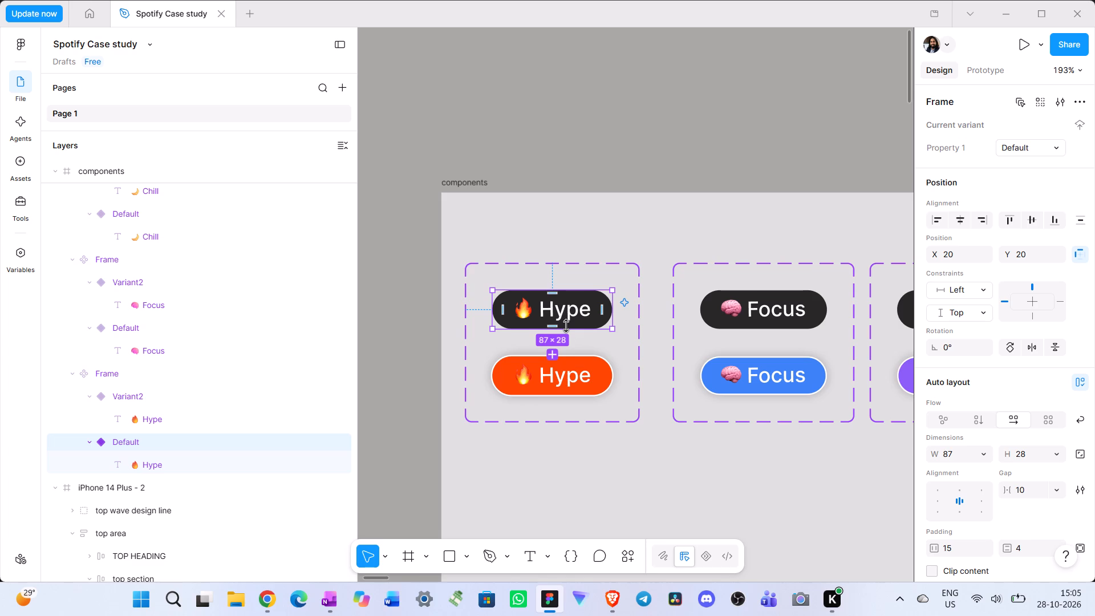
pyautogui.click(979, 69)
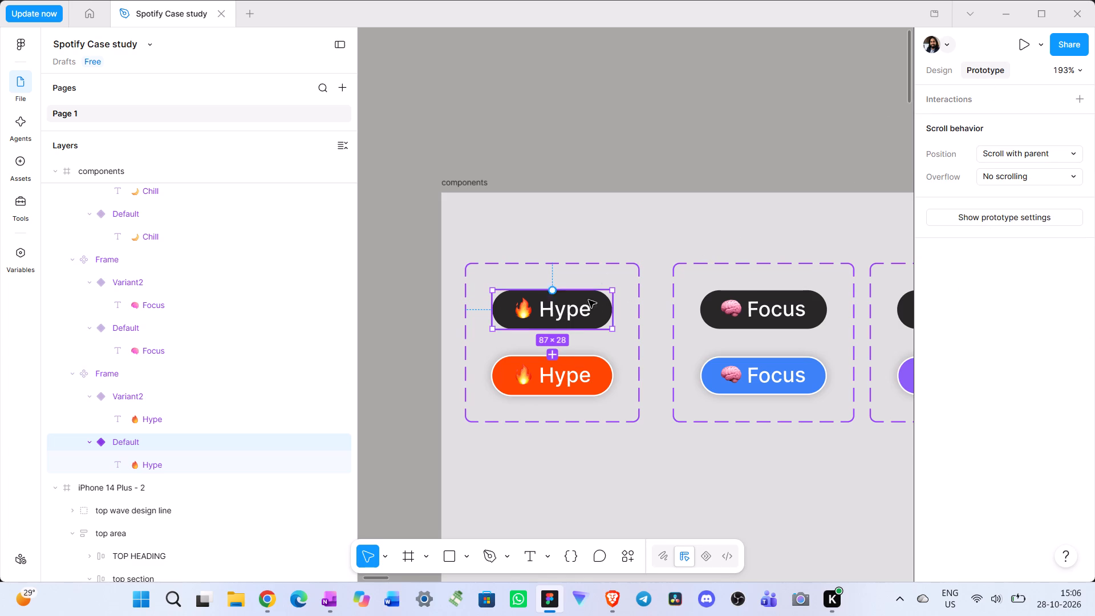
pyautogui.moveTo(552, 329); pyautogui.dragTo(557, 352)
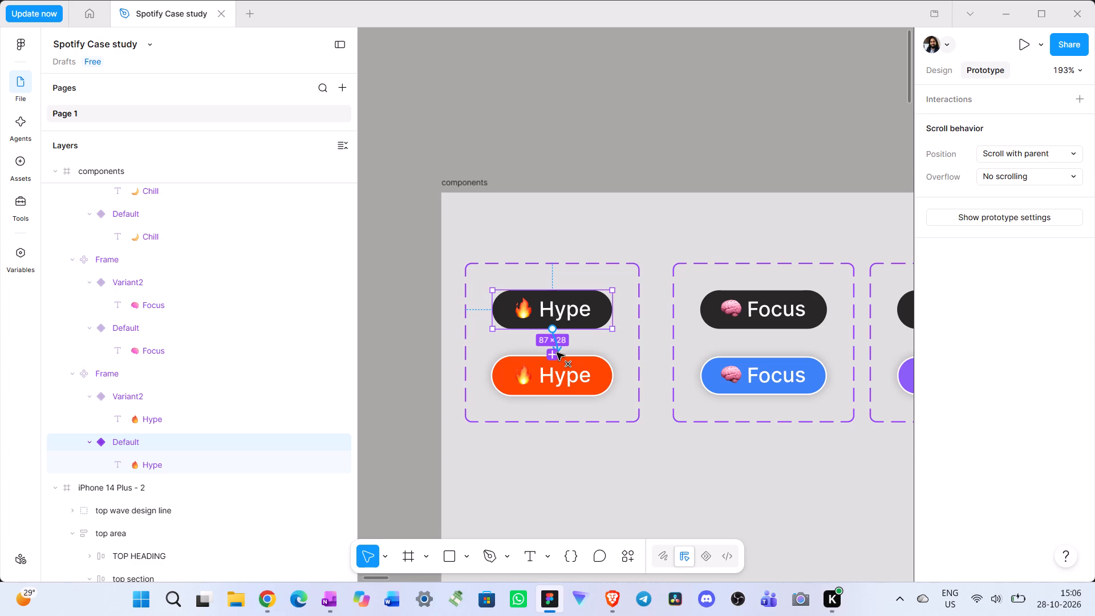
pyautogui.moveTo(557, 352); pyautogui.dragTo(551, 360)
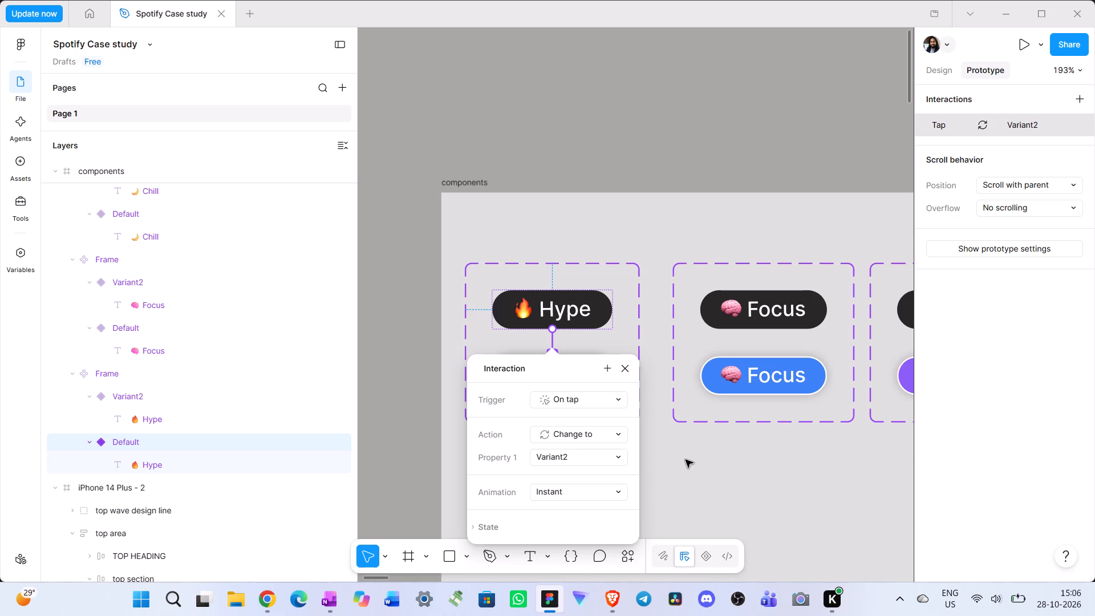
pyautogui.click(616, 493)
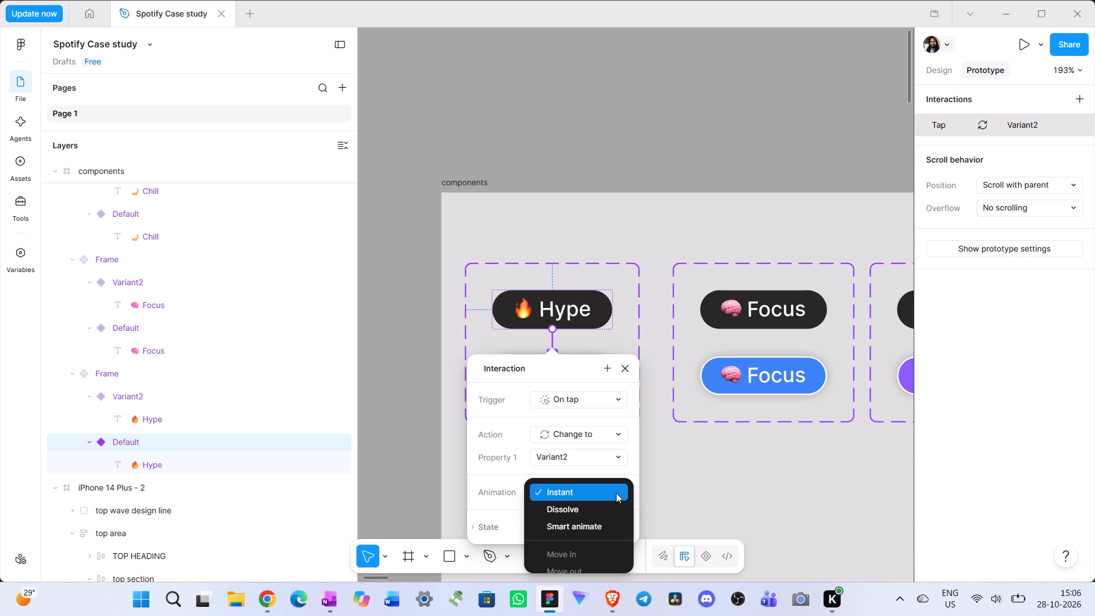
pyautogui.click(616, 493)
pyautogui.click(677, 475)
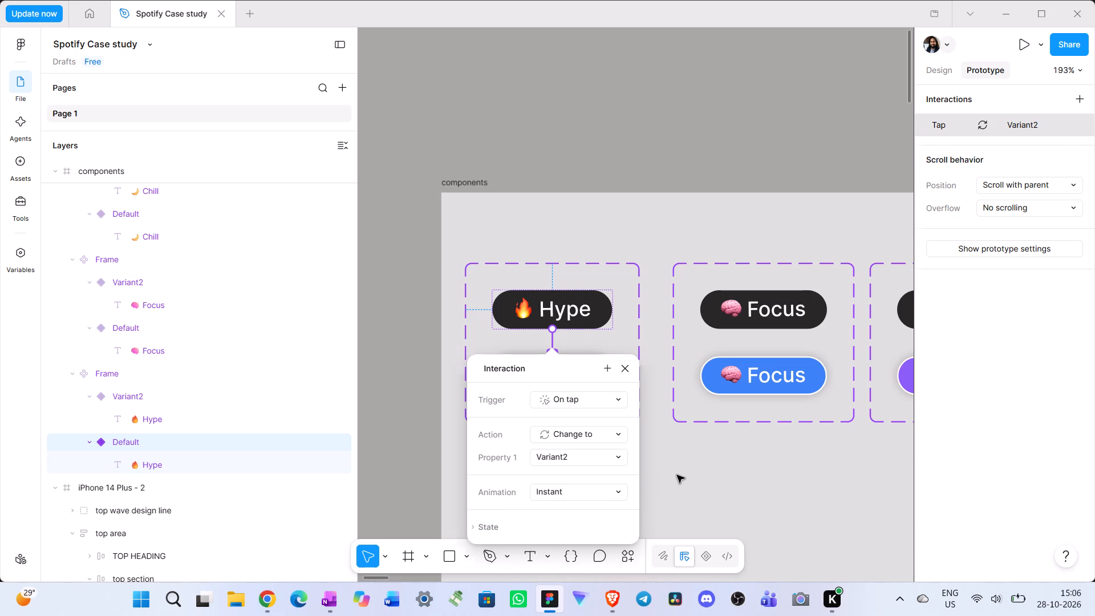
# Connect the default Focus chip to its blue Variant2 with an on-tap, instant Change to interaction.
pyautogui.click(764, 317)
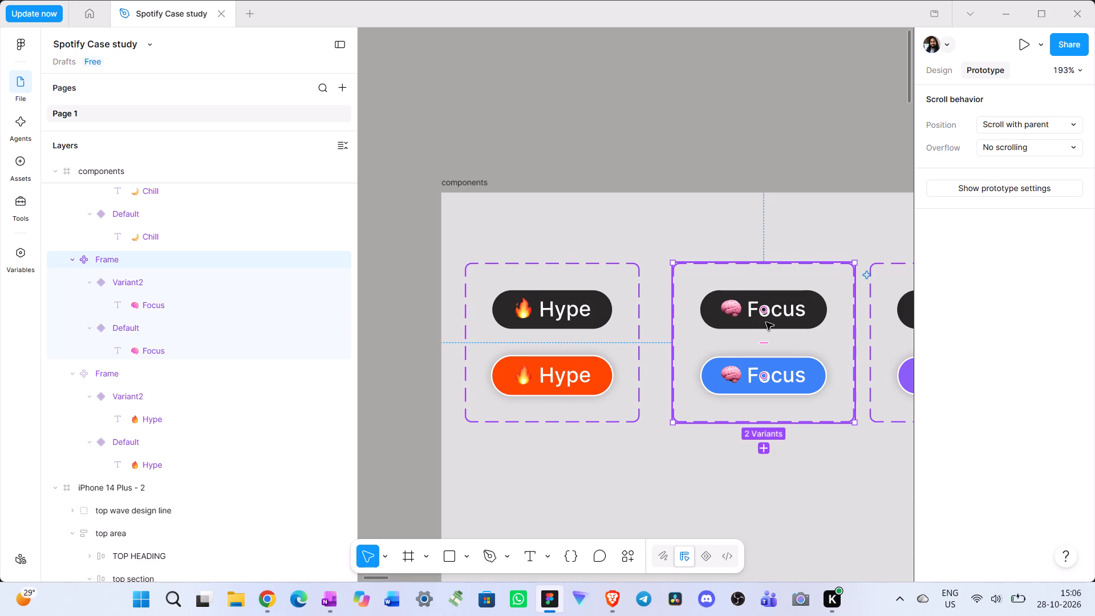
pyautogui.click(766, 322)
pyautogui.doubleClick(766, 322)
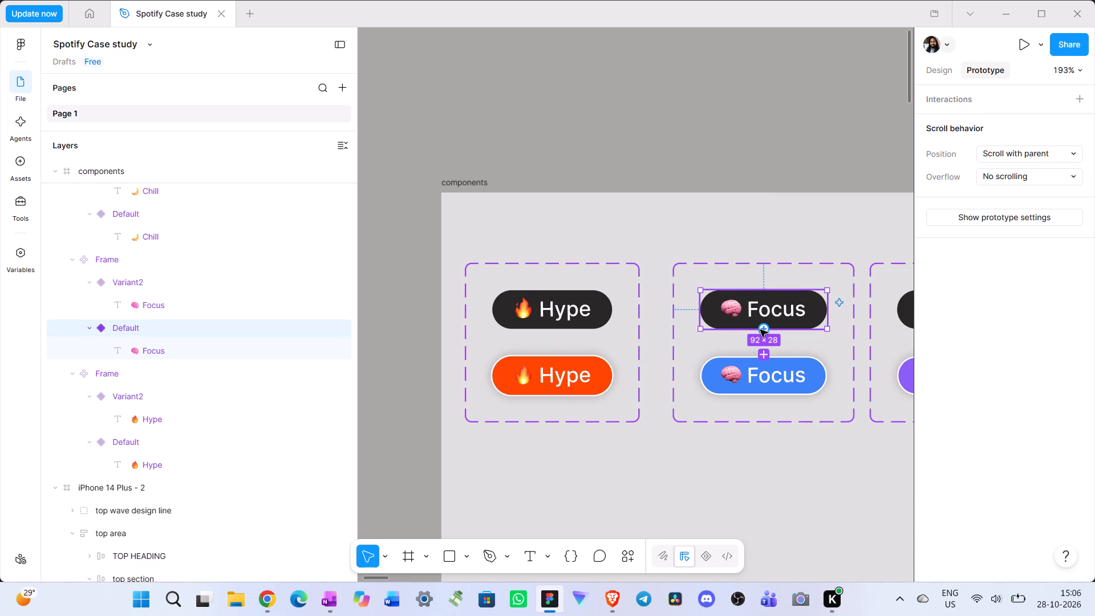
pyautogui.moveTo(763, 330); pyautogui.dragTo(768, 365)
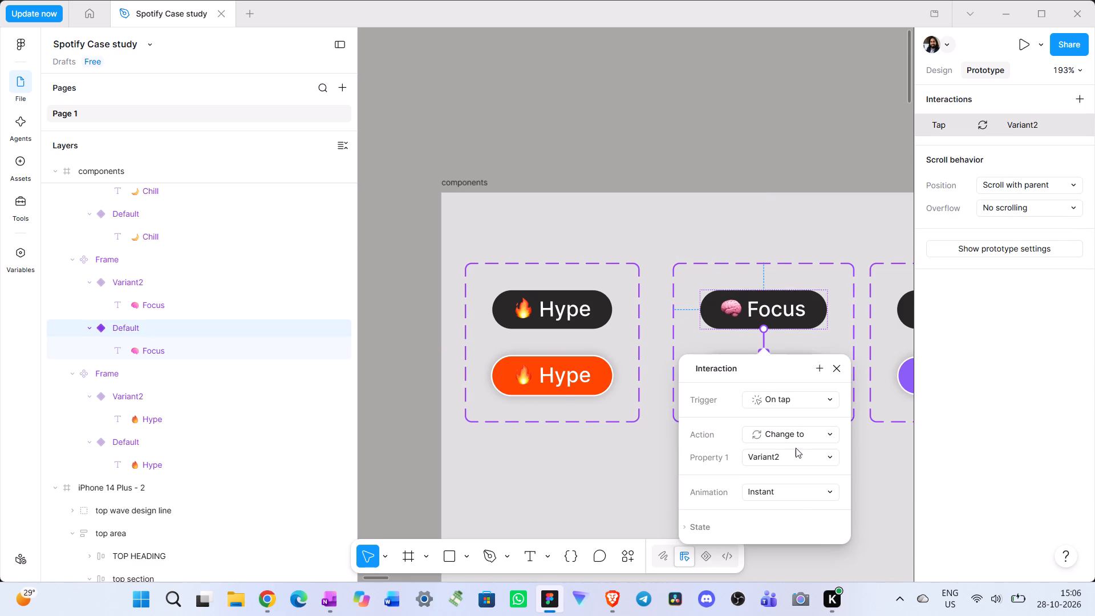
pyautogui.click(877, 499)
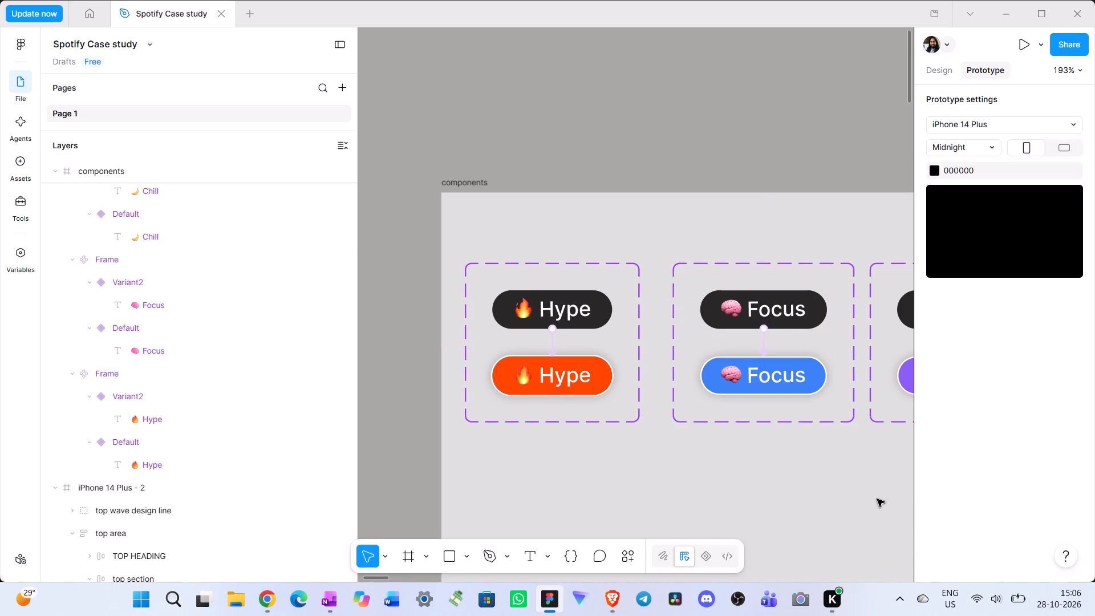
# Connect the default Chill chip to its purple Variant2 with an on-tap, instant Change to interaction.
pyautogui.hscroll(-3, 752, 447)
pyautogui.doubleClick(692, 316)
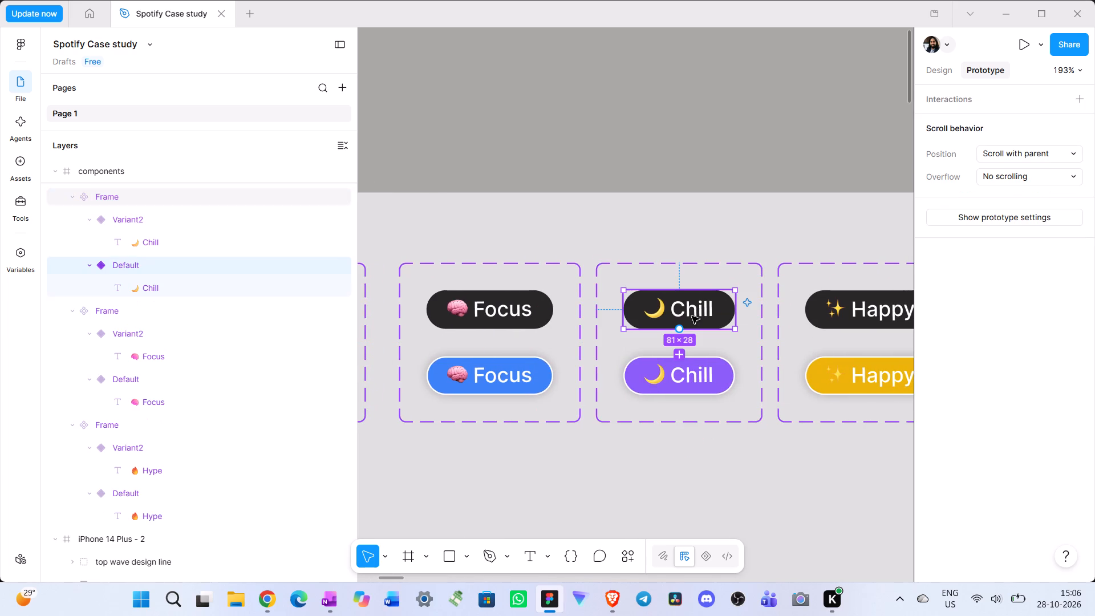
pyautogui.moveTo(679, 331); pyautogui.dragTo(682, 360)
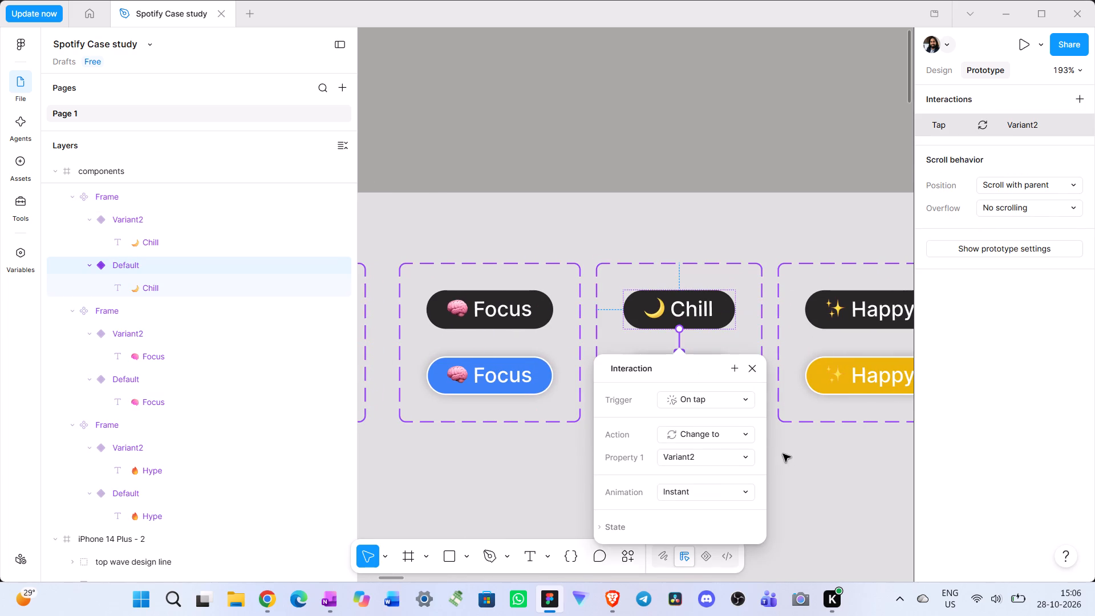
pyautogui.hscroll(-2, 782, 454)
pyautogui.click(773, 456)
# Connect the default Happy chip to its yellow Variant2 with a prototype interaction.
pyautogui.click(809, 319)
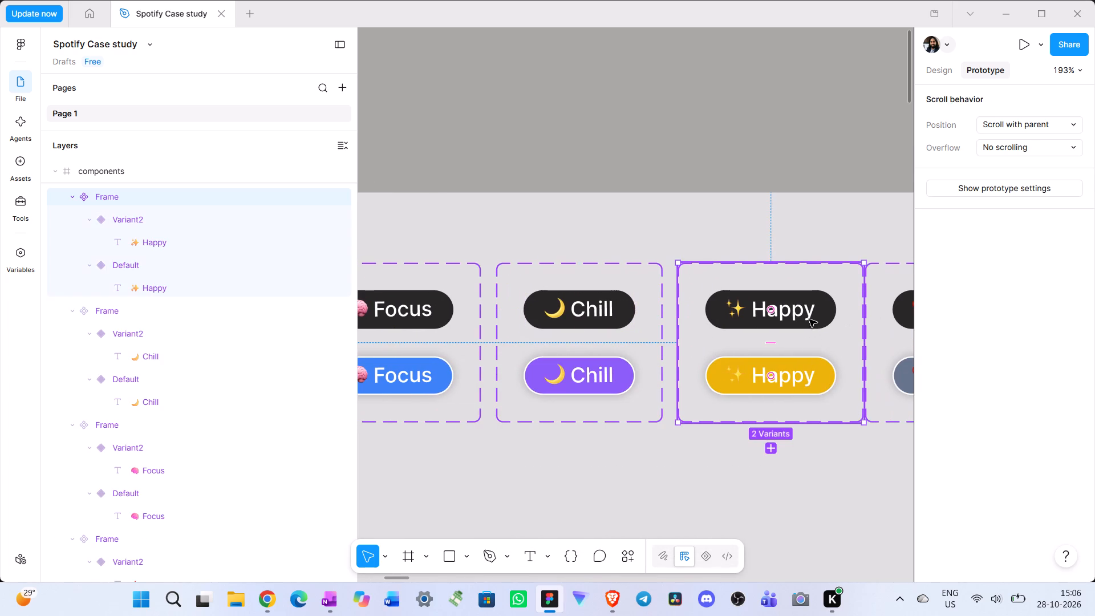
pyautogui.doubleClick(777, 320)
pyautogui.moveTo(772, 329); pyautogui.dragTo(772, 372)
pyautogui.hscroll(-2, 780, 393)
pyautogui.click(708, 490)
# Connect the default Sad chip to its grey-blue Variant2 with an on-tap, instant Change to interaction.
pyautogui.doubleClick(696, 307)
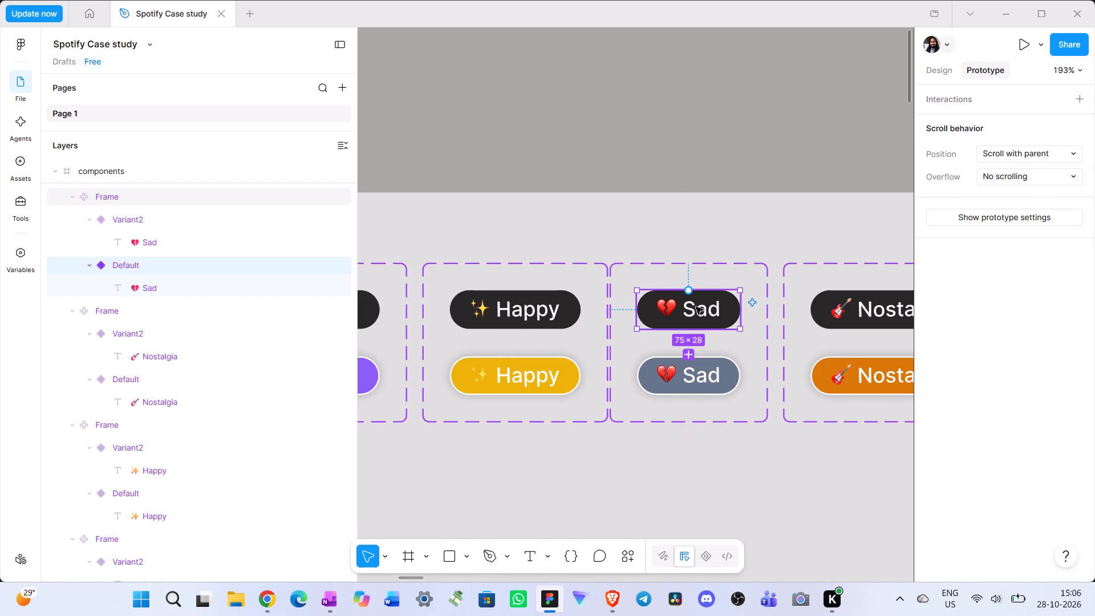
pyautogui.moveTo(690, 330); pyautogui.dragTo(690, 379)
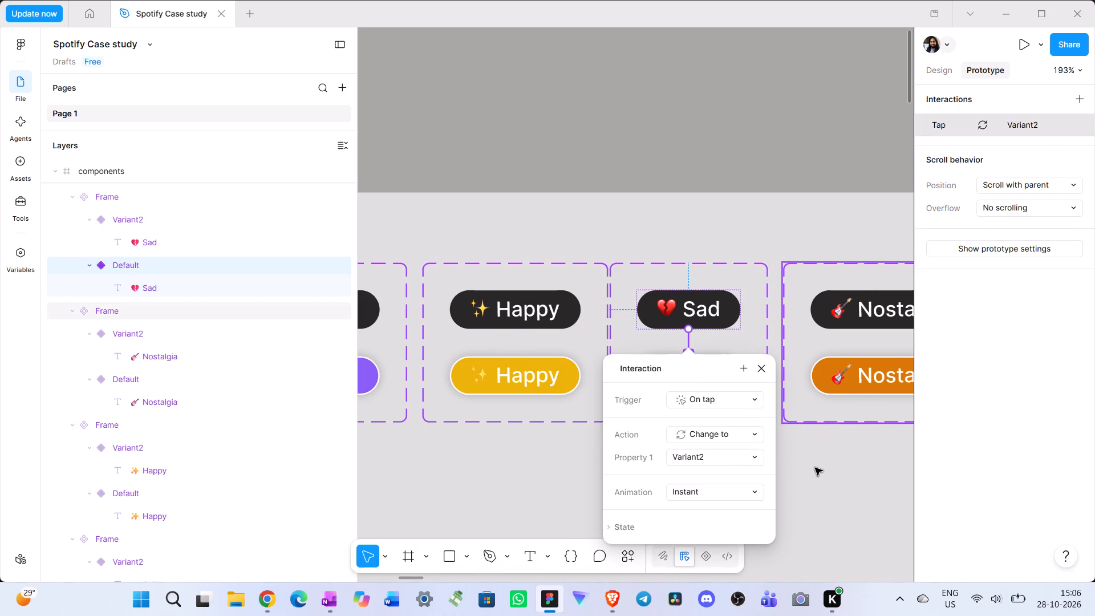
pyautogui.click(815, 468)
# Connect the default Nostalgia chip to its orange Variant2 with an on-tap, instant interaction, keeping Change to as the action.
pyautogui.hscroll(-1, 812, 466)
pyautogui.click(729, 325)
pyautogui.doubleClick(718, 337)
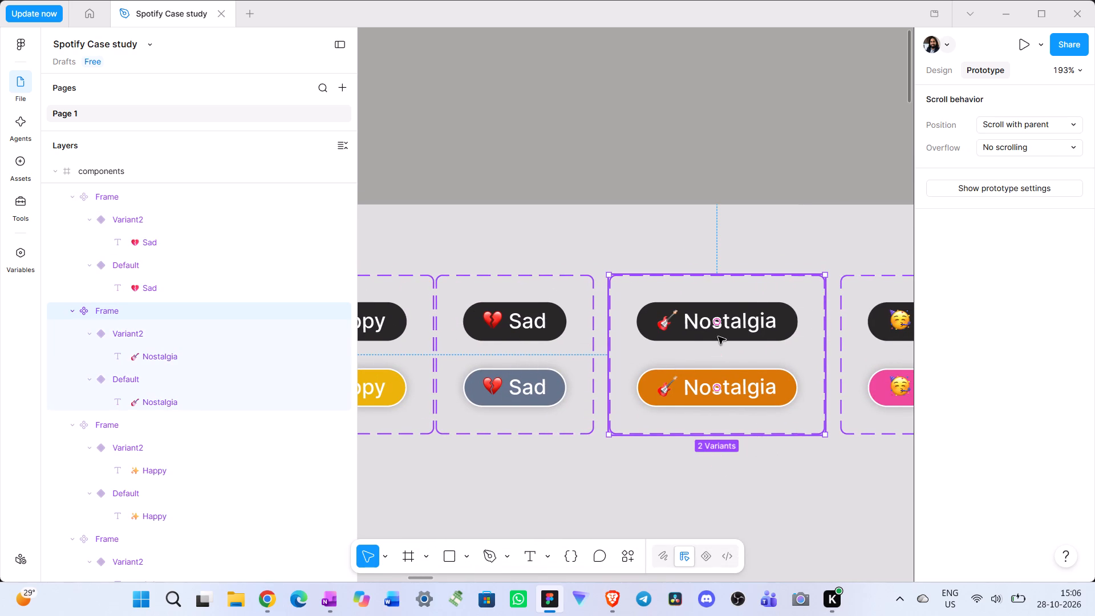
pyautogui.moveTo(715, 342); pyautogui.dragTo(715, 370)
pyautogui.click(723, 427)
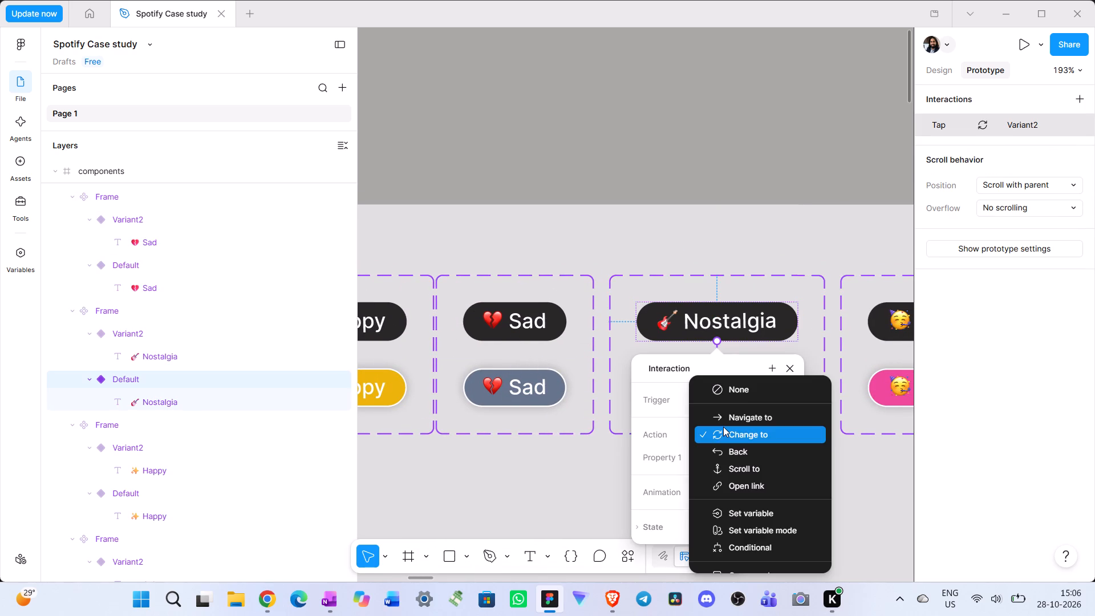
pyautogui.click(728, 433)
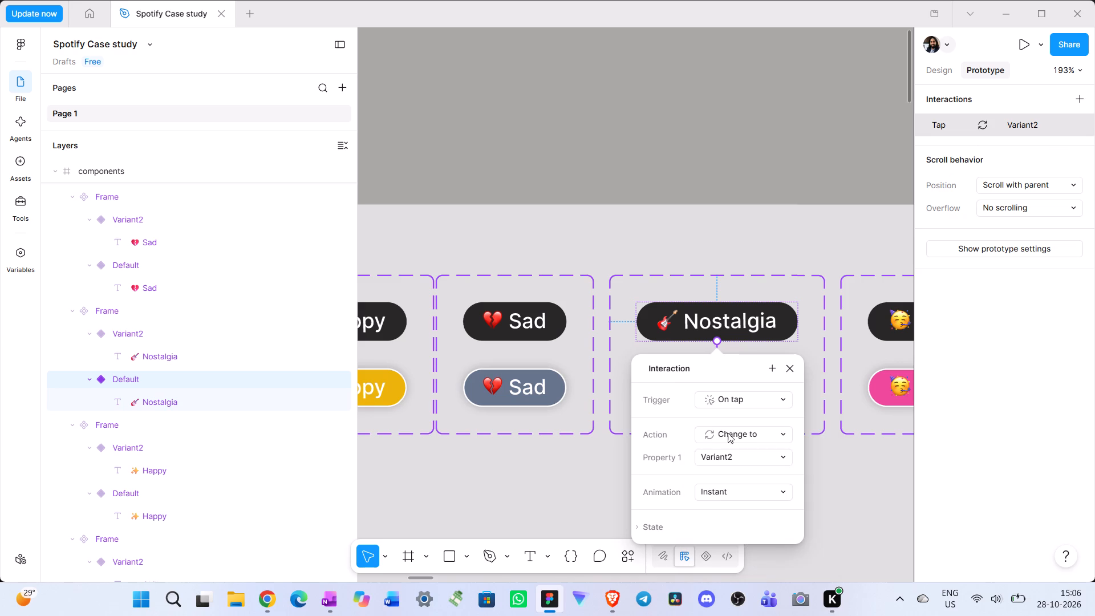
pyautogui.click(853, 442)
# Connect the default Party chip to its pink Variant2 with an on-tap, instant Change to interaction, and return to Design mode.
pyautogui.hscroll(-2, 812, 439)
pyautogui.doubleClick(647, 330)
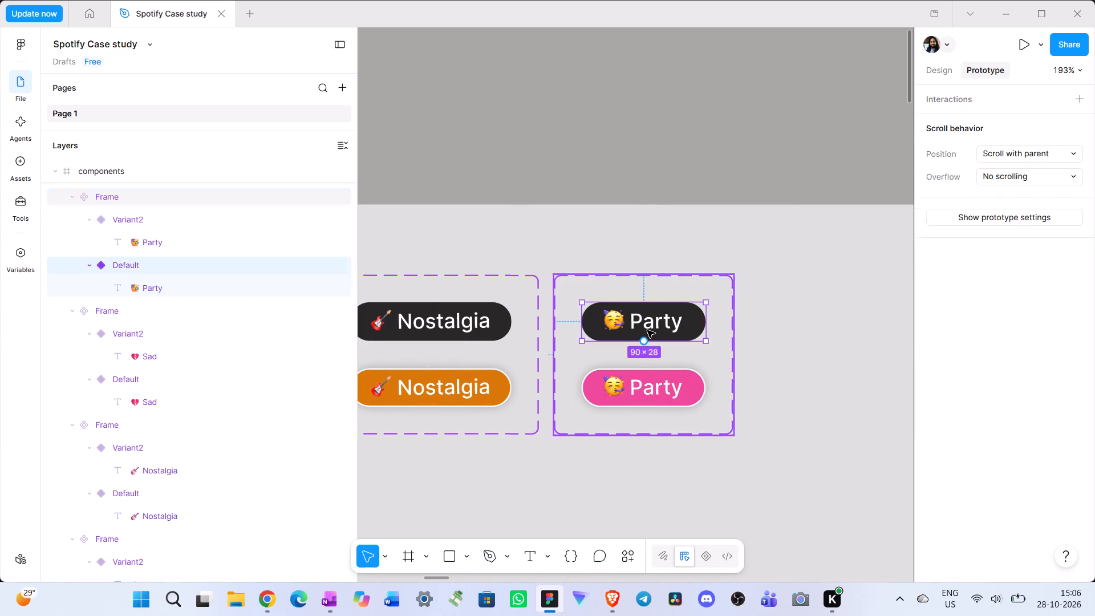
pyautogui.moveTo(644, 338); pyautogui.dragTo(650, 372)
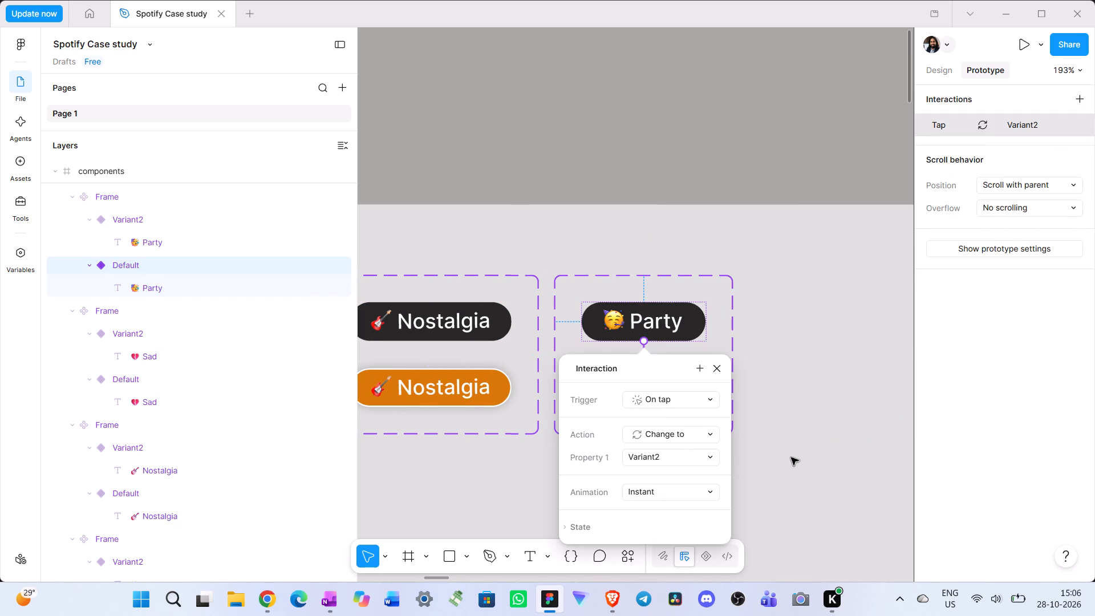
pyautogui.click(791, 457)
pyautogui.click(667, 473)
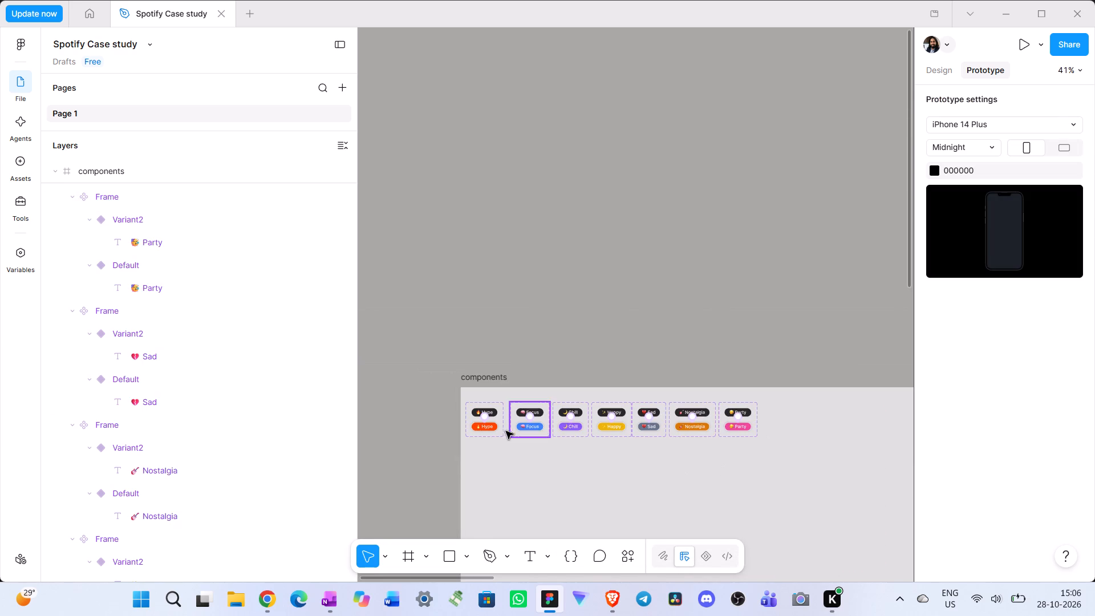
pyautogui.doubleClick(554, 455)
pyautogui.click(950, 68)
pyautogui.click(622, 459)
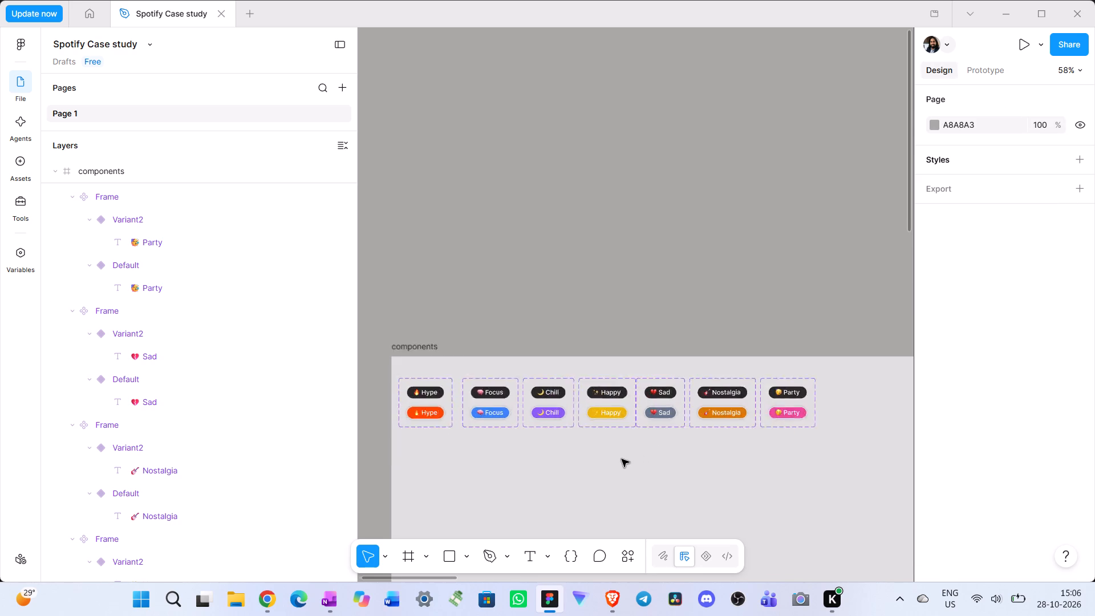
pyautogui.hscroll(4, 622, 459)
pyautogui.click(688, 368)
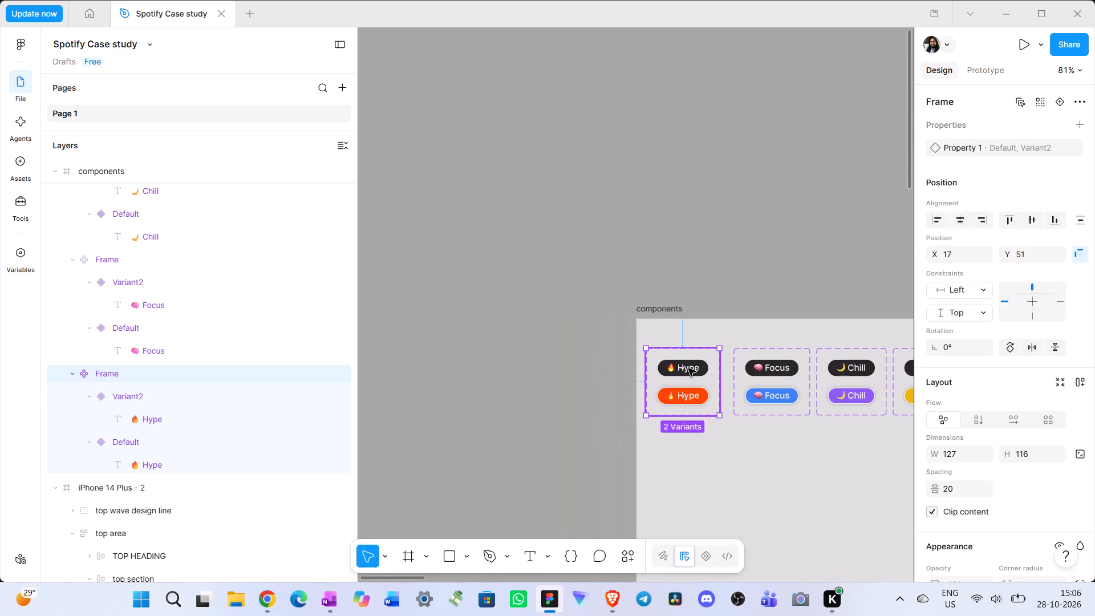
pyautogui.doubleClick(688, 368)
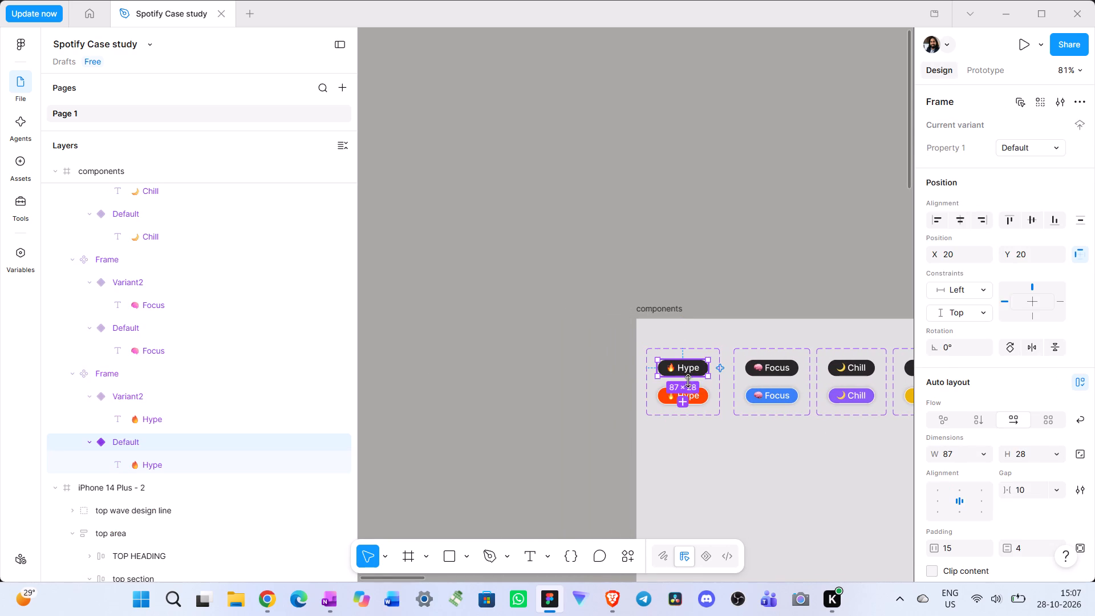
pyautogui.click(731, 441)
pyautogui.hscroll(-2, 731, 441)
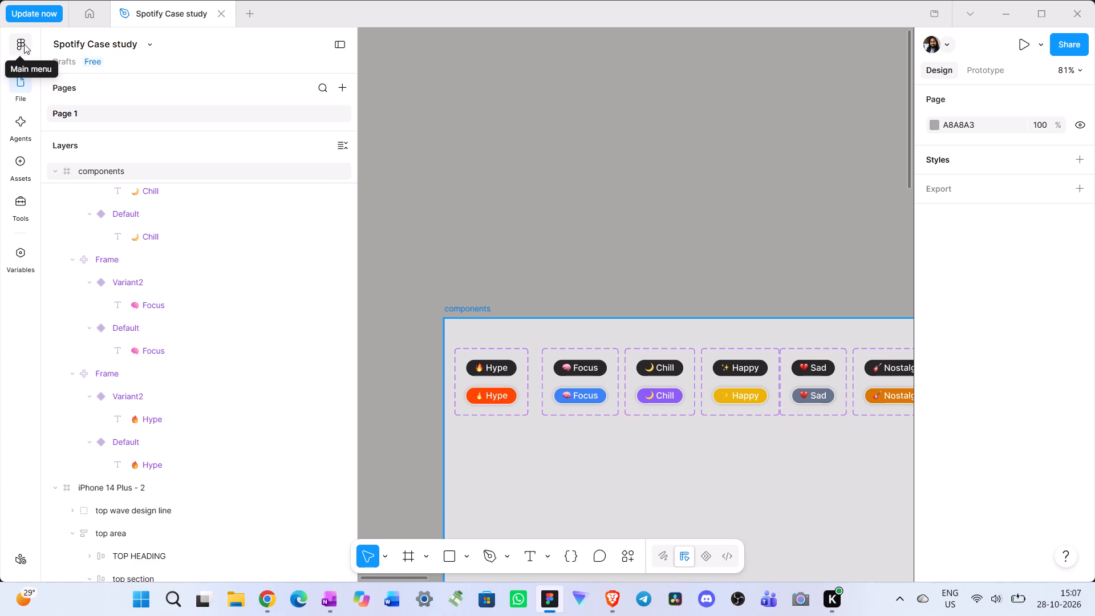
# Place a default Hype chip instance from this file's components on the iPhone 14 Plus - 2 screen, 8 px below the green wave line.
pyautogui.click(21, 166)
pyautogui.doubleClick(135, 136)
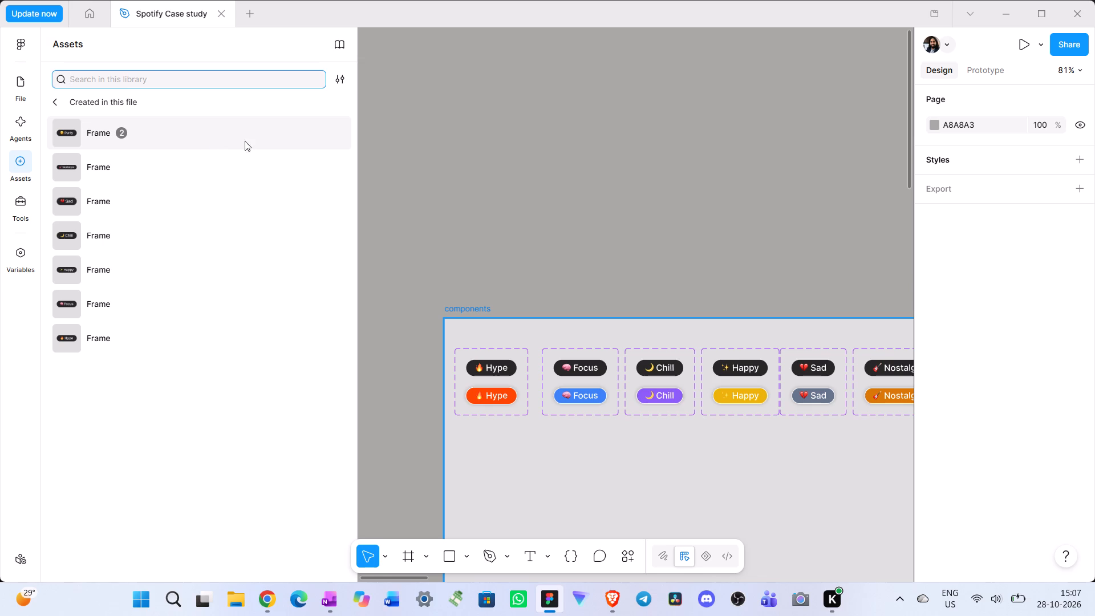
pyautogui.click(727, 463)
pyautogui.hscroll(-5, 721, 461)
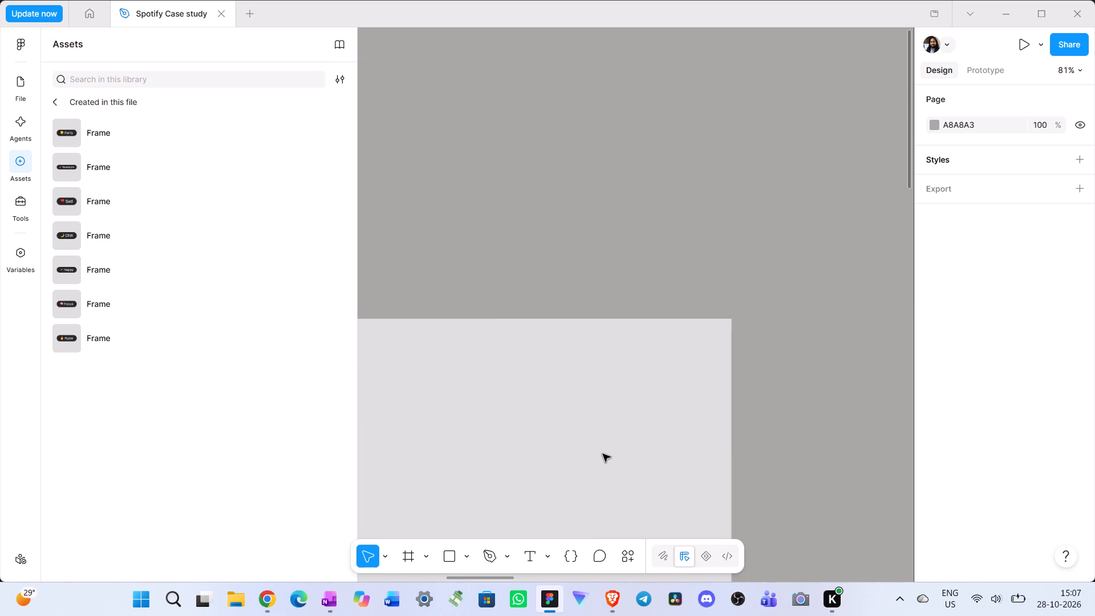
pyautogui.scroll(-2, 590, 453)
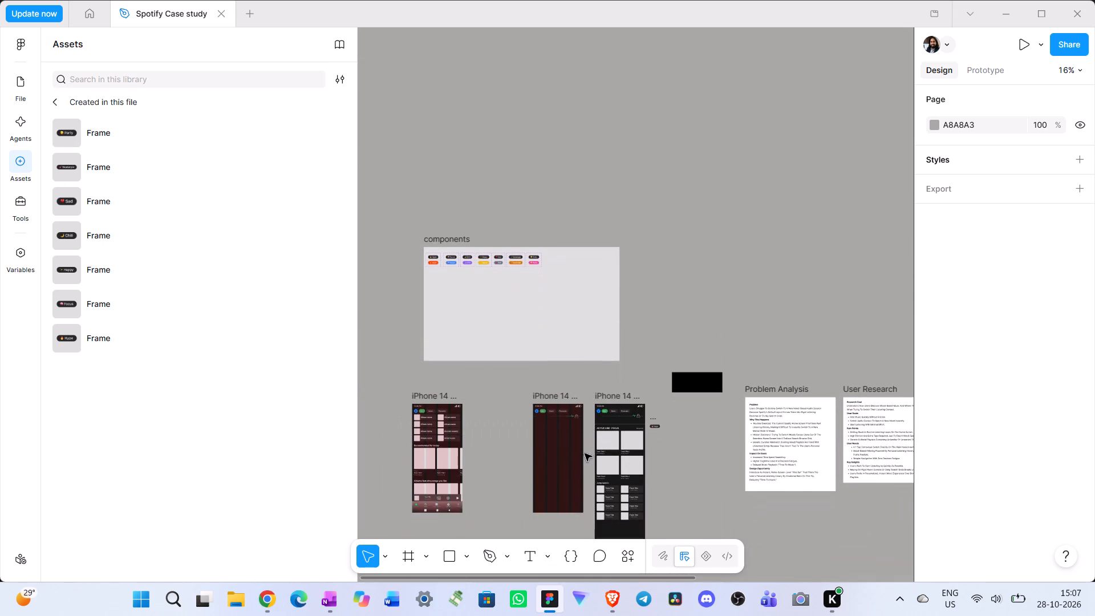
pyautogui.hscroll(-1, 584, 453)
pyautogui.hscroll(2, 559, 453)
pyautogui.scroll(1, 558, 453)
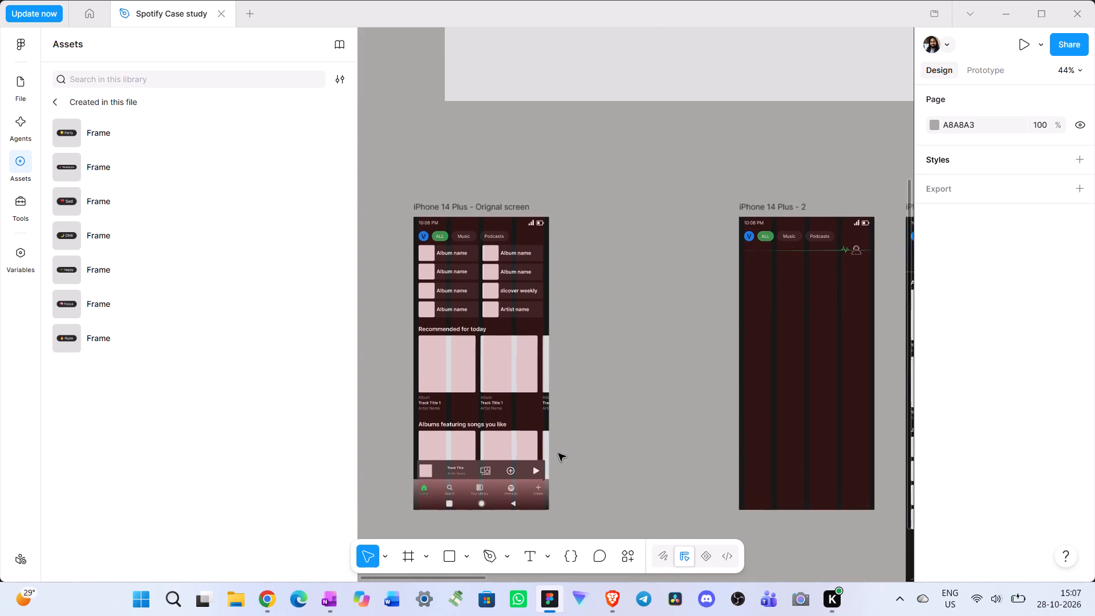
pyautogui.scroll(1, 558, 453)
pyautogui.hscroll(-2, 677, 453)
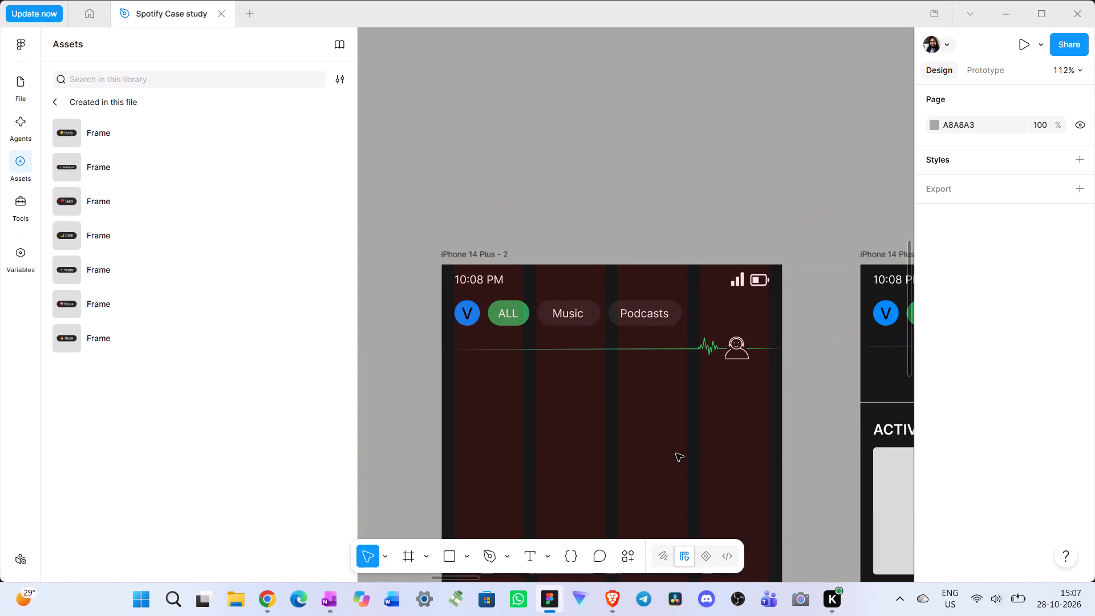
pyautogui.hscroll(-2, 675, 453)
pyautogui.hscroll(1, 674, 453)
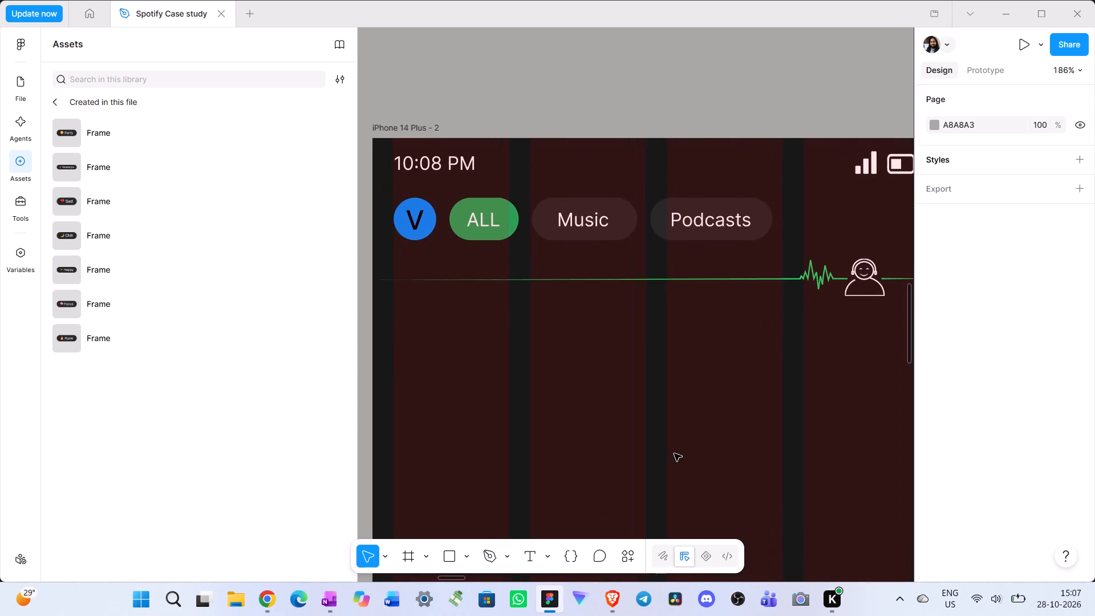
pyautogui.hscroll(1, 674, 453)
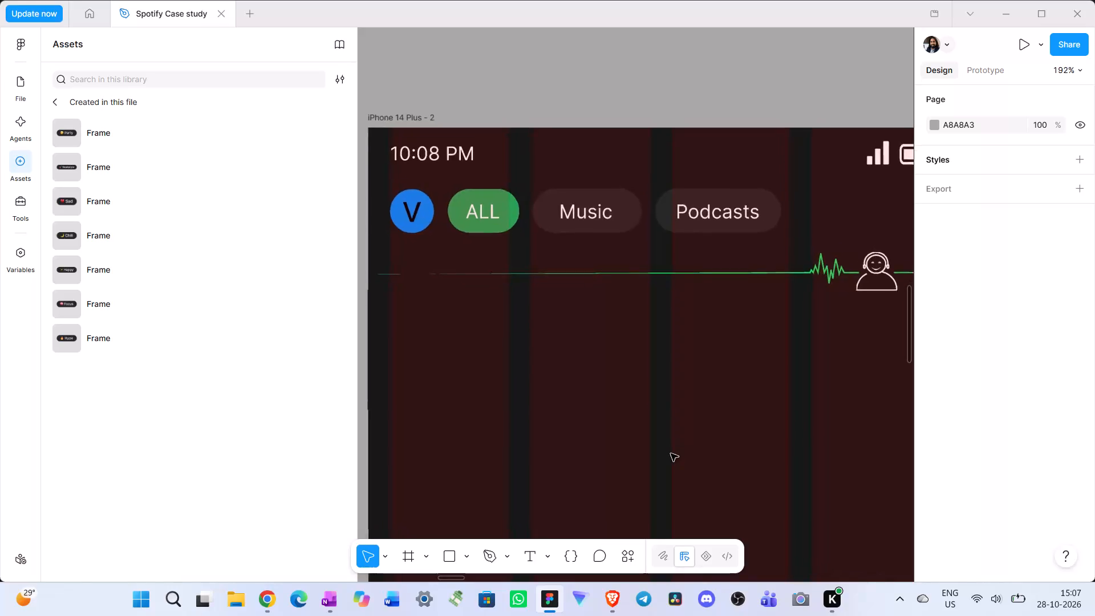
pyautogui.hscroll(-1, 671, 453)
pyautogui.hscroll(1, 670, 453)
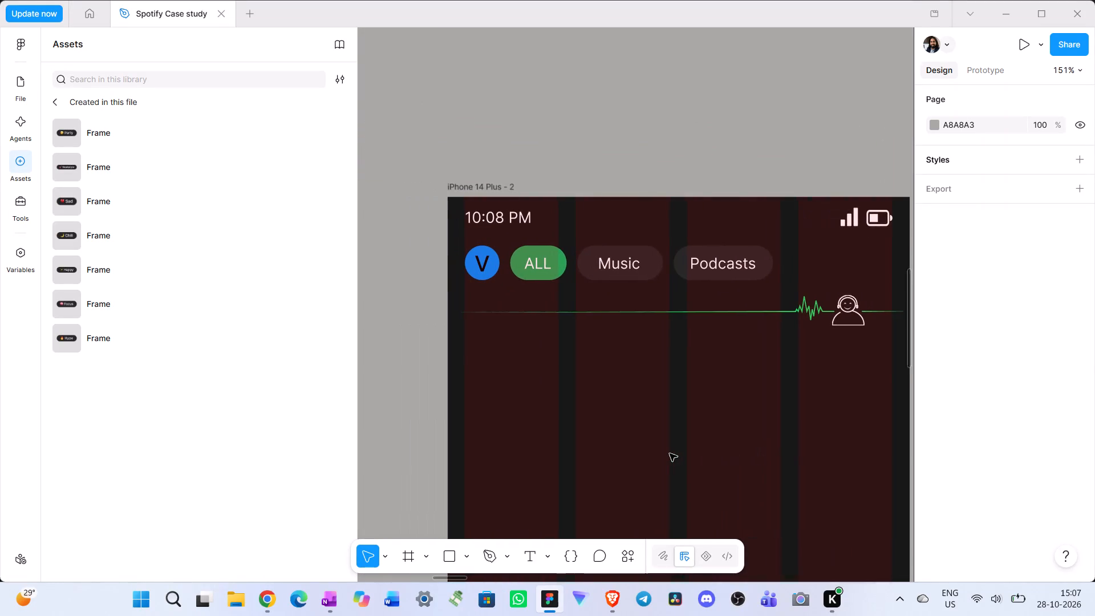
pyautogui.hscroll(1, 670, 453)
pyautogui.scroll(-1, 670, 453)
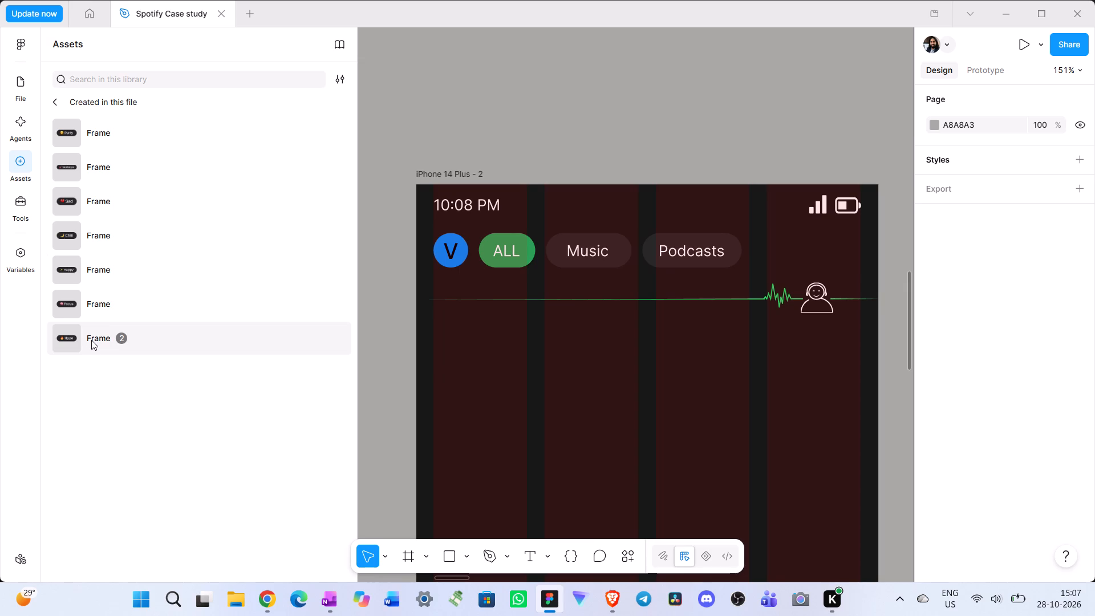
pyautogui.moveTo(91, 340); pyautogui.dragTo(472, 366)
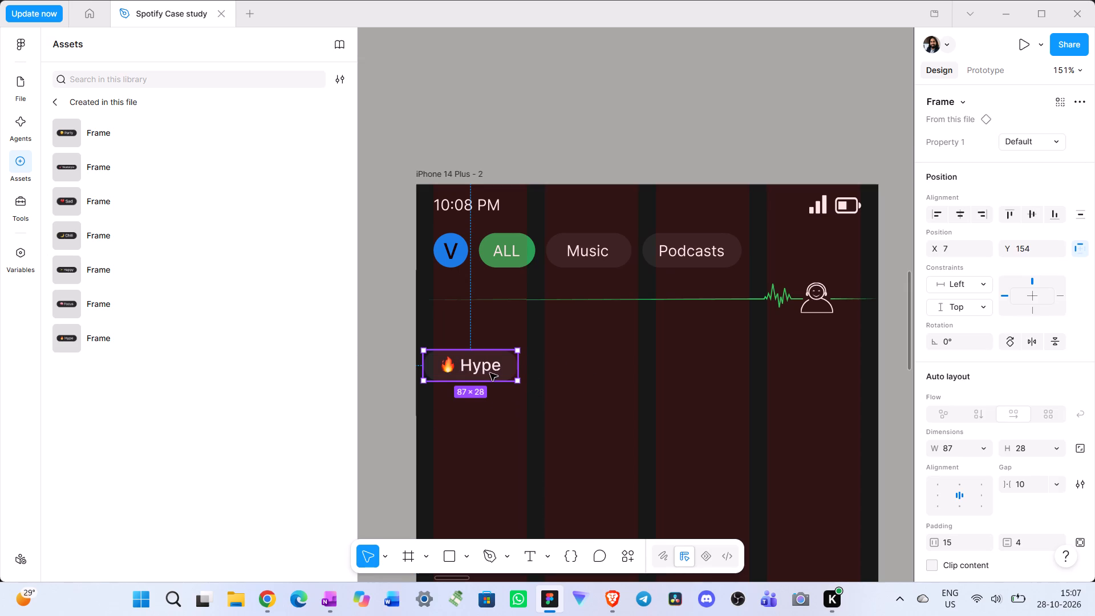
pyautogui.moveTo(481, 368); pyautogui.dragTo(494, 341)
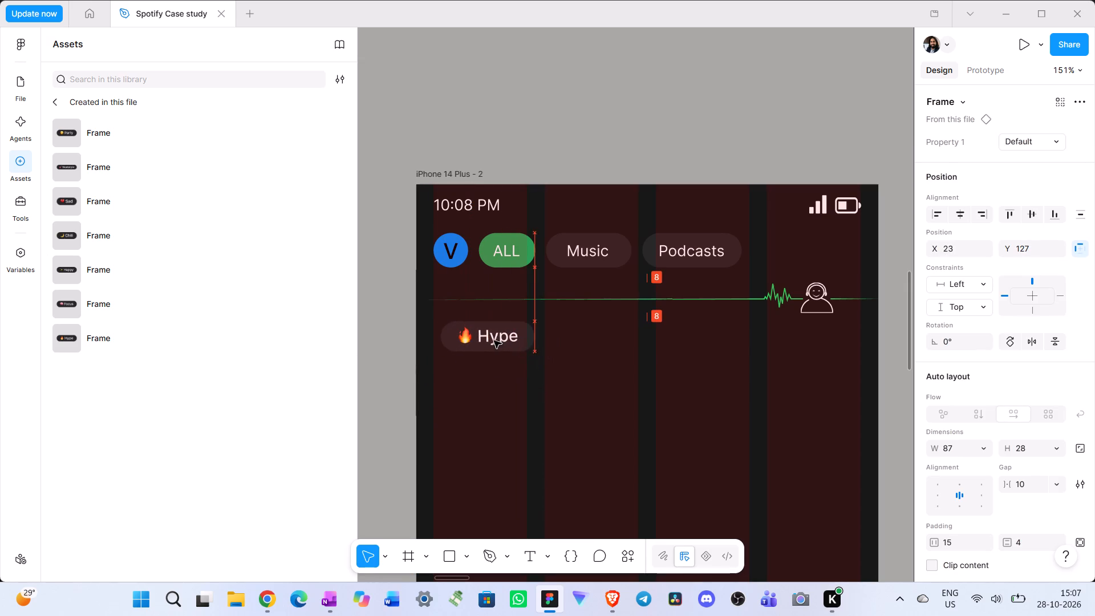
pyautogui.moveTo(494, 341); pyautogui.dragTo(490, 339)
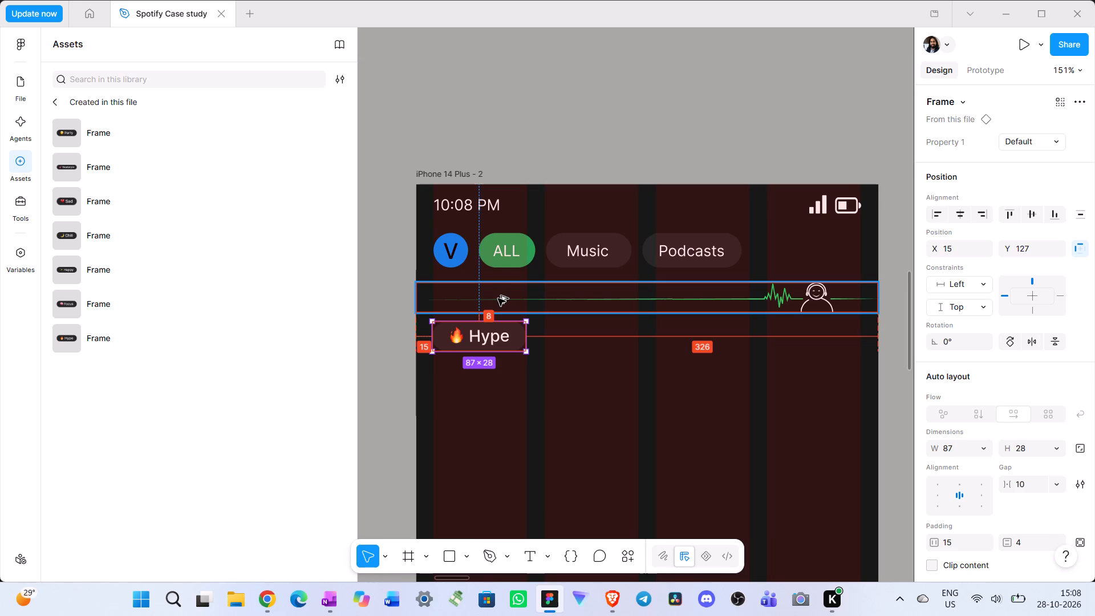
# Nudge the Hype chip to X 16, in line with the edge of the first layout column.
pyautogui.click(537, 414)
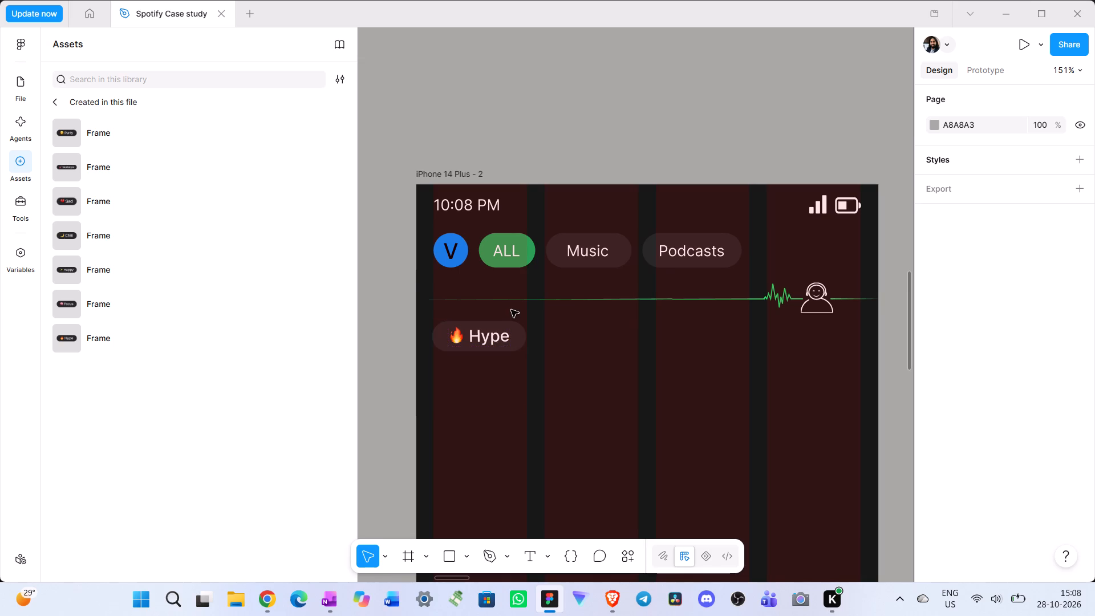
pyautogui.click(509, 340)
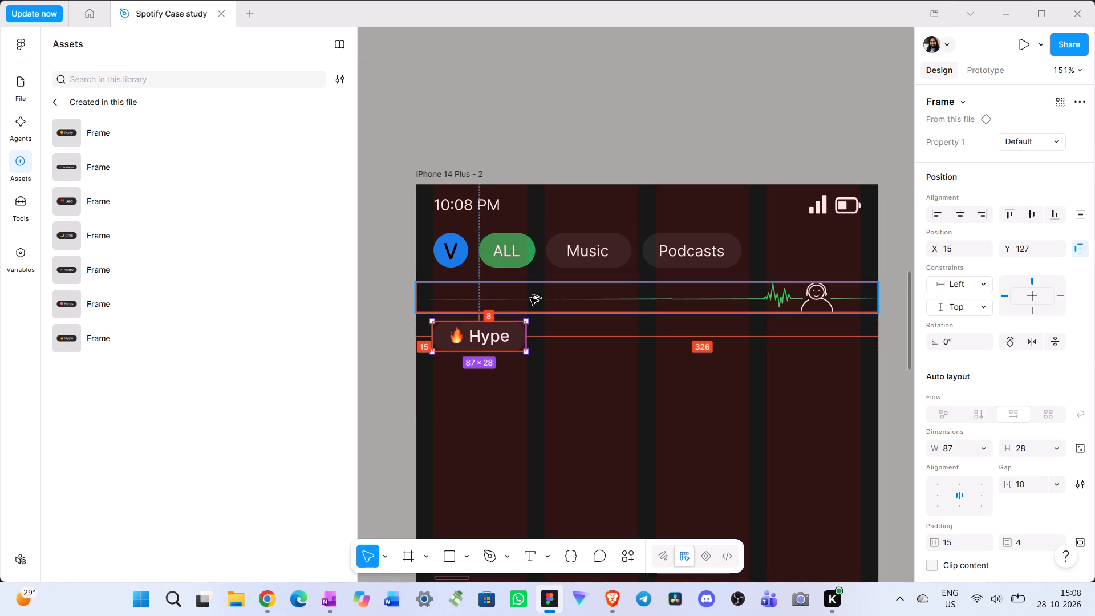
pyautogui.hotkey('alt', 'Right')
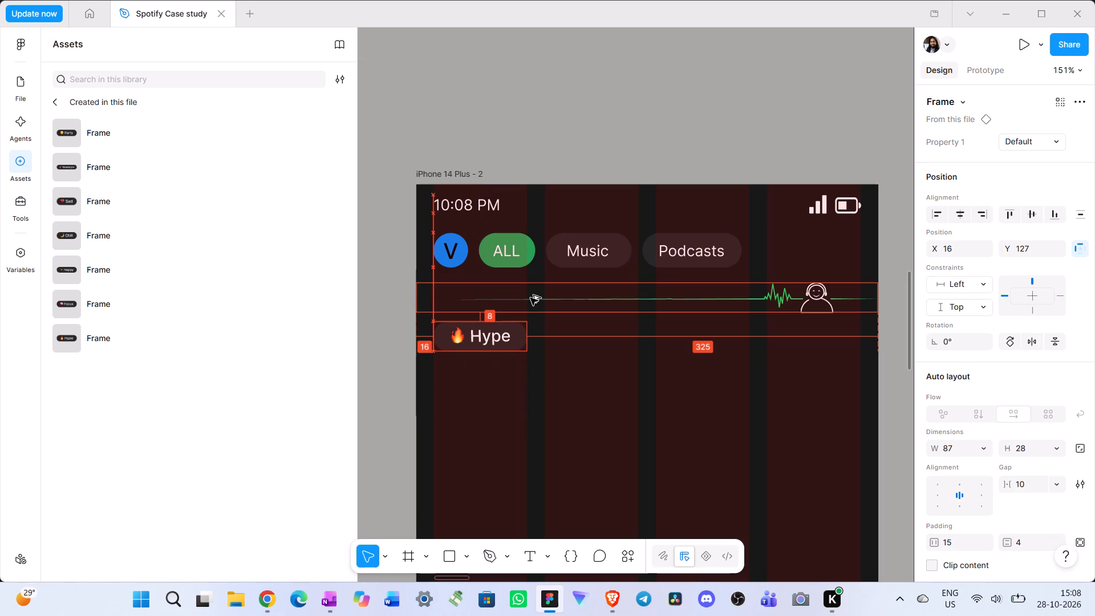
pyautogui.hotkey('alt', 'Left')
pyautogui.hotkey('alt', 'Left')
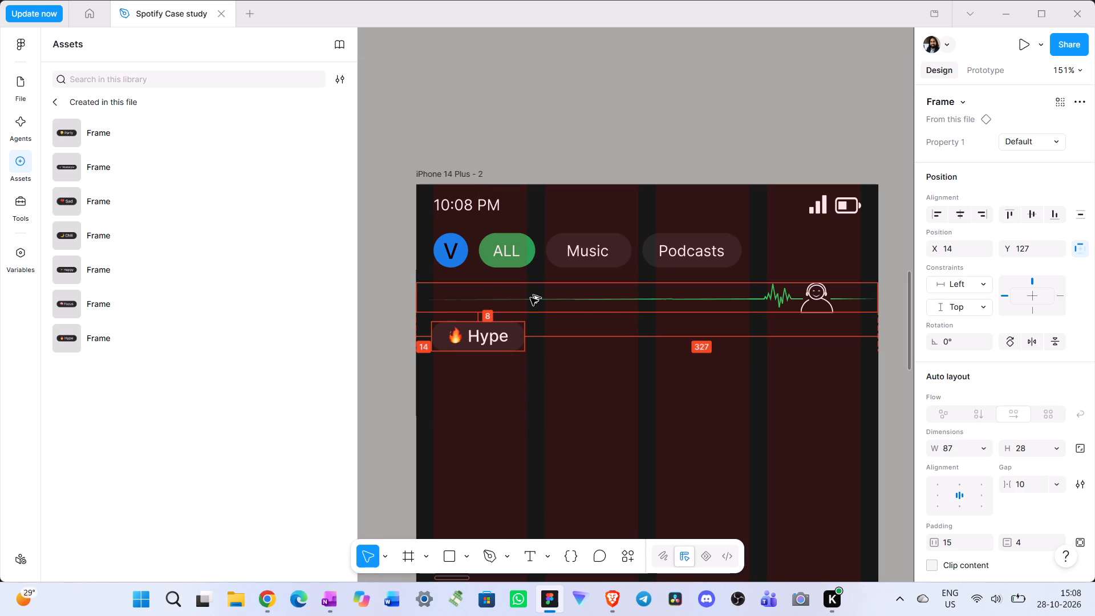
pyautogui.hotkey('alt', 'Right')
pyautogui.hotkey('alt', 'Right')
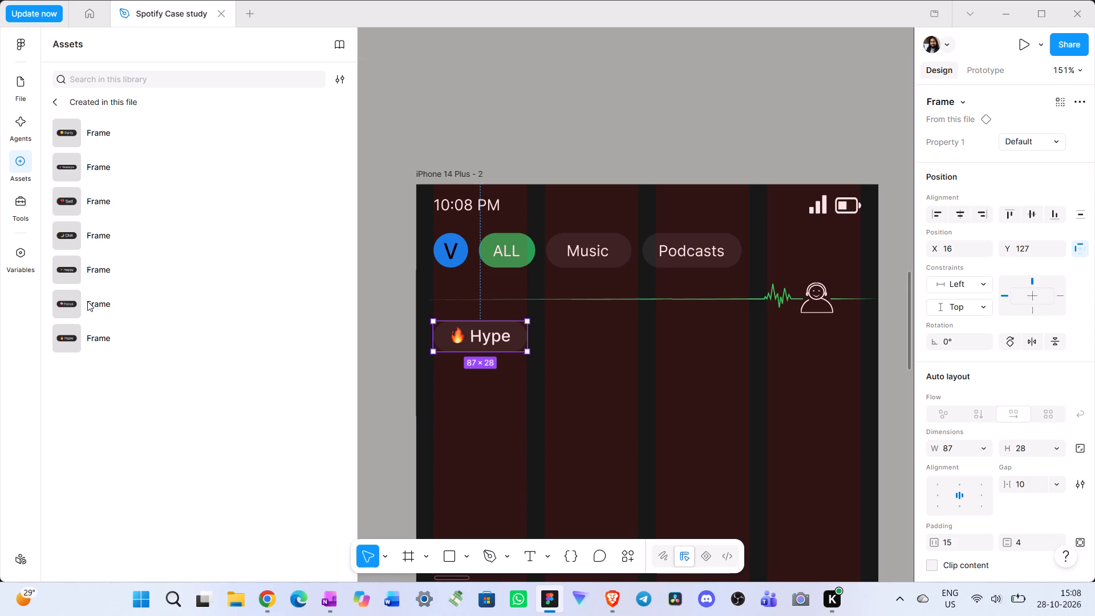
# Place a default Focus chip instance after the Hype chip at X 115, Y 127, leaving a 12 px gap.
pyautogui.moveTo(87, 301); pyautogui.dragTo(589, 339)
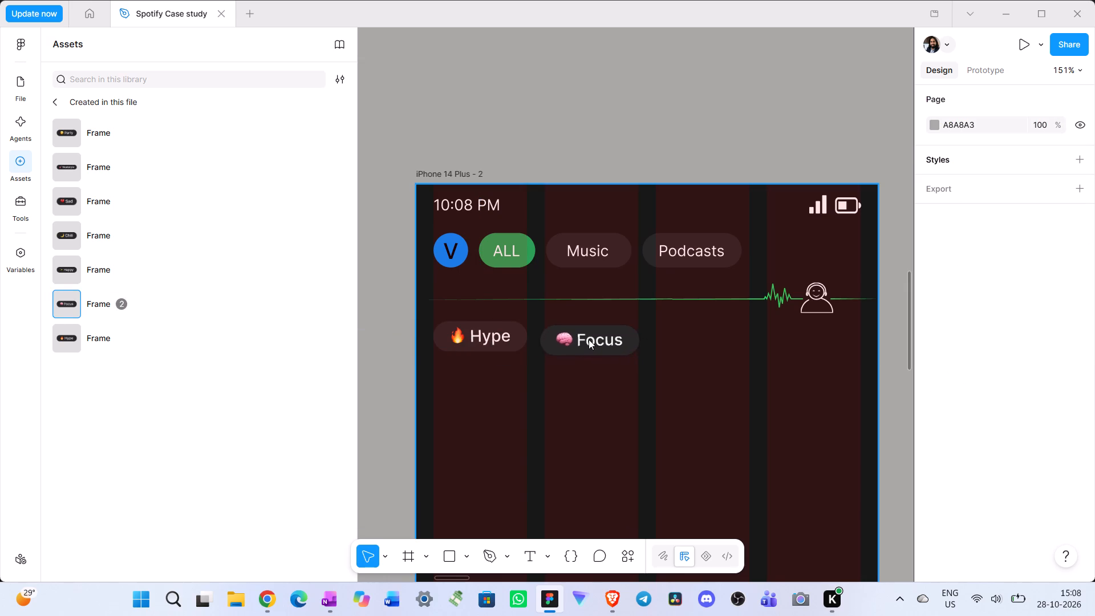
pyautogui.moveTo(589, 339); pyautogui.dragTo(587, 336)
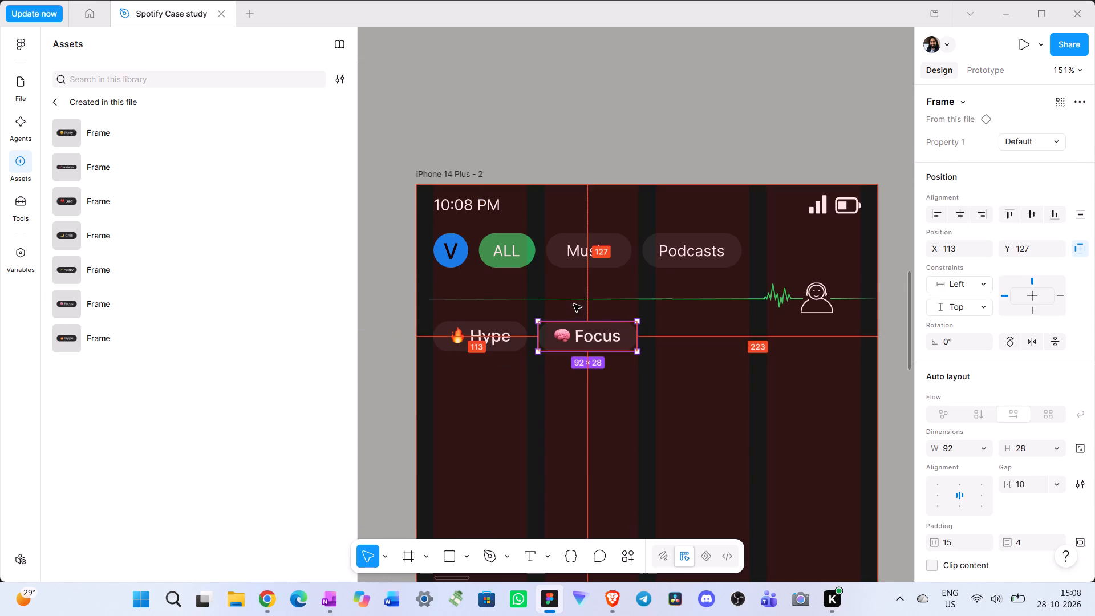
pyautogui.click(567, 337)
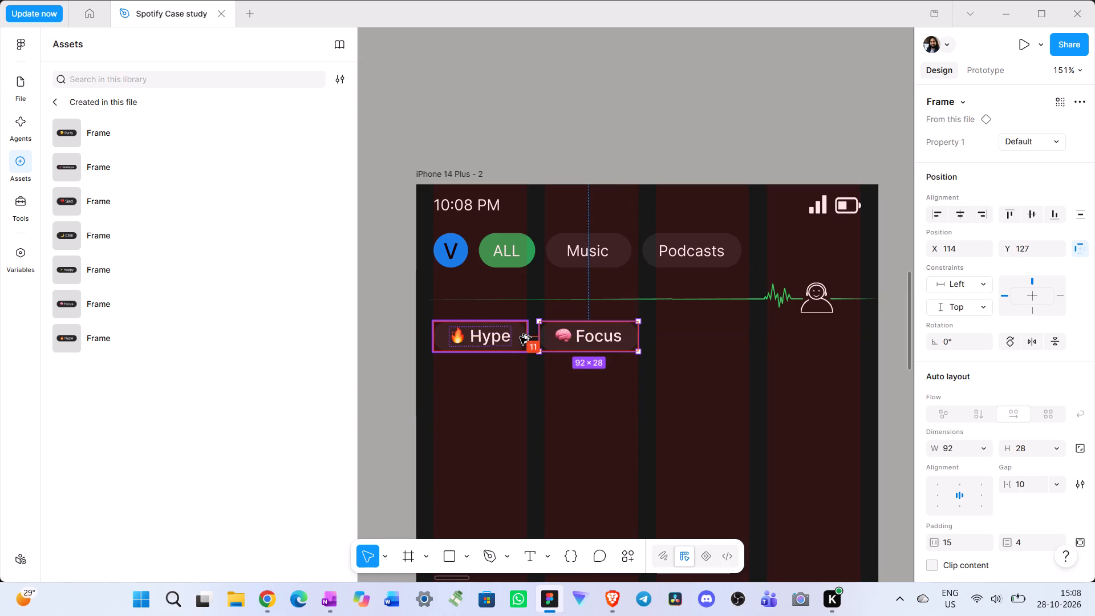
pyautogui.hotkey('alt', 'Left')
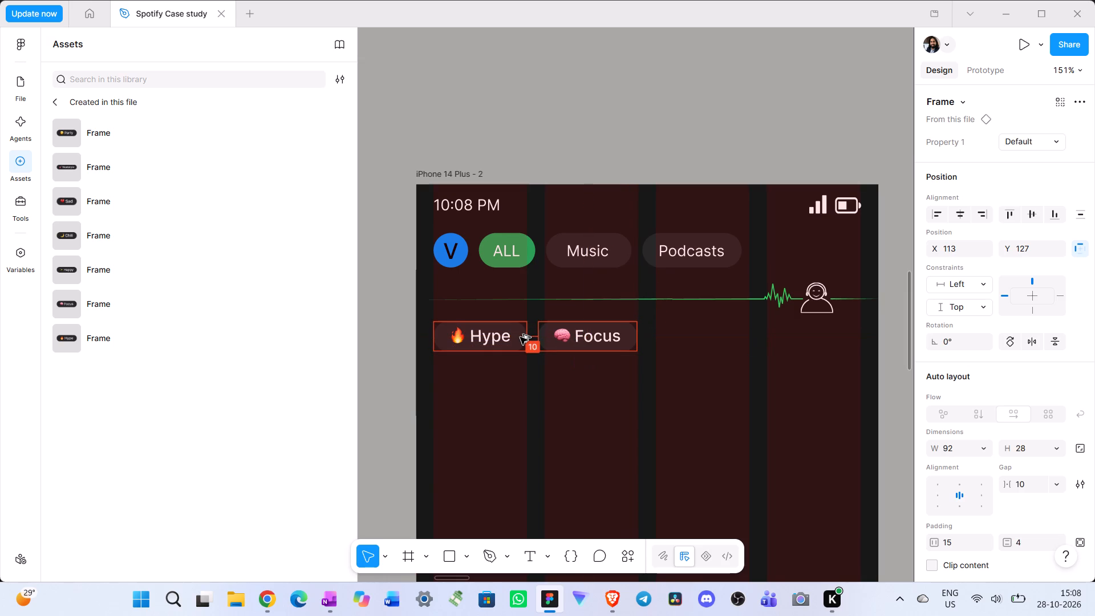
pyautogui.hotkey('alt', 'Left')
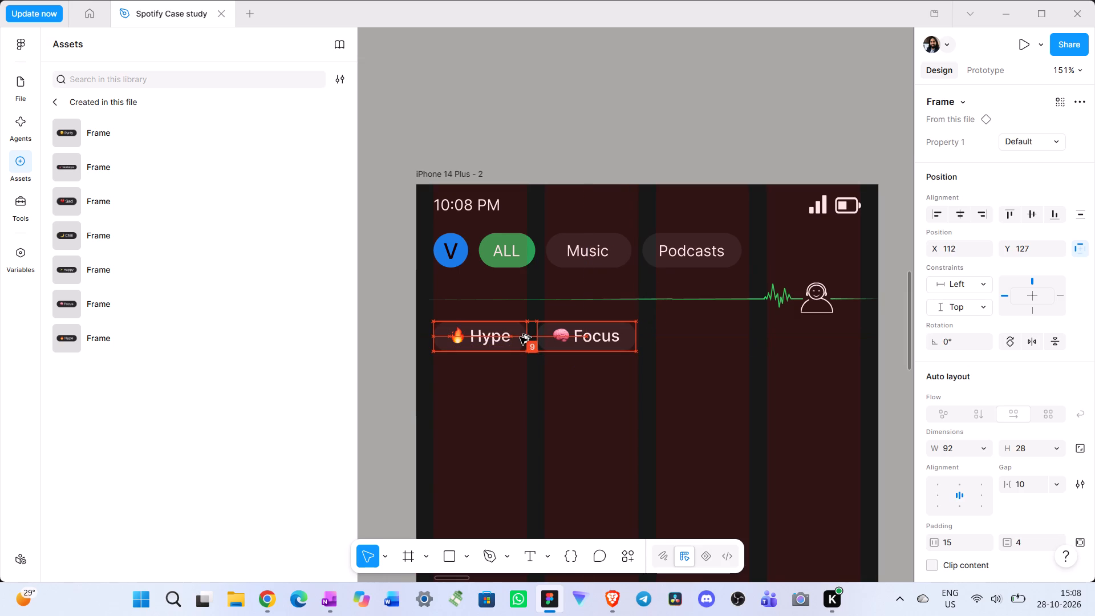
pyautogui.hotkey('alt', 'Left')
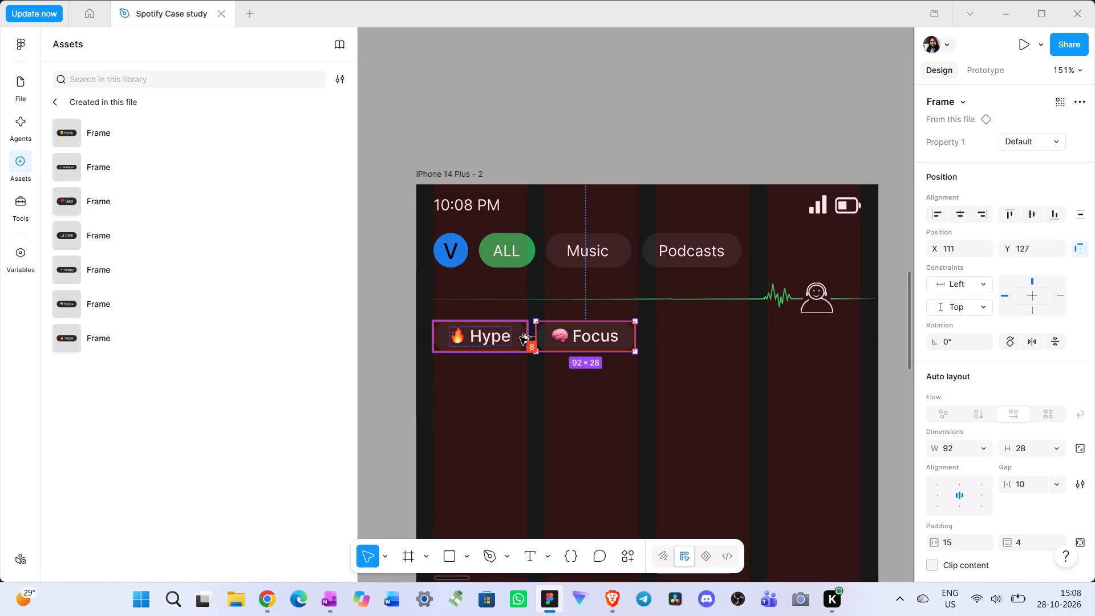
pyautogui.hotkey('alt', 'Right')
pyautogui.hotkey('alt', 'Right')
pyautogui.hotkey('alt', 'Right')
pyautogui.hotkey('alt', 'Right')
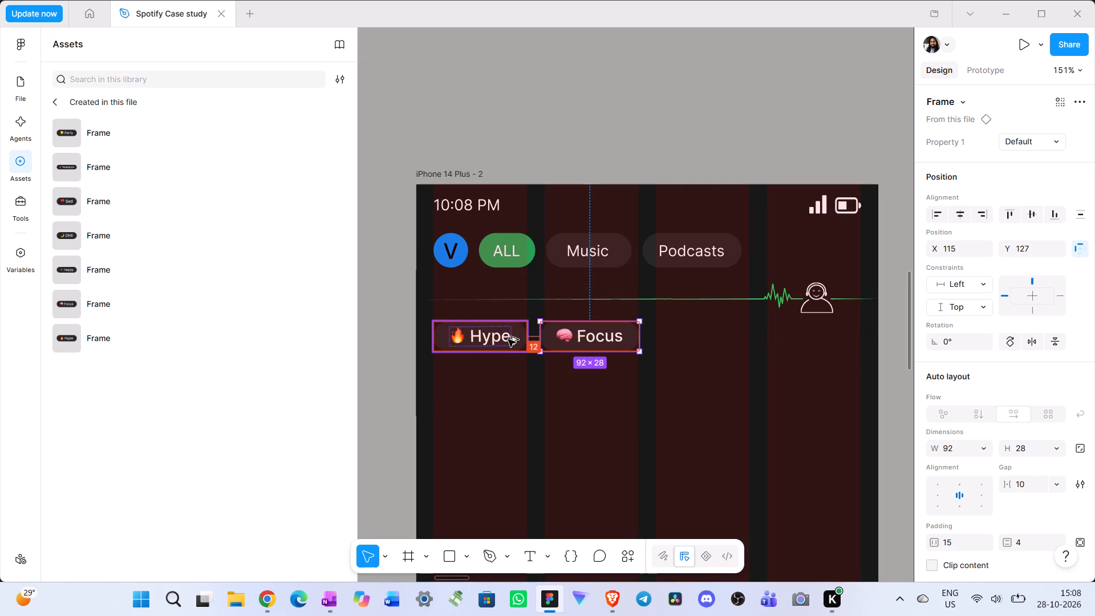
pyautogui.hotkey('alt', 'Left')
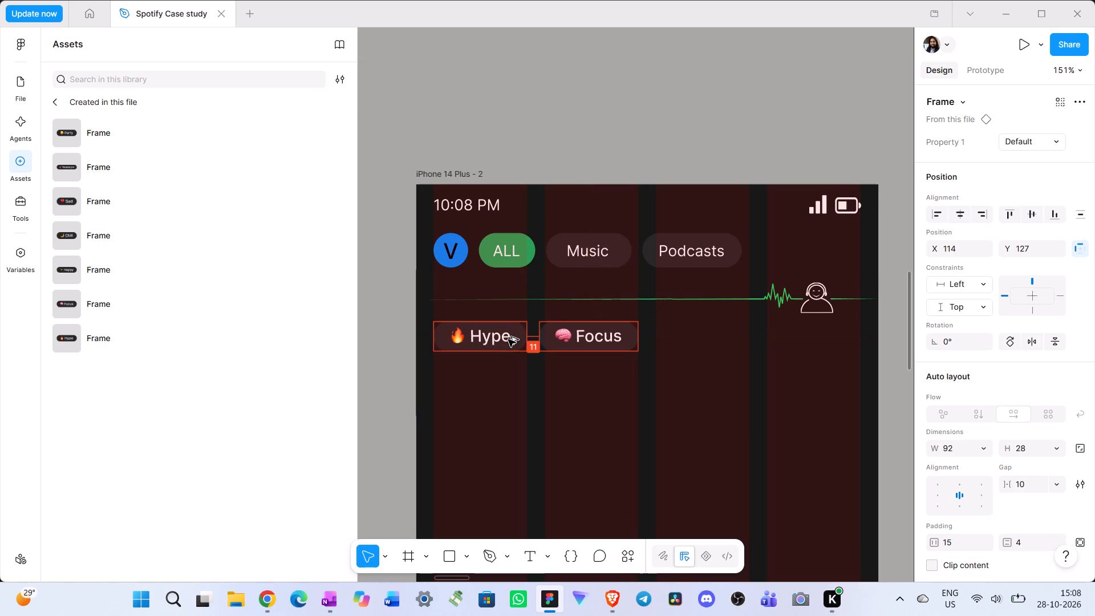
pyautogui.hotkey('alt', 'Right')
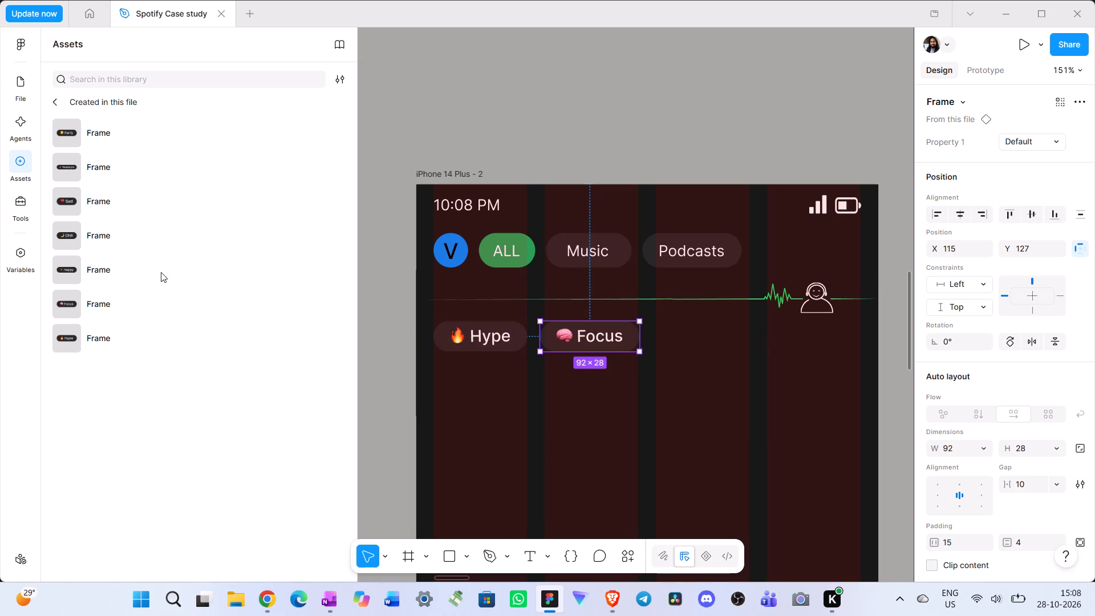
# Place a default Happy chip instance after the Focus chip in the same row, at X 219, Y 127.
pyautogui.moveTo(91, 271); pyautogui.dragTo(709, 345)
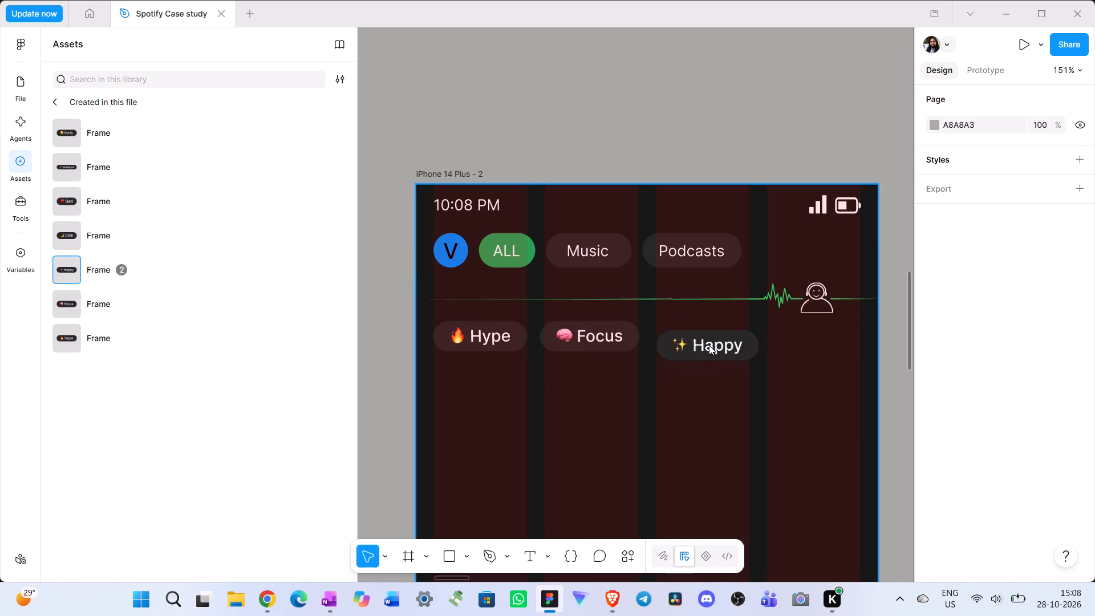
pyautogui.moveTo(709, 345); pyautogui.dragTo(704, 336)
pyautogui.click(704, 336)
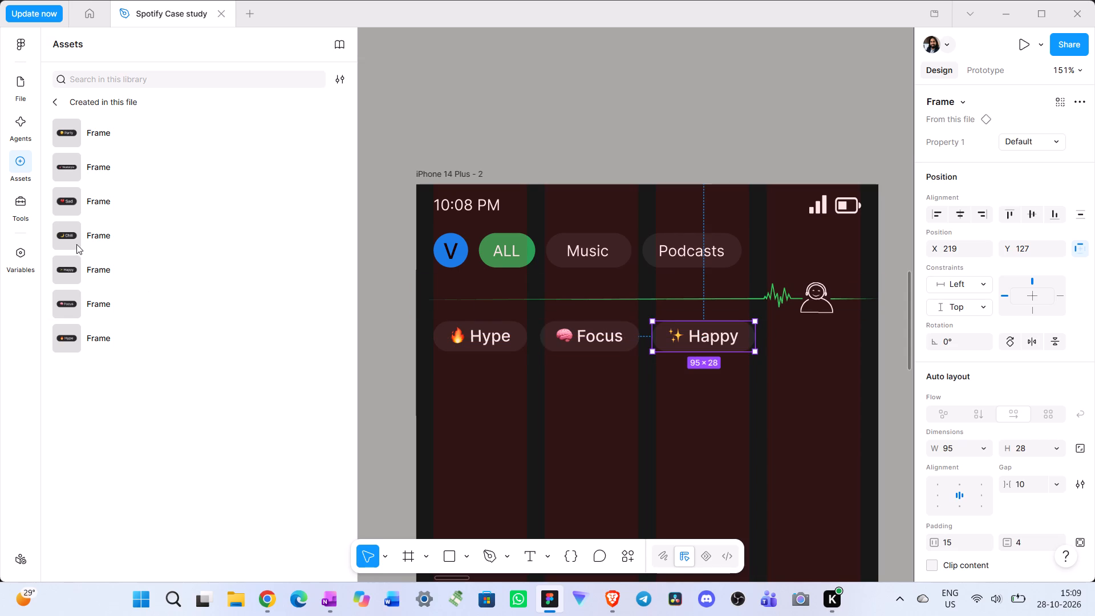
# Place a default Chill chip instance after the Happy chip in the same row, at X 326, Y 127.
pyautogui.moveTo(91, 236); pyautogui.dragTo(825, 342)
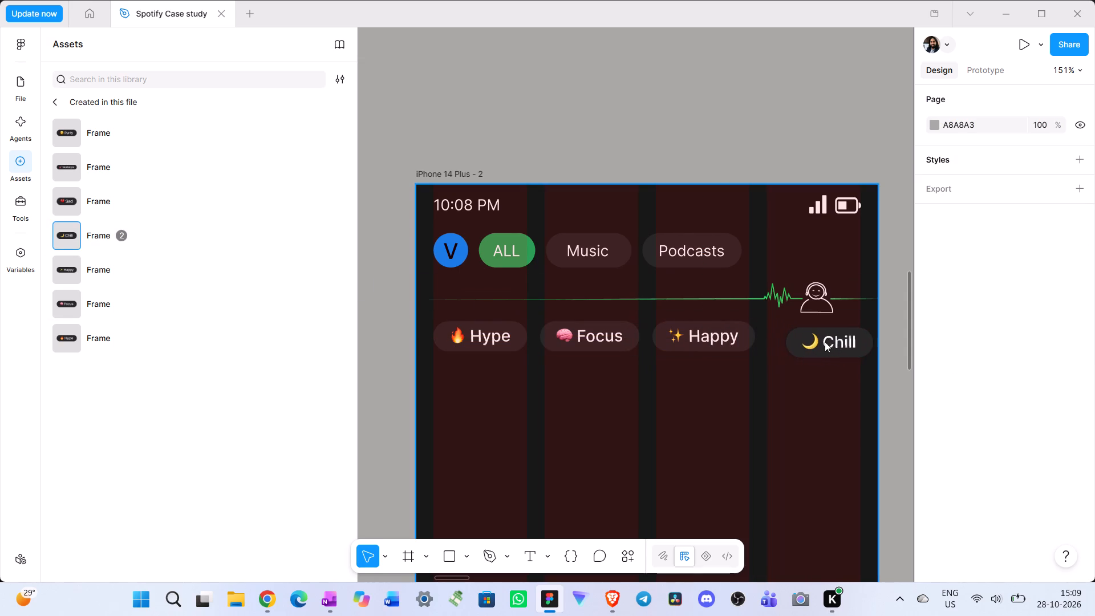
pyautogui.moveTo(825, 342); pyautogui.dragTo(812, 337)
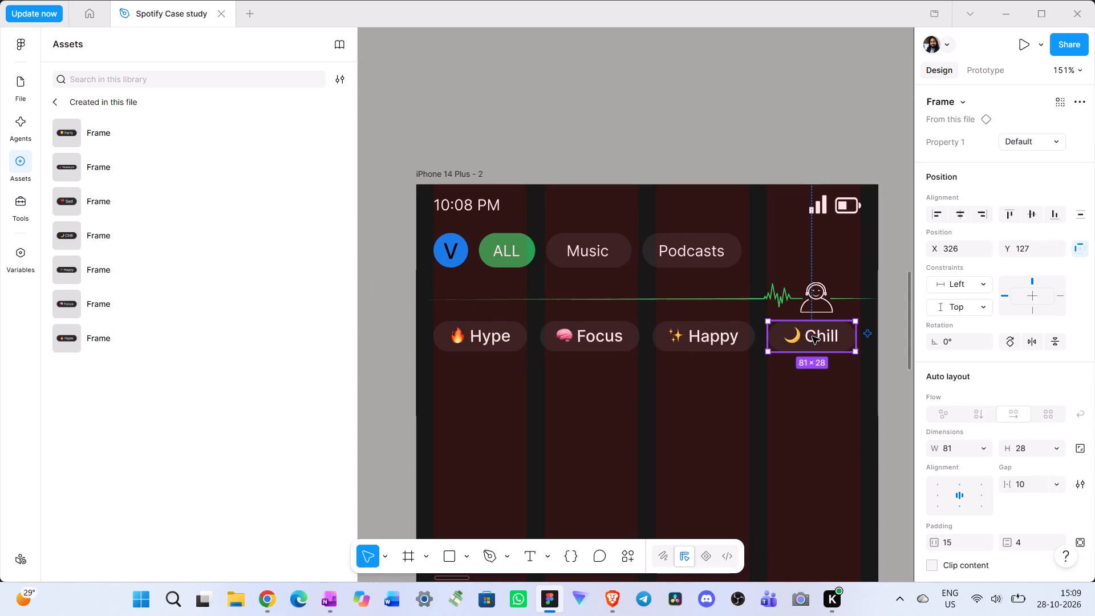
pyautogui.click(812, 337)
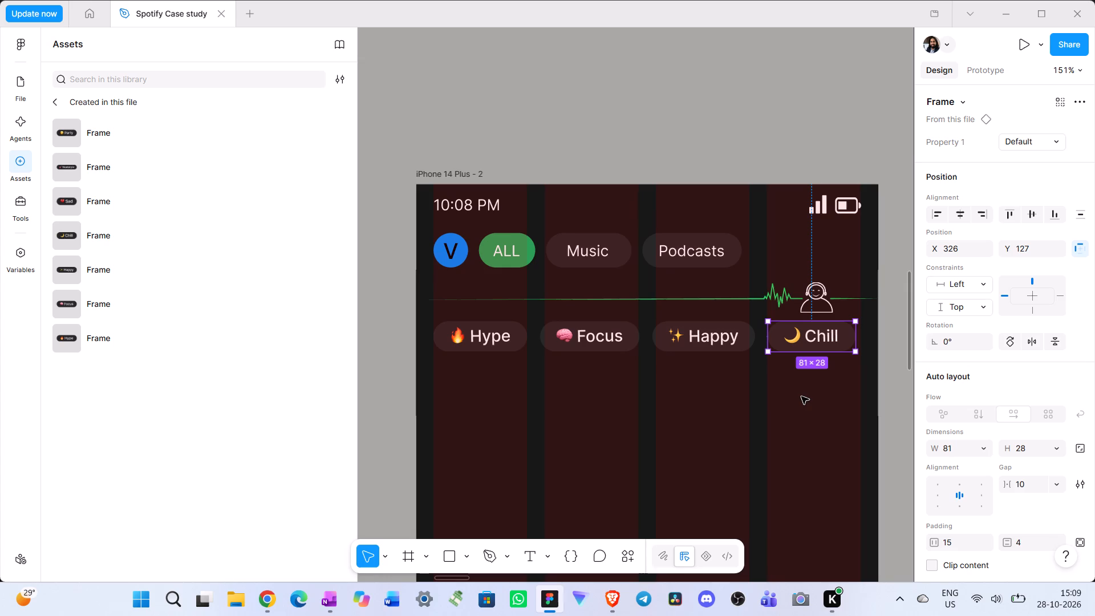
# Move the iPhone 14 Plus - 2 frame away from the iPhone 14 Plus - focus frame, keeping its top aligned with the other screens.
pyautogui.hscroll(-2, 801, 399)
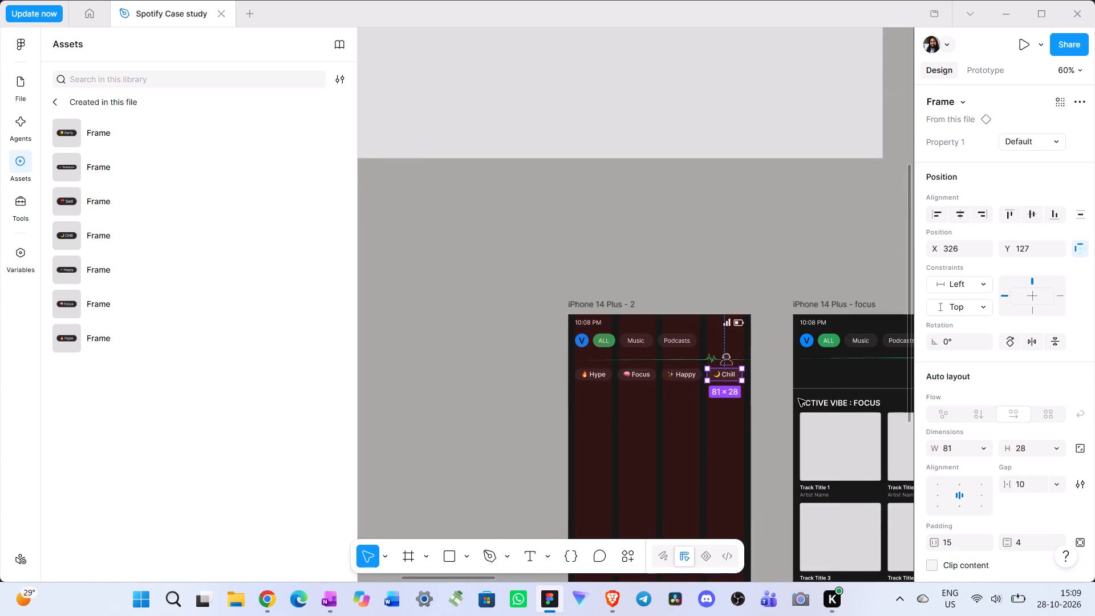
pyautogui.hscroll(1, 798, 399)
pyautogui.moveTo(664, 303); pyautogui.dragTo(494, 296)
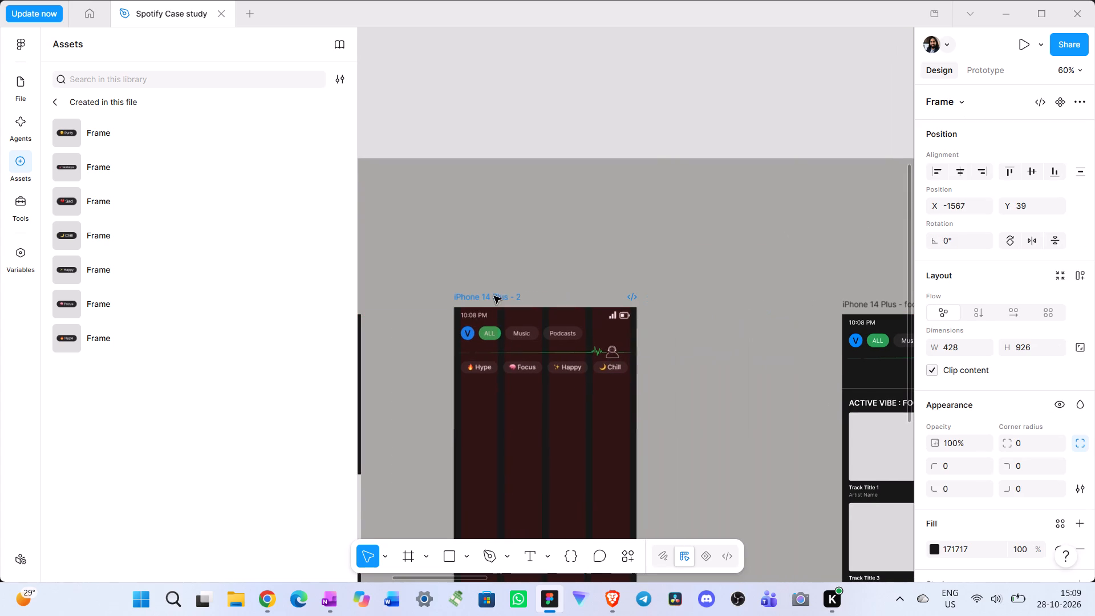
pyautogui.moveTo(494, 296); pyautogui.dragTo(490, 302)
pyautogui.click(778, 394)
pyautogui.hscroll(1, 767, 395)
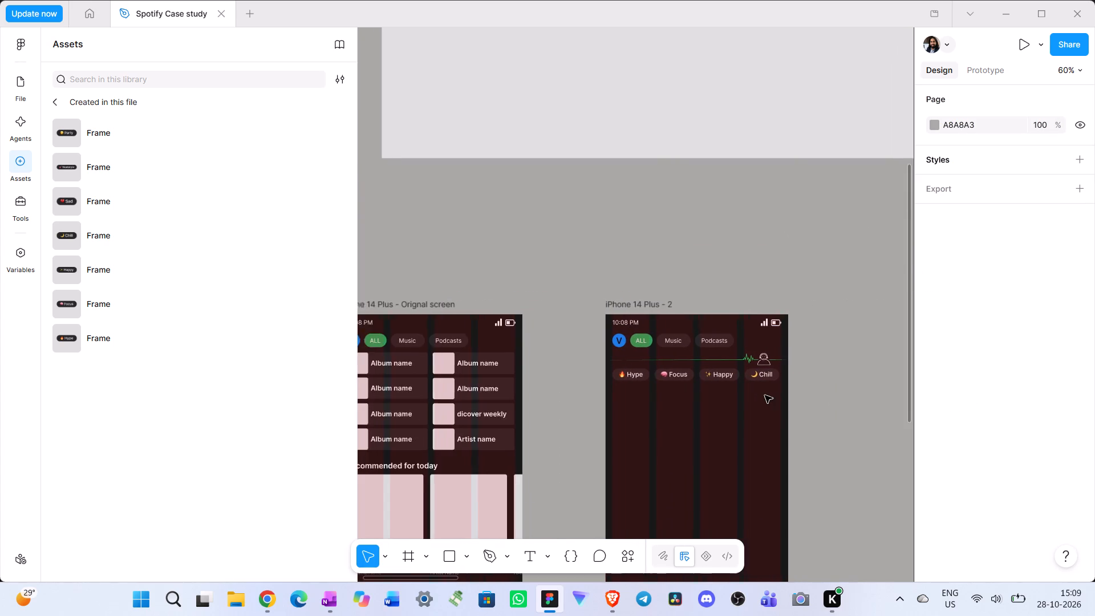
pyautogui.hscroll(1, 765, 395)
pyautogui.hscroll(-1, 765, 395)
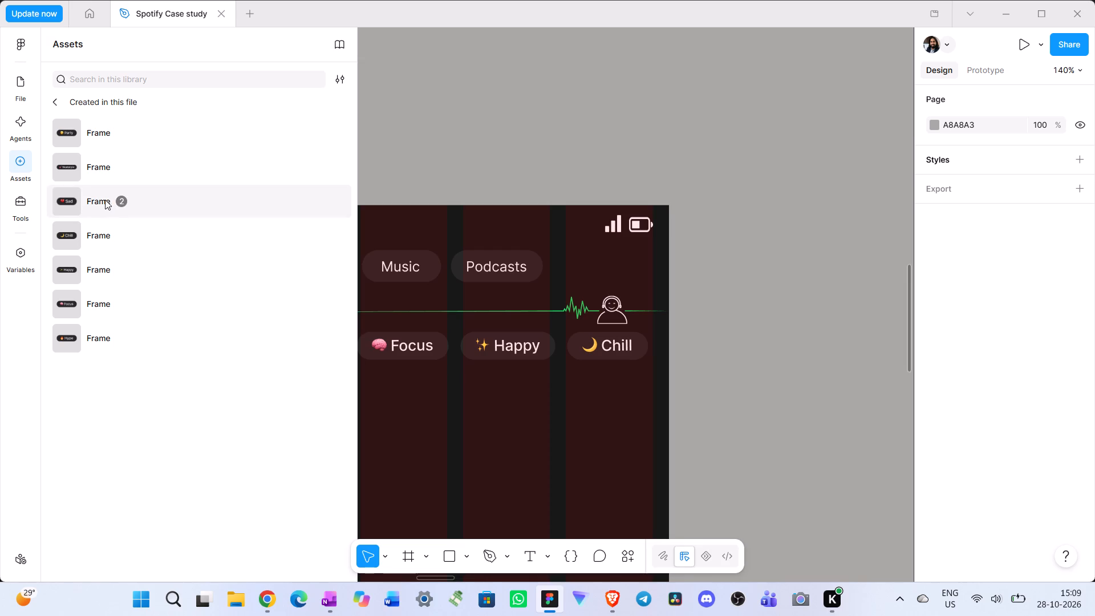
# Place default Sad, Nostalgia and Party chip instances in the empty area below the chip row on iPhone 14 Plus - 2.
pyautogui.moveTo(104, 200); pyautogui.dragTo(470, 433)
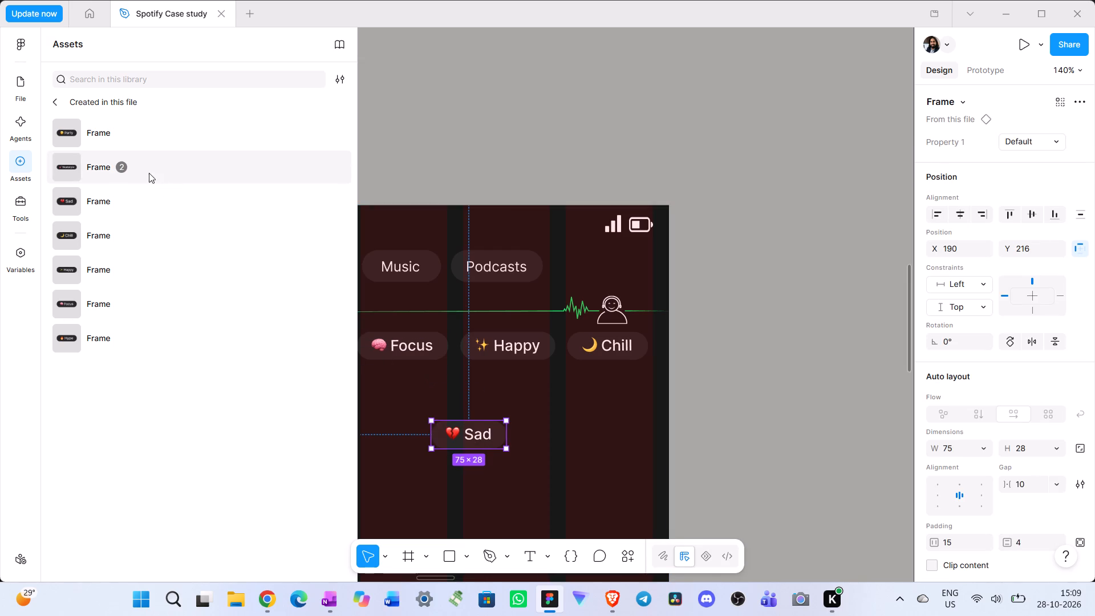
pyautogui.moveTo(83, 168); pyautogui.dragTo(585, 429)
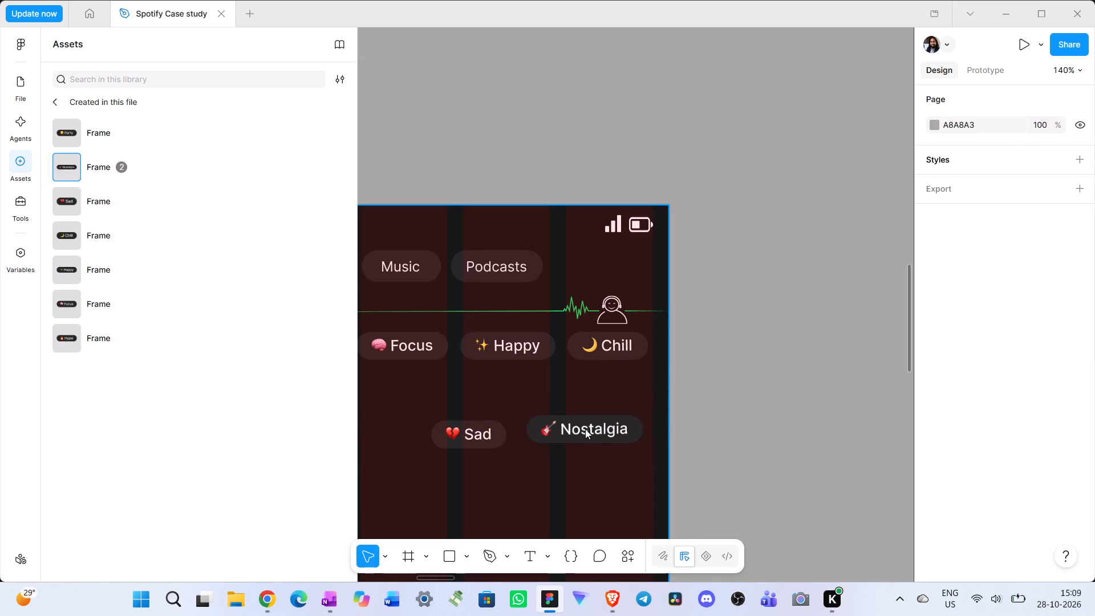
pyautogui.moveTo(585, 429); pyautogui.dragTo(579, 432)
pyautogui.moveTo(94, 130); pyautogui.dragTo(563, 476)
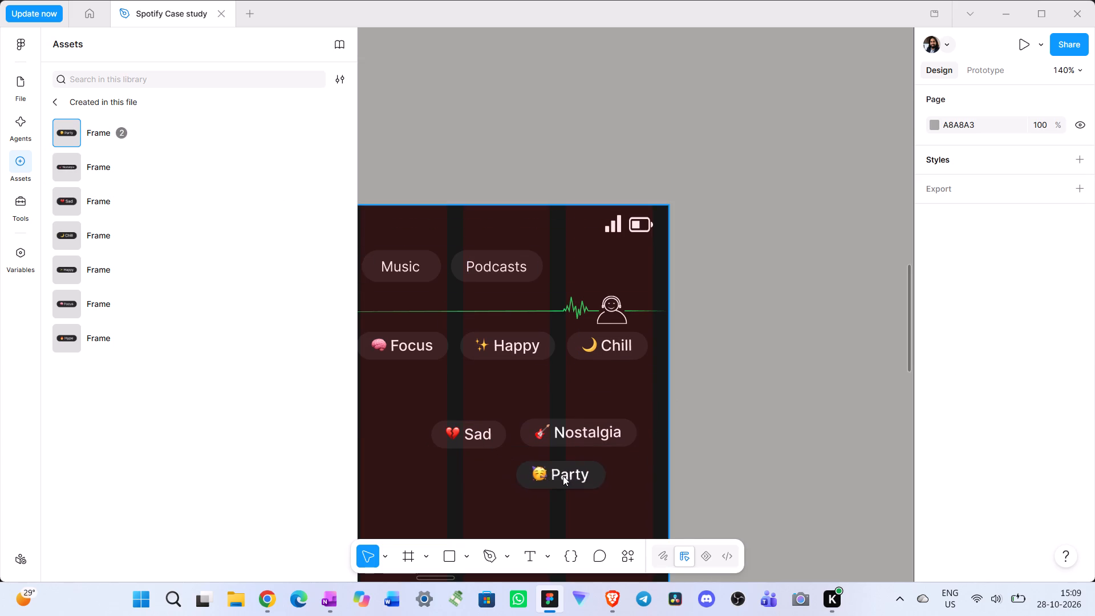
pyautogui.moveTo(563, 476); pyautogui.dragTo(574, 480)
# Move the Sad chip under the Focus chip, to X 115, Y 176.
pyautogui.hscroll(1, 548, 481)
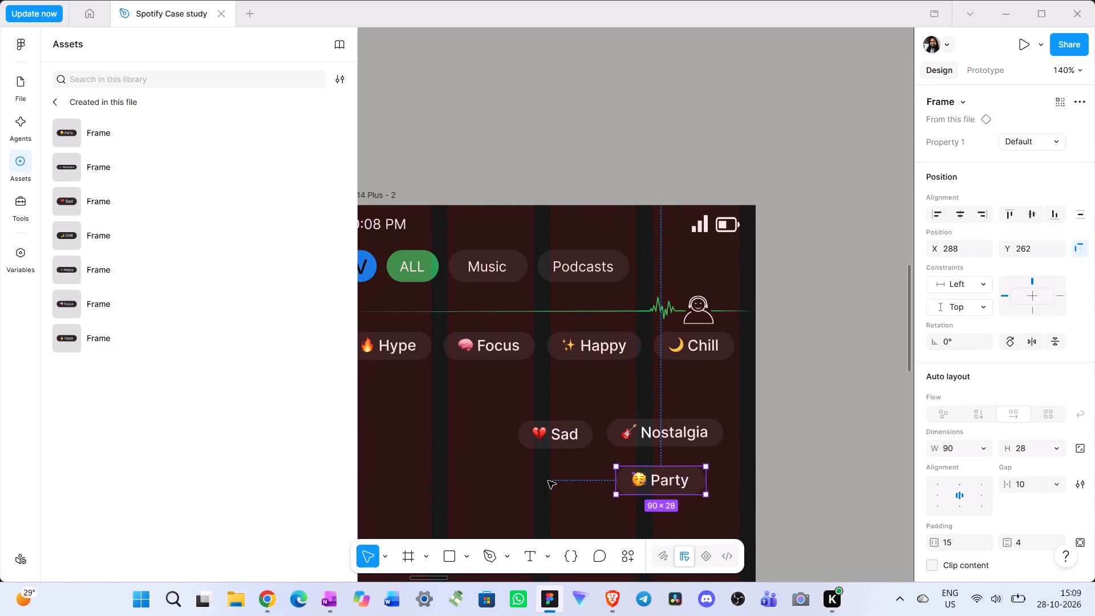
pyautogui.moveTo(561, 437); pyautogui.dragTo(515, 428)
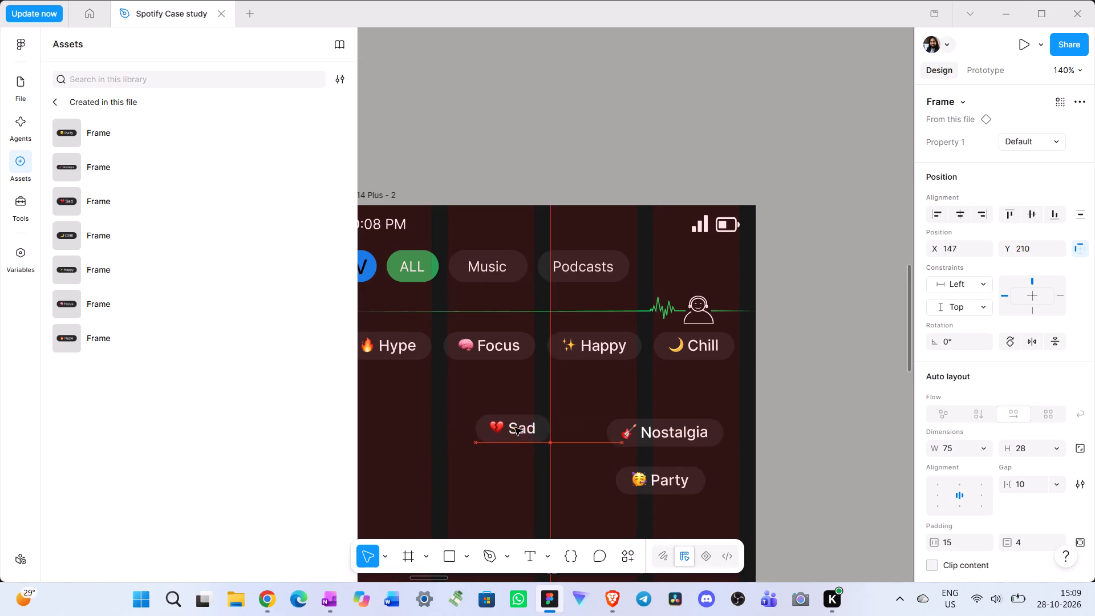
pyautogui.moveTo(515, 428); pyautogui.dragTo(484, 397)
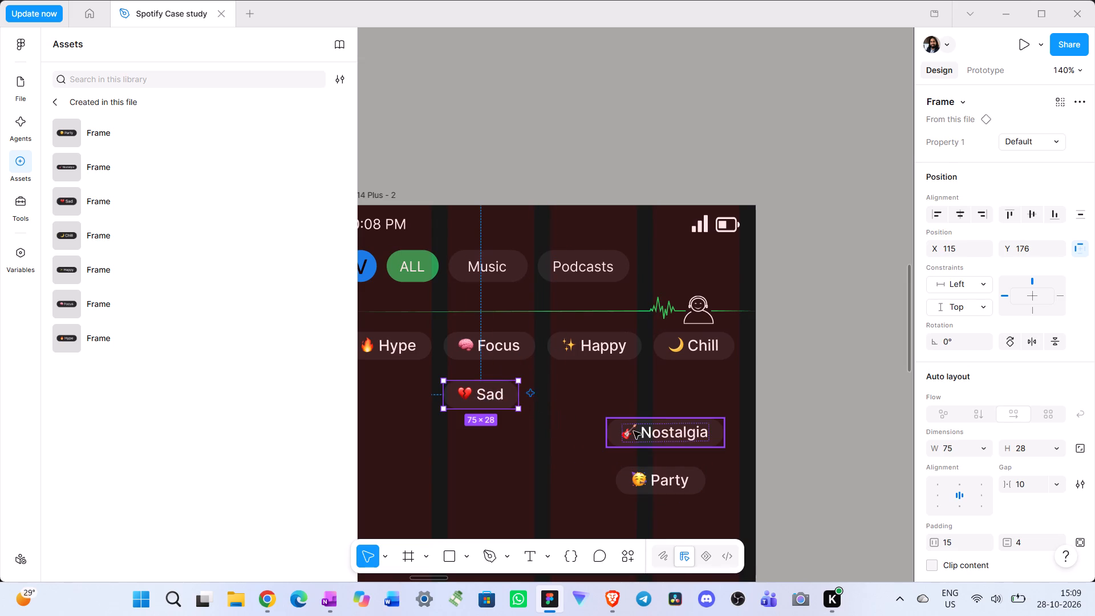
# Move the Nostalgia chip into the Sad chip's row at X 202, Y 176, leaving a 12 px gap.
pyautogui.moveTo(675, 431); pyautogui.dragTo(604, 389)
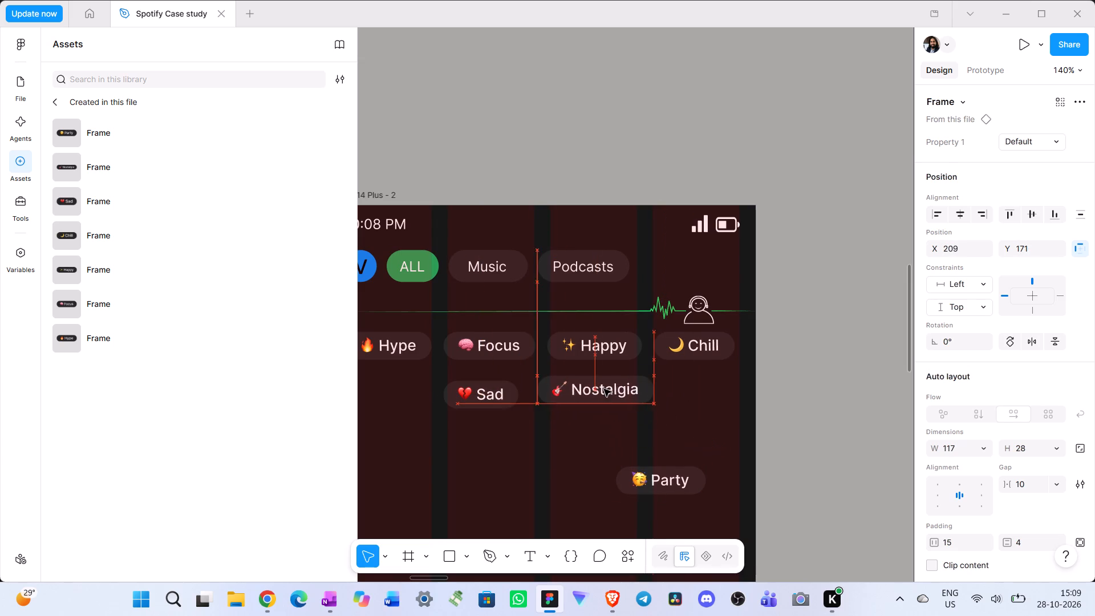
pyautogui.moveTo(604, 389); pyautogui.dragTo(608, 392)
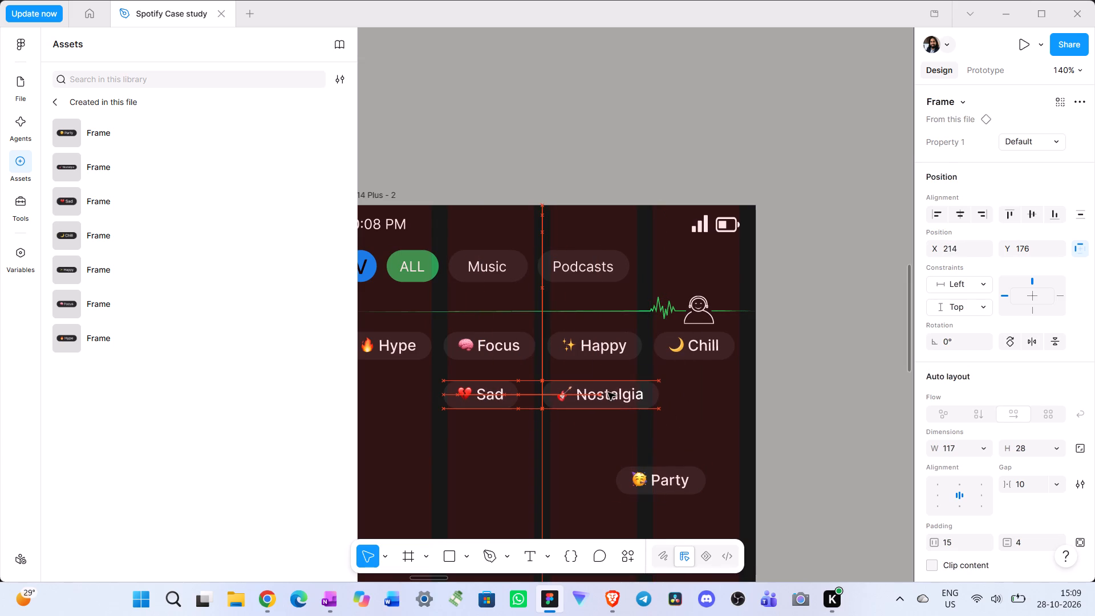
pyautogui.moveTo(608, 392); pyautogui.dragTo(595, 392)
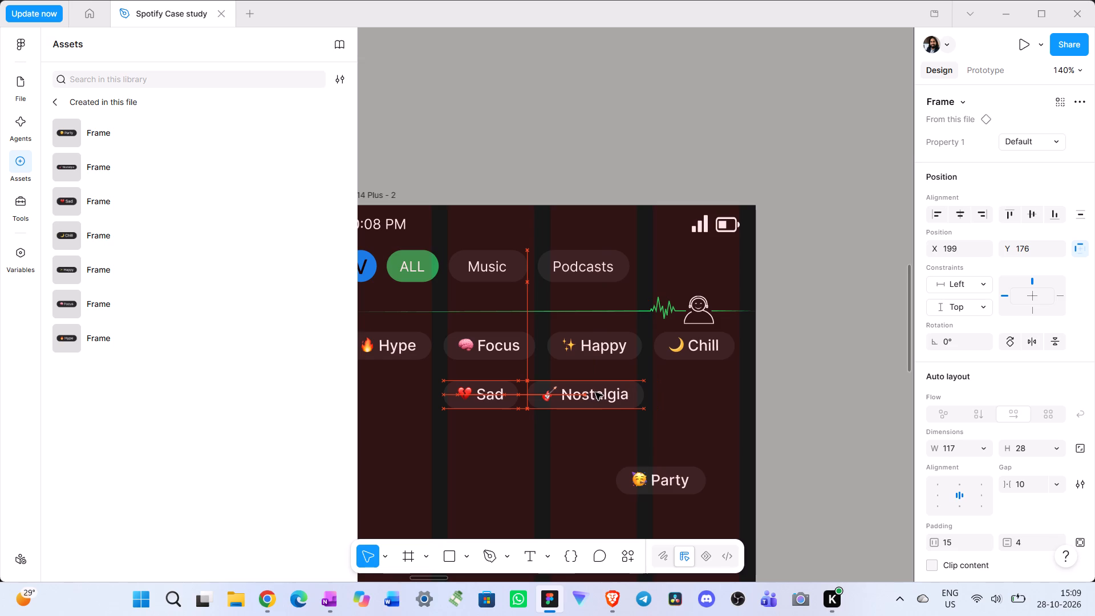
pyautogui.moveTo(595, 392); pyautogui.dragTo(601, 392)
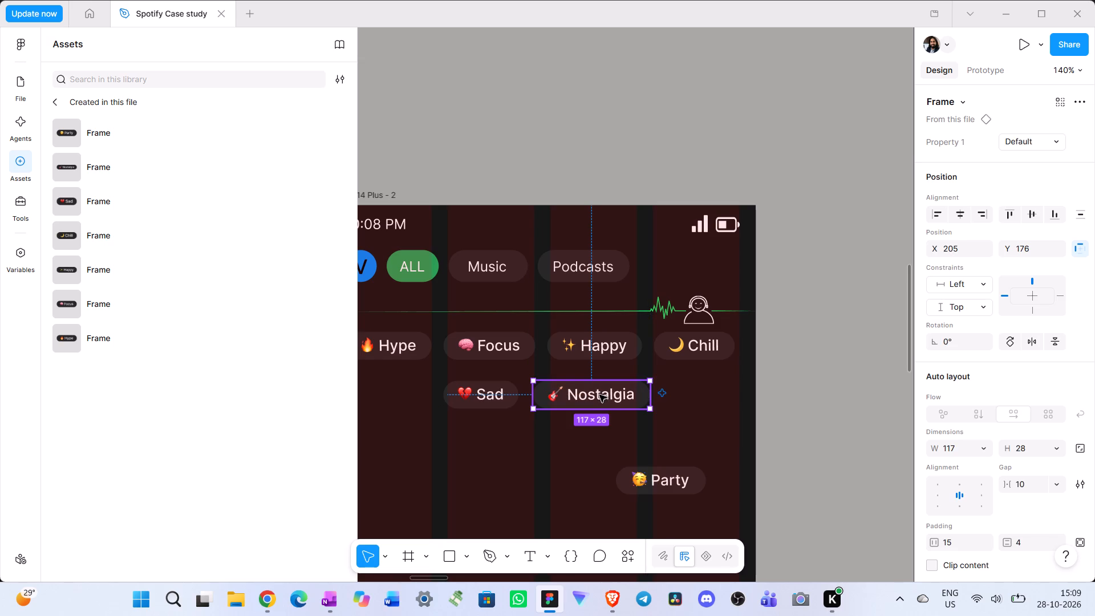
pyautogui.hotkey('alt', 'Left')
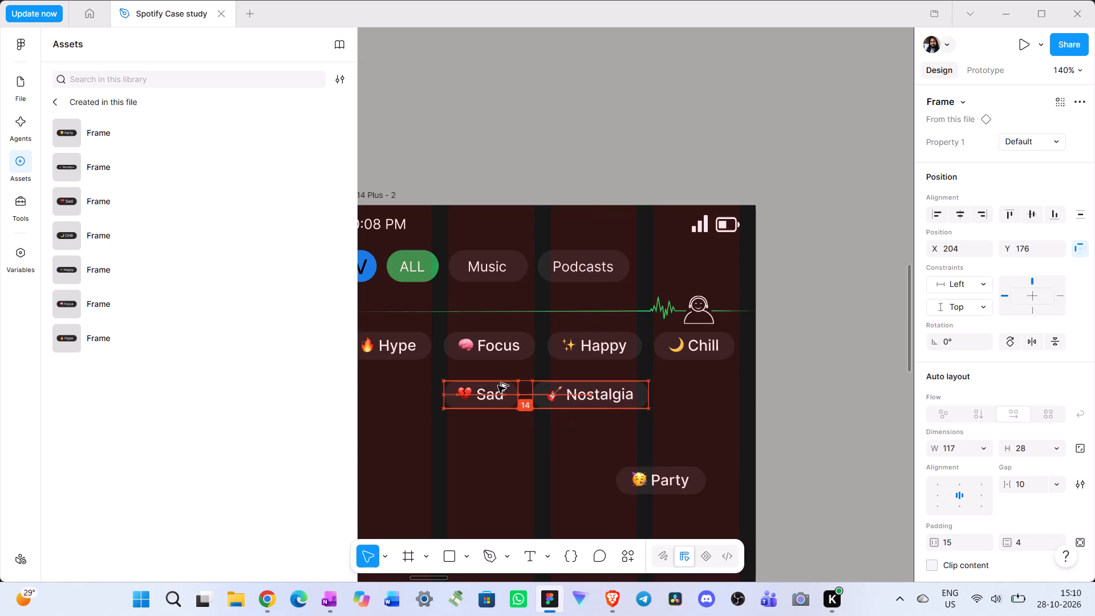
pyautogui.hotkey('alt', 'Left')
pyautogui.hotkey('alt', 'Left')
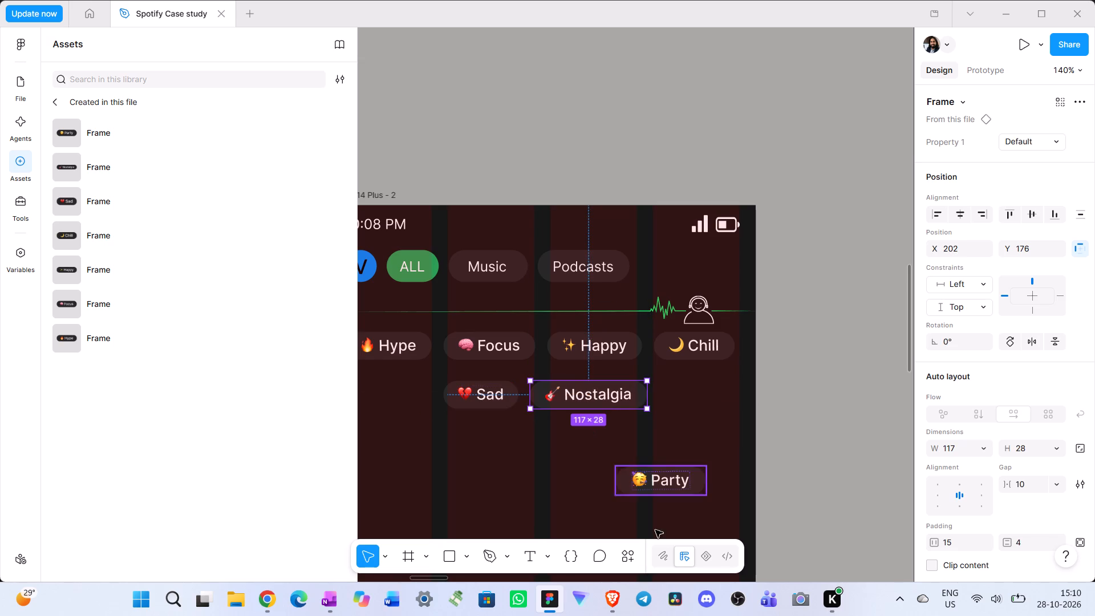
# Move the Party chip after the Nostalgia chip in the same row, to X 331, Y 176, leaving a 12 px gap.
pyautogui.moveTo(668, 488); pyautogui.dragTo(699, 406)
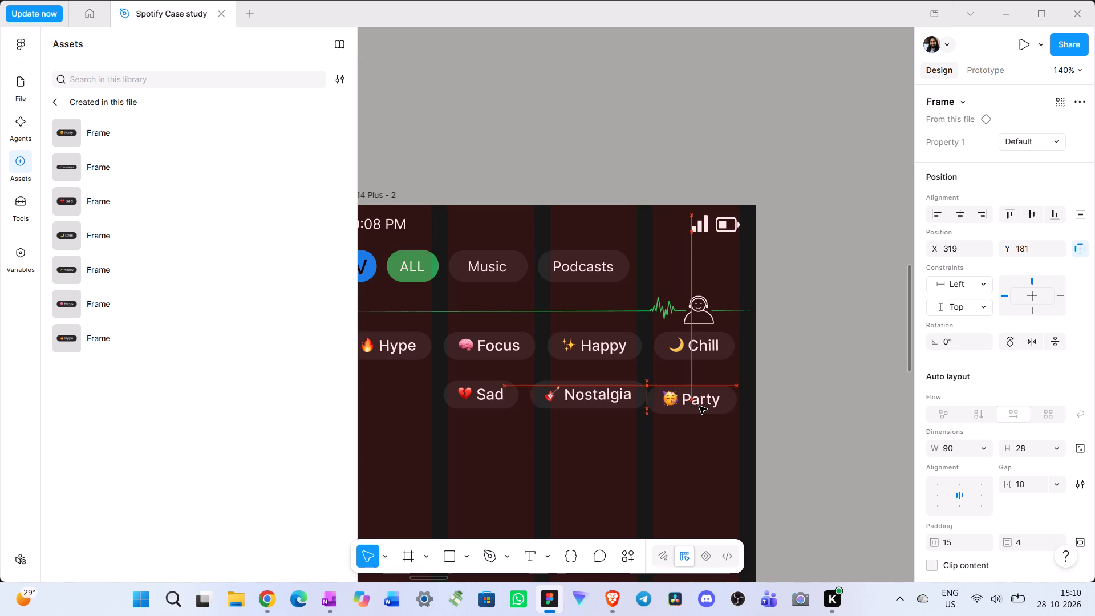
pyautogui.moveTo(699, 406); pyautogui.dragTo(707, 404)
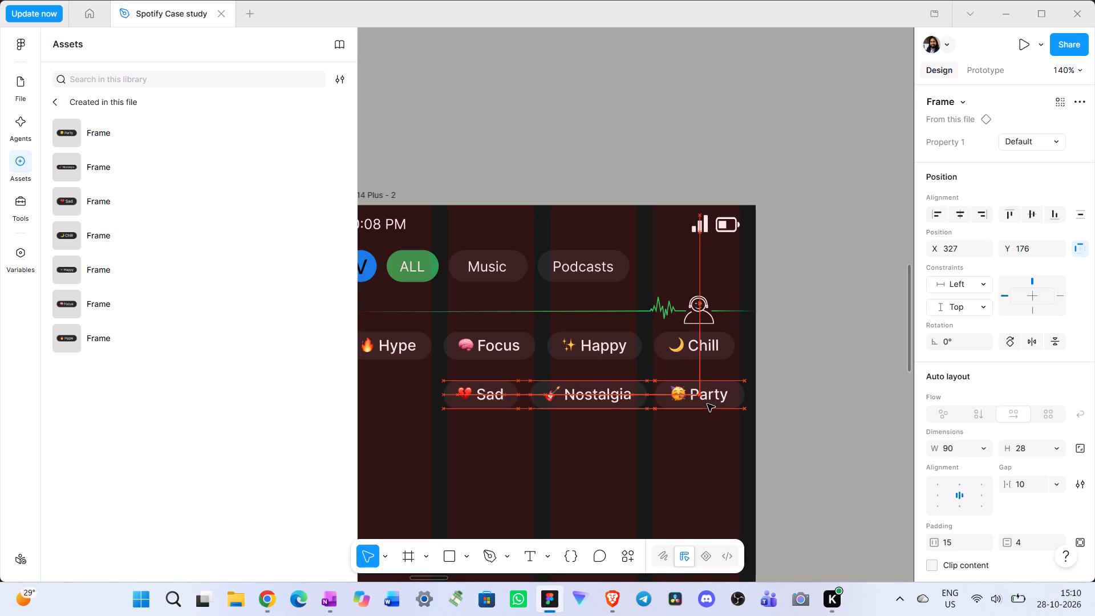
pyautogui.moveTo(707, 404); pyautogui.dragTo(712, 404)
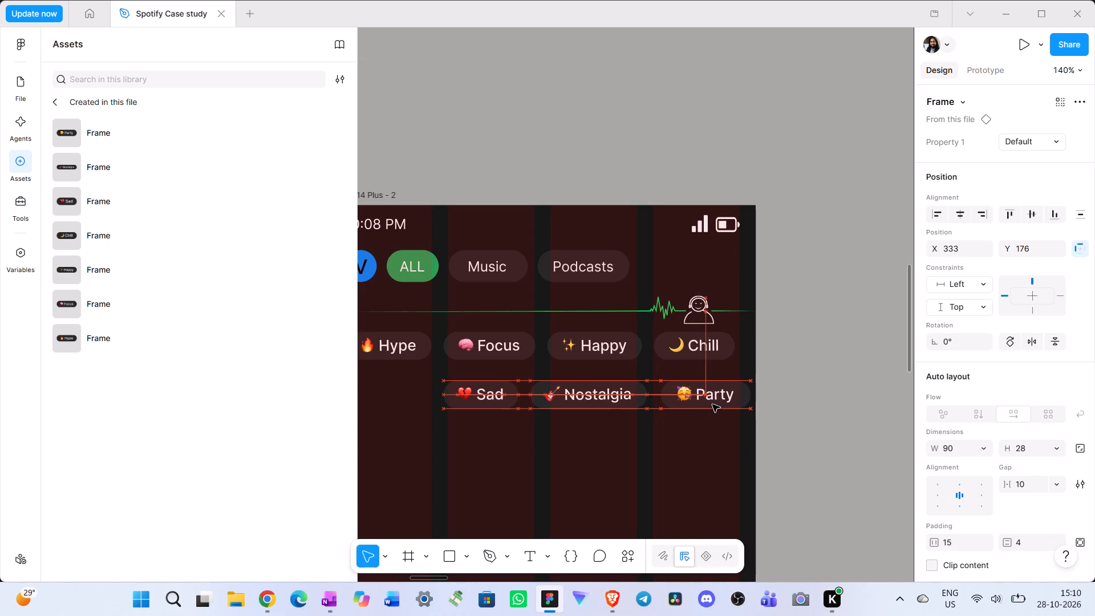
pyautogui.moveTo(712, 404); pyautogui.dragTo(711, 404)
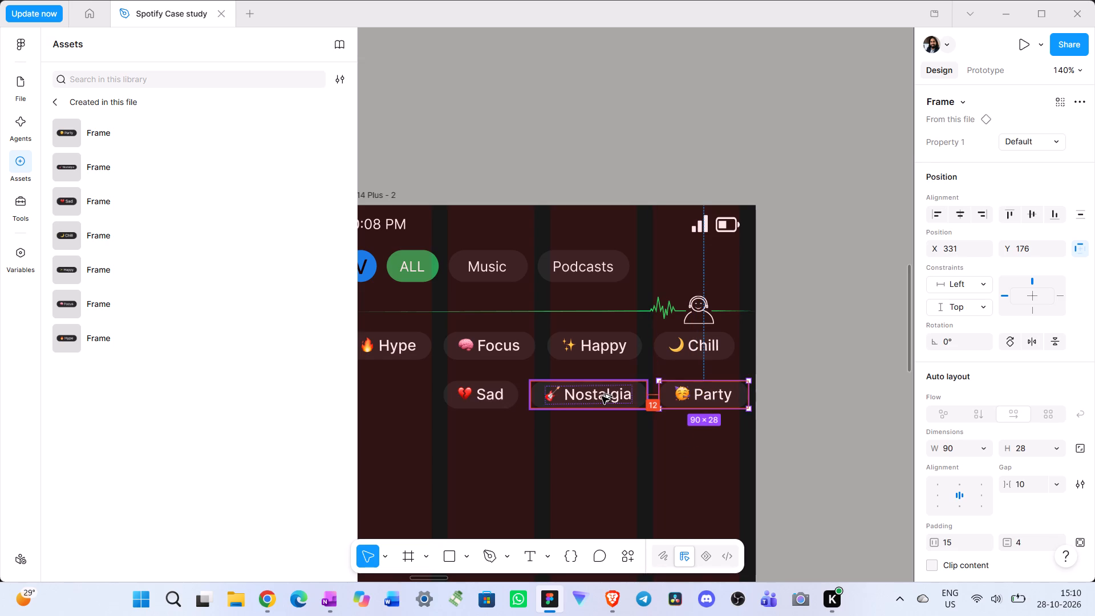
# Move the Sad, Nostalgia and Party chips together out of the second row to just after the Chill chip, extending past the frame's edge.
pyautogui.click(500, 393)
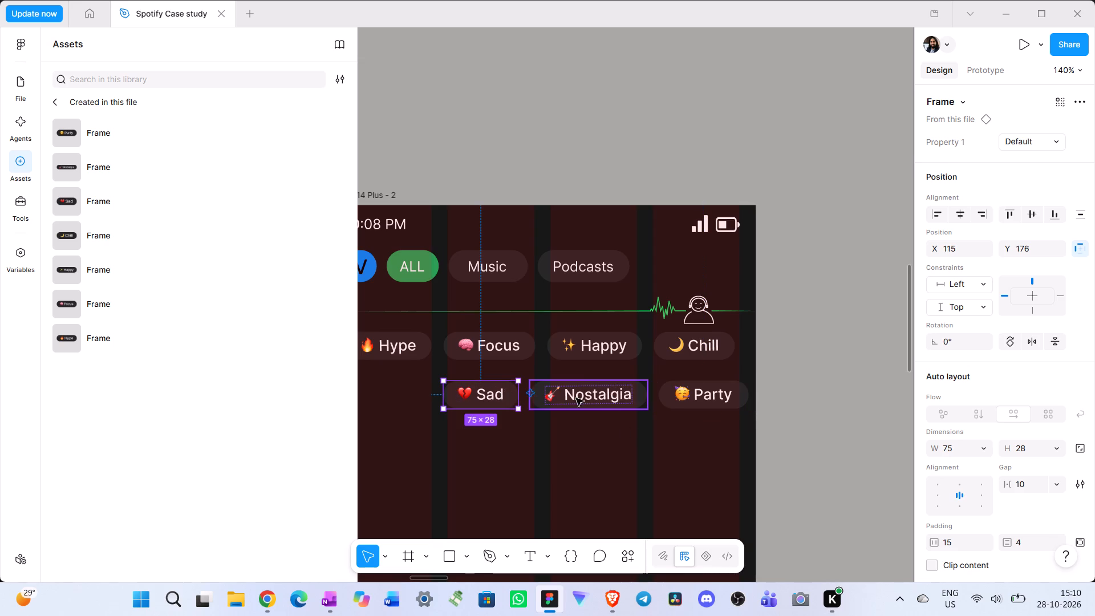
pyautogui.keyDown('shift'); pyautogui.click(605, 397); pyautogui.keyUp('shift')
pyautogui.keyDown('shift'); pyautogui.click(703, 404); pyautogui.keyUp('shift')
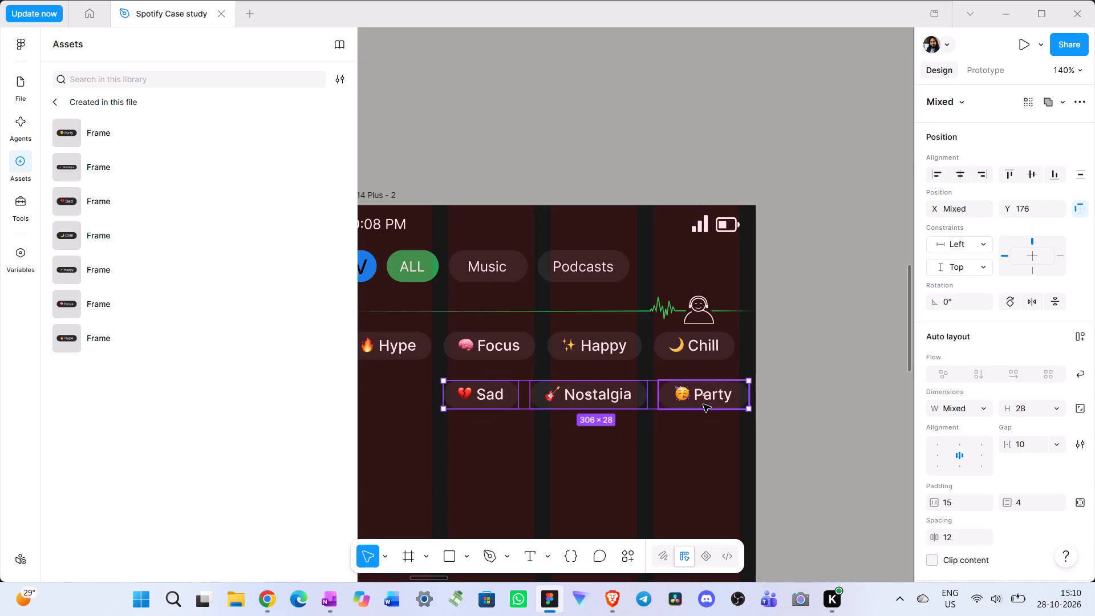
pyautogui.moveTo(581, 398); pyautogui.dragTo(848, 366)
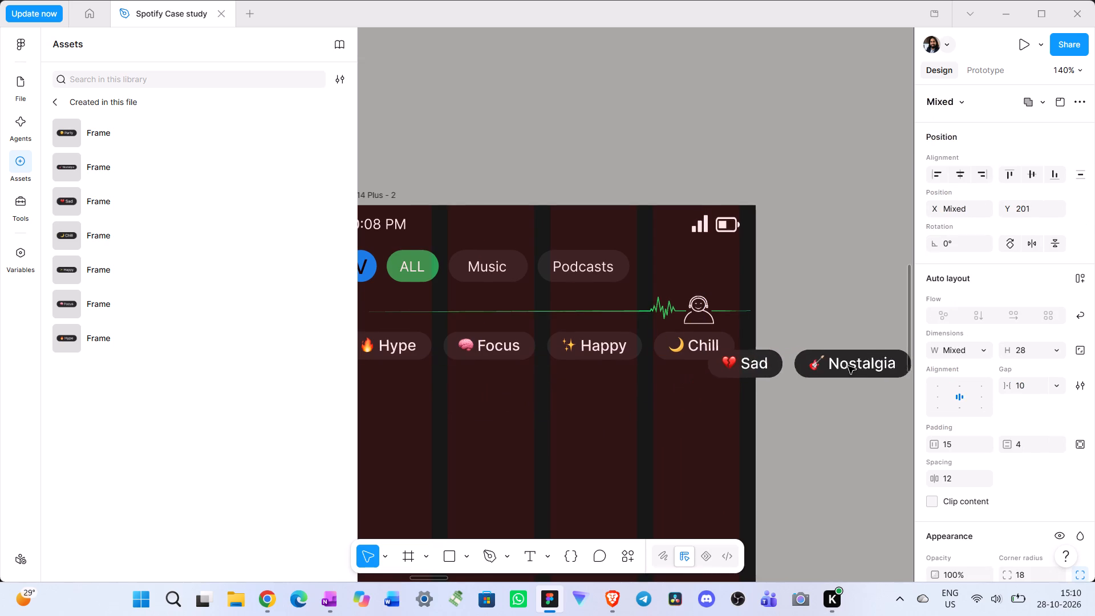
pyautogui.moveTo(848, 366); pyautogui.dragTo(882, 354)
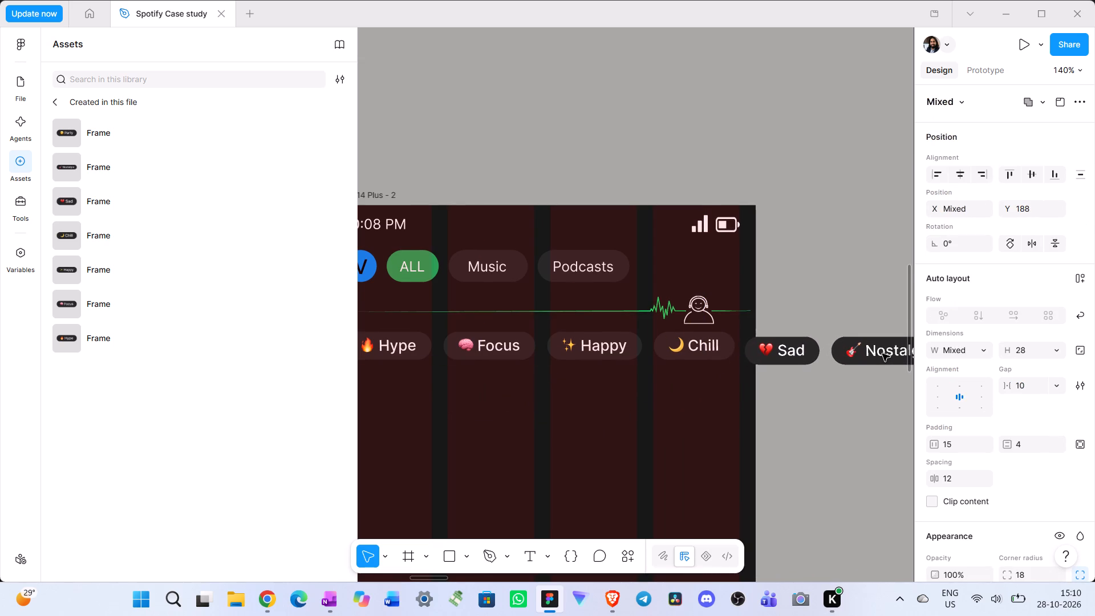
pyautogui.moveTo(882, 354); pyautogui.dragTo(877, 355)
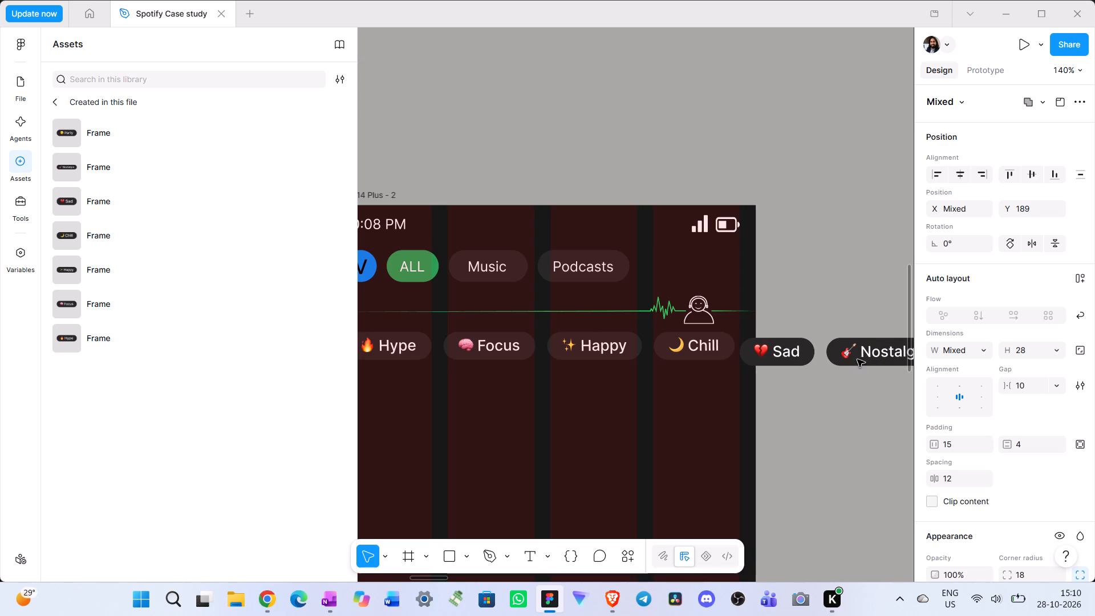
# Fine-position the Sad, Nostalgia and Party chips level with the Chill chip at Y 183.
pyautogui.click(776, 354)
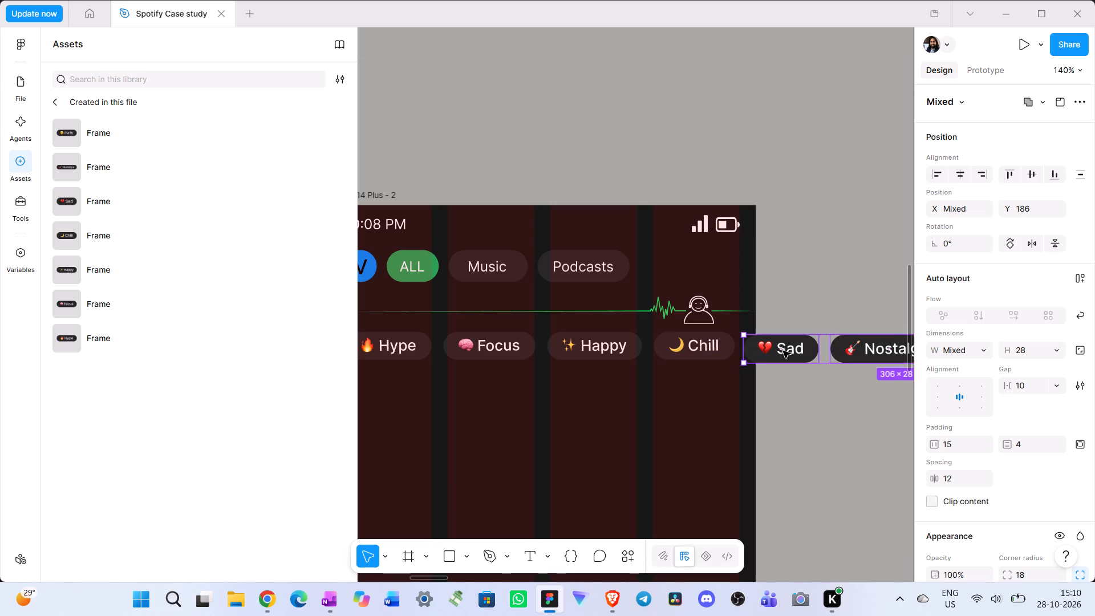
pyautogui.click(786, 351)
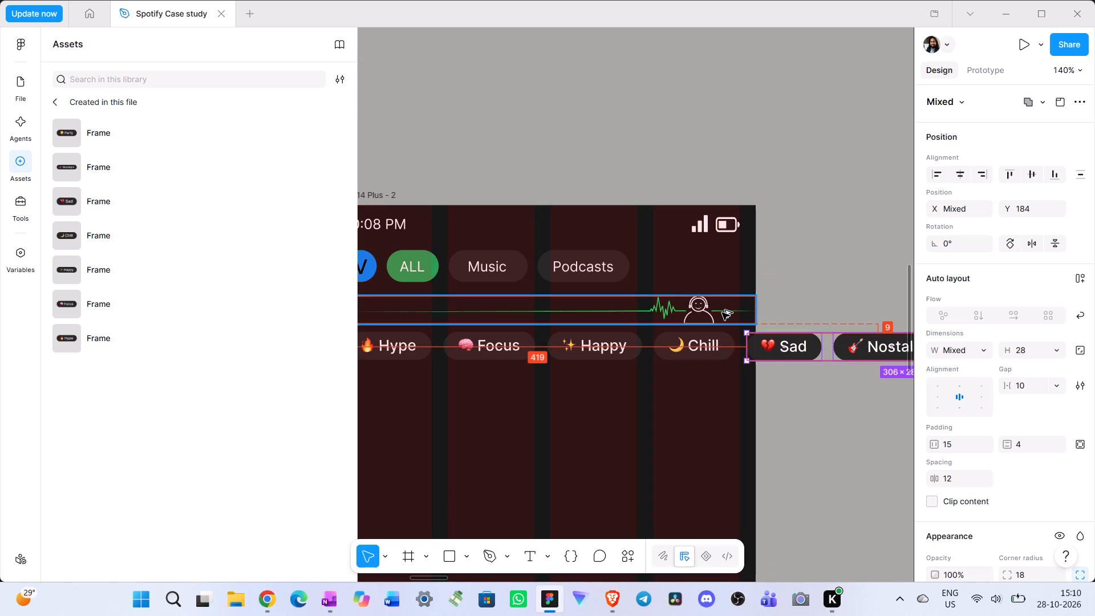
pyautogui.press('Down')
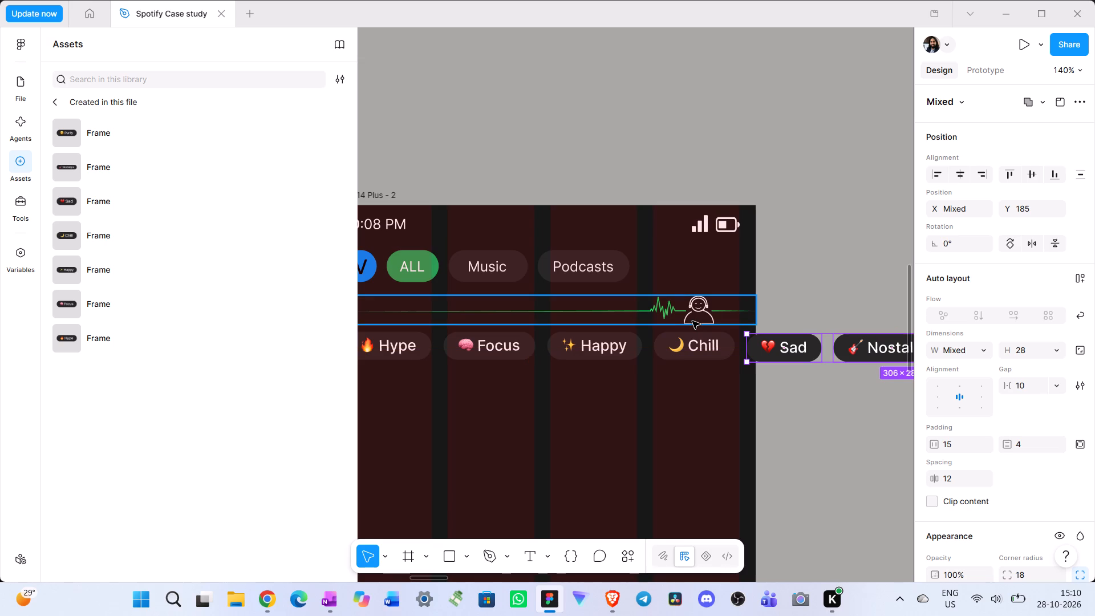
pyautogui.press('Down')
pyautogui.press('Down')
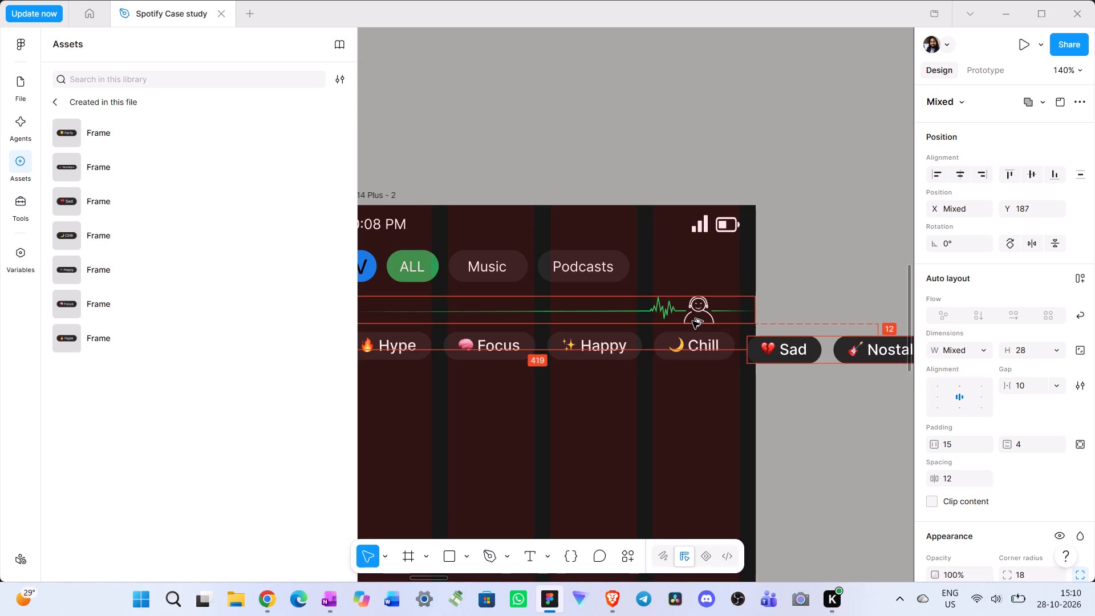
pyautogui.hotkey('alt', 'Up')
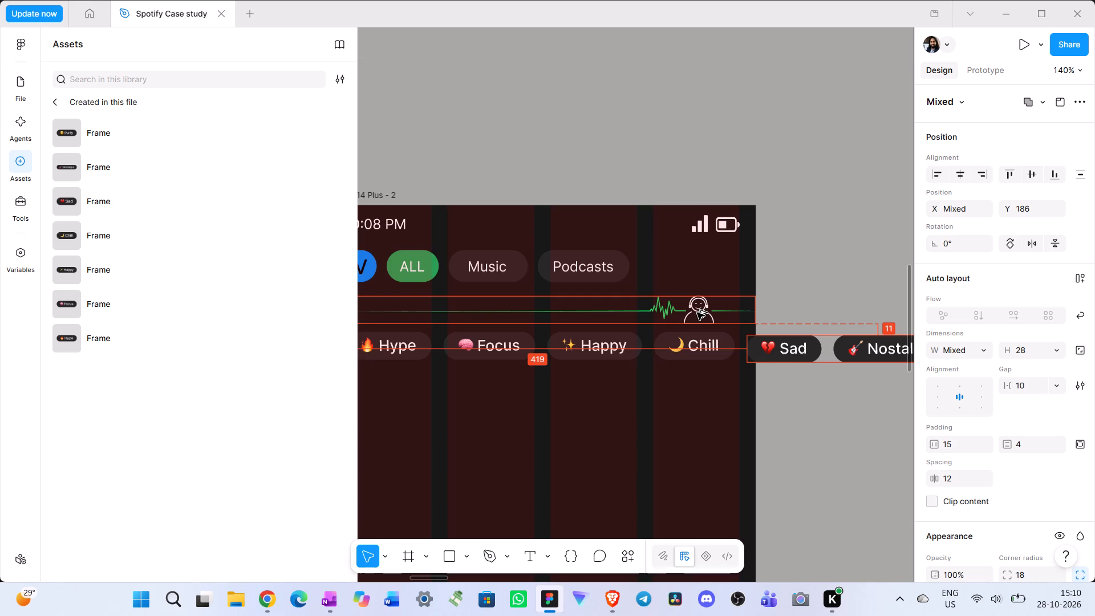
pyautogui.hotkey('alt', 'Up')
pyautogui.hotkey('alt', 'Up')
pyautogui.hotkey('alt', 'Up')
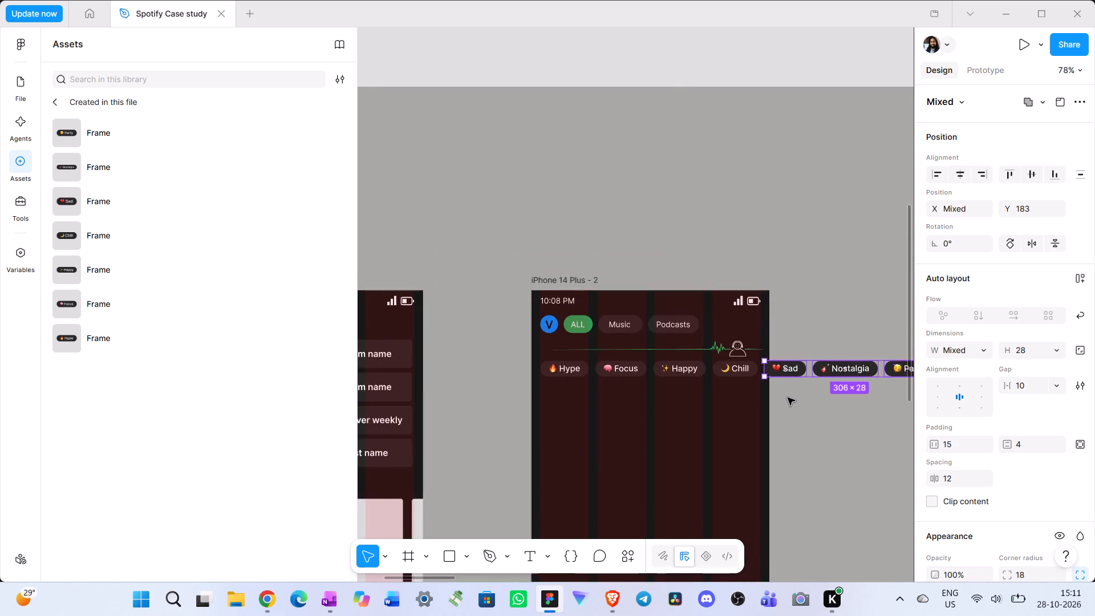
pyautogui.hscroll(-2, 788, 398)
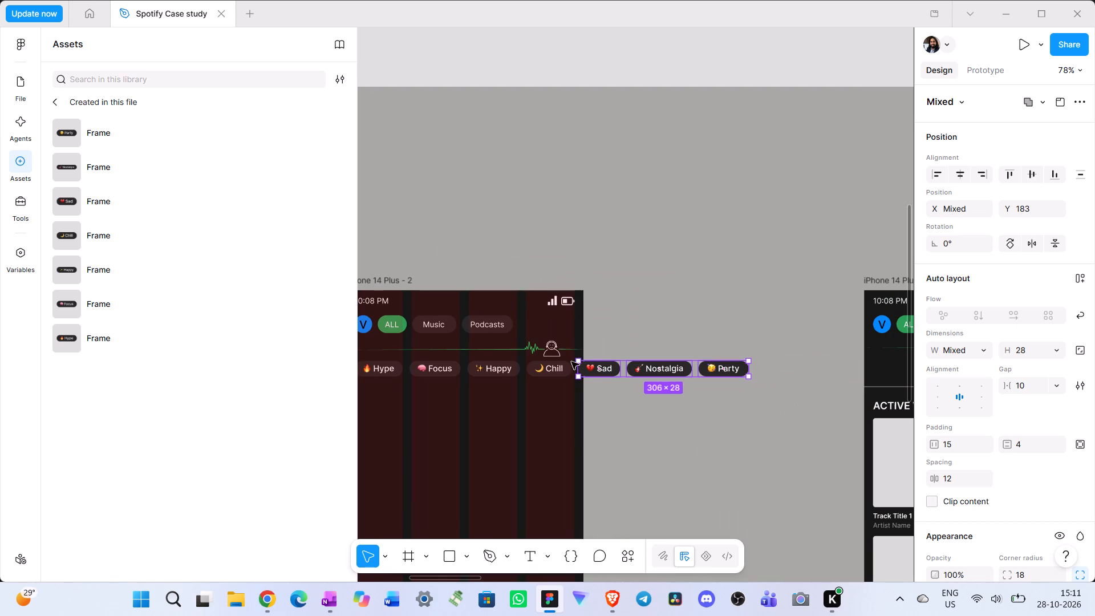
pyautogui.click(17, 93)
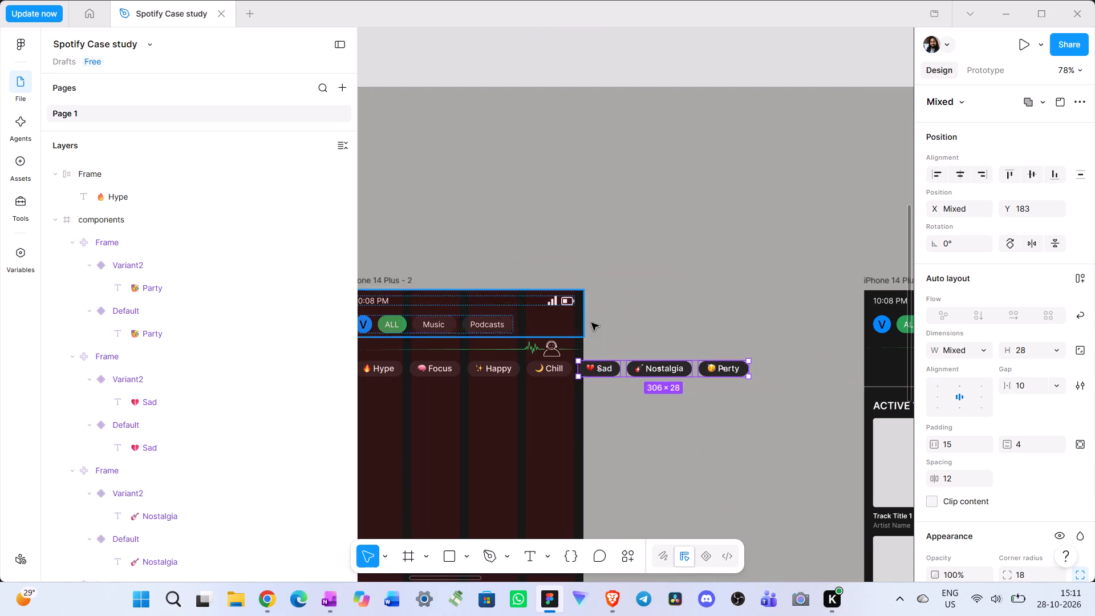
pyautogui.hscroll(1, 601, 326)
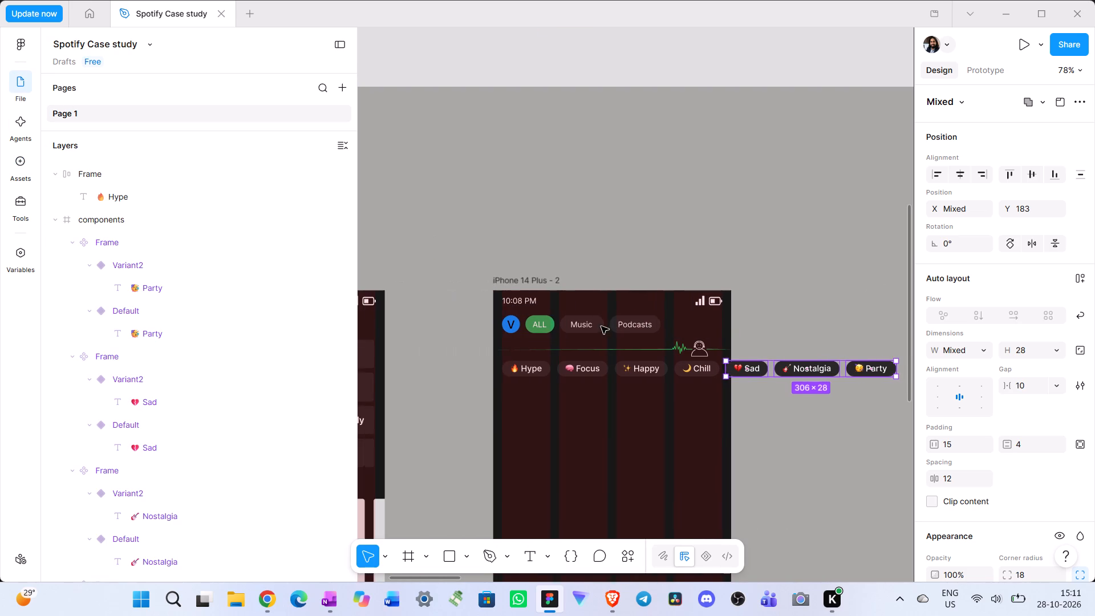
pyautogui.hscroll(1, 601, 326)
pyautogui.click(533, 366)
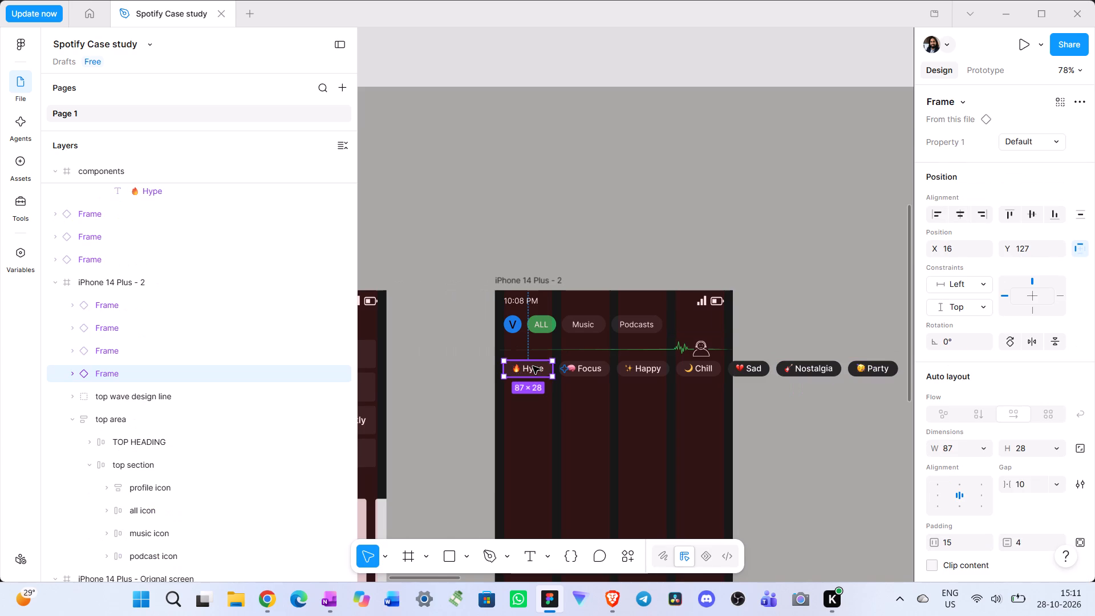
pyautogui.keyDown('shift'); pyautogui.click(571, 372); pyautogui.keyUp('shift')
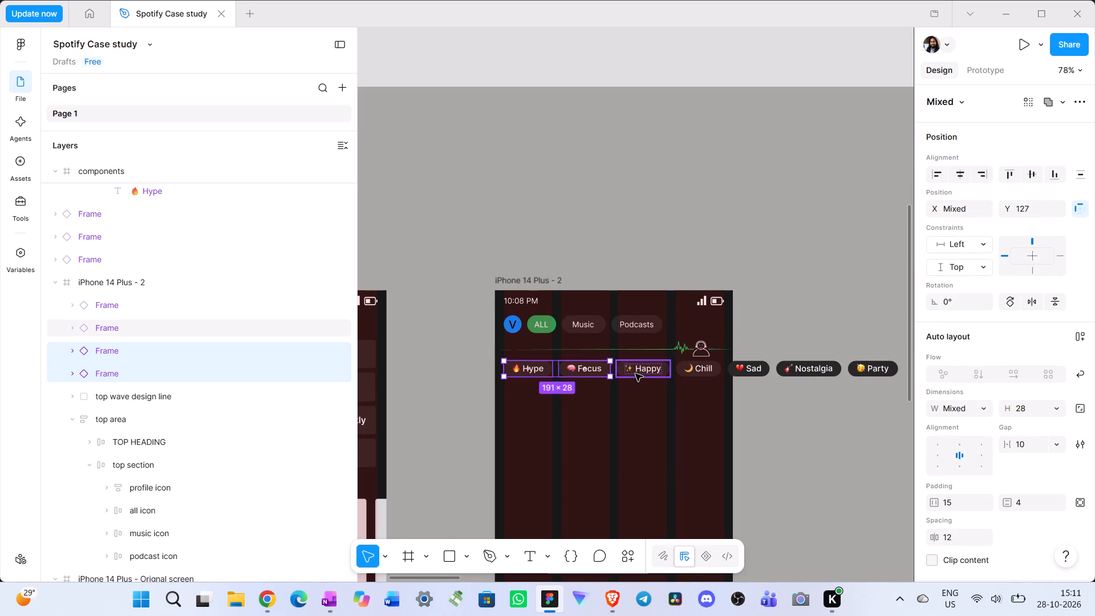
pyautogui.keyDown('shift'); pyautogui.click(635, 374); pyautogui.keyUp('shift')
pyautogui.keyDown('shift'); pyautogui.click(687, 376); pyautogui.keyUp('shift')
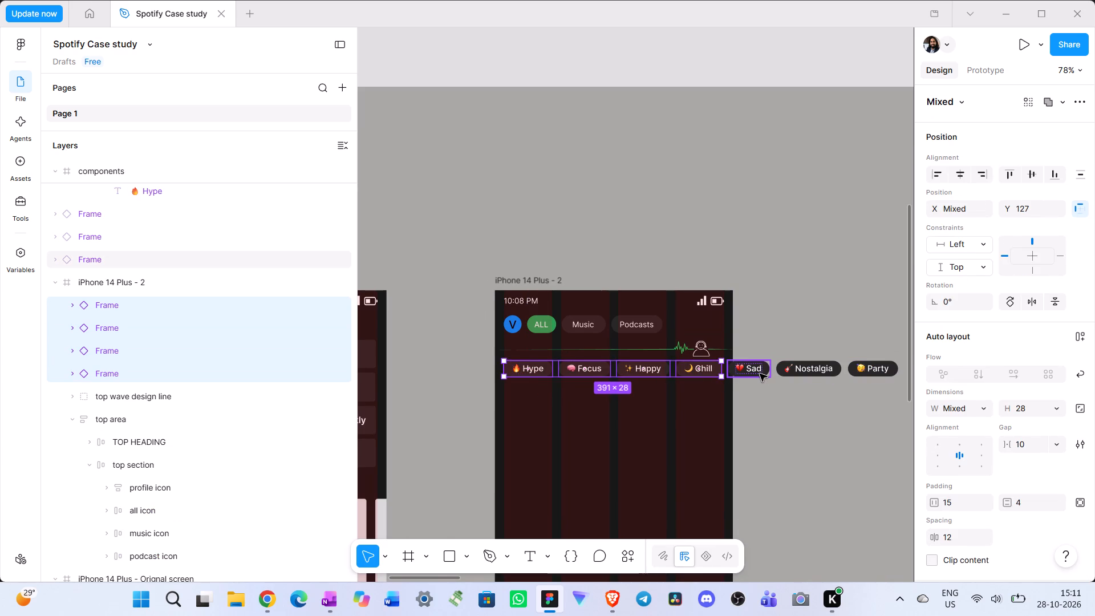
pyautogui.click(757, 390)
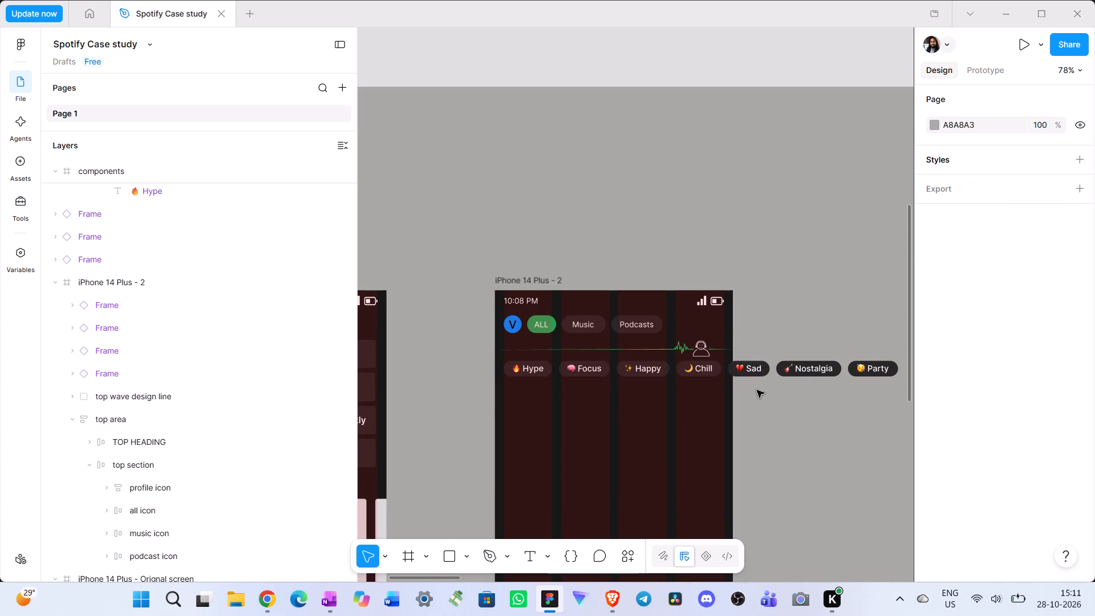
# Nest the Sad, Nostalgia and Party chip layers inside the iPhone 14 Plus - 2 frame, above its other chip layers.
pyautogui.click(751, 374)
pyautogui.keyDown('shift'); pyautogui.click(782, 374); pyautogui.keyUp('shift')
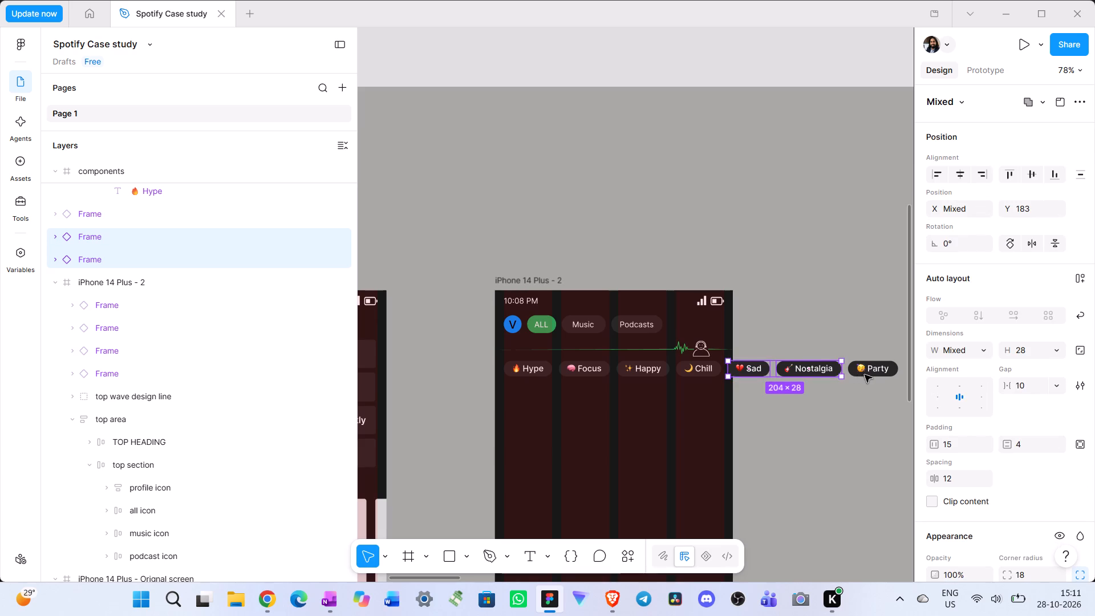
pyautogui.keyDown('shift'); pyautogui.click(865, 375); pyautogui.keyUp('shift')
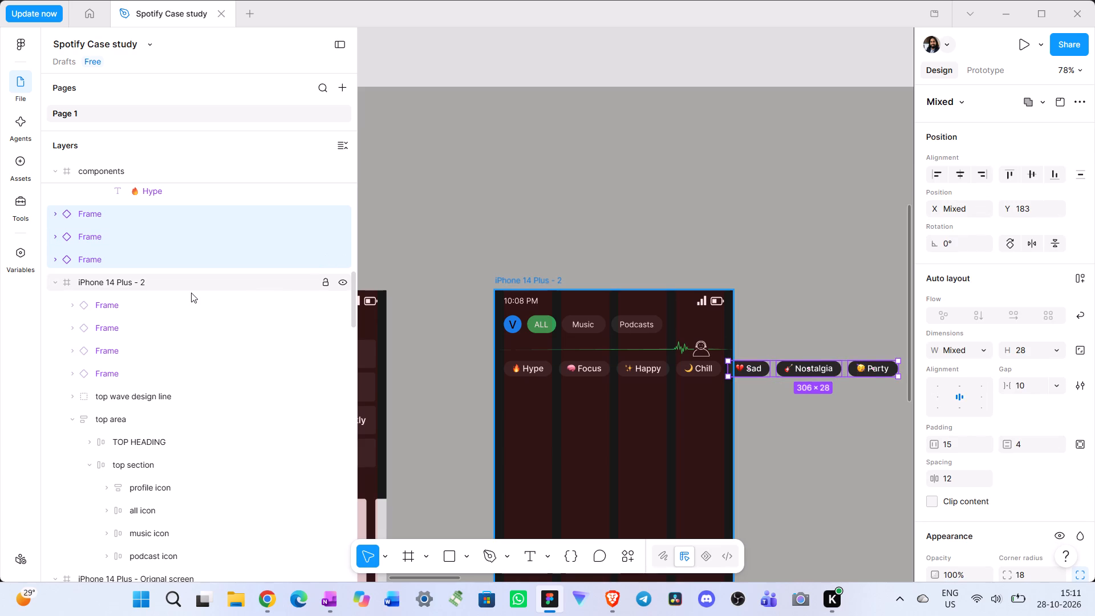
pyautogui.moveTo(154, 242); pyautogui.dragTo(158, 277)
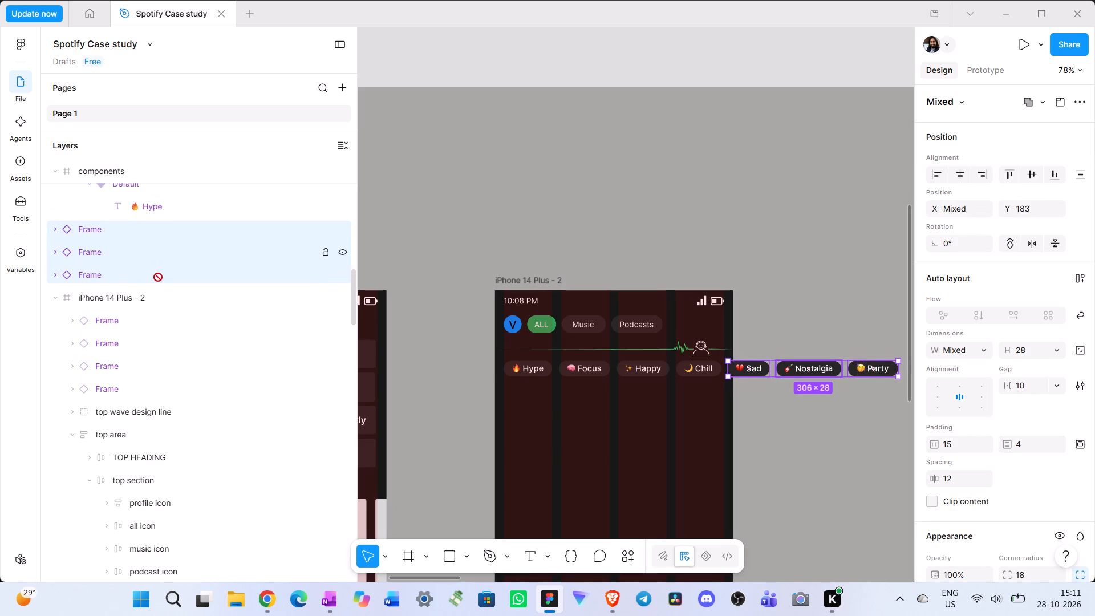
pyautogui.moveTo(158, 277); pyautogui.dragTo(154, 311)
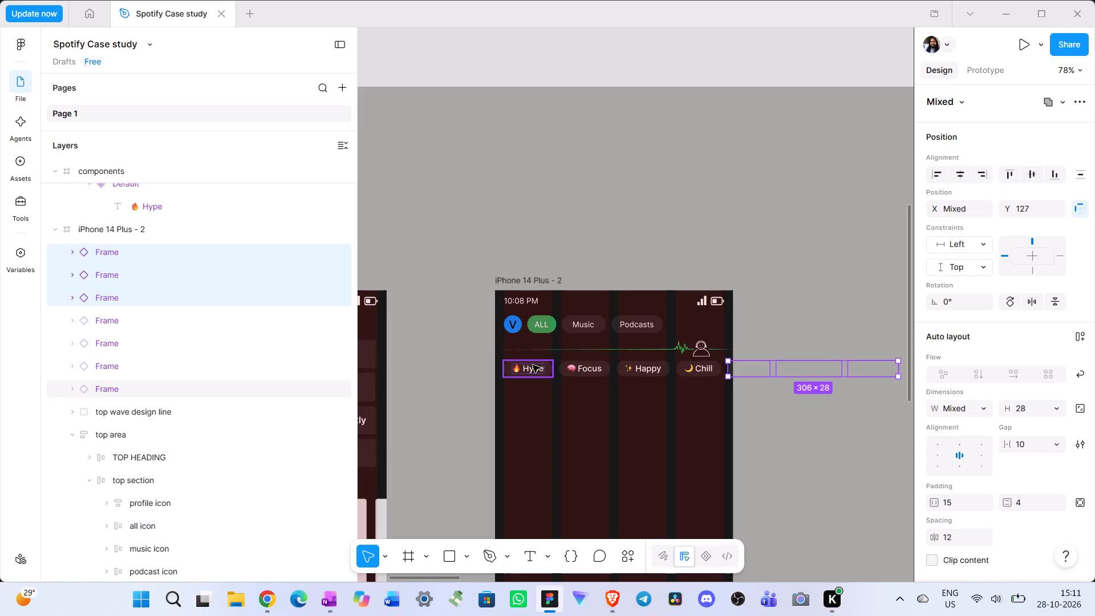
# Combine all seven mood chips in the iPhone 14 Plus - 2 frame into one horizontal auto layout with a 12 px gap.
pyautogui.click(145, 389)
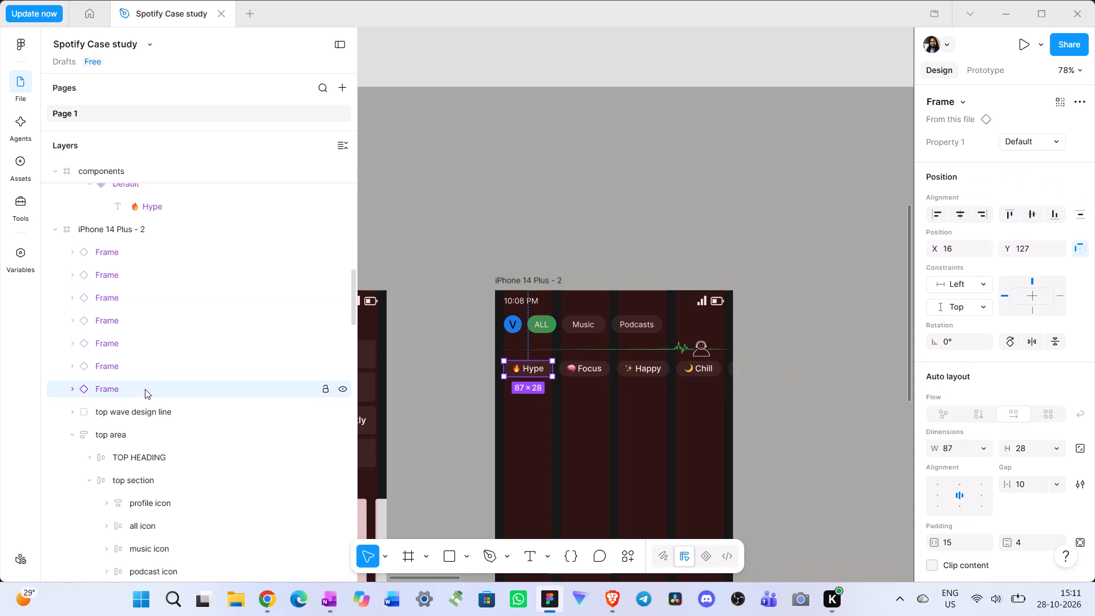
pyautogui.keyDown('shift'); pyautogui.click(141, 375); pyautogui.keyUp('shift')
pyautogui.keyDown('shift'); pyautogui.click(139, 350); pyautogui.keyUp('shift')
pyautogui.keyDown('shift'); pyautogui.click(137, 327); pyautogui.keyUp('shift')
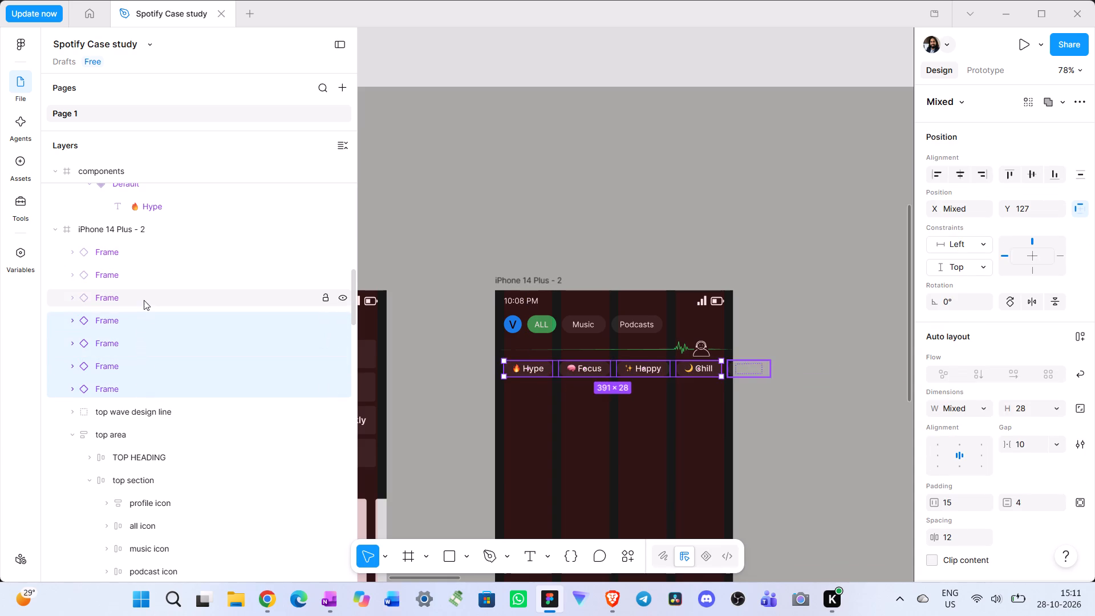
pyautogui.keyDown('shift'); pyautogui.click(144, 300); pyautogui.keyUp('shift')
pyautogui.keyDown('shift'); pyautogui.click(147, 281); pyautogui.keyUp('shift')
pyautogui.keyDown('shift'); pyautogui.click(151, 247); pyautogui.keyUp('shift')
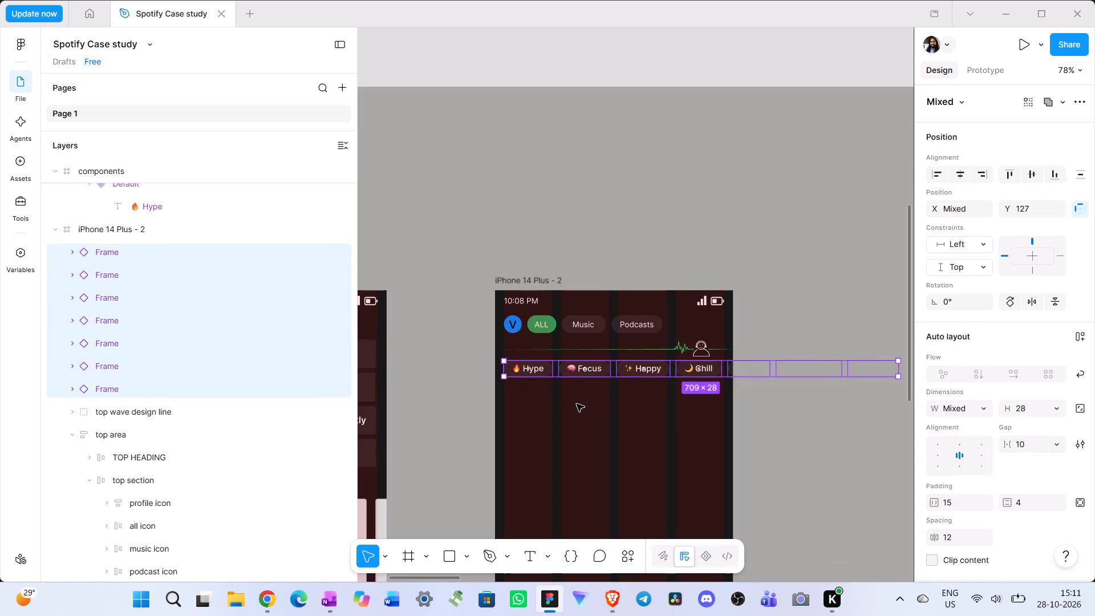
pyautogui.scroll(-2, 1016, 417)
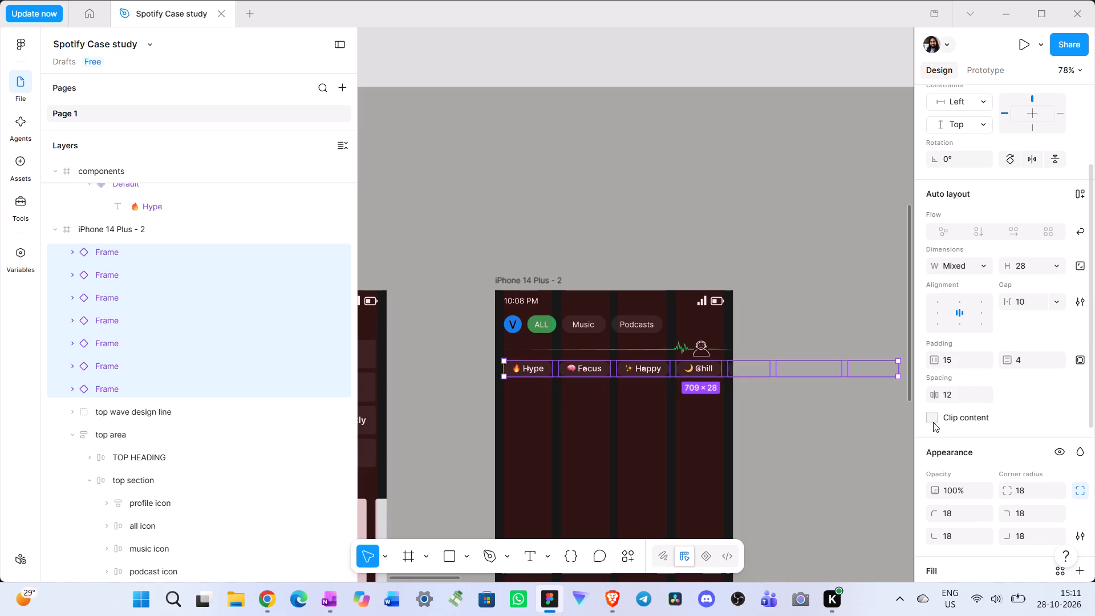
pyautogui.scroll(1, 996, 402)
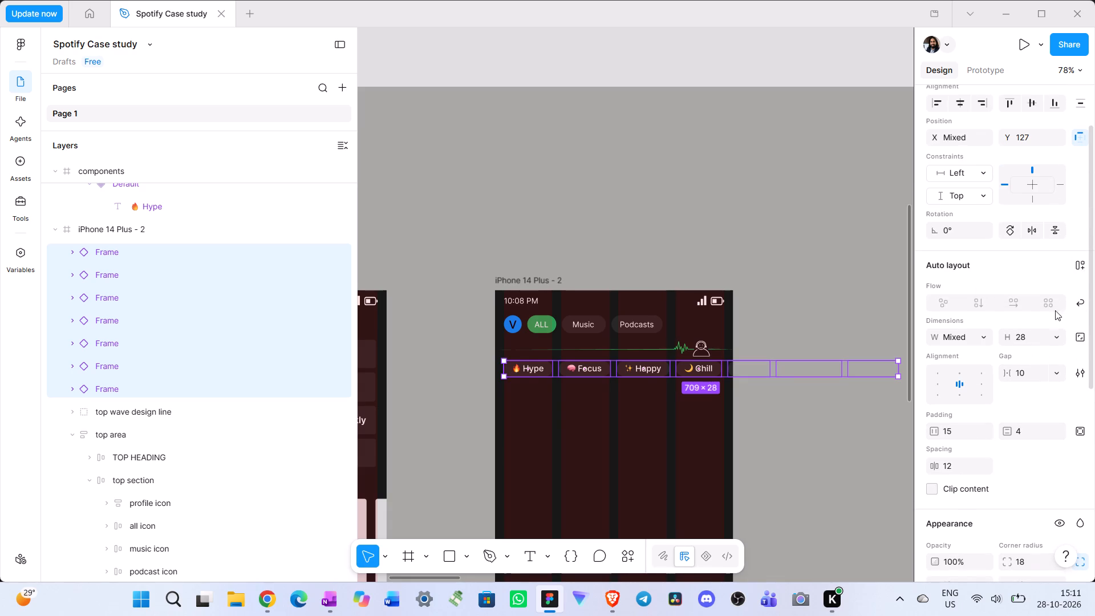
pyautogui.click(1082, 266)
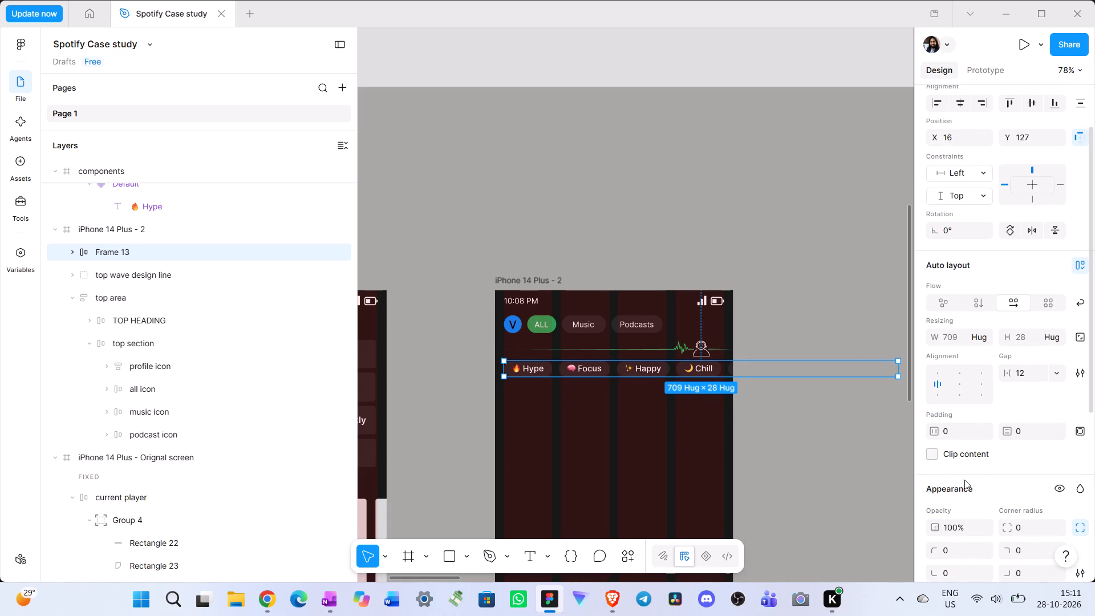
# Clip the content of the chip row's auto layout frame and narrow the frame to a width of 396.
pyautogui.click(931, 452)
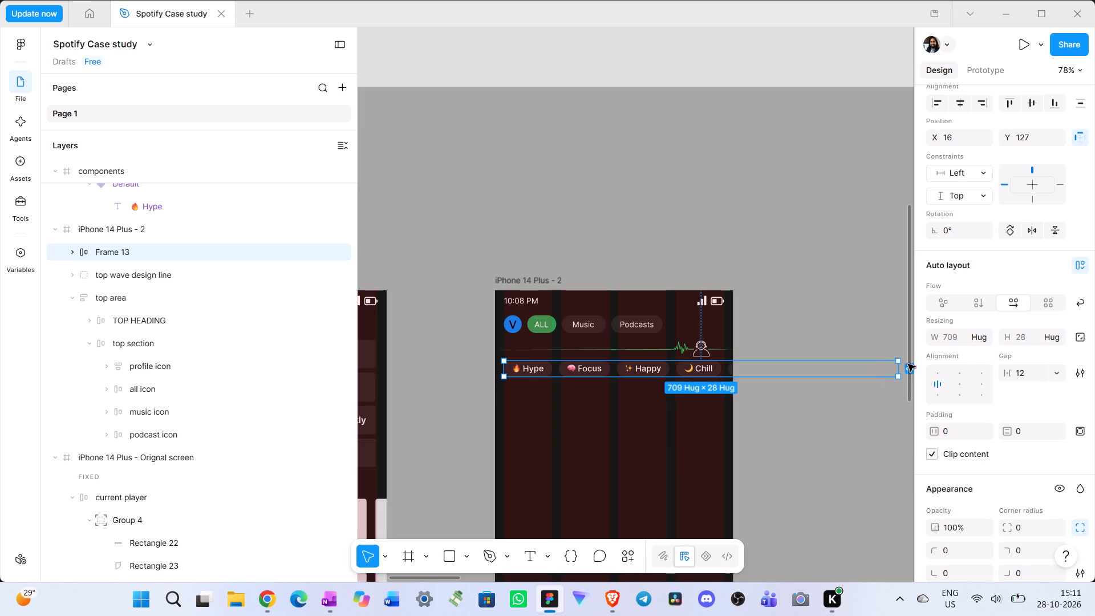
pyautogui.moveTo(899, 367); pyautogui.dragTo(723, 388)
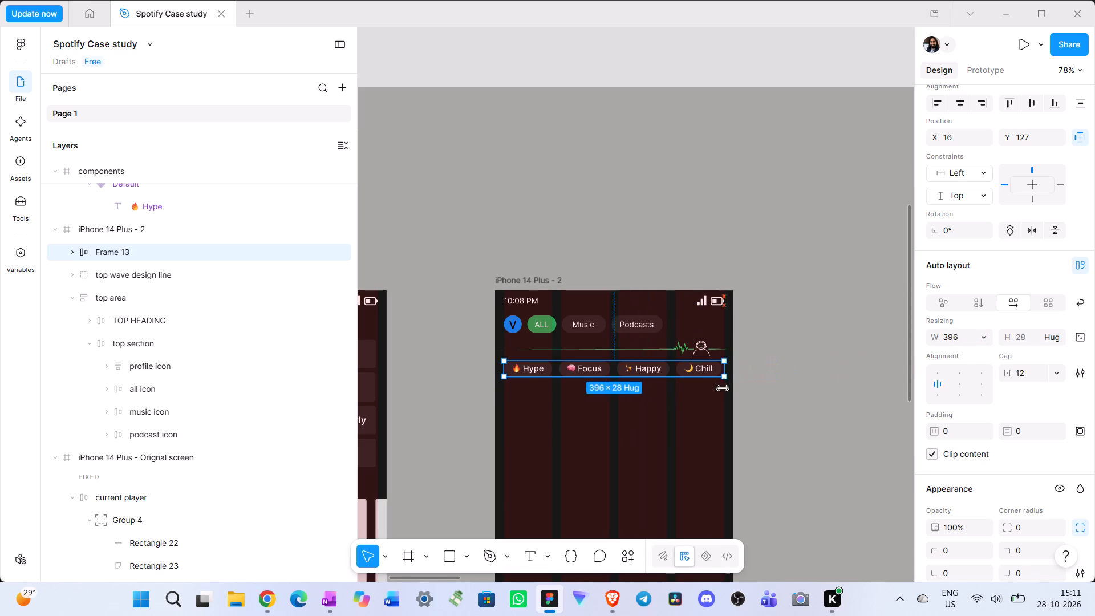
pyautogui.moveTo(723, 388); pyautogui.dragTo(728, 388)
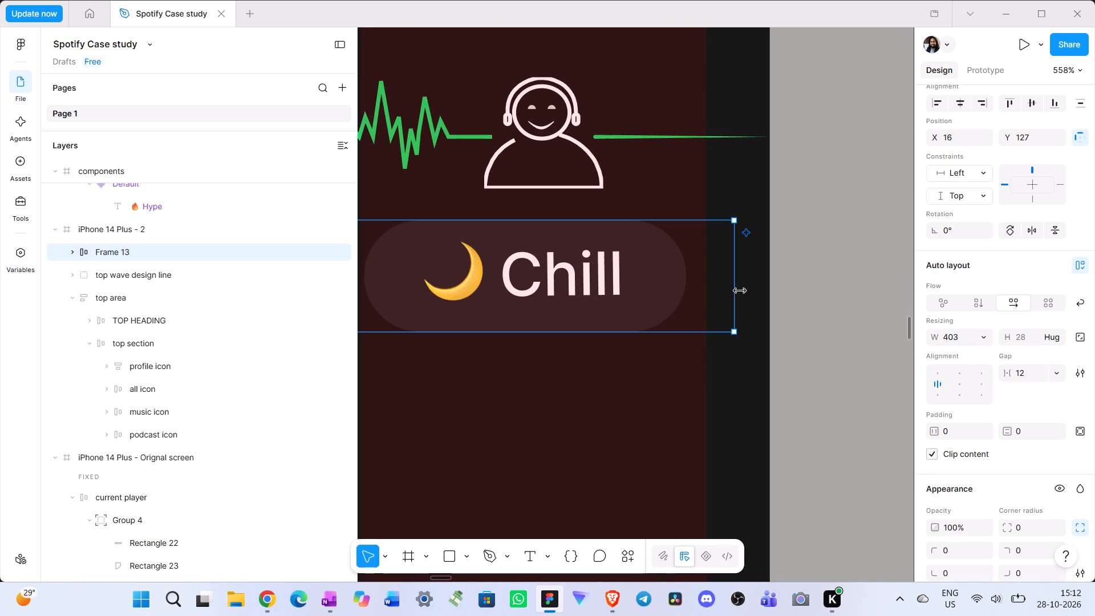
pyautogui.moveTo(740, 290); pyautogui.dragTo(705, 291)
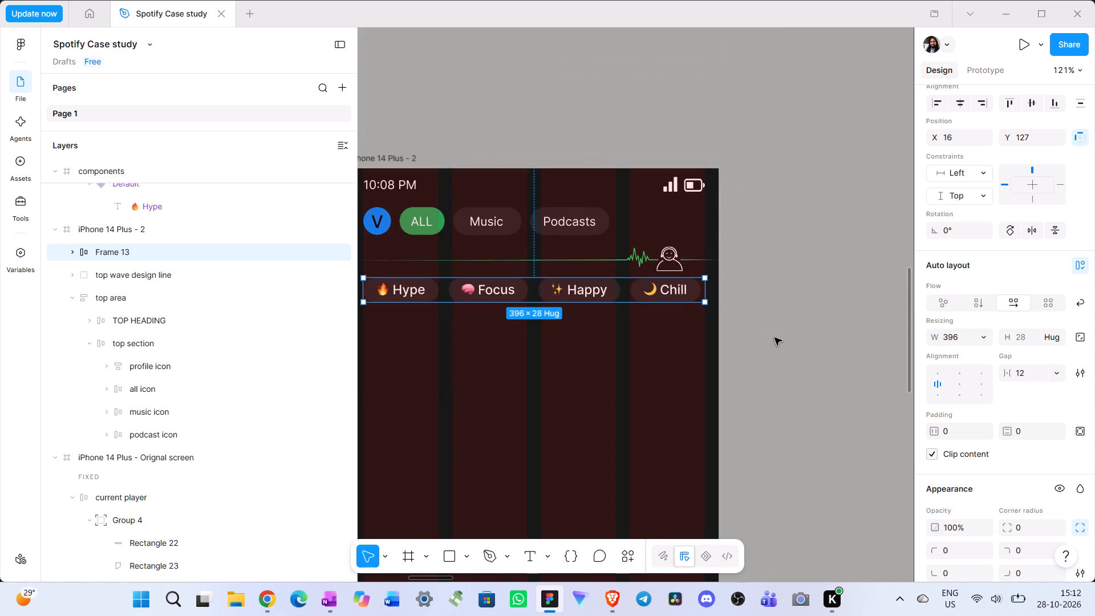
# Set the chip row's prototype scroll overflow to Horizontal, keeping its position as Scroll with parent.
pyautogui.click(985, 70)
pyautogui.click(1041, 194)
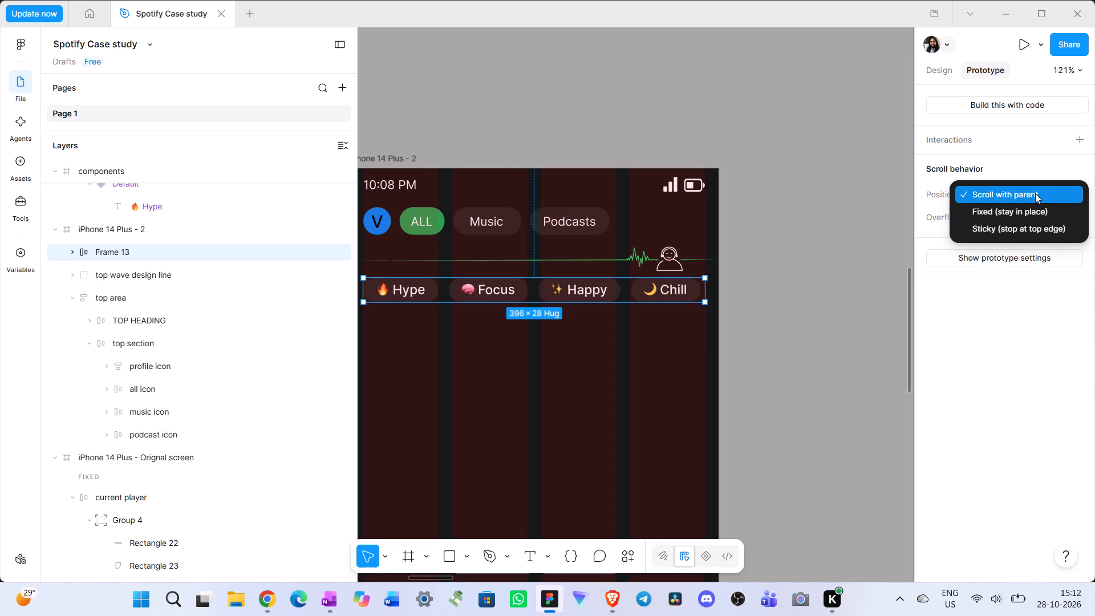
pyautogui.click(1035, 193)
pyautogui.click(1037, 215)
pyautogui.click(1044, 234)
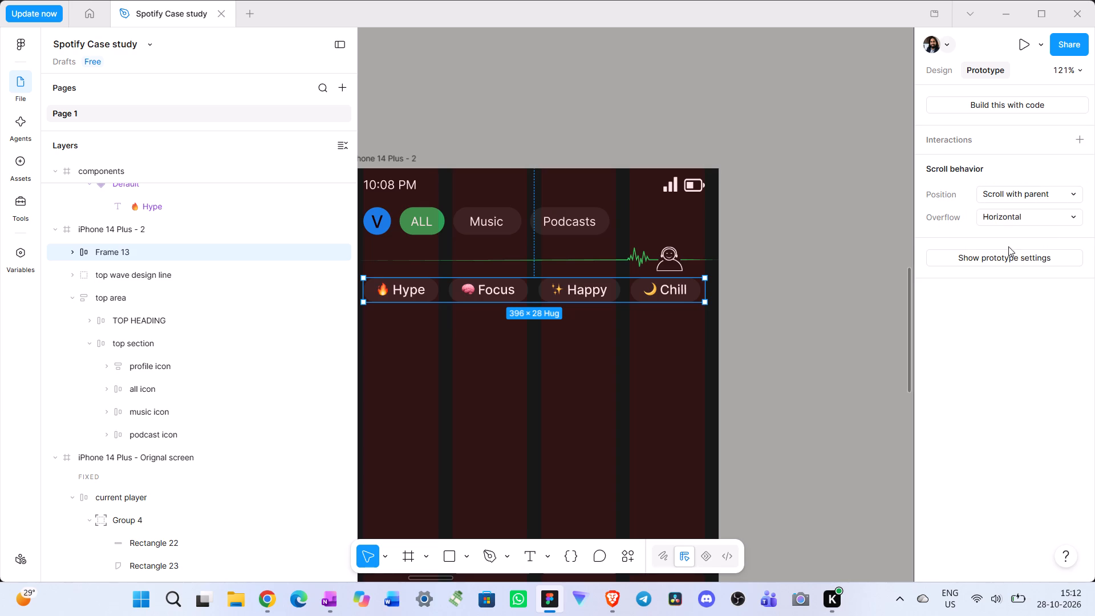
# Run the iPhone 14 Plus - 2 screen as a prototype and test the Hype, Focus, Happy and Chill chips.
pyautogui.click(632, 355)
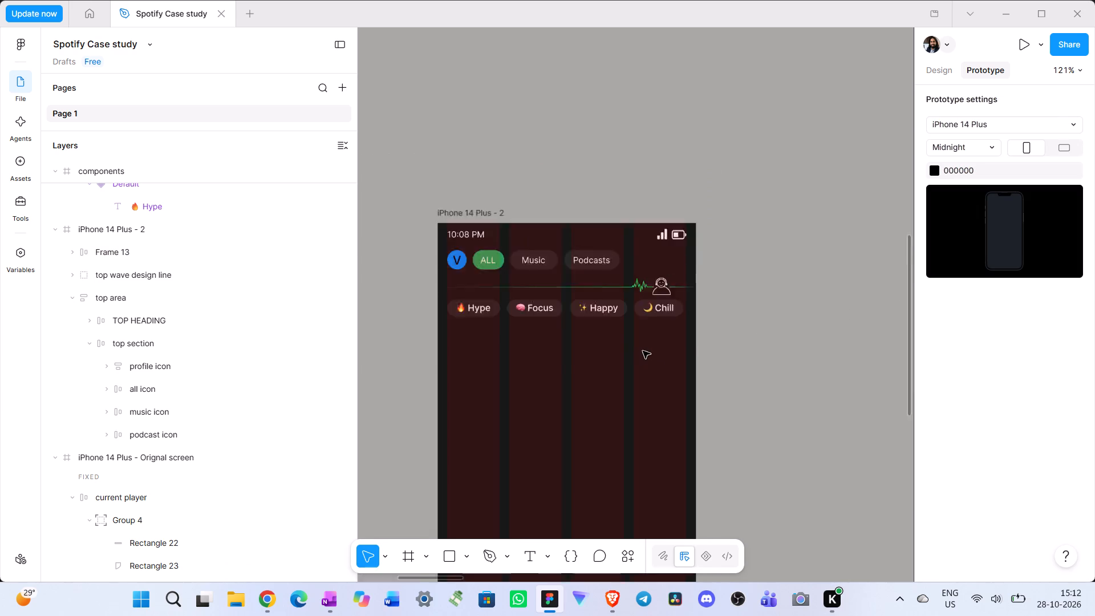
pyautogui.hscroll(1, 644, 349)
pyautogui.click(581, 264)
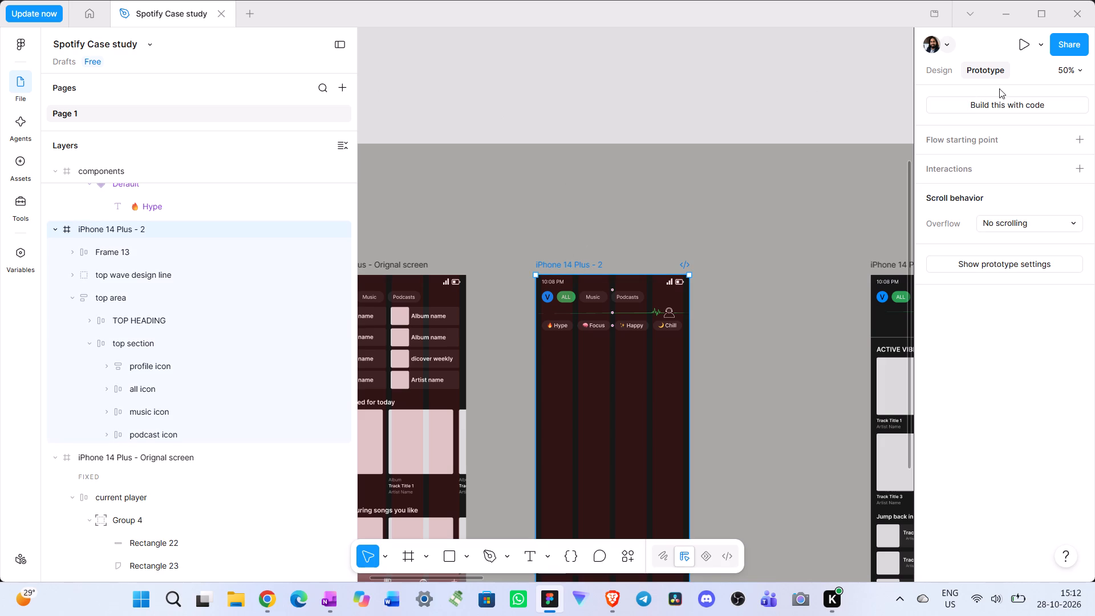
pyautogui.click(1019, 45)
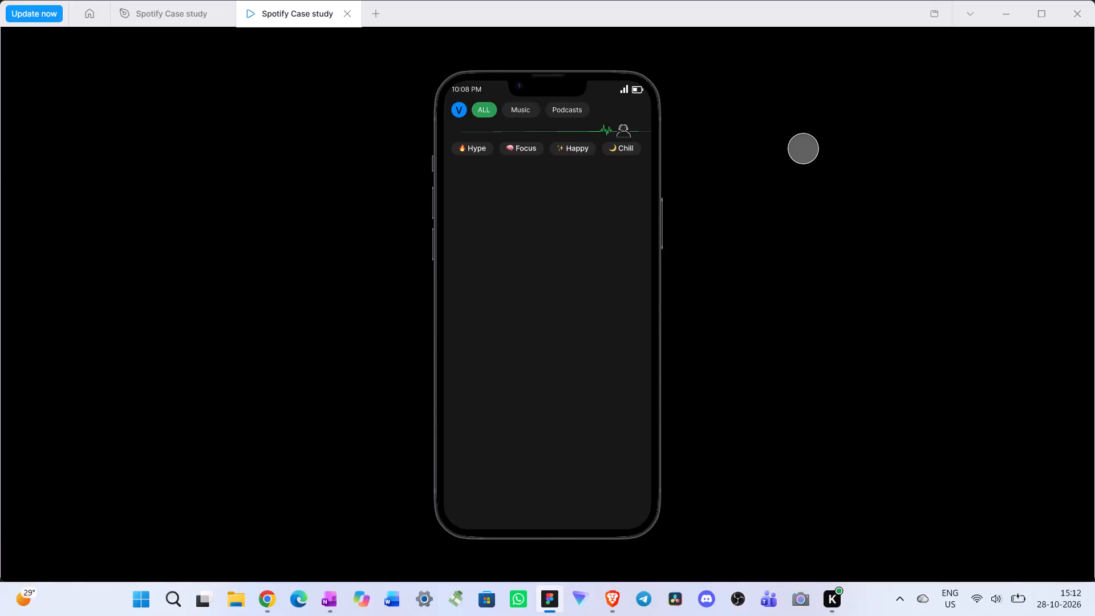
pyautogui.click(473, 152)
pyautogui.click(517, 152)
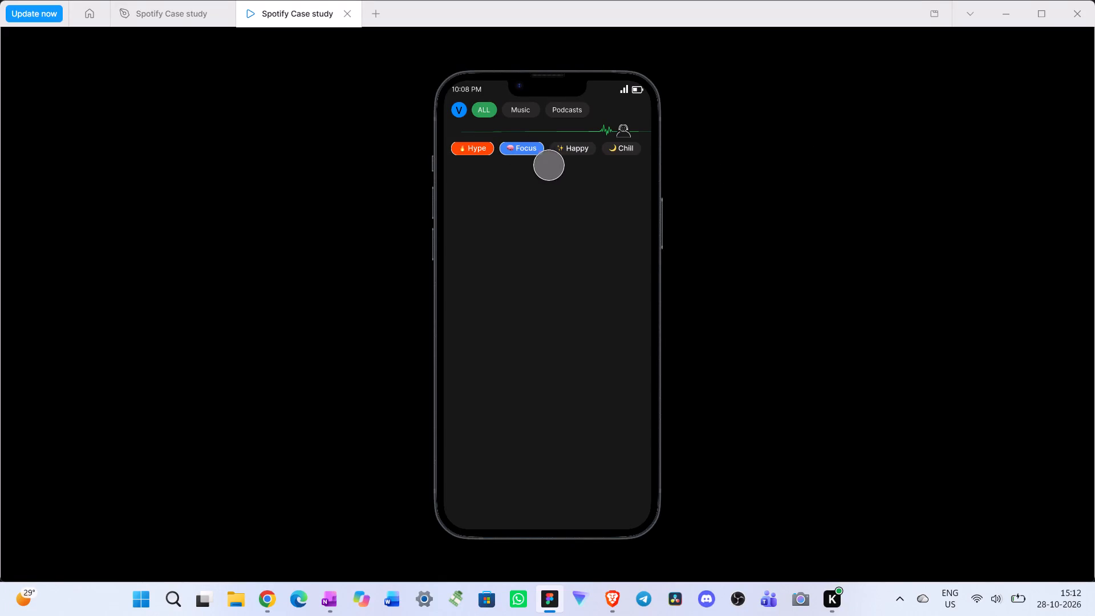
pyautogui.click(578, 153)
pyautogui.click(620, 154)
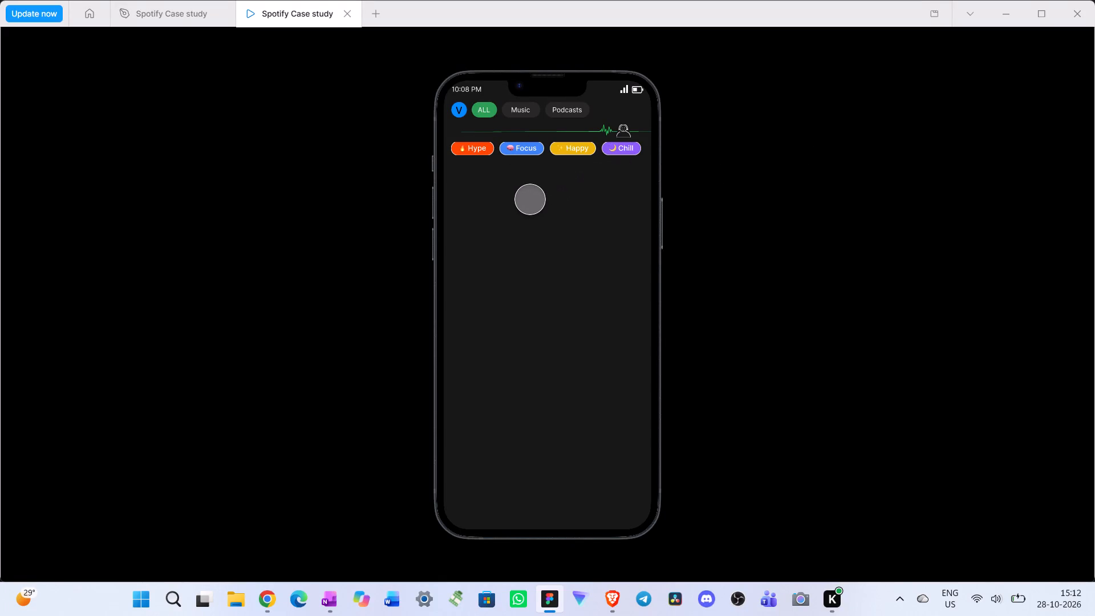
pyautogui.click(480, 147)
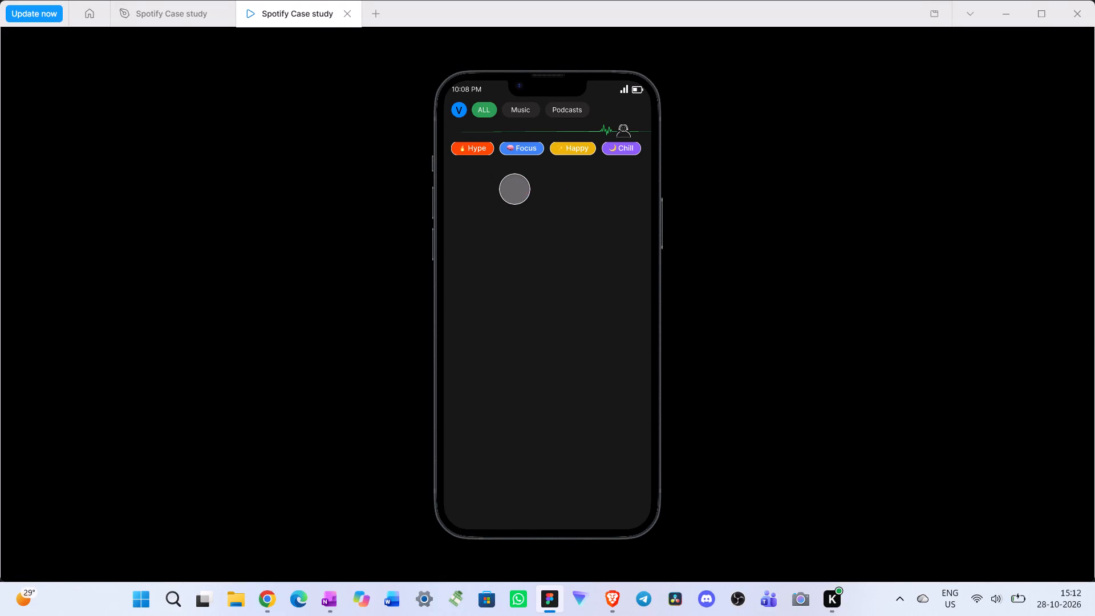
pyautogui.click(520, 146)
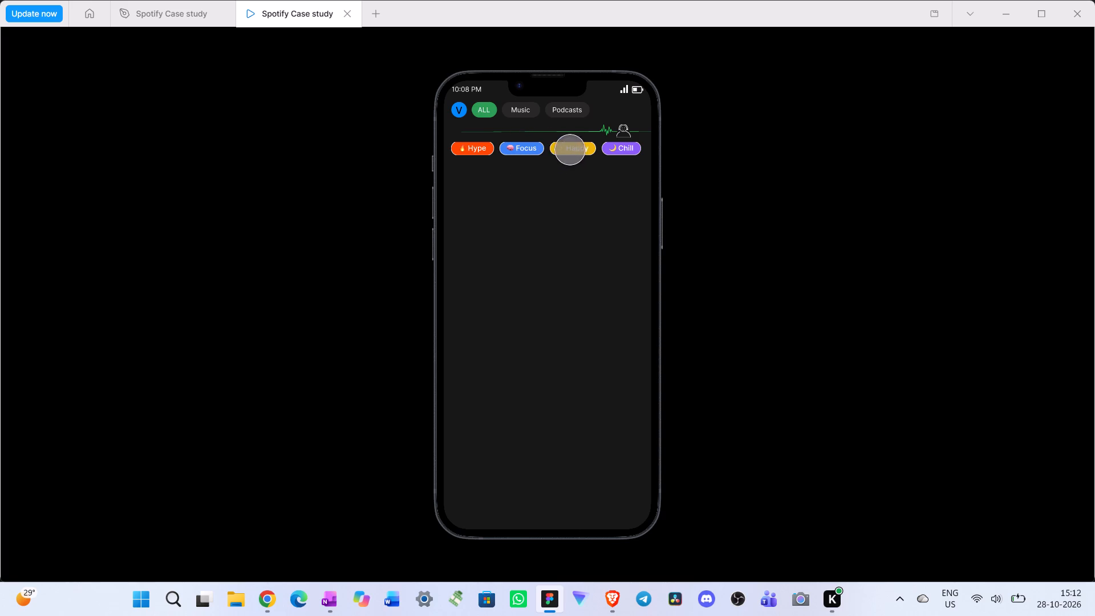
pyautogui.click(571, 148)
pyautogui.click(624, 151)
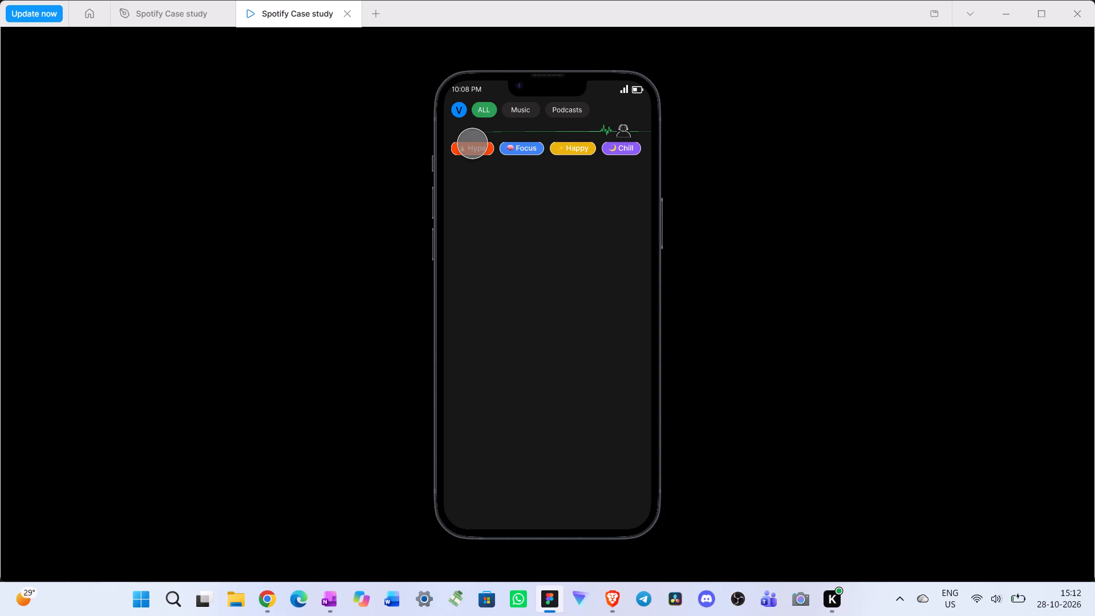
pyautogui.click(525, 154)
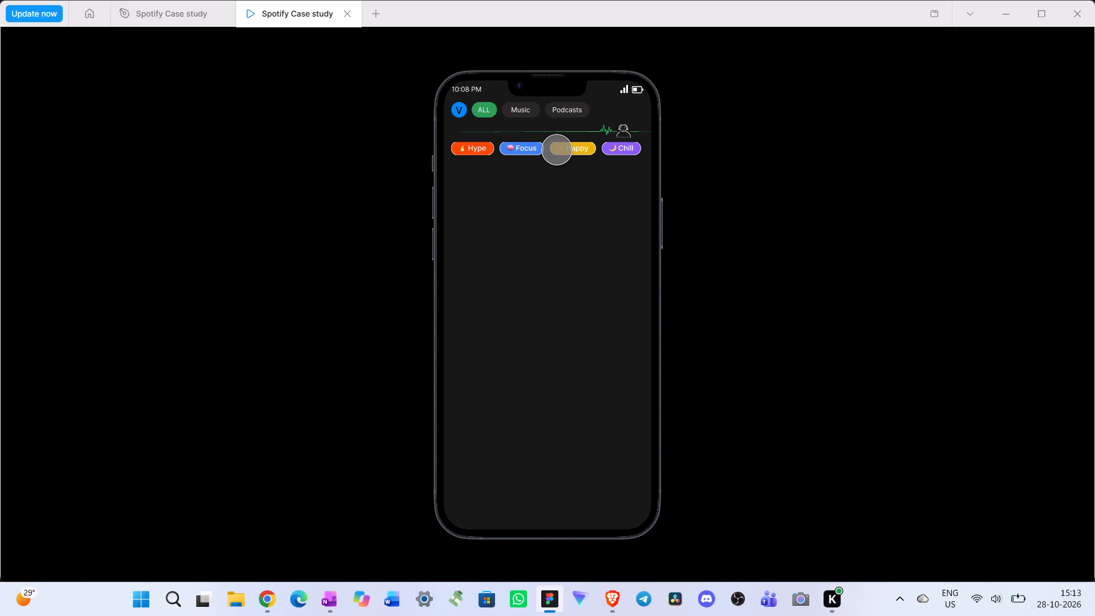
pyautogui.click(574, 150)
pyautogui.click(609, 150)
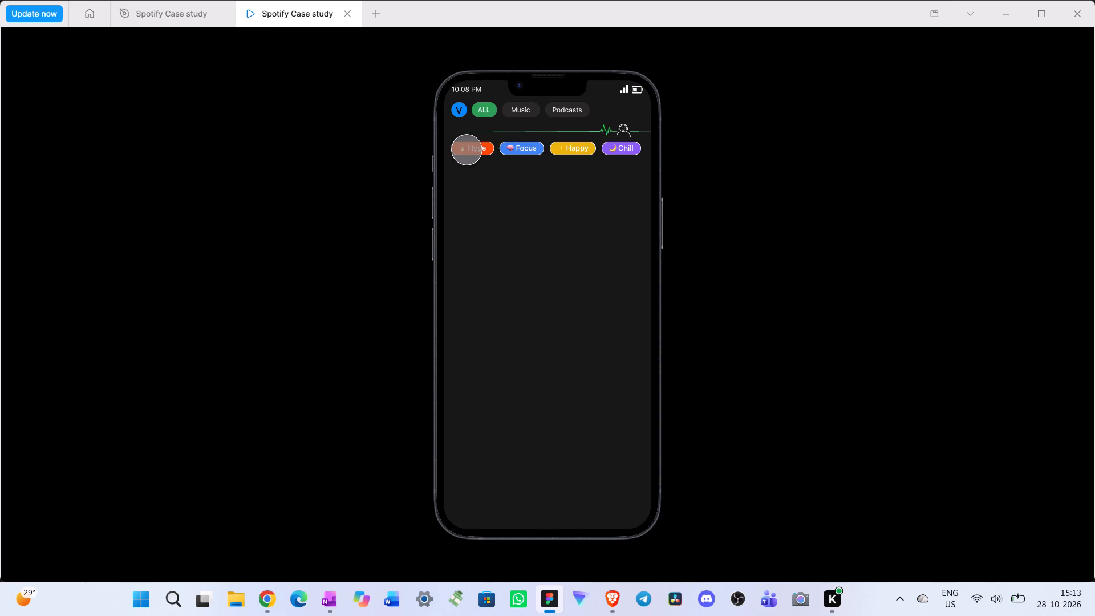
pyautogui.click(466, 149)
pyautogui.click(561, 149)
pyautogui.click(597, 150)
pyautogui.click(624, 150)
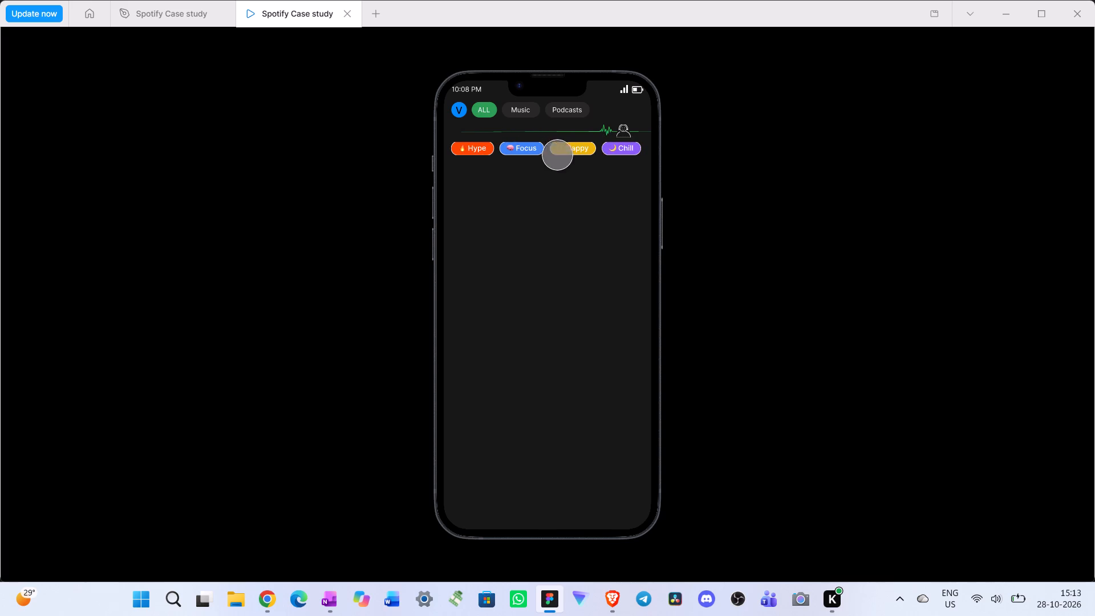
# Scroll the chip row sideways in the prototype, test the Sad, Nostalgia and Party chips, and close the preview.
pyautogui.moveTo(598, 152); pyautogui.dragTo(469, 152)
pyautogui.click(516, 149)
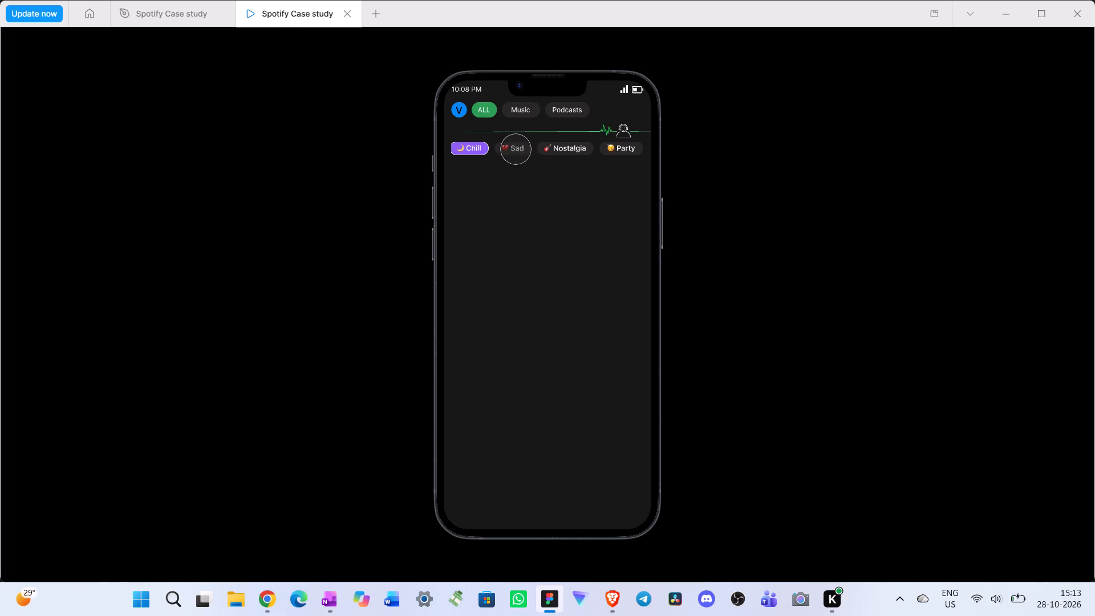
pyautogui.click(551, 147)
pyautogui.click(627, 151)
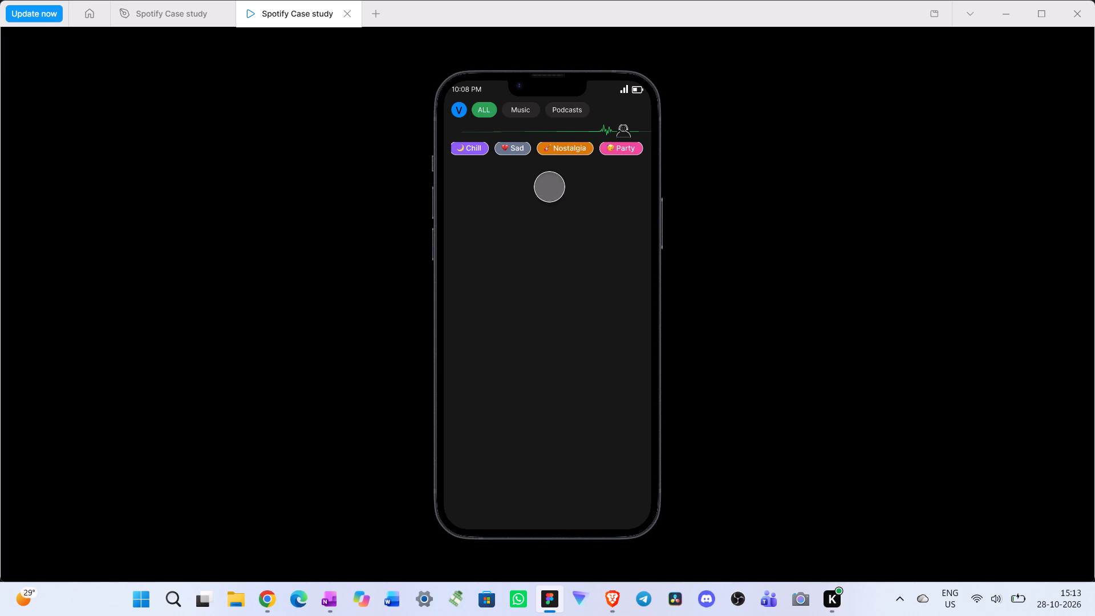
pyautogui.click(351, 15)
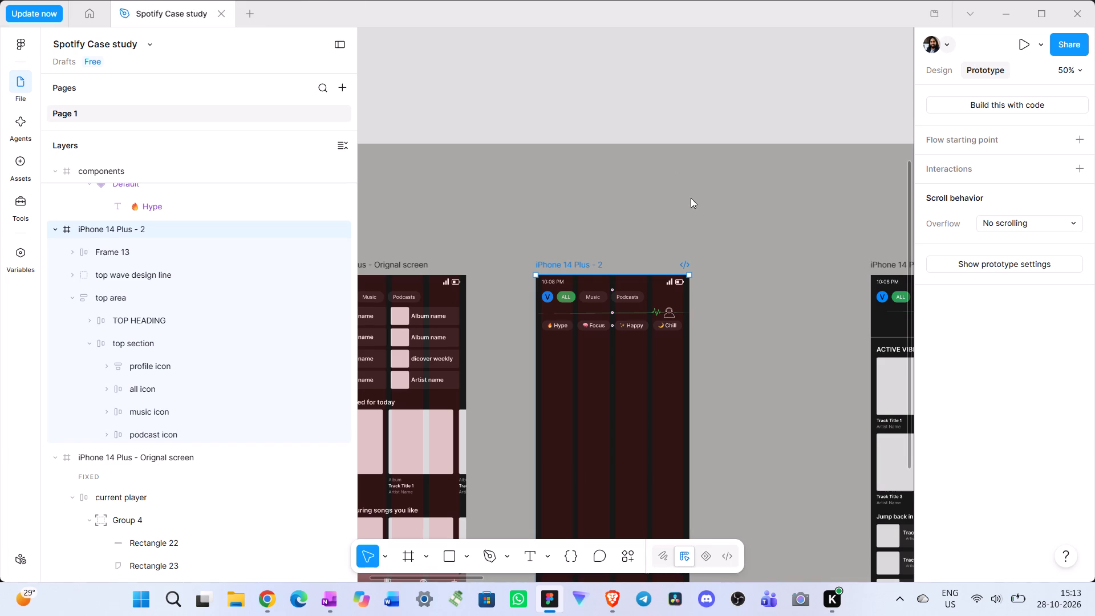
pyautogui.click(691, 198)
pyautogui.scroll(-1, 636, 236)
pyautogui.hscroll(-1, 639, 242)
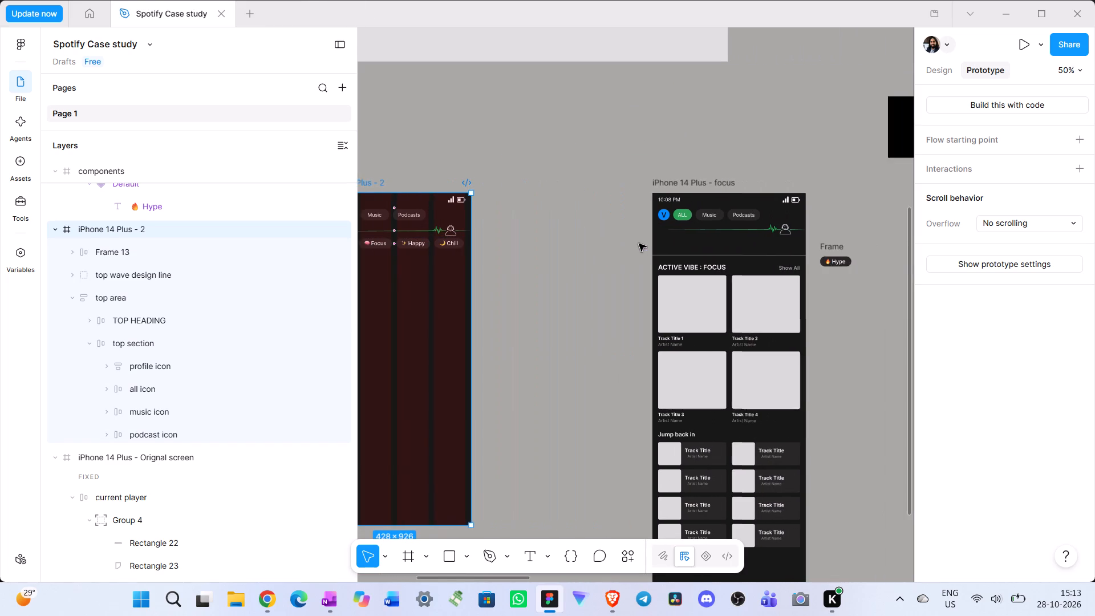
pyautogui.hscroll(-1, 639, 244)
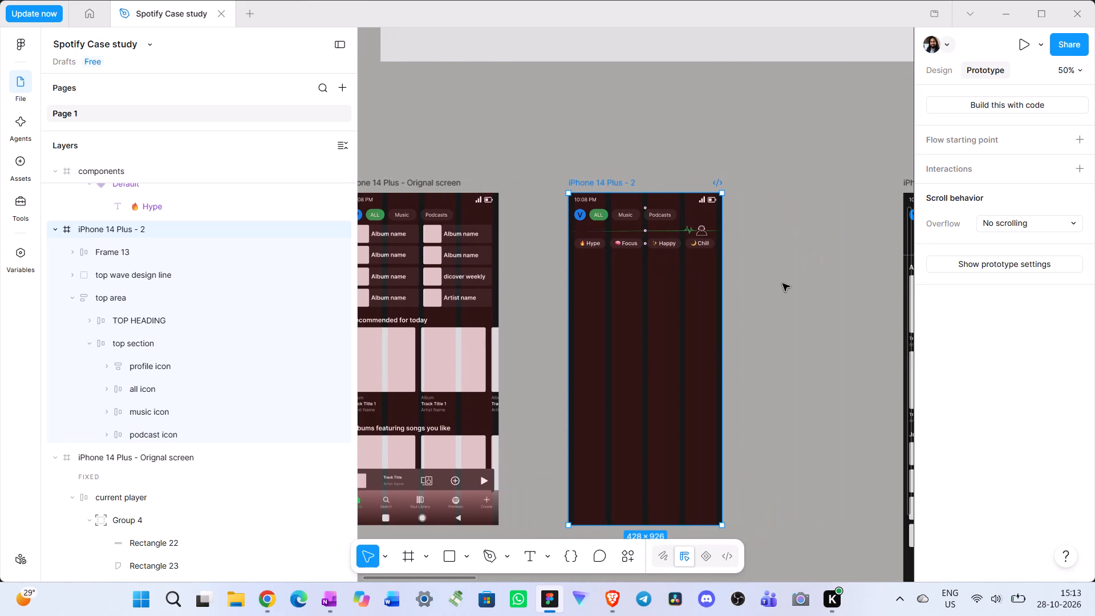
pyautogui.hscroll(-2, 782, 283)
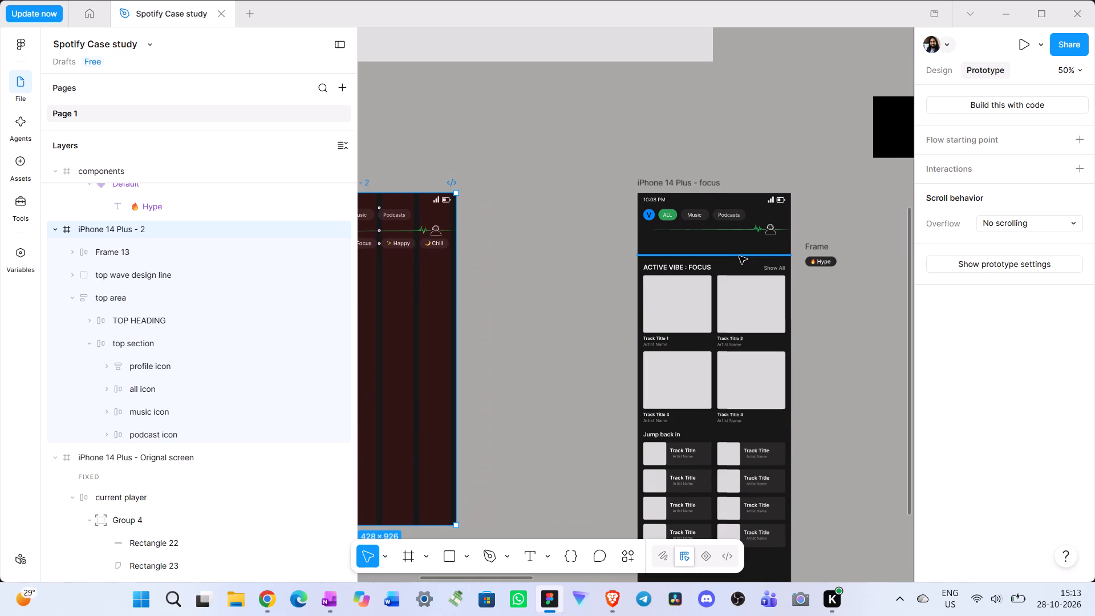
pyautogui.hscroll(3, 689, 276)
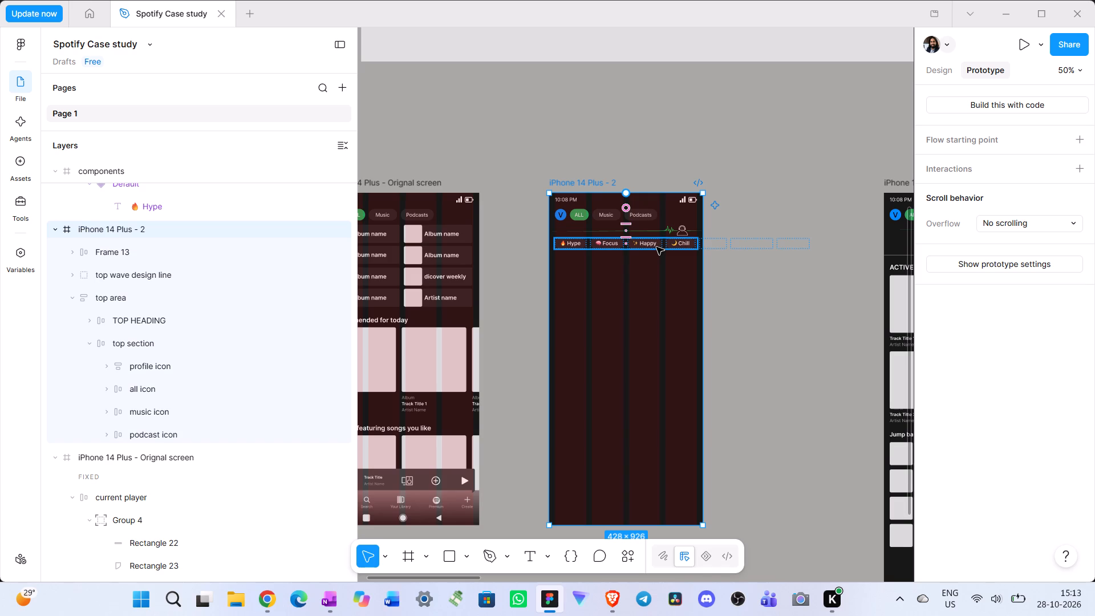
# Delete the stray Hype chip frame beside the iPhone 14 Plus - focus screen.
pyautogui.hscroll(-1, 774, 309)
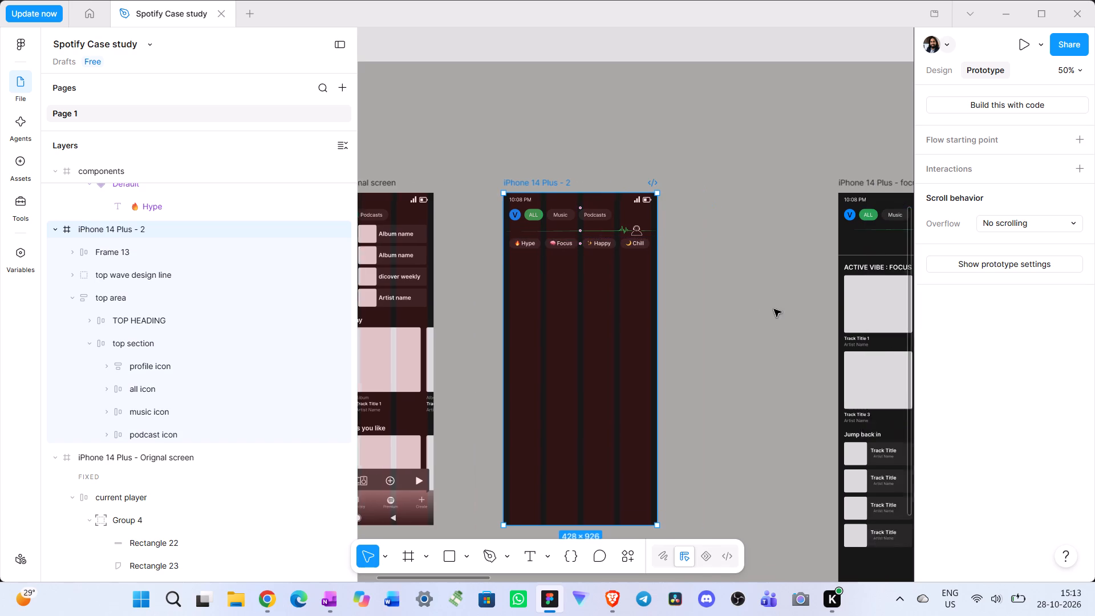
pyautogui.hscroll(-1, 774, 309)
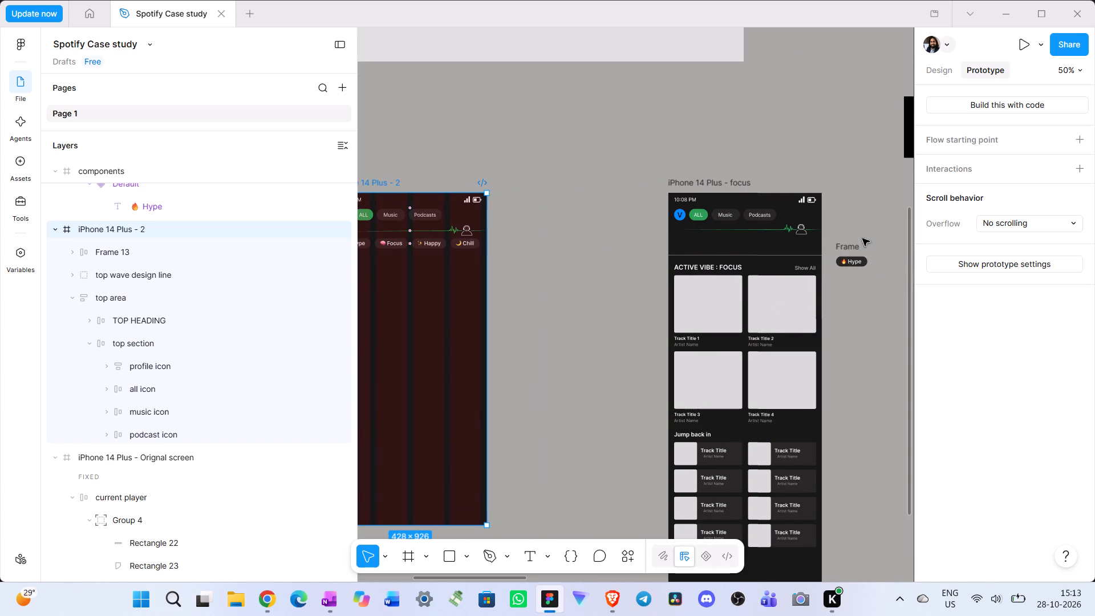
pyautogui.hscroll(-2, 862, 238)
pyautogui.click(855, 246)
pyautogui.hscroll(-1, 855, 246)
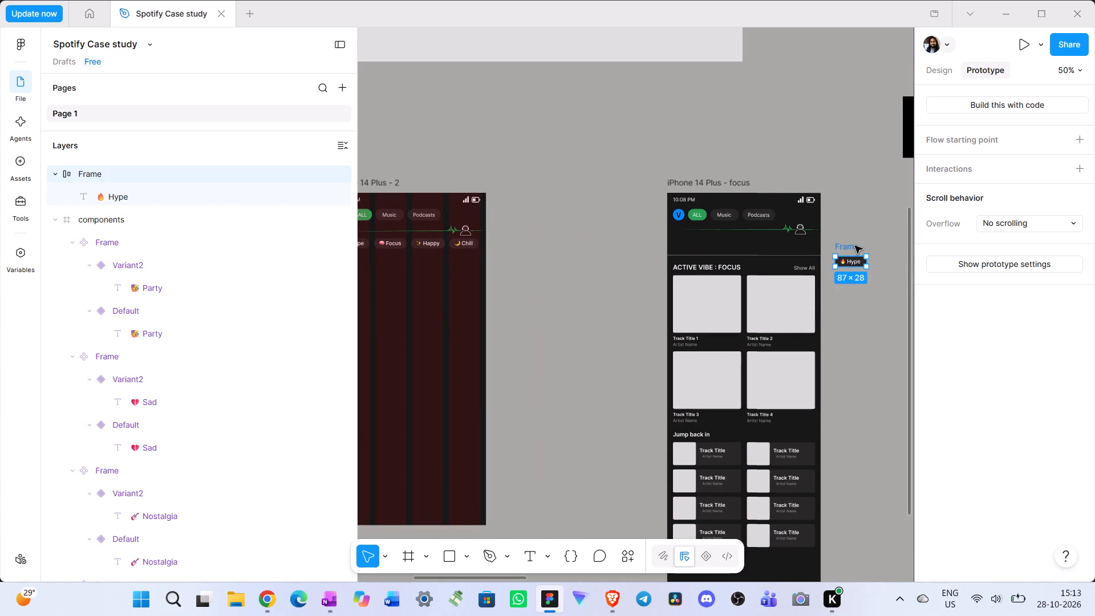
pyautogui.press('Delete')
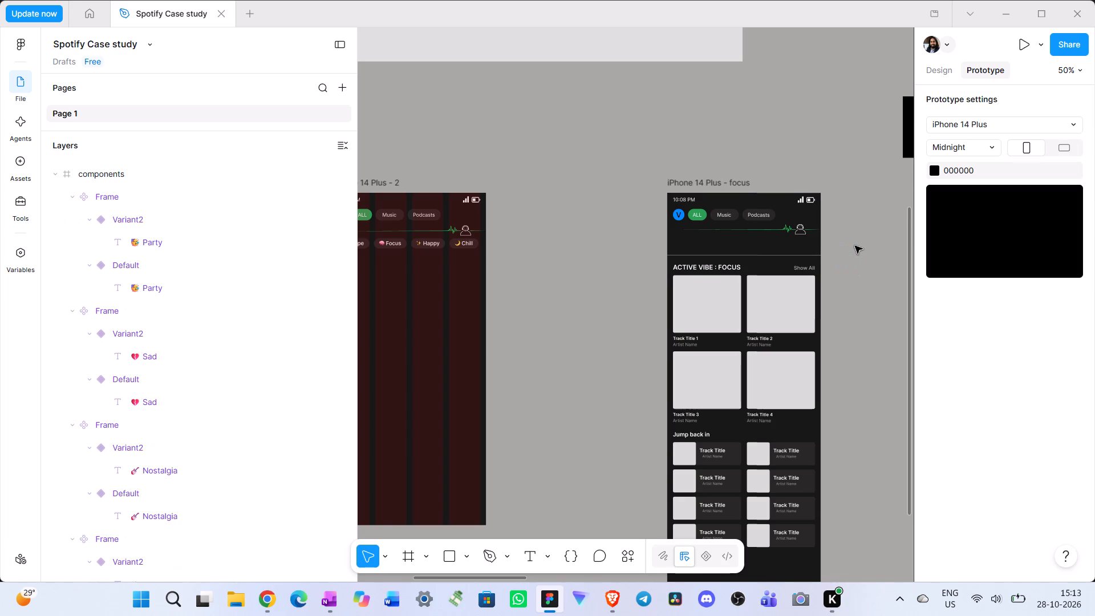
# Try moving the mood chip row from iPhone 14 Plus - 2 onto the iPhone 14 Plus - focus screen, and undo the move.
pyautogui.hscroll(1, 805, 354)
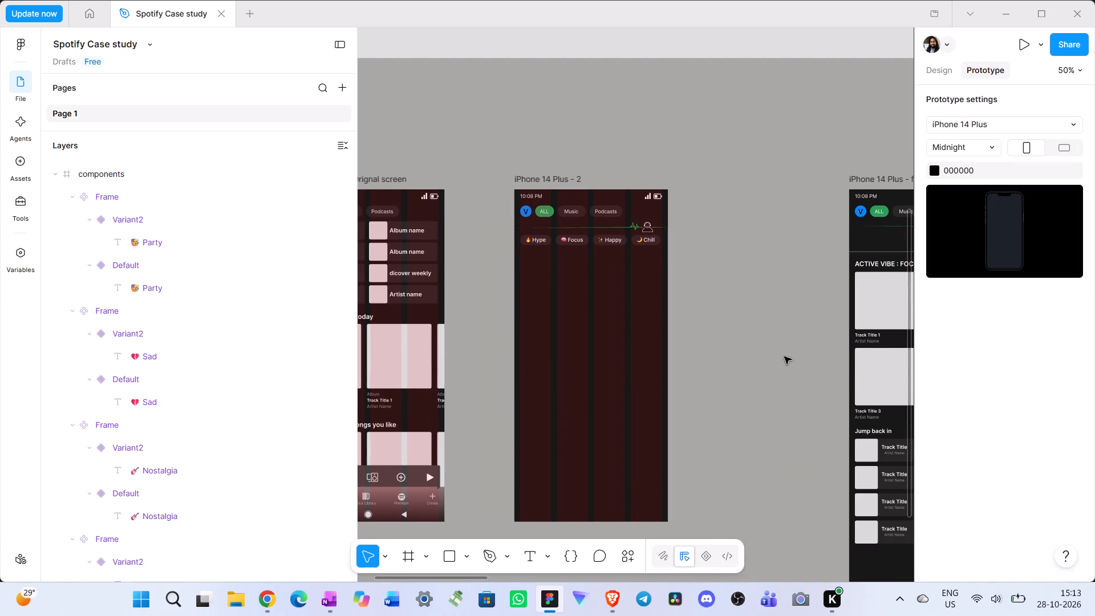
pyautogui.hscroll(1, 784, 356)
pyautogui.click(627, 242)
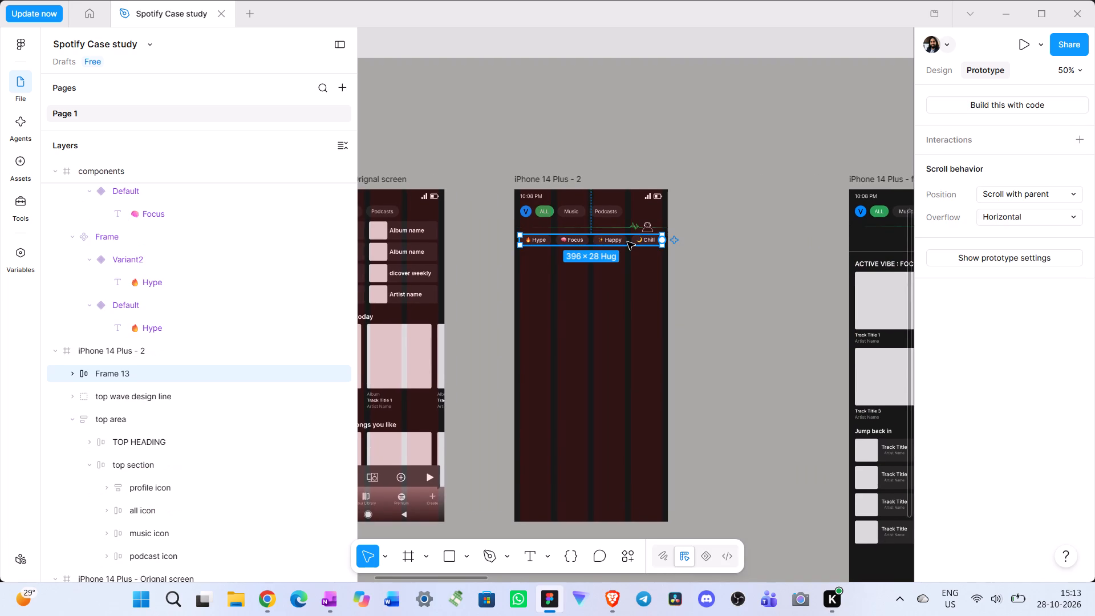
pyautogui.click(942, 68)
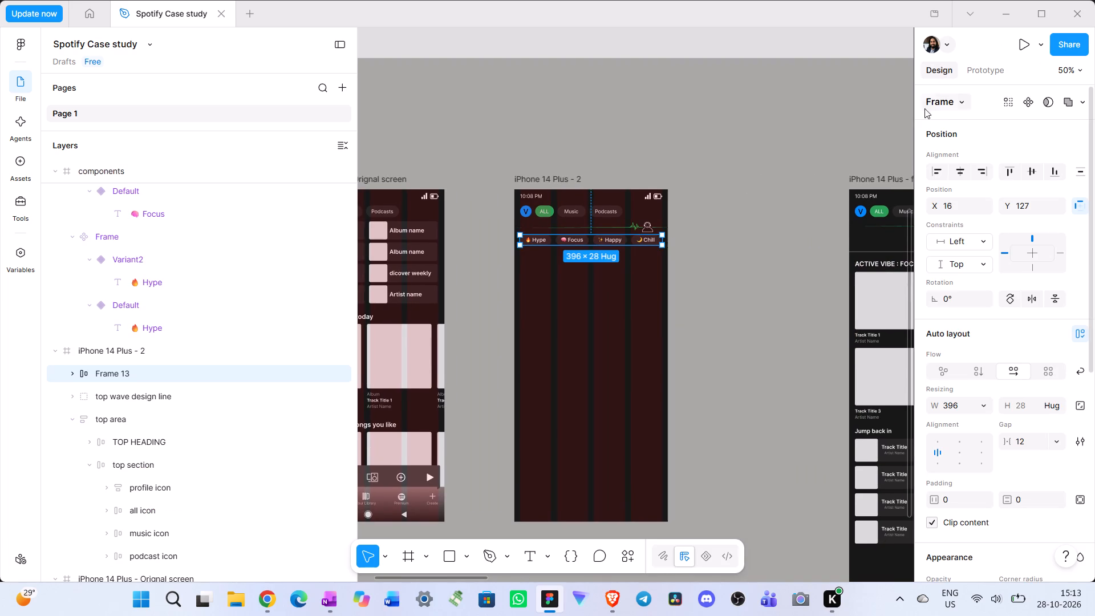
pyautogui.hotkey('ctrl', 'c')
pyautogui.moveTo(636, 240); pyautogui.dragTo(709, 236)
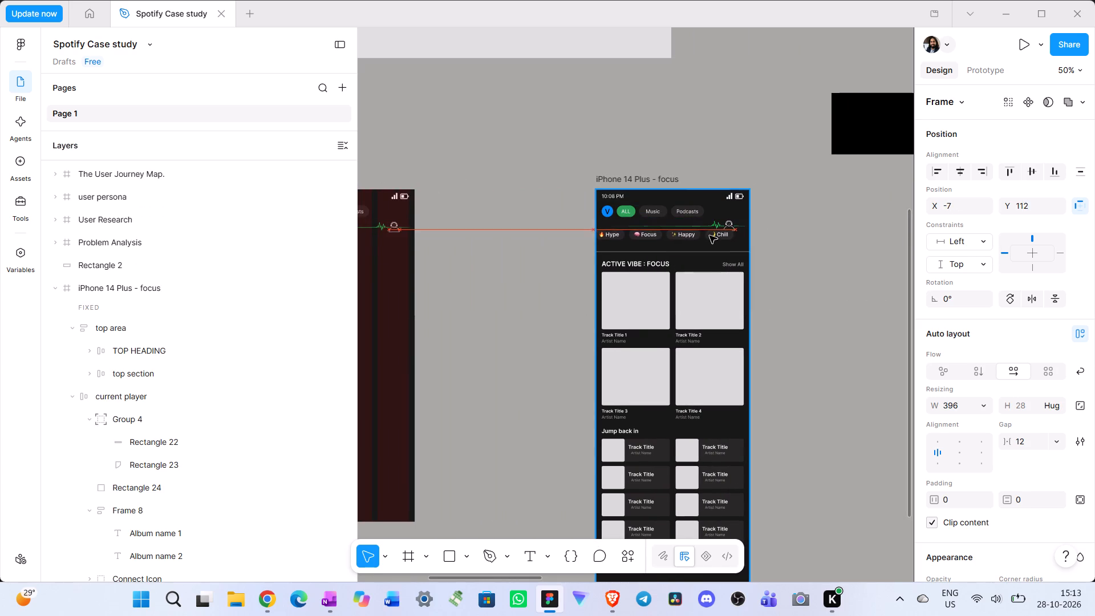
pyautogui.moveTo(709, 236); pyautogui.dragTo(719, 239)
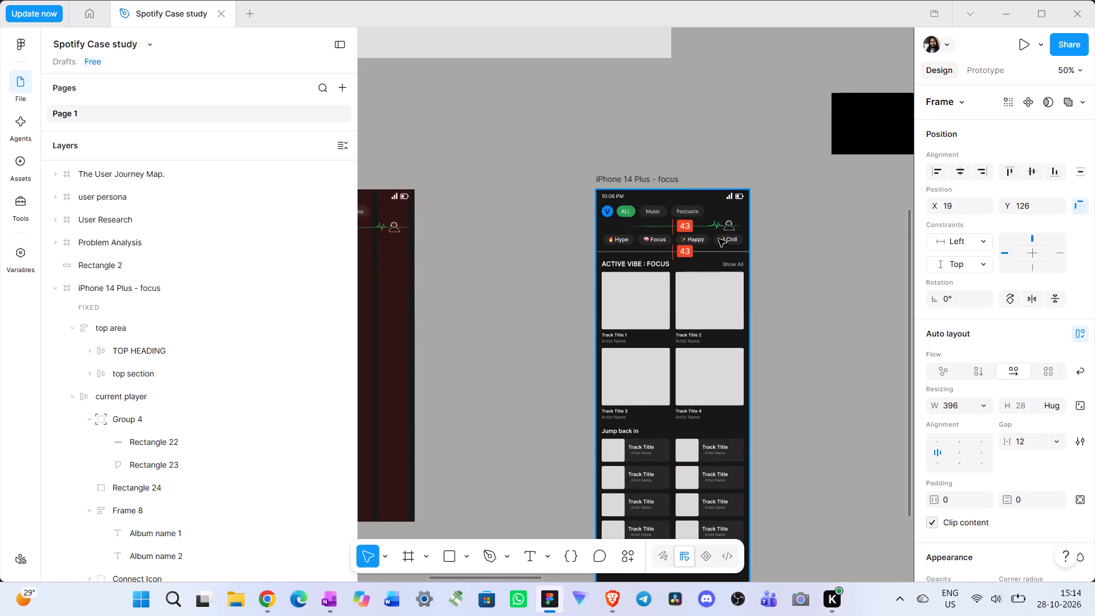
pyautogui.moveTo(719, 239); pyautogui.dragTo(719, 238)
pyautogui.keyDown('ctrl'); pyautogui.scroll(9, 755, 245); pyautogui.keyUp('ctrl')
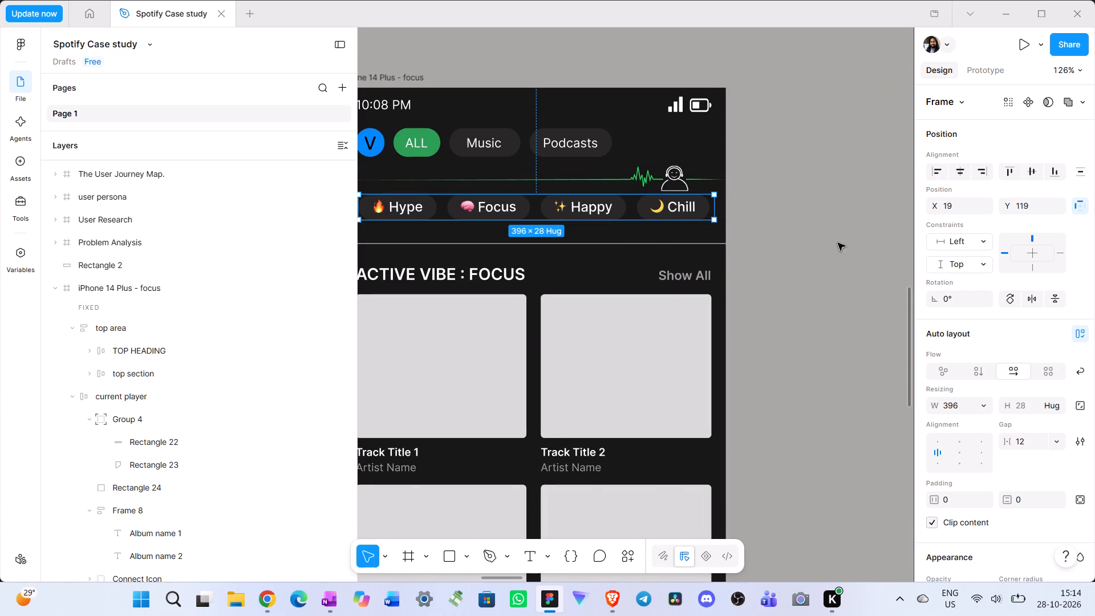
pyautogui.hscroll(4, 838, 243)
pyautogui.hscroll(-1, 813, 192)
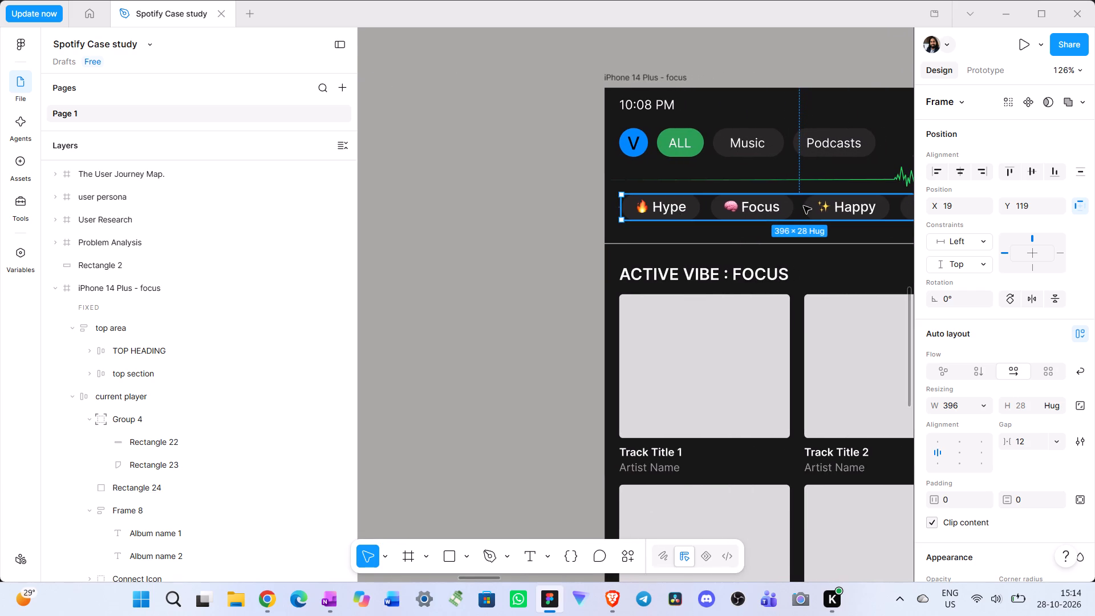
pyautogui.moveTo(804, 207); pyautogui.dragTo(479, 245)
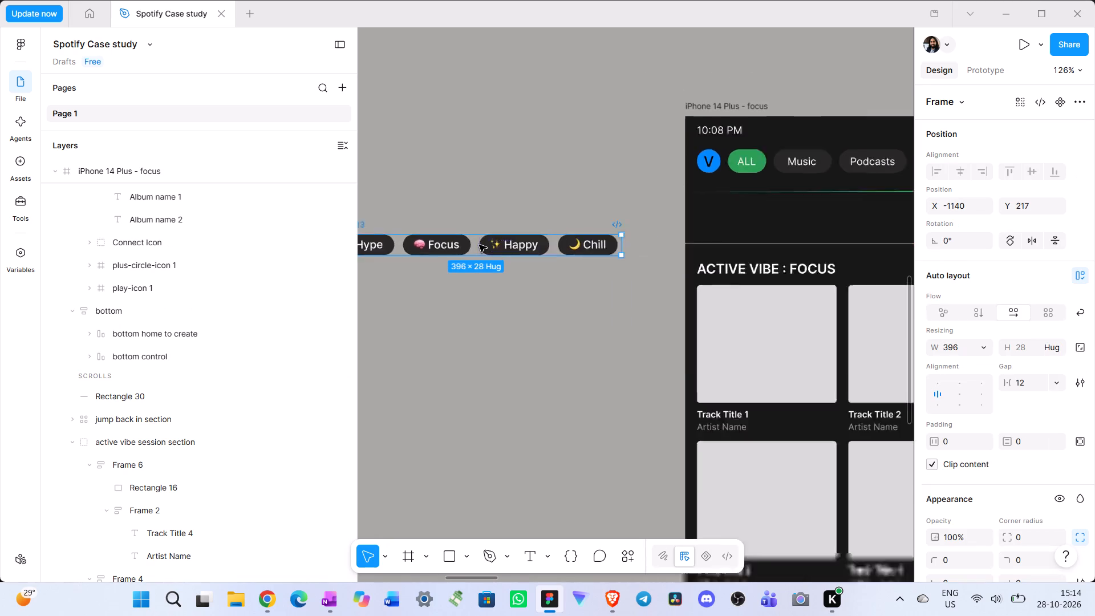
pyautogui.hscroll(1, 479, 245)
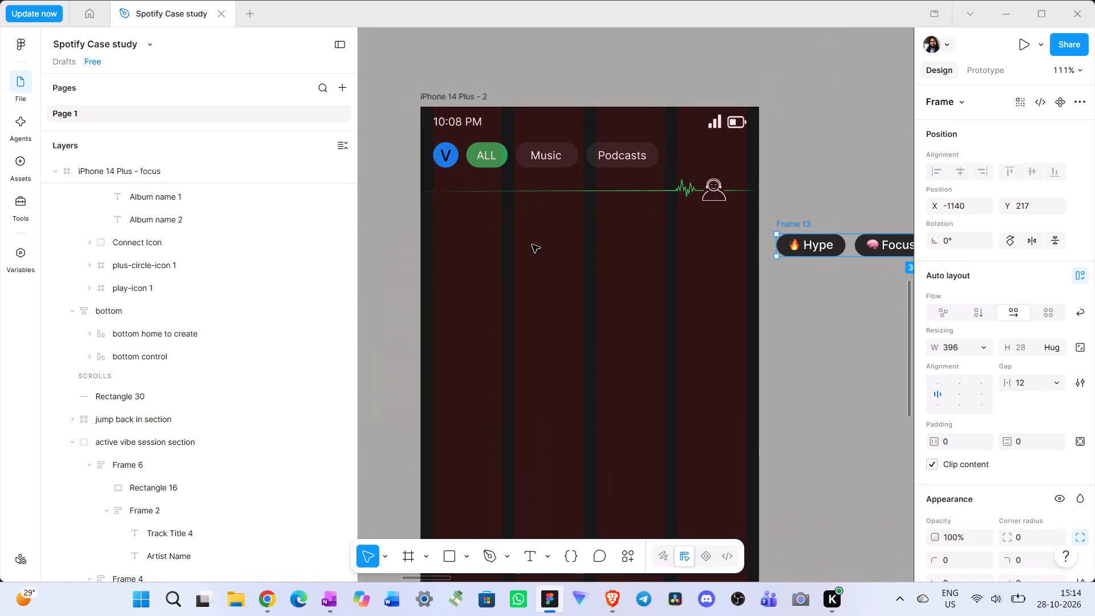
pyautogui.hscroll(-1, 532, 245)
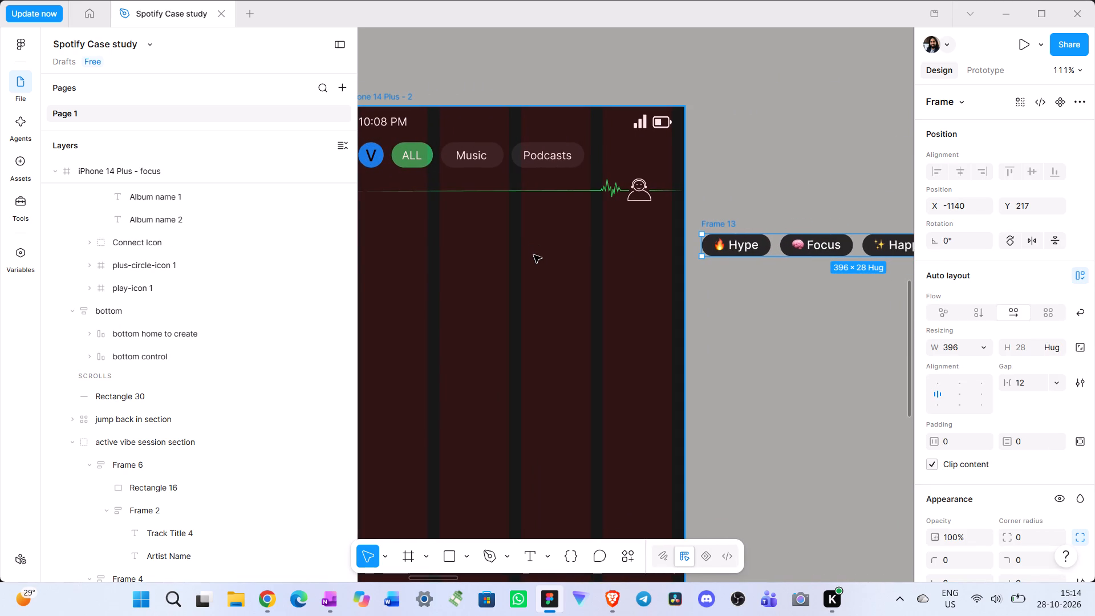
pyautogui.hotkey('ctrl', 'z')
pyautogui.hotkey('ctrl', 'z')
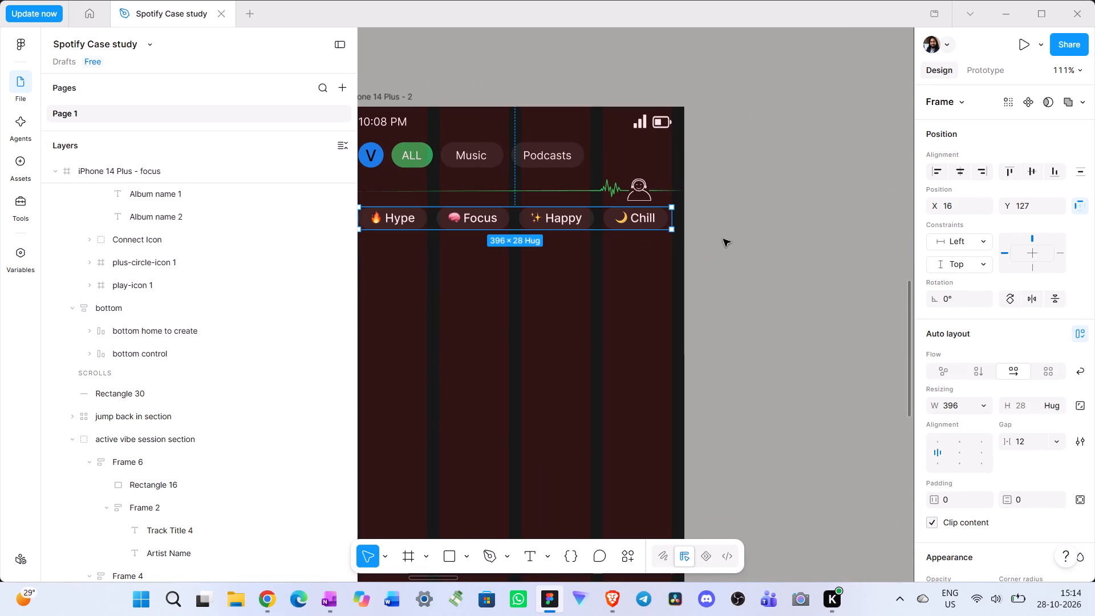
# Move the top wave design line on the iPhone 14 Plus - focus screen down to Y 91, matching iPhone 14 Plus - 2.
pyautogui.click(757, 242)
pyautogui.click(585, 191)
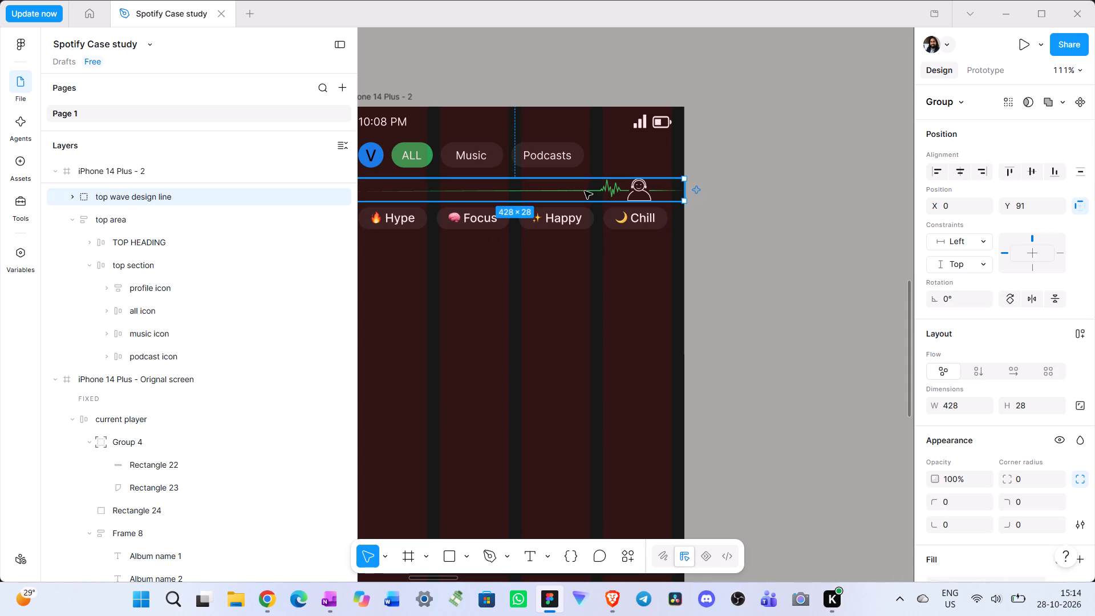
pyautogui.hscroll(-2, 790, 296)
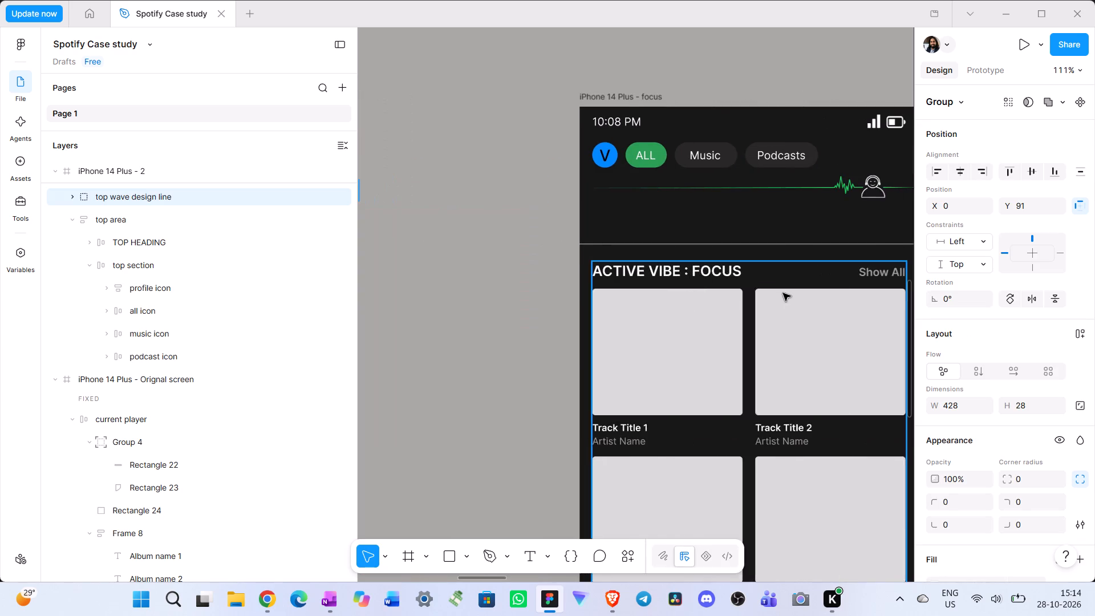
pyautogui.hscroll(-2, 783, 293)
pyautogui.click(721, 186)
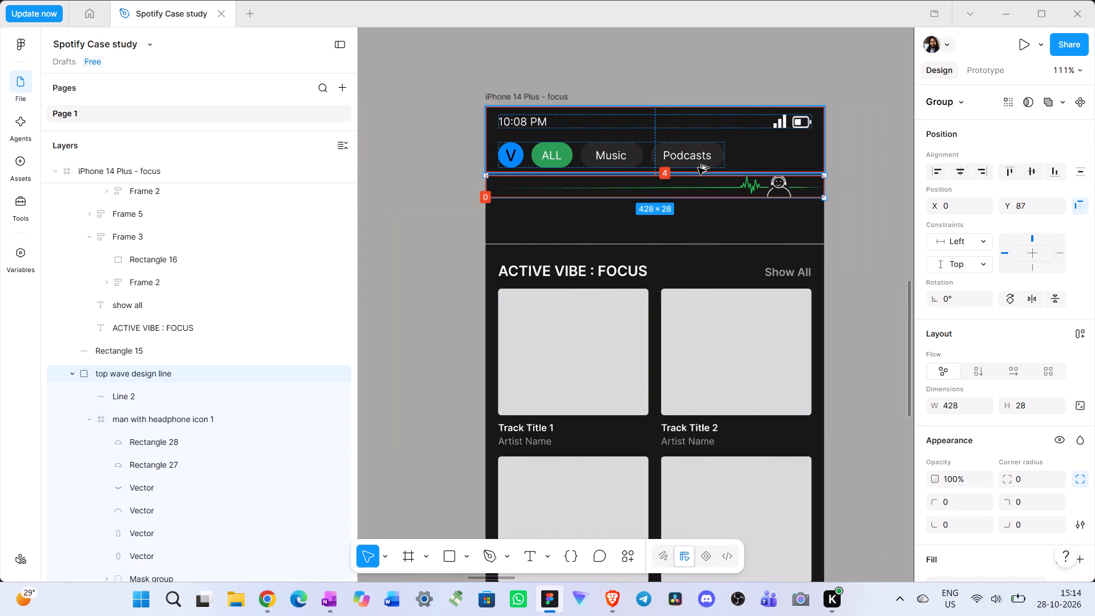
pyautogui.hotkey('alt', 'Down')
pyautogui.hotkey('alt', 'Down')
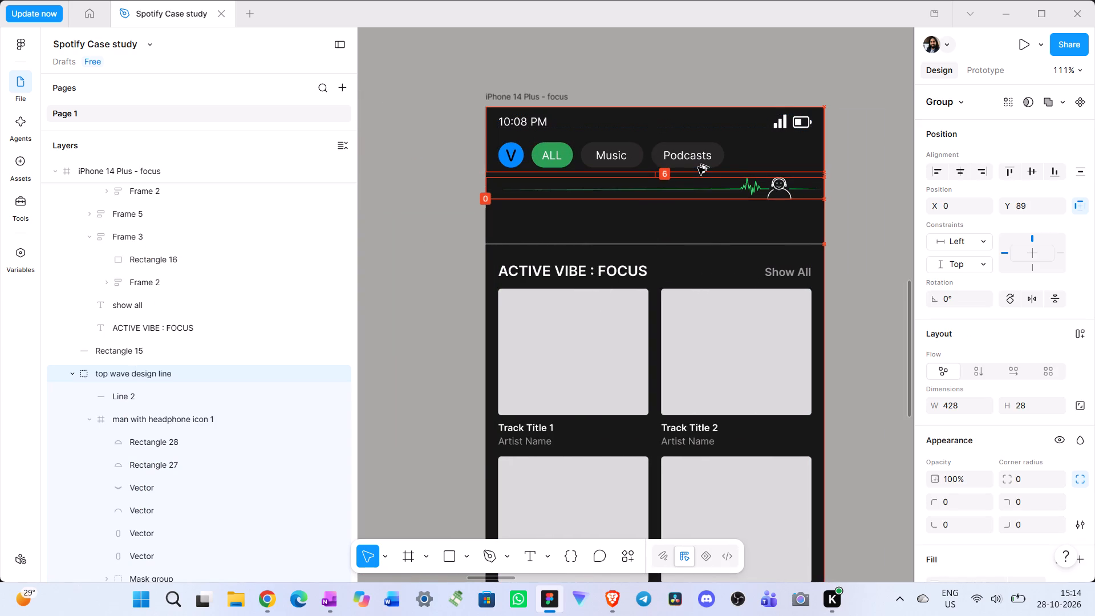
pyautogui.hotkey('alt', 'Down')
pyautogui.hotkey('alt', 'Down')
pyautogui.hotkey('alt', 'Down')
pyautogui.hotkey('alt', 'Up')
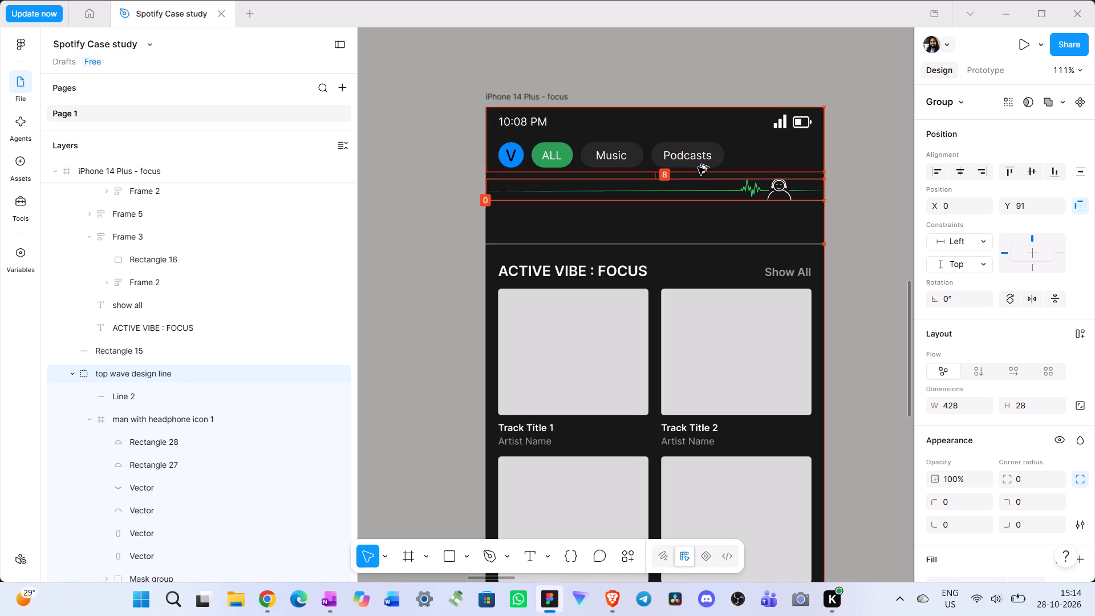
# Copy the grey divider line above ACTIVE VIBE : FOCUS into the iPhone 14 Plus - 2 screen, keeping its height at 1.
pyautogui.click(711, 245)
pyautogui.hotkey('ctrl', 'c')
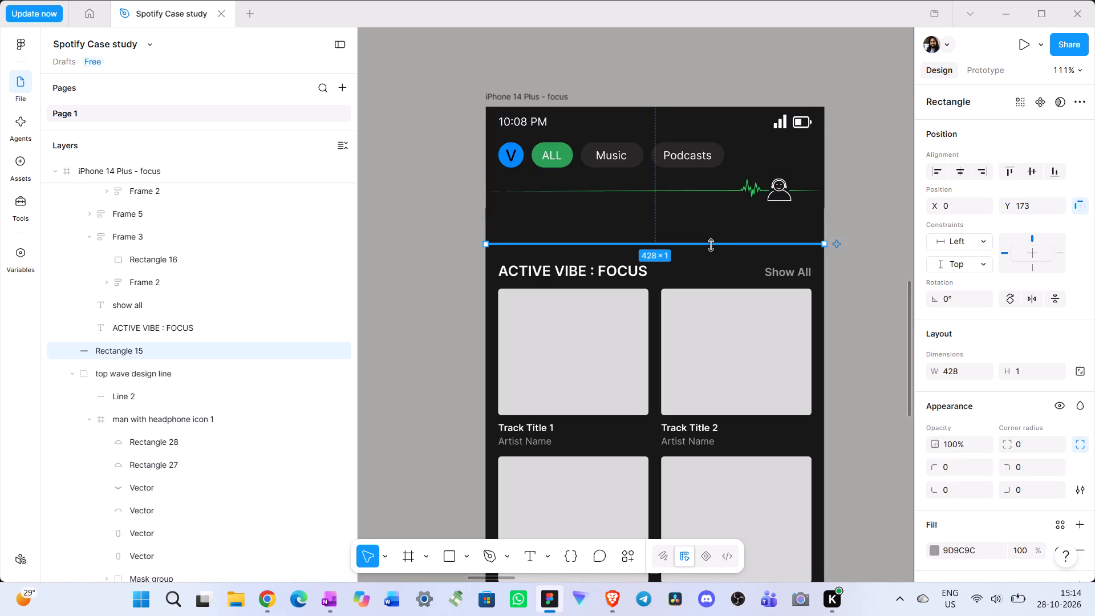
pyautogui.hscroll(5, 603, 265)
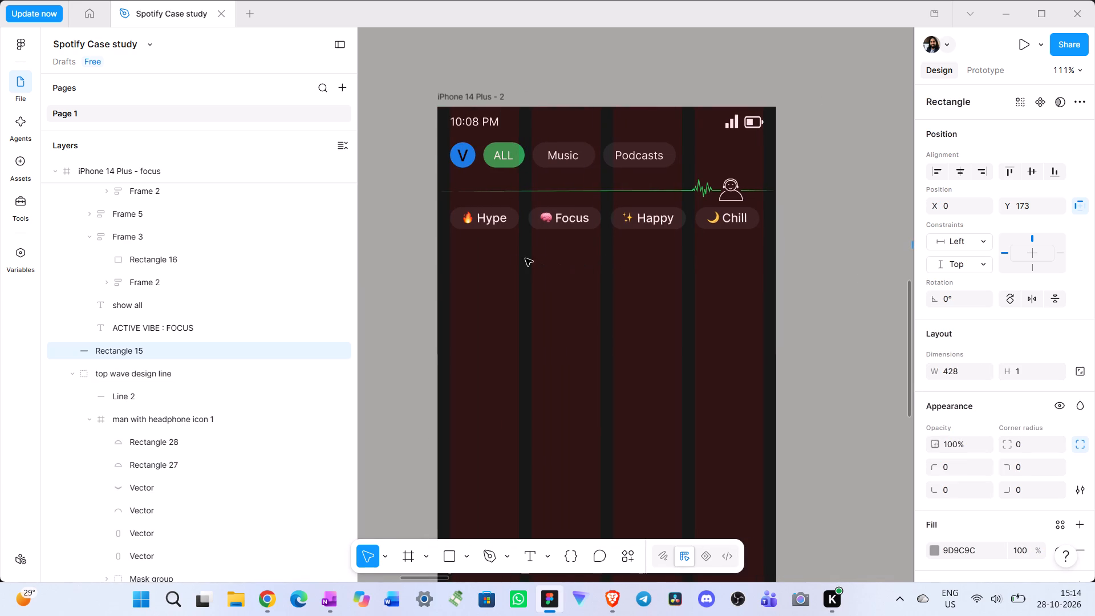
pyautogui.rightClick(517, 293)
pyautogui.click(561, 104)
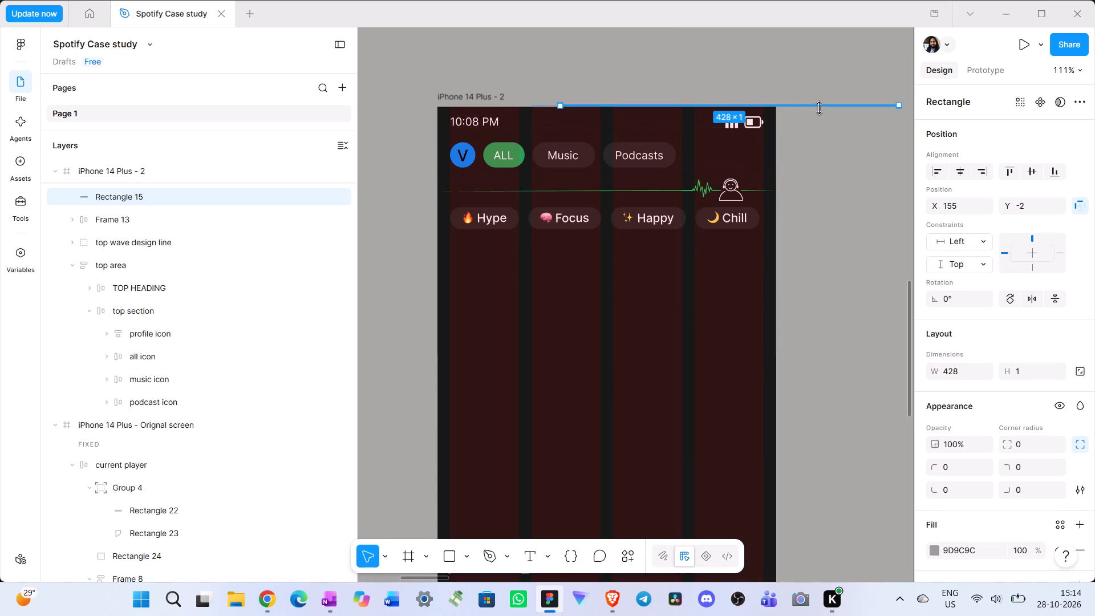
pyautogui.moveTo(816, 104); pyautogui.dragTo(815, 120)
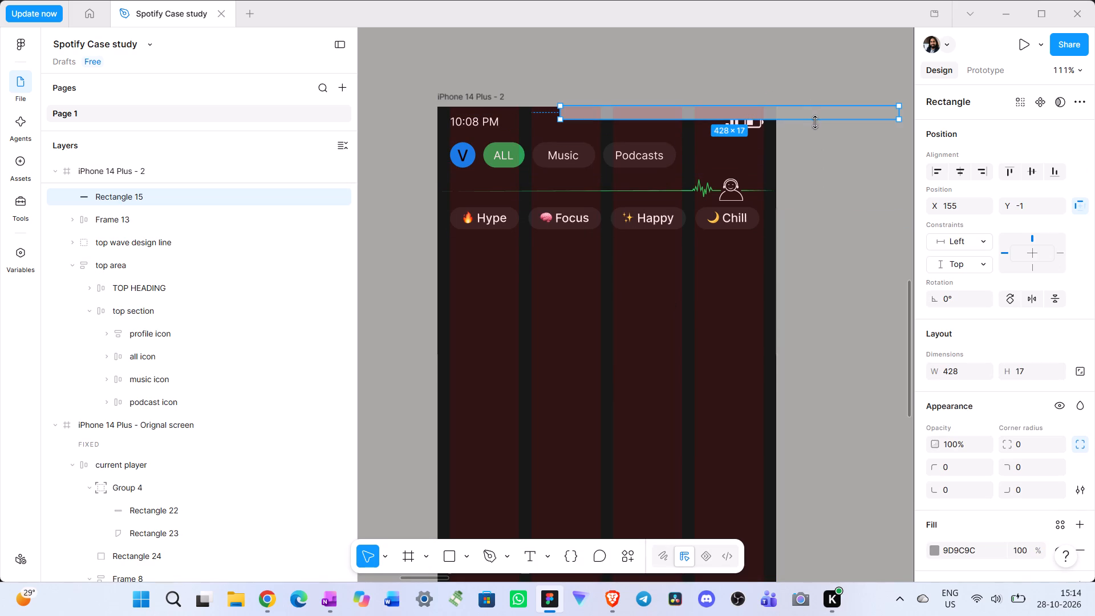
pyautogui.hotkey('ctrl', 'z')
# Move the pasted divider line below the mood chip row, to X 5 and Y 168.
pyautogui.hotkey('shift', 'Down')
pyautogui.hotkey('shift', 'Down')
pyautogui.hotkey('shift', 'Down')
pyautogui.hotkey('shift', 'Down')
pyautogui.hotkey('shift', 'Down')
pyautogui.hotkey('shift', 'Down')
pyautogui.hotkey('shift', 'Down')
pyautogui.hotkey('shift', 'Down')
pyautogui.hotkey('shift', 'Down')
pyautogui.hotkey('shift', 'Down')
pyautogui.hotkey('shift', 'Down')
pyautogui.hotkey('shift', 'Down')
pyautogui.hotkey('shift', 'Down')
pyautogui.hotkey('shift', 'Down')
pyautogui.hotkey('shift', 'Down')
pyautogui.hotkey('shift', 'Down')
pyautogui.hotkey('shift', 'Down')
pyautogui.hotkey('shift', 'Down')
pyautogui.hotkey('shift', 'Down')
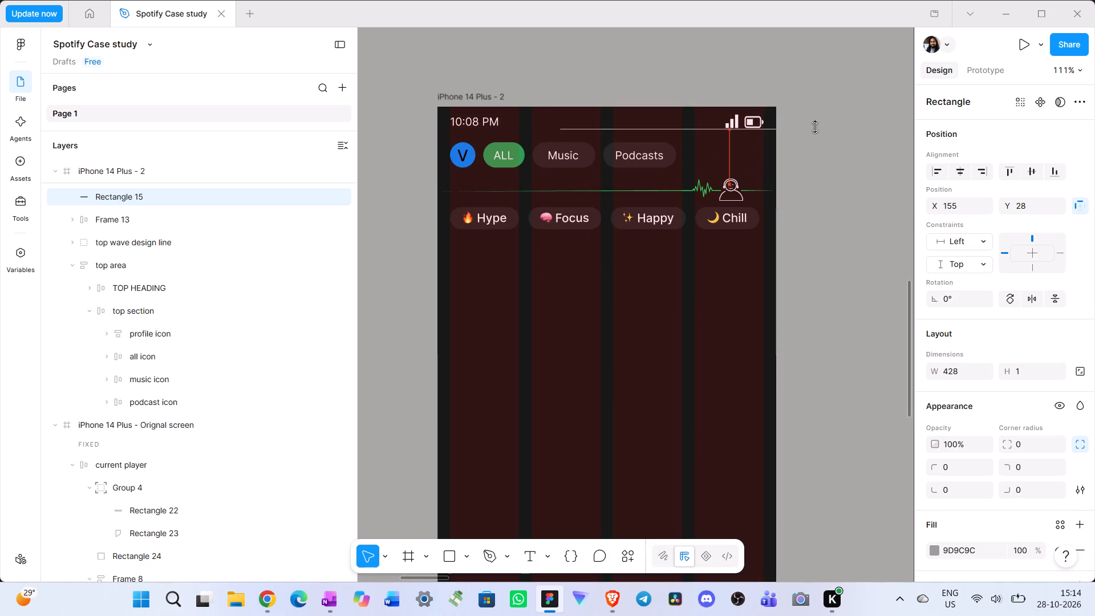
pyautogui.hotkey('shift', 'Left')
pyautogui.hotkey('shift', 'Left')
pyautogui.hotkey('shift', 'Left')
pyautogui.hotkey('shift', 'Left')
pyautogui.hotkey('shift', 'Left')
pyautogui.hotkey('shift', 'Left')
pyautogui.hotkey('shift', 'Left')
pyautogui.hotkey('shift', 'Left')
pyautogui.hotkey('shift', 'Left')
pyautogui.hotkey('shift', 'Left')
pyautogui.hotkey('shift', 'Left')
pyautogui.hotkey('shift', 'Left')
pyautogui.hotkey('shift', 'Left')
pyautogui.hotkey('shift', 'Left')
pyautogui.hotkey('shift', 'Left')
pyautogui.hotkey('shift', 'Left')
pyautogui.hotkey('shift', 'Left')
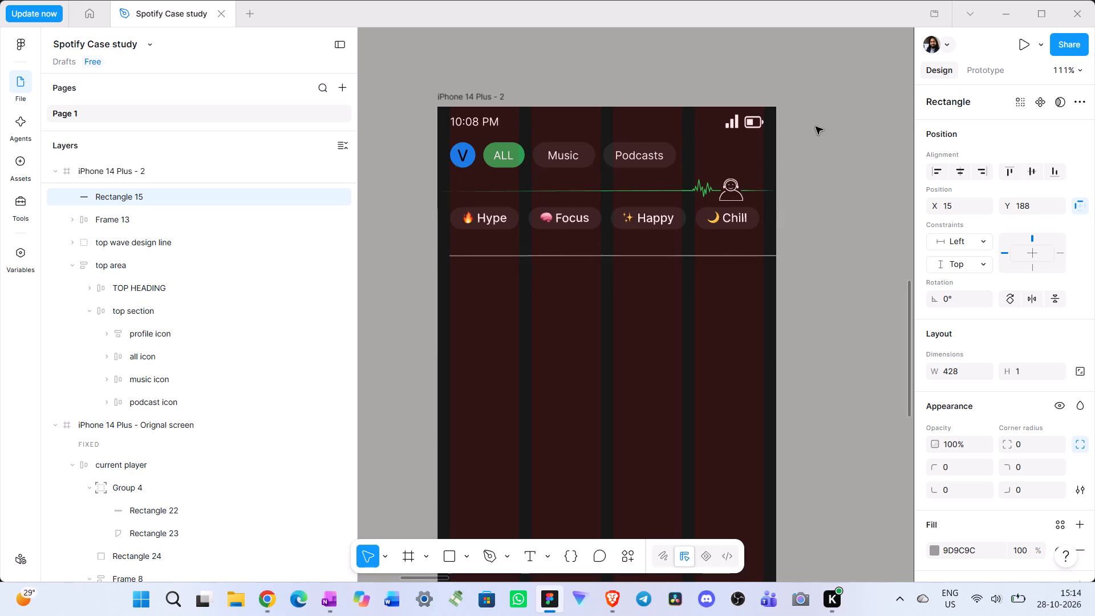
pyautogui.hotkey('shift', 'Right')
pyautogui.hotkey('shift', 'Right')
pyautogui.hotkey('shift', 'Up')
pyautogui.hotkey('shift', 'Up')
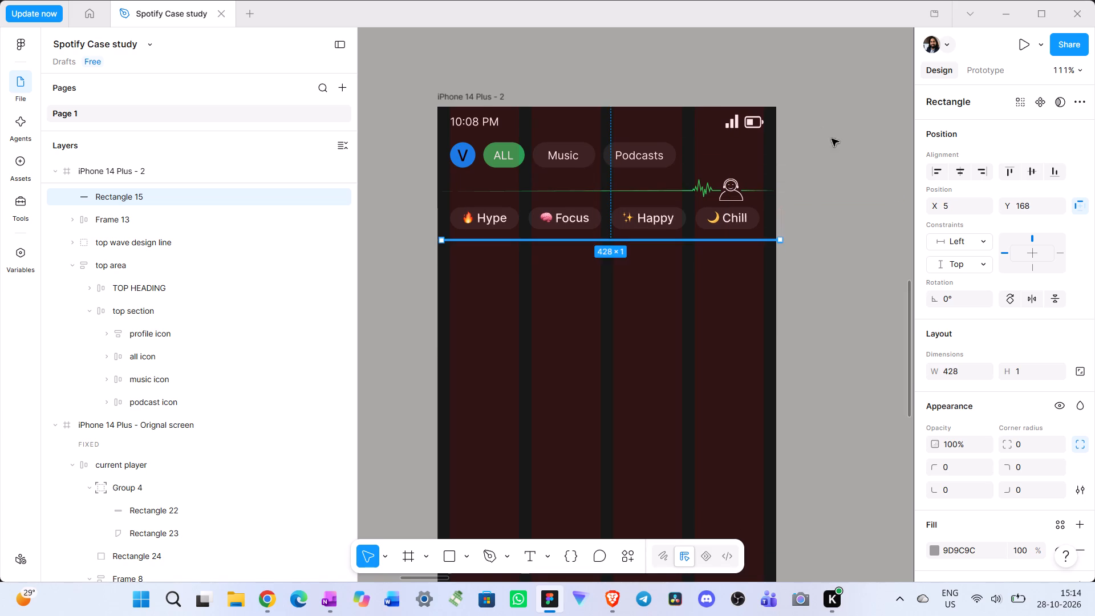
# Nudge the divider line to X 0 so it spans the iPhone 14 Plus - 2 screen from edge to edge.
pyautogui.keyDown('ctrl'); pyautogui.scroll(3, 869, 171); pyautogui.keyUp('ctrl')
pyautogui.hscroll(1, 768, 274)
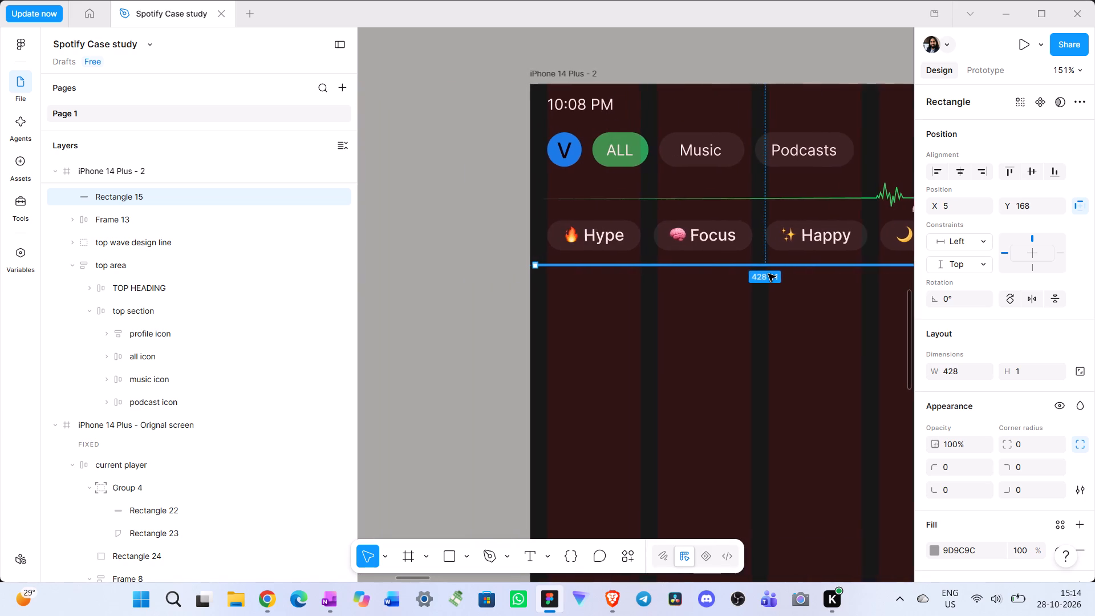
pyautogui.hscroll(1, 768, 274)
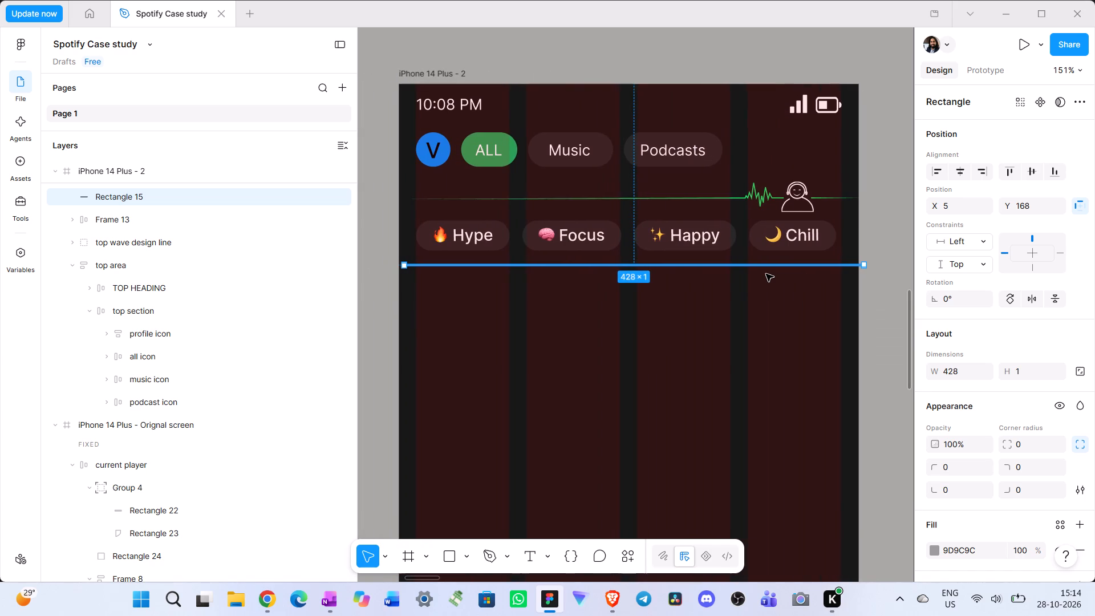
pyautogui.press('Left')
pyautogui.press('Left')
pyautogui.press('Left')
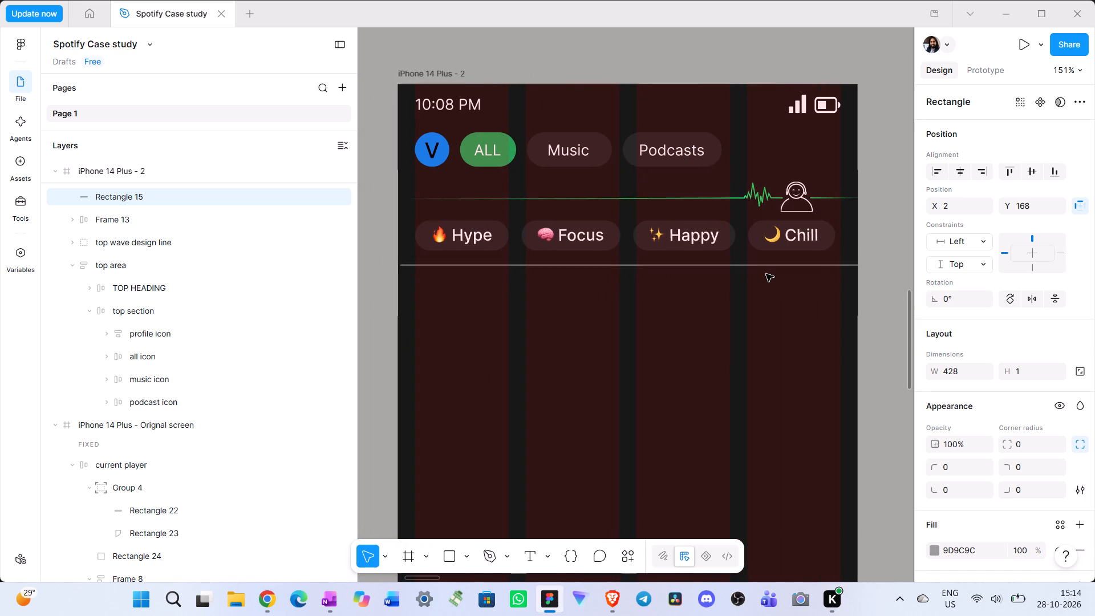
pyautogui.press('Left')
pyautogui.press('Left')
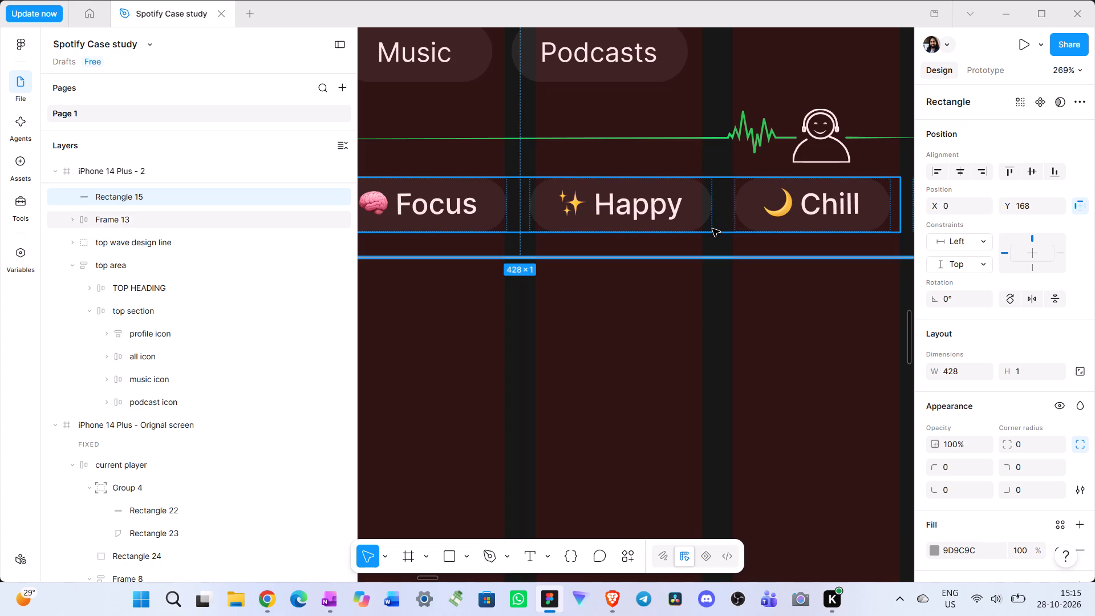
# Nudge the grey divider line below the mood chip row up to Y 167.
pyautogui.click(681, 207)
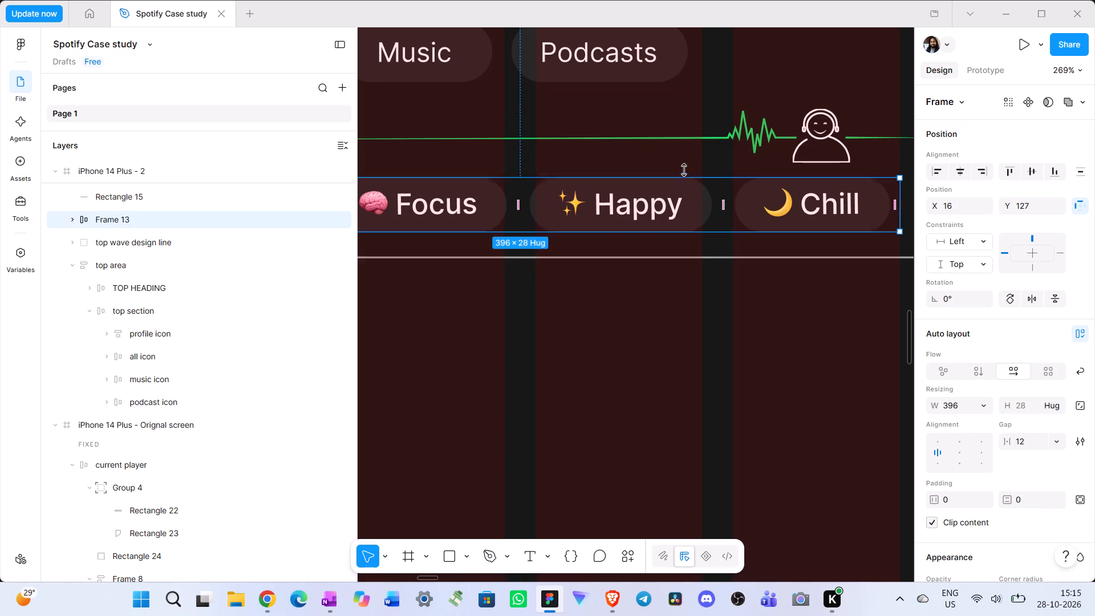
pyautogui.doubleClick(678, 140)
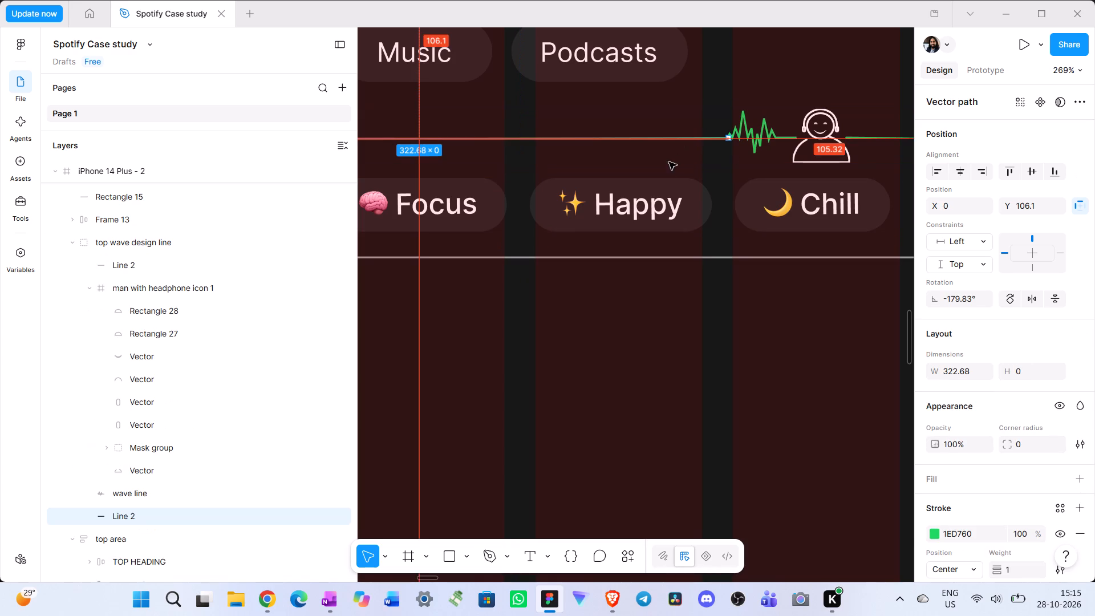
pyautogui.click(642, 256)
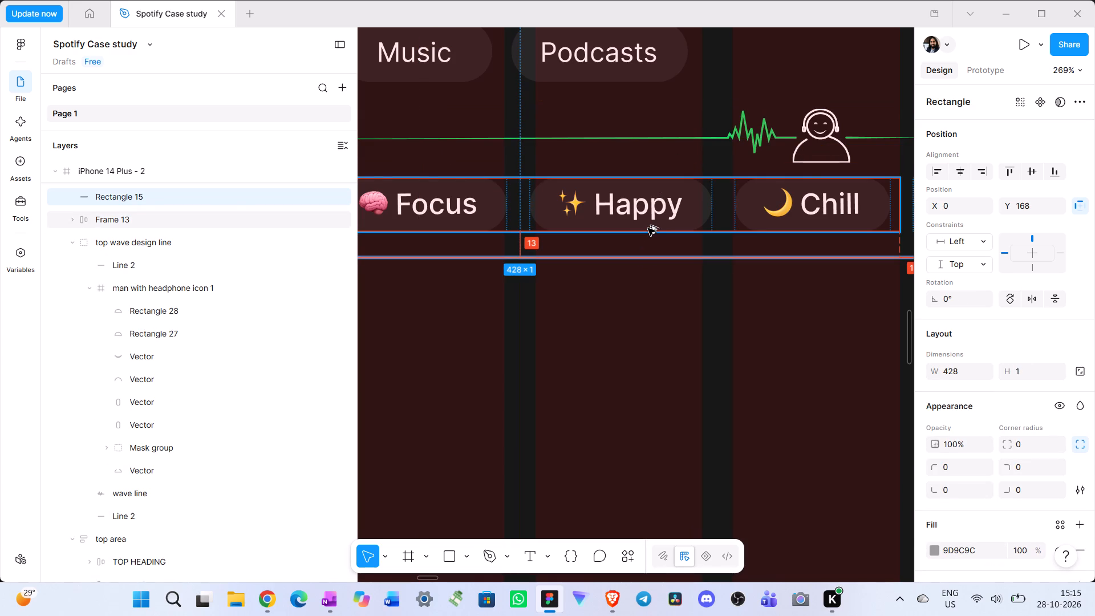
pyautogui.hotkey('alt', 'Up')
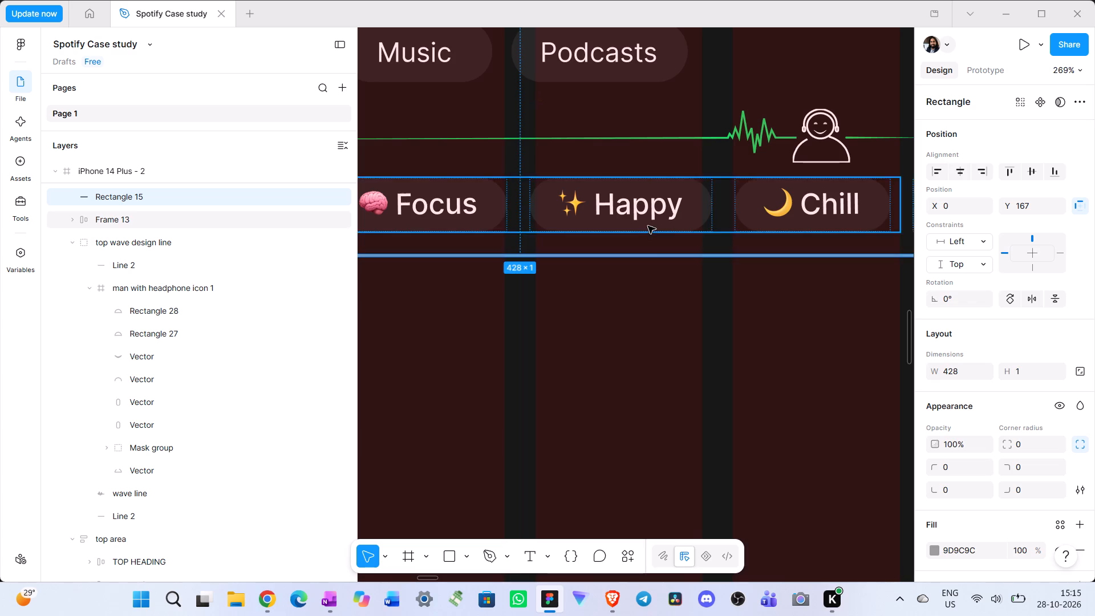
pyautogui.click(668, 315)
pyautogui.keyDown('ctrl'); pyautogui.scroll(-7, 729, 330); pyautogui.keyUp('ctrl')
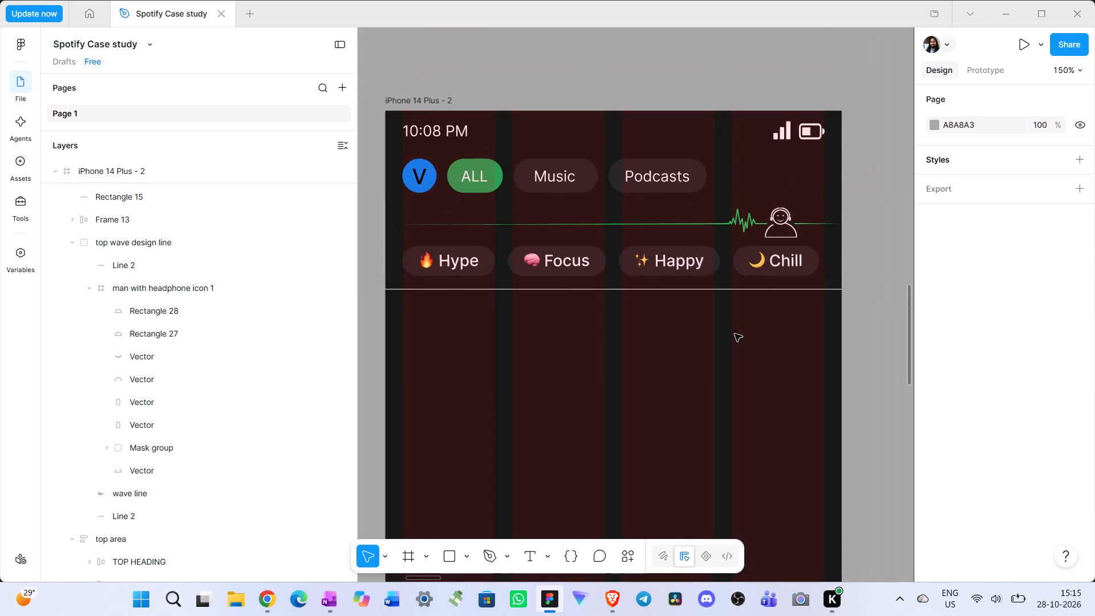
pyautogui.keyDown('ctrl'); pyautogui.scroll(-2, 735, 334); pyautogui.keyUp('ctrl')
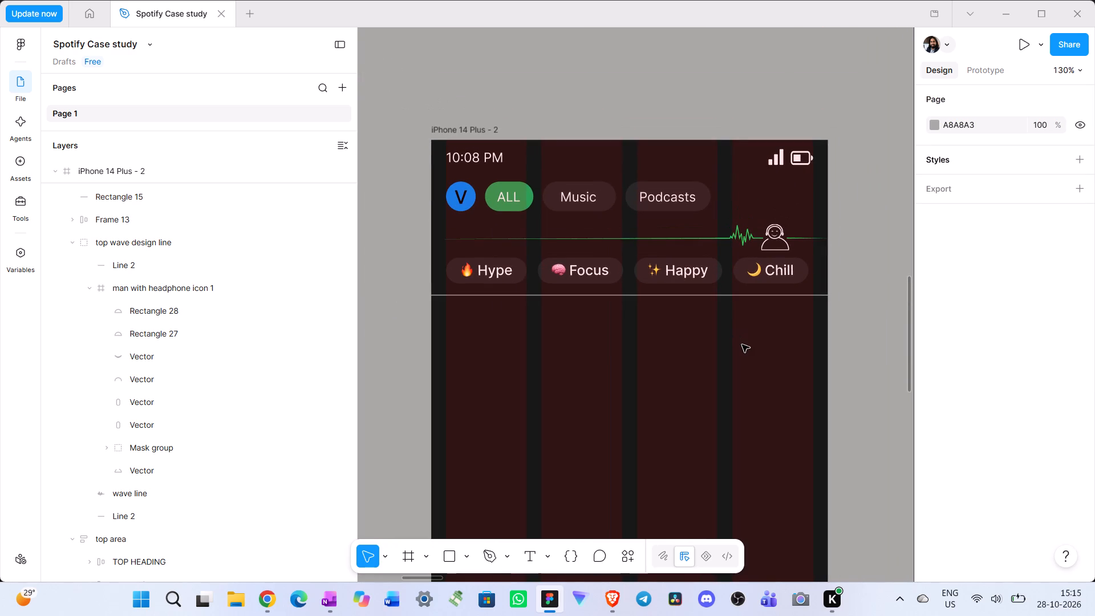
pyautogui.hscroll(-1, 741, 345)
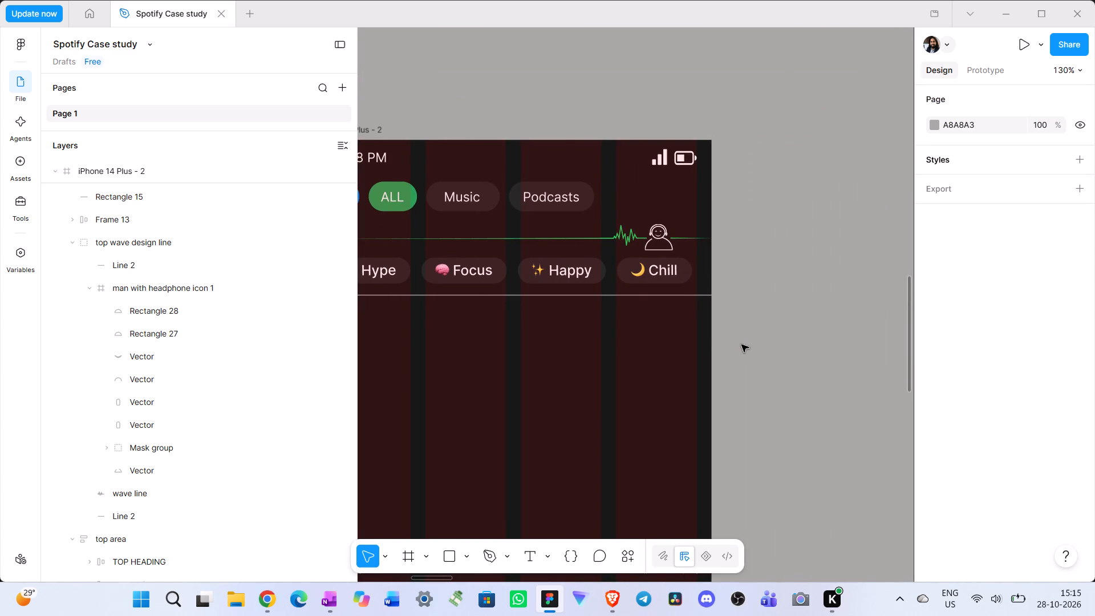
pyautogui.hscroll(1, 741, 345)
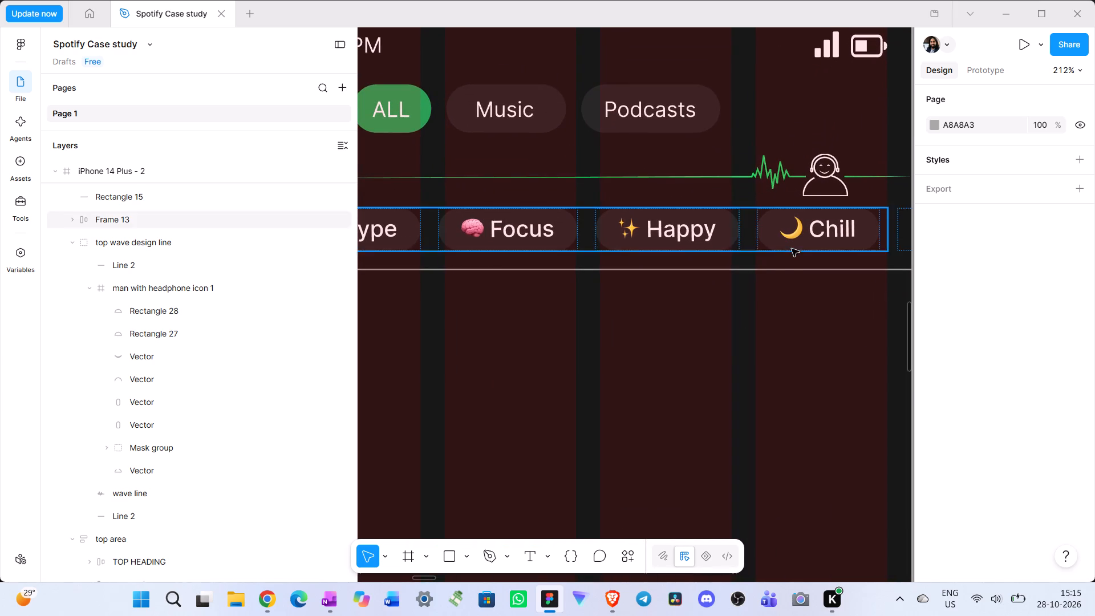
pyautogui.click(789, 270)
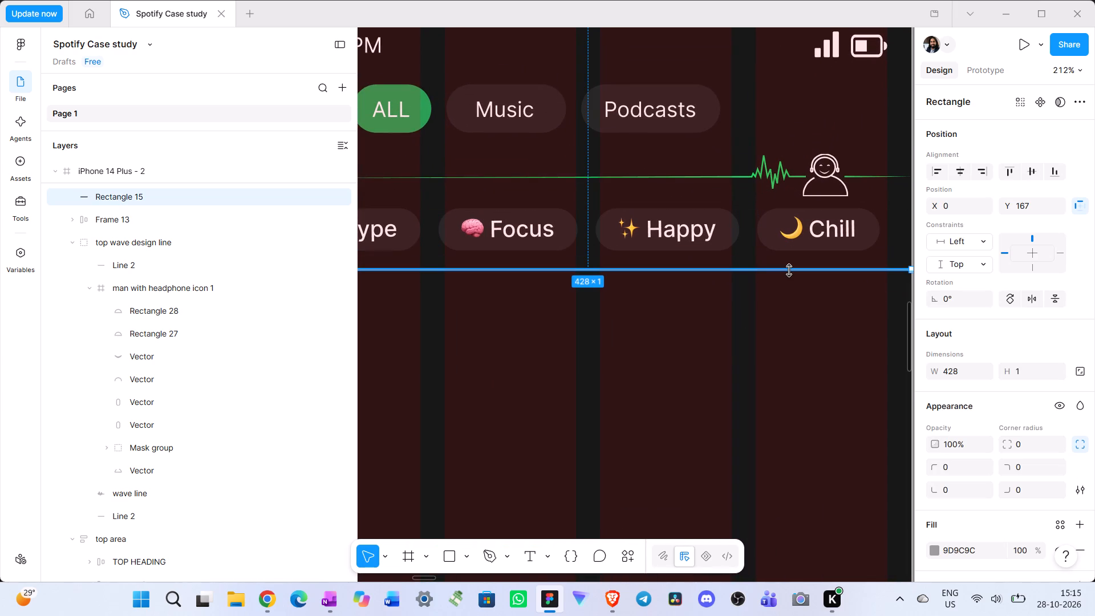
# Copy the top cards album grid from iPhone 14 Plus - Orignal screen into iPhone 14 Plus - 2, placing it at X 16, Y 196.
pyautogui.hscroll(-2, 789, 270)
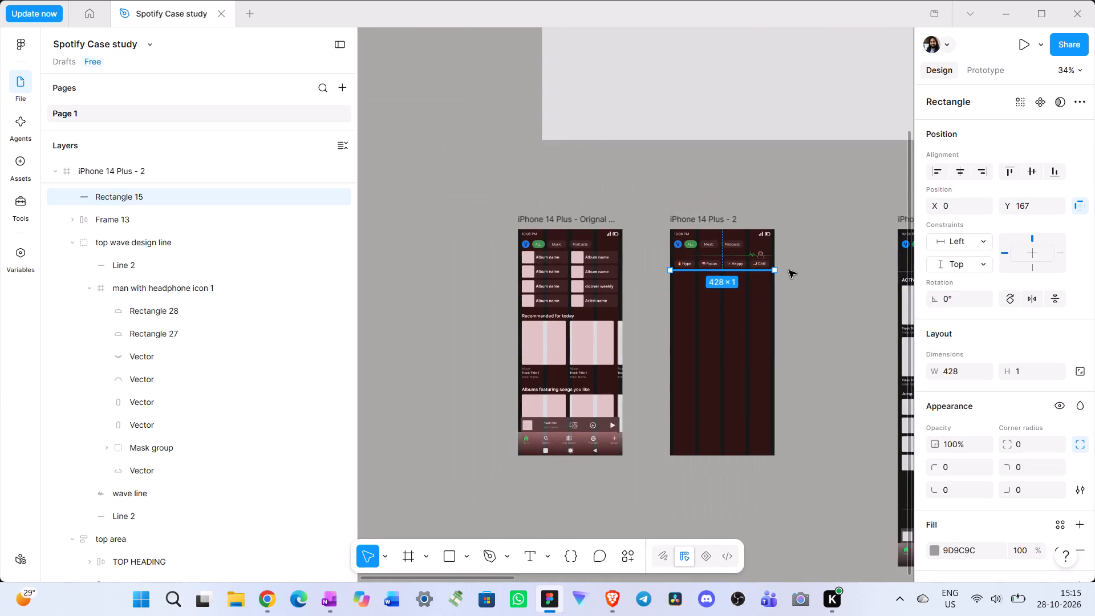
pyautogui.hscroll(1, 789, 270)
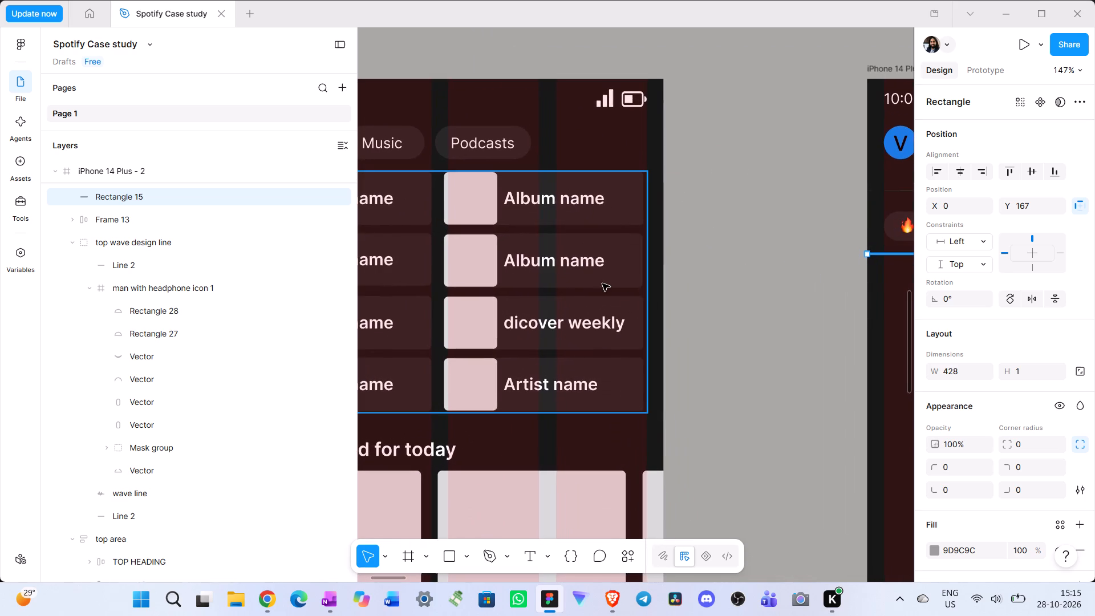
pyautogui.click(570, 283)
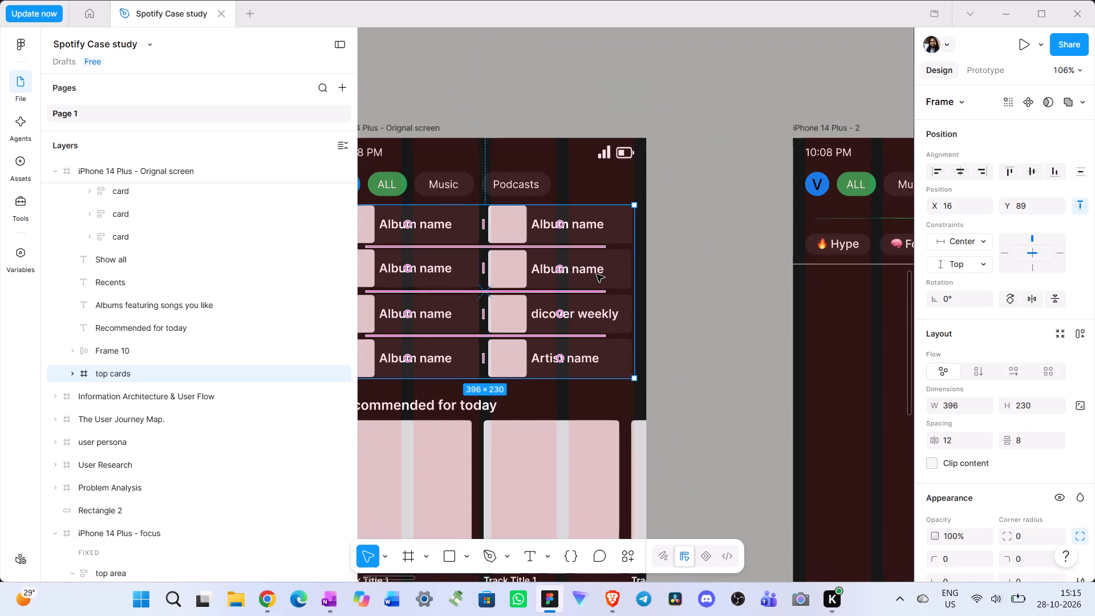
pyautogui.hscroll(1, 597, 274)
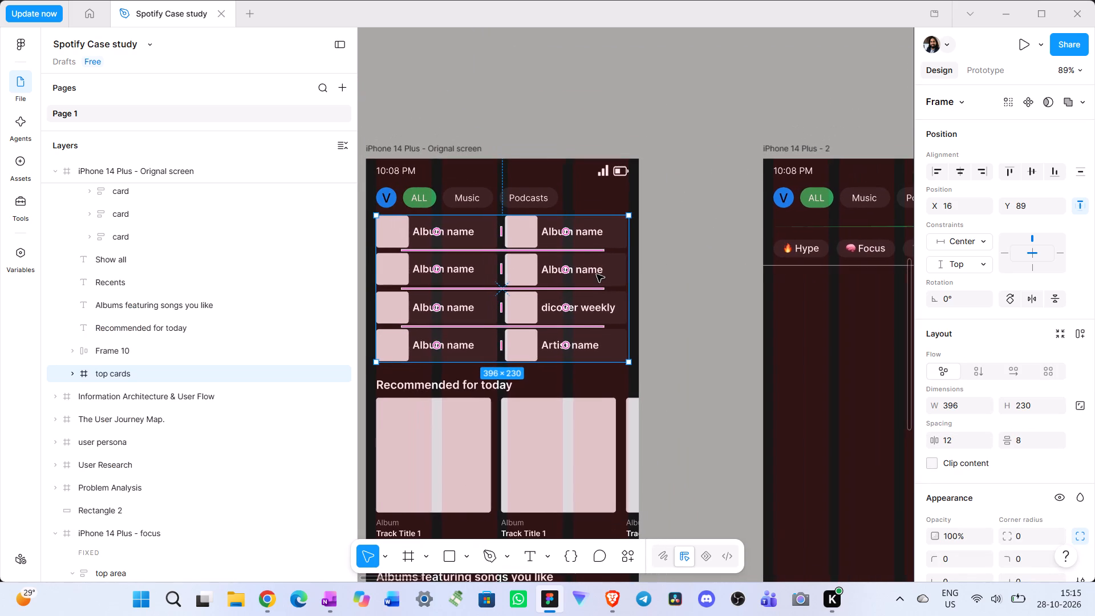
pyautogui.hscroll(1, 597, 274)
pyautogui.hotkey('ctrl', 'c')
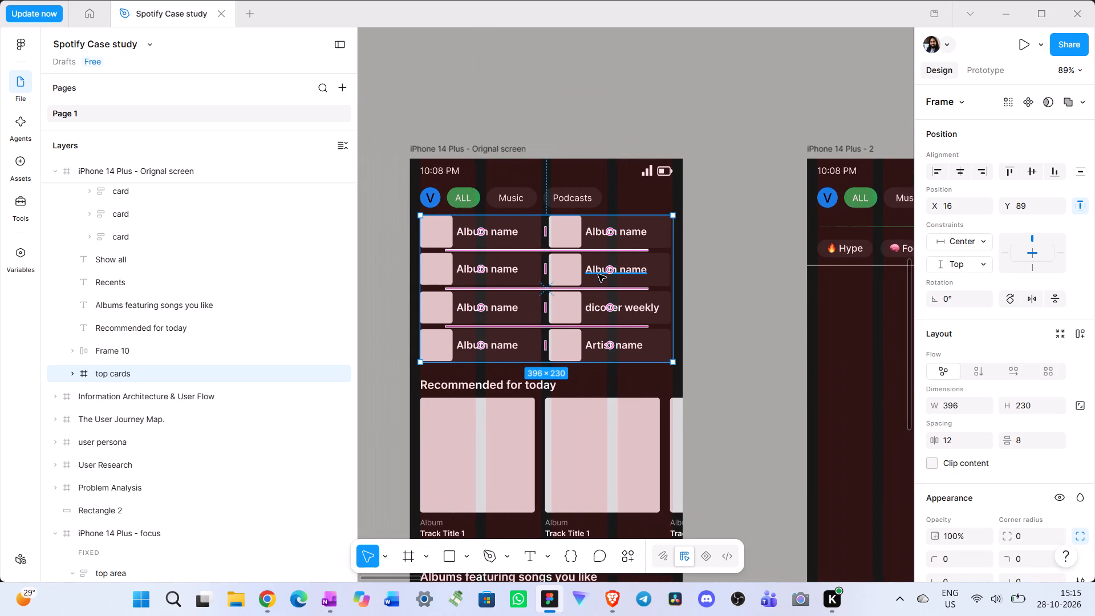
pyautogui.hscroll(-1, 770, 365)
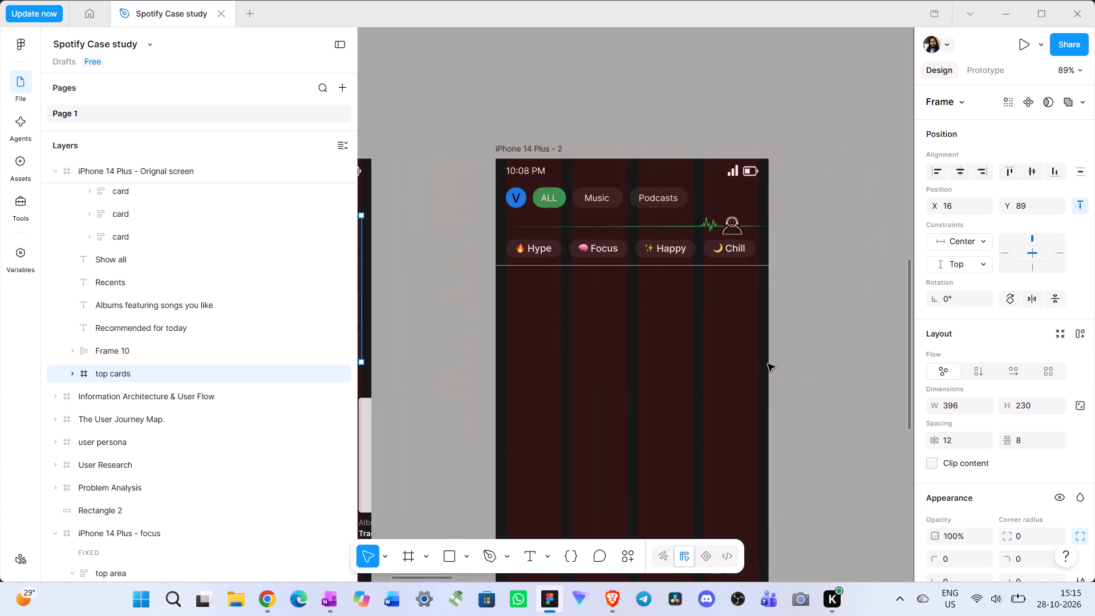
pyautogui.hscroll(-1, 768, 364)
pyautogui.hscroll(1, 666, 329)
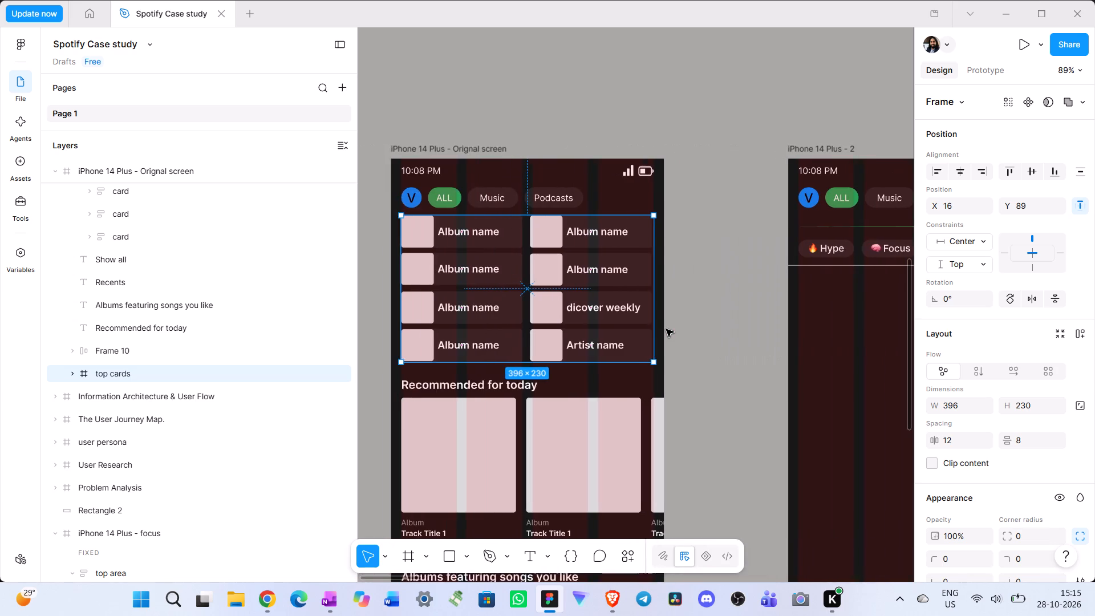
pyautogui.hscroll(1, 666, 329)
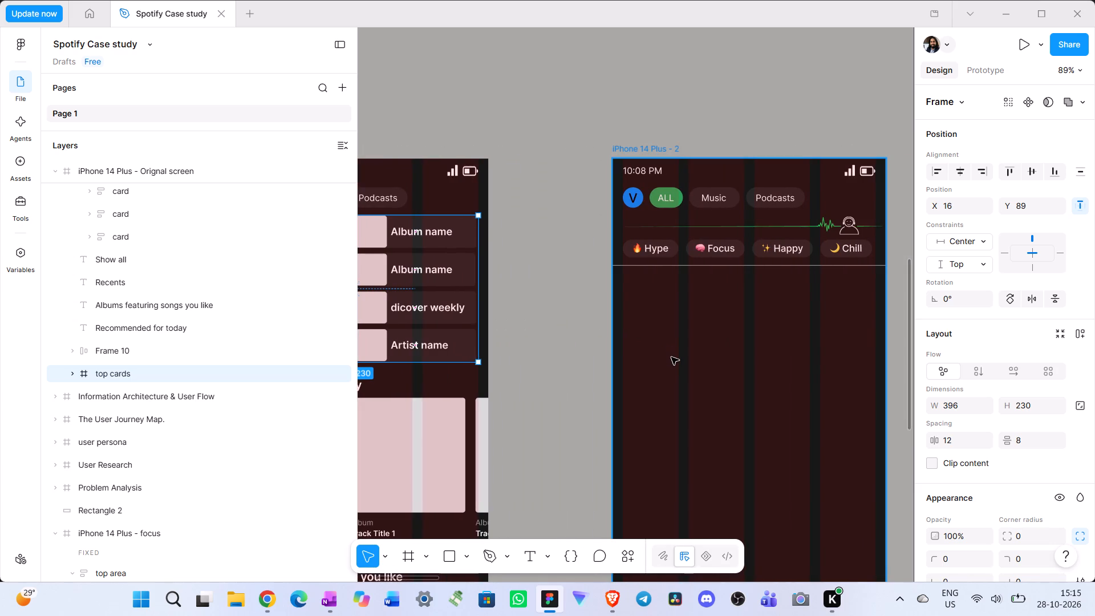
pyautogui.hotkey('ctrl', 'v')
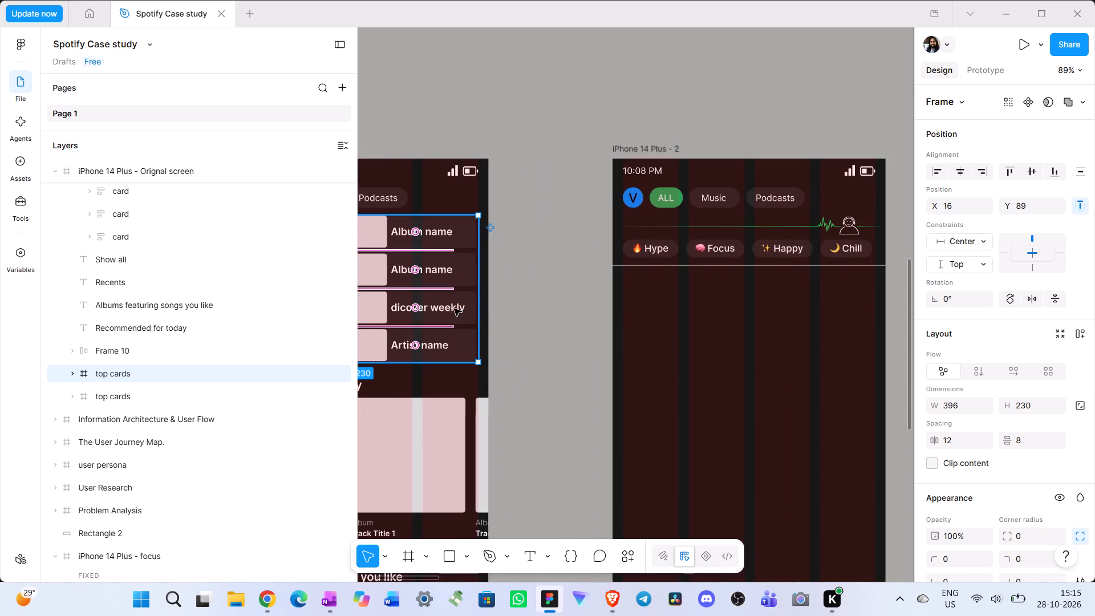
pyautogui.moveTo(454, 308); pyautogui.dragTo(862, 383)
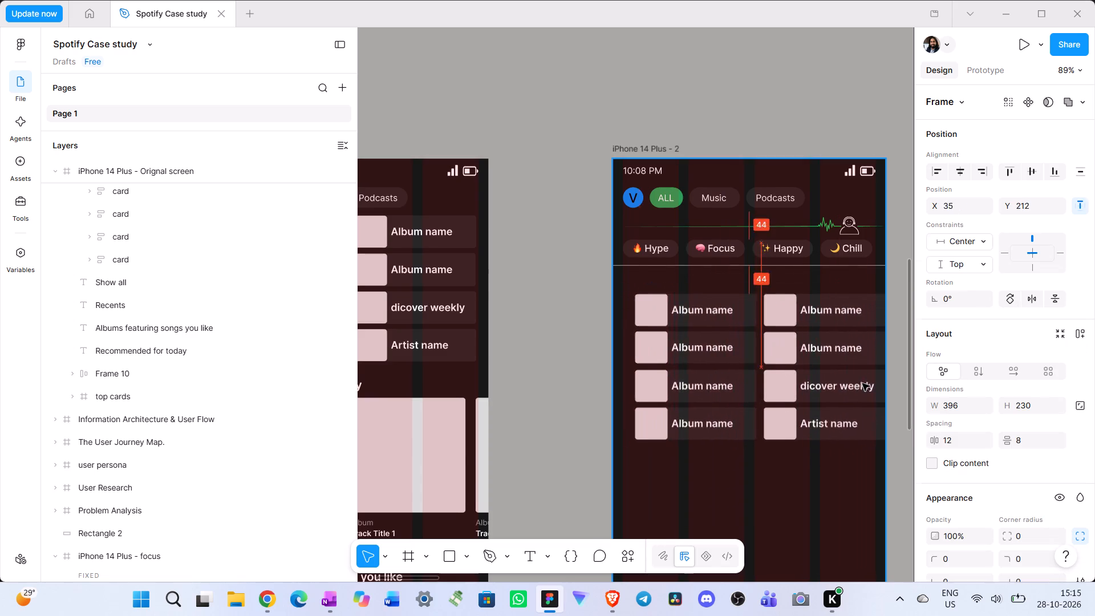
pyautogui.moveTo(862, 383); pyautogui.dragTo(846, 378)
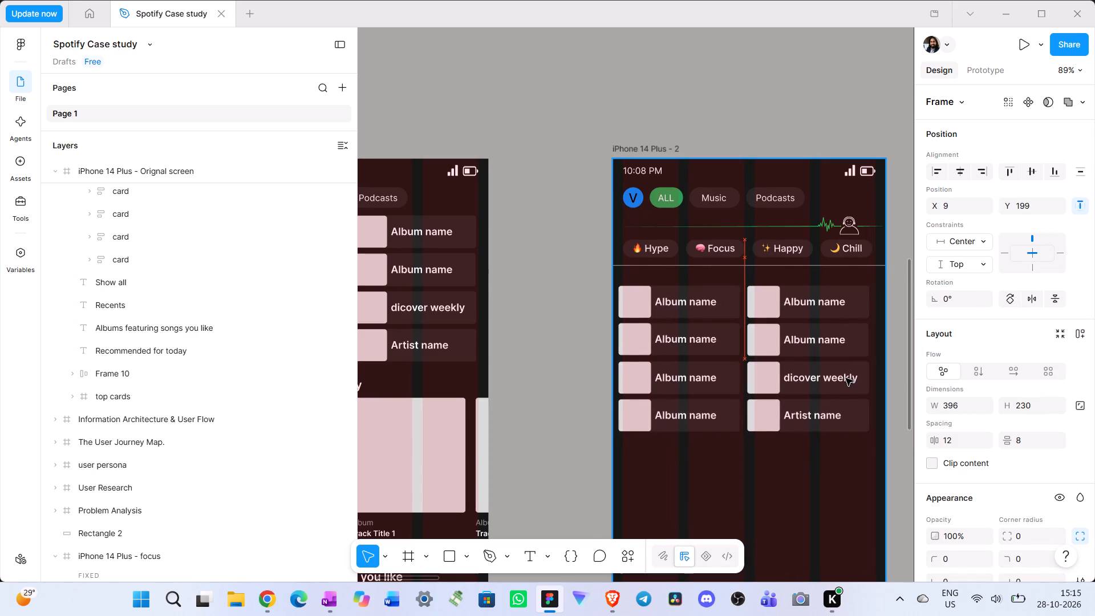
pyautogui.moveTo(846, 378); pyautogui.dragTo(851, 376)
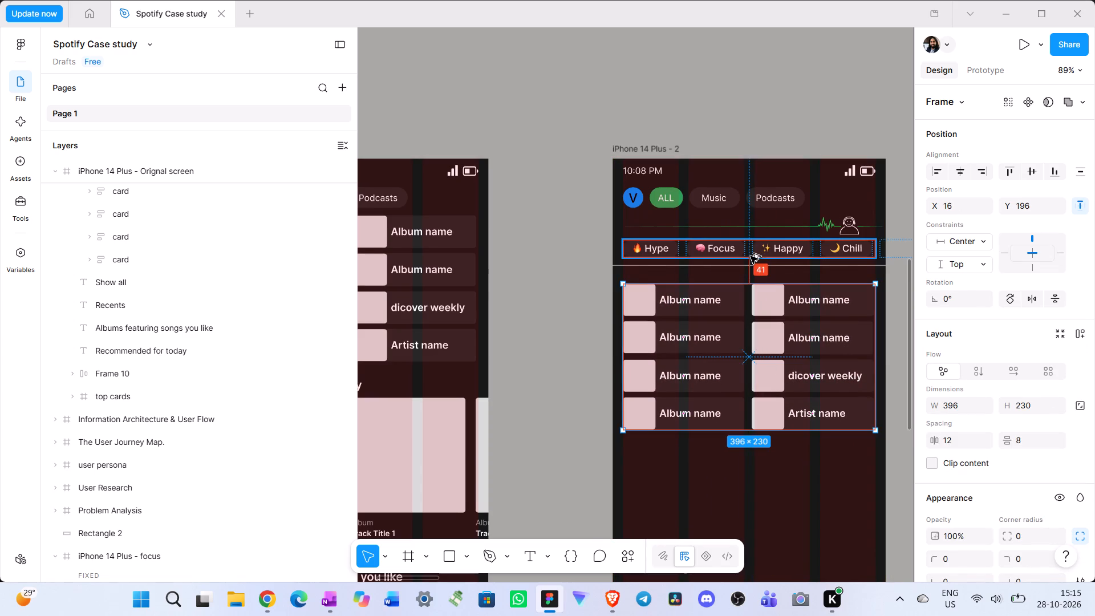
# Nudge the copied top cards grid up to Y 168, directly beneath the divider line.
pyautogui.hotkey('alt', 'Up')
pyautogui.hotkey('alt', 'Up')
pyautogui.hotkey('alt', 'Up')
pyautogui.hotkey('alt', 'Up')
pyautogui.hotkey('alt', 'Up')
pyautogui.hotkey('alt', 'Up')
pyautogui.hotkey('alt', 'Up')
pyautogui.hotkey('alt', 'Up')
pyautogui.hotkey('alt', 'Up')
pyautogui.hotkey('alt', 'Up')
pyautogui.hotkey('alt', 'Up')
pyautogui.hotkey('alt', 'Up')
pyautogui.hotkey('alt', 'Up')
pyautogui.hotkey('alt', 'Up')
pyautogui.hotkey('alt', 'Up')
pyautogui.hotkey('alt', 'Up')
pyautogui.hotkey('alt', 'Up')
pyautogui.hotkey('alt', 'Up')
pyautogui.hotkey('alt', 'Up')
pyautogui.hotkey('alt', 'Up')
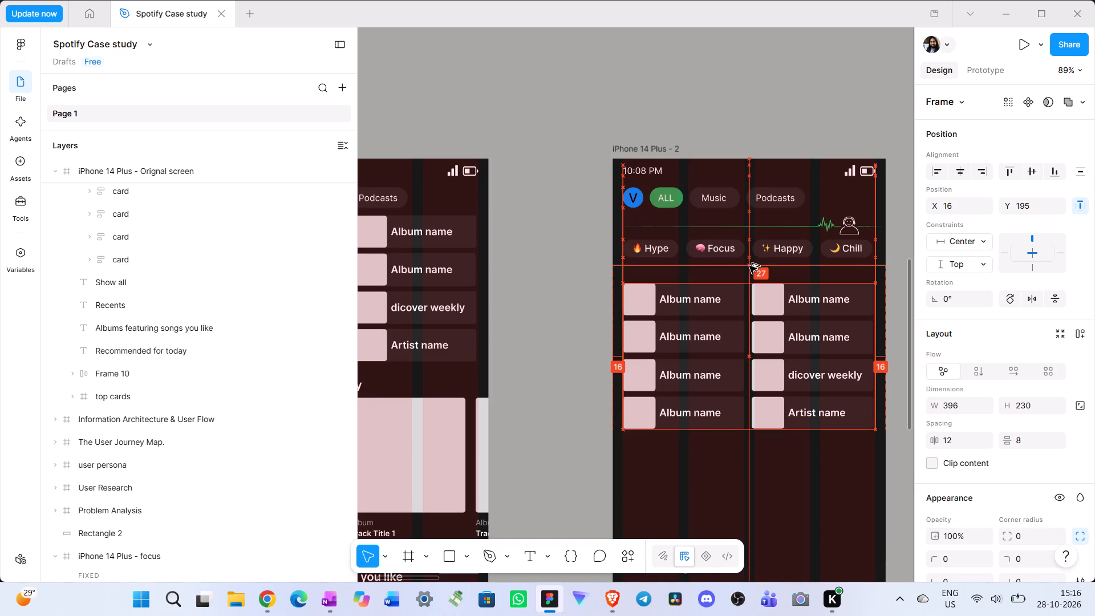
pyautogui.hotkey('alt', 'Up')
pyautogui.hotkey('alt', 'Up')
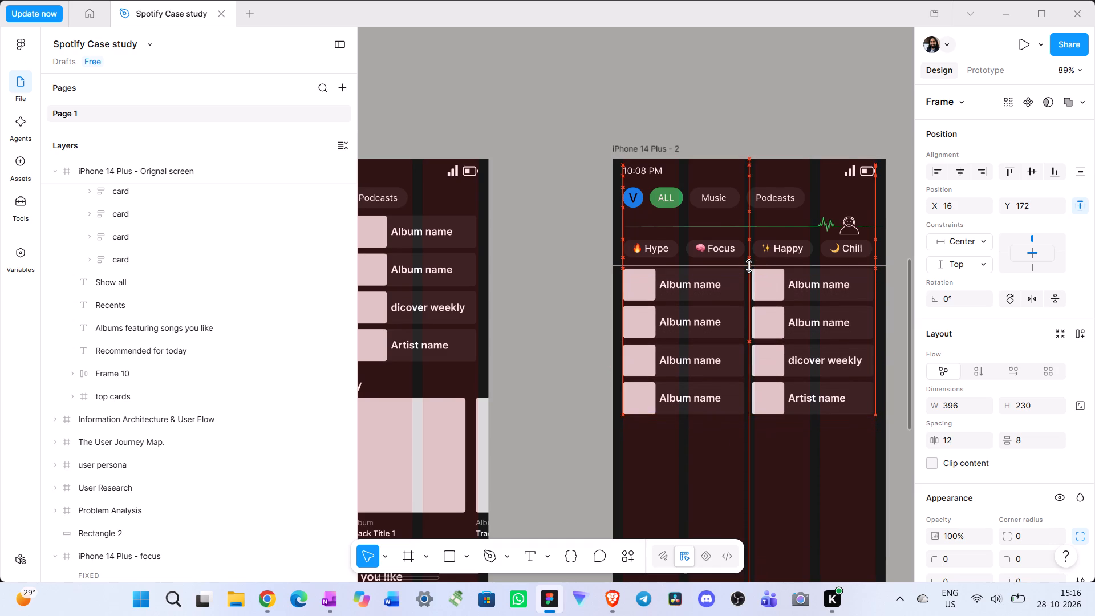
pyautogui.hotkey('alt', 'Up')
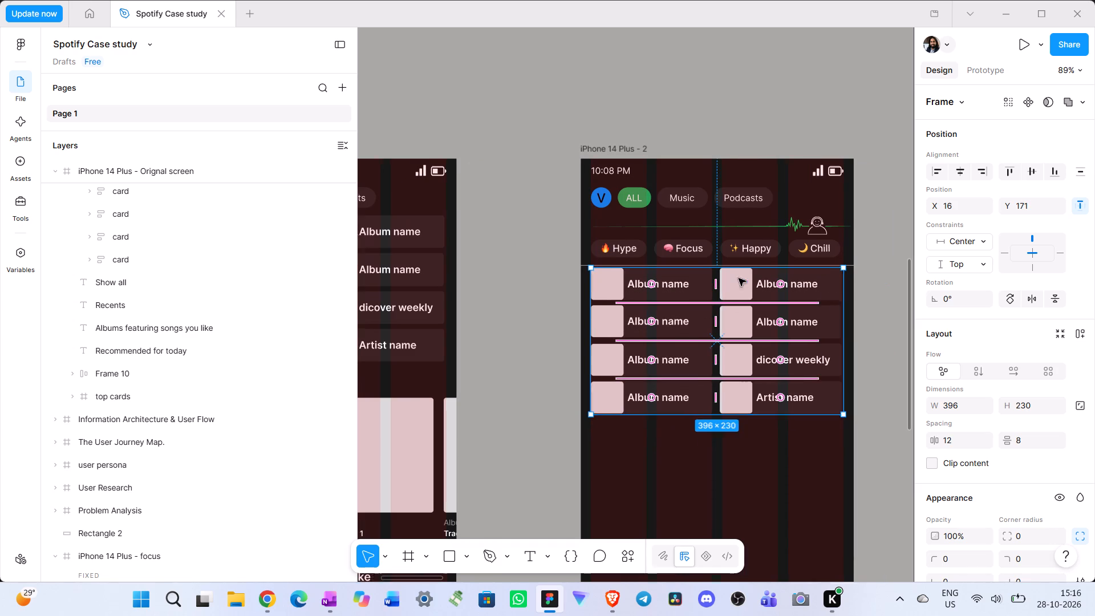
pyautogui.hscroll(2, 739, 278)
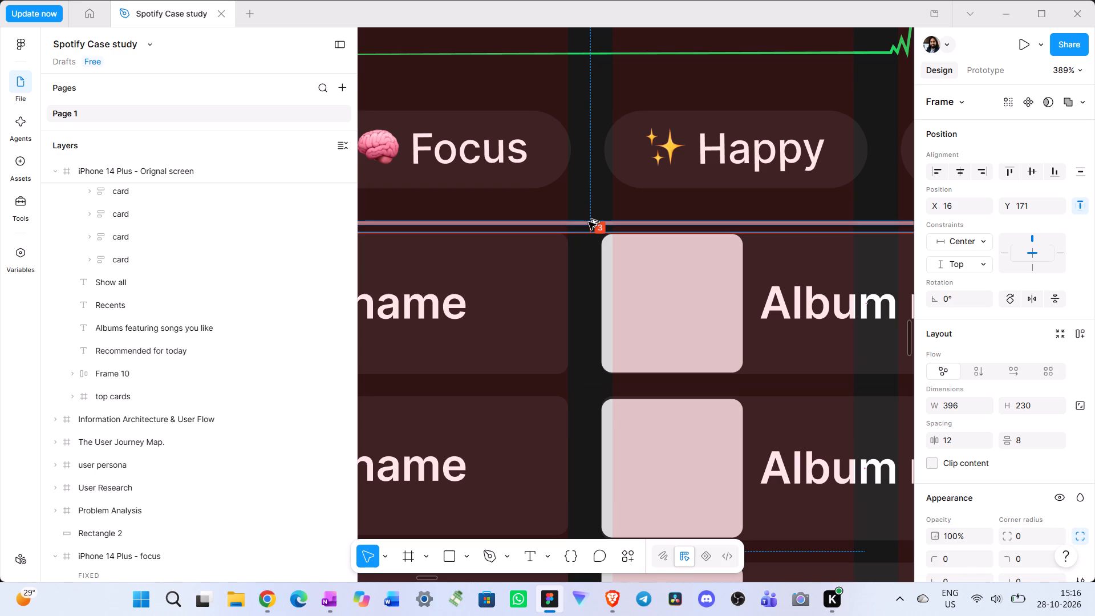
pyautogui.hotkey('alt', 'Up')
pyautogui.hotkey('alt', 'Up')
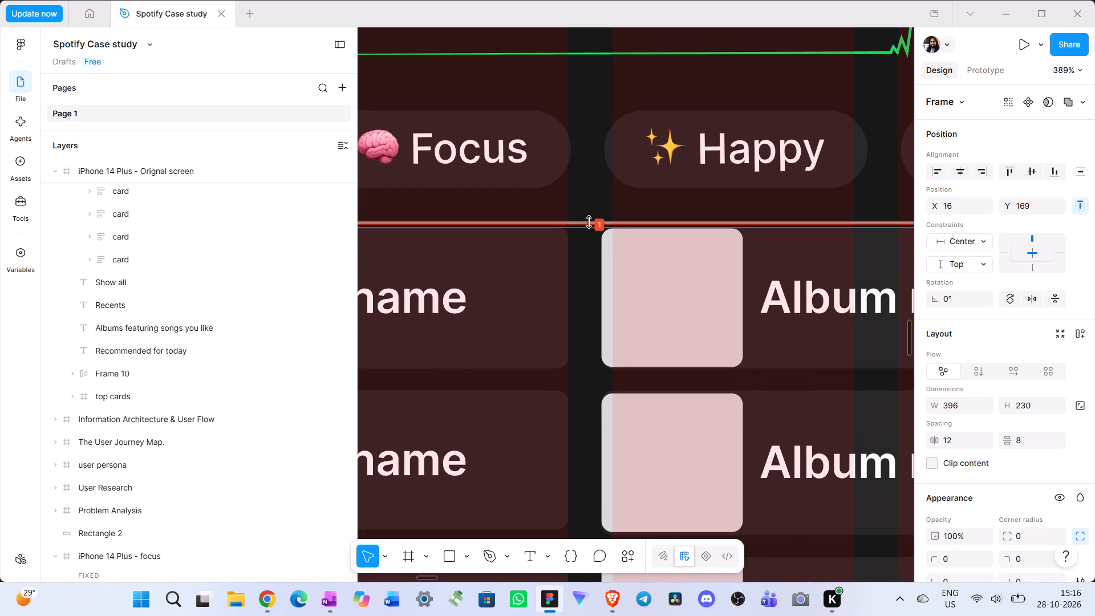
pyautogui.hotkey('alt', 'Up')
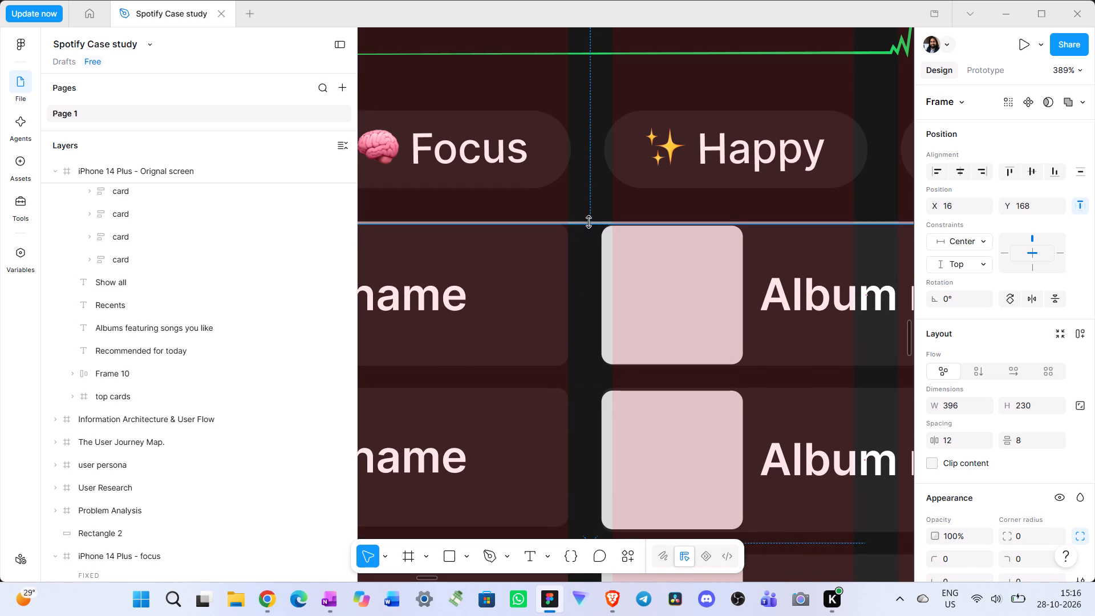
pyautogui.hotkey('alt', 'Up')
pyautogui.hotkey('alt', 'Down')
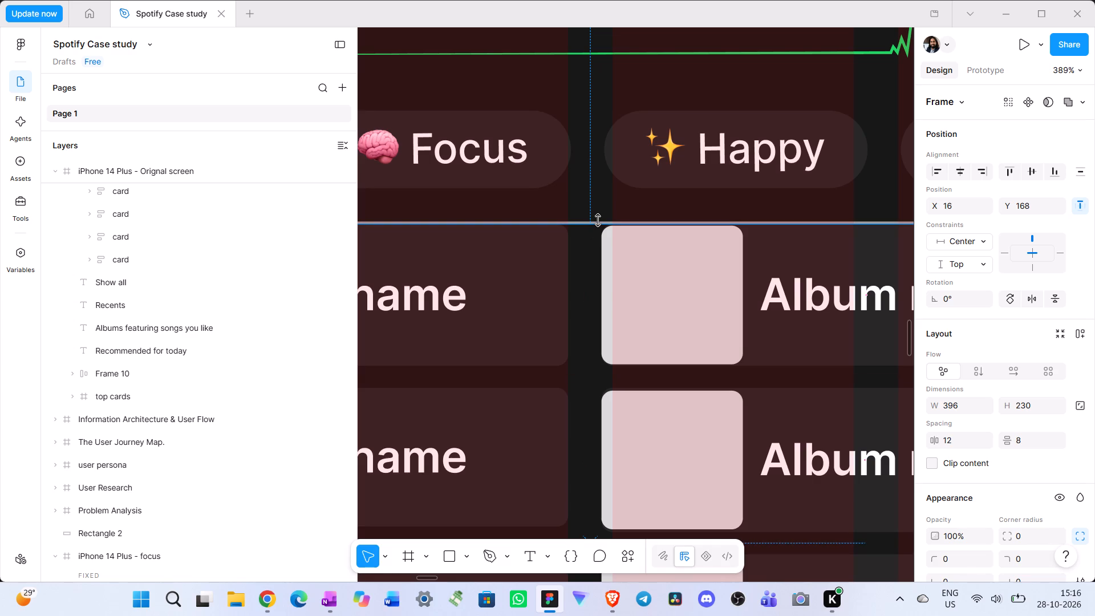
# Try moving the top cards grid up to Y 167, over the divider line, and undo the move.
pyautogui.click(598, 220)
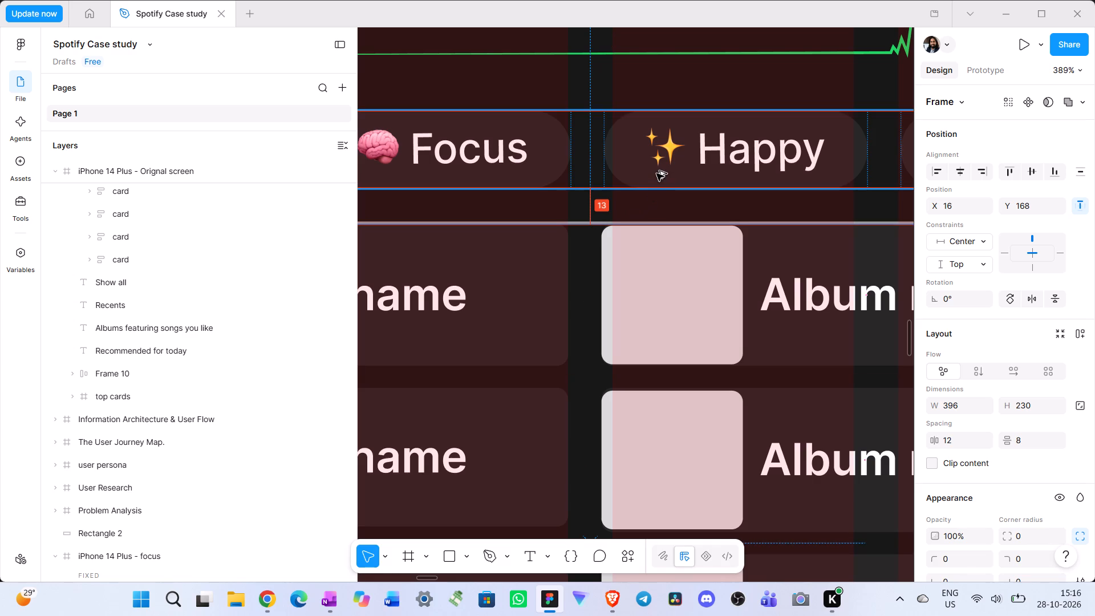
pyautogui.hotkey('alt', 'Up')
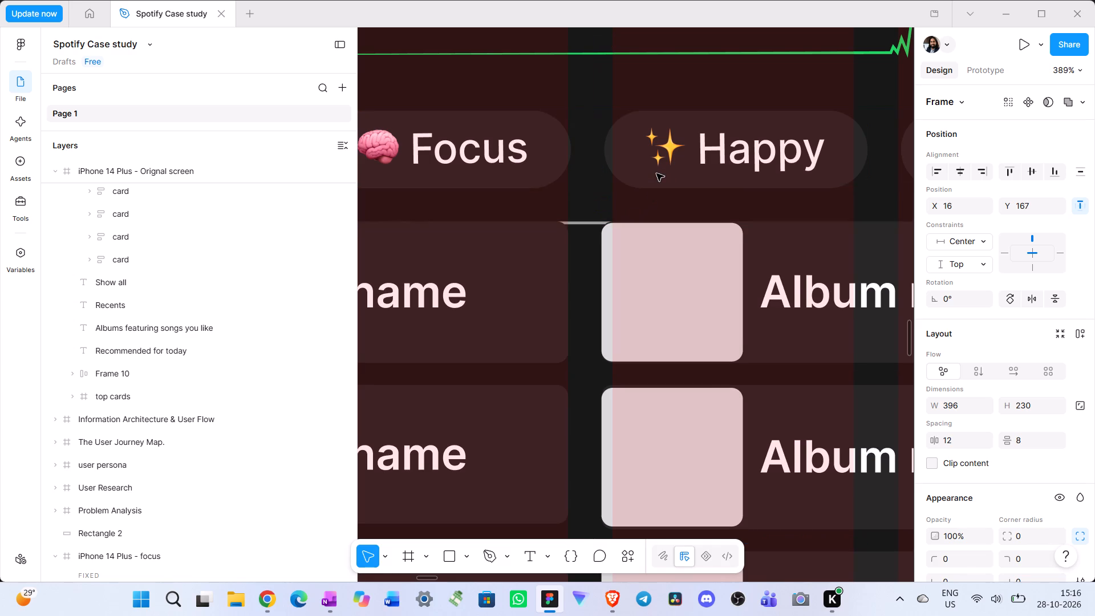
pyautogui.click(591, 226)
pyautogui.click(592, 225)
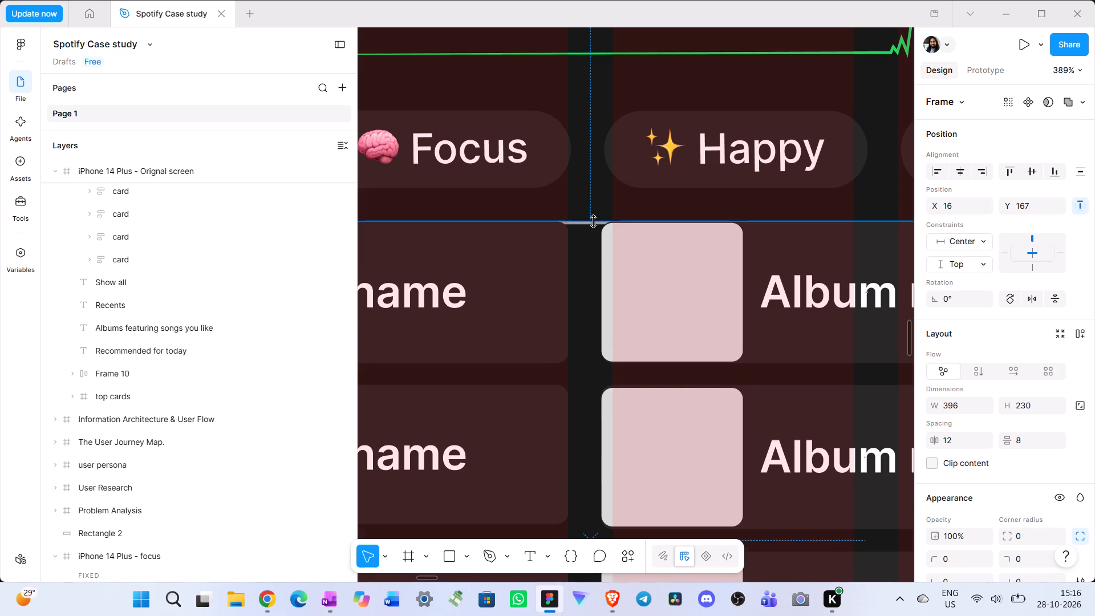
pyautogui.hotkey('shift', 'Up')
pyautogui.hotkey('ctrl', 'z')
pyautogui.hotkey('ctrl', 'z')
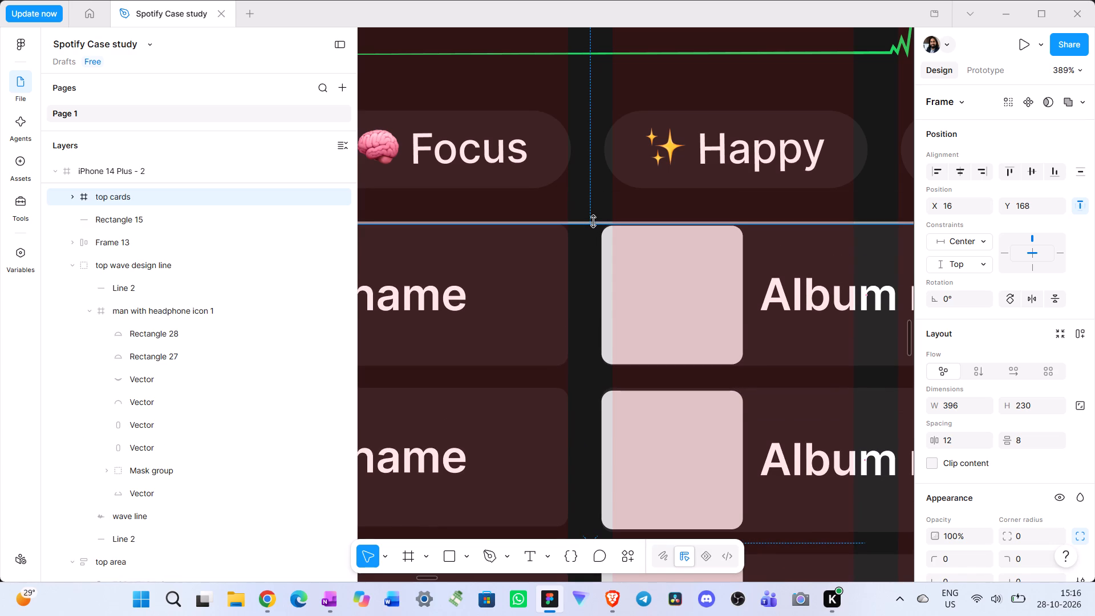
# Delete the divider line Rectangle 15 between the mood chip row and the top cards grid.
pyautogui.click(594, 221)
pyautogui.click(116, 223)
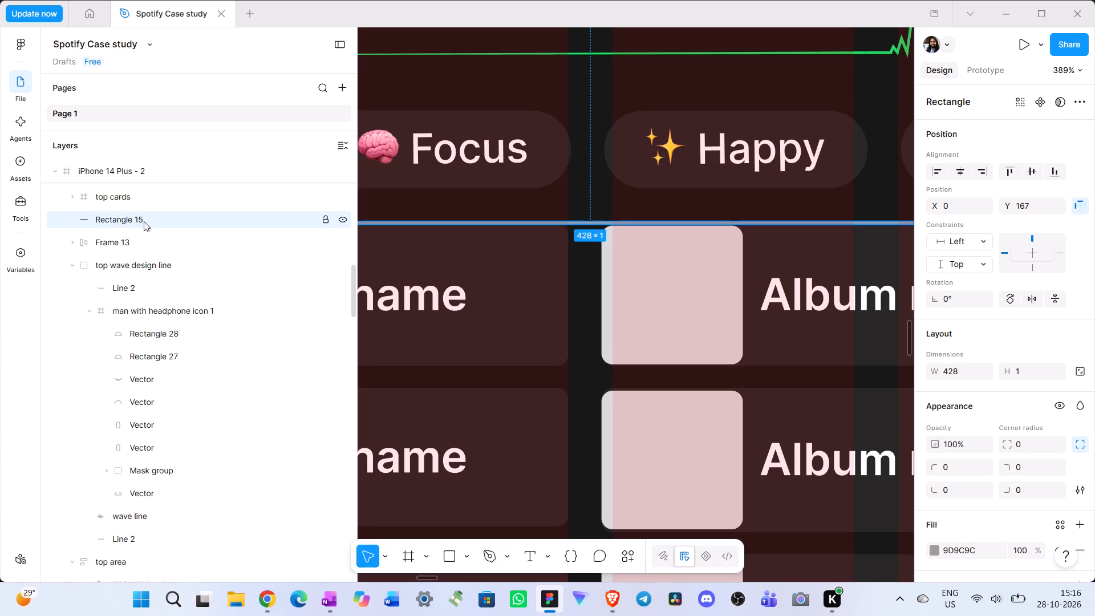
pyautogui.press('Delete')
# Nudge the top cards grid in iPhone 14 Plus - 2 up to Y 167, under the mood chip row.
pyautogui.click(514, 290)
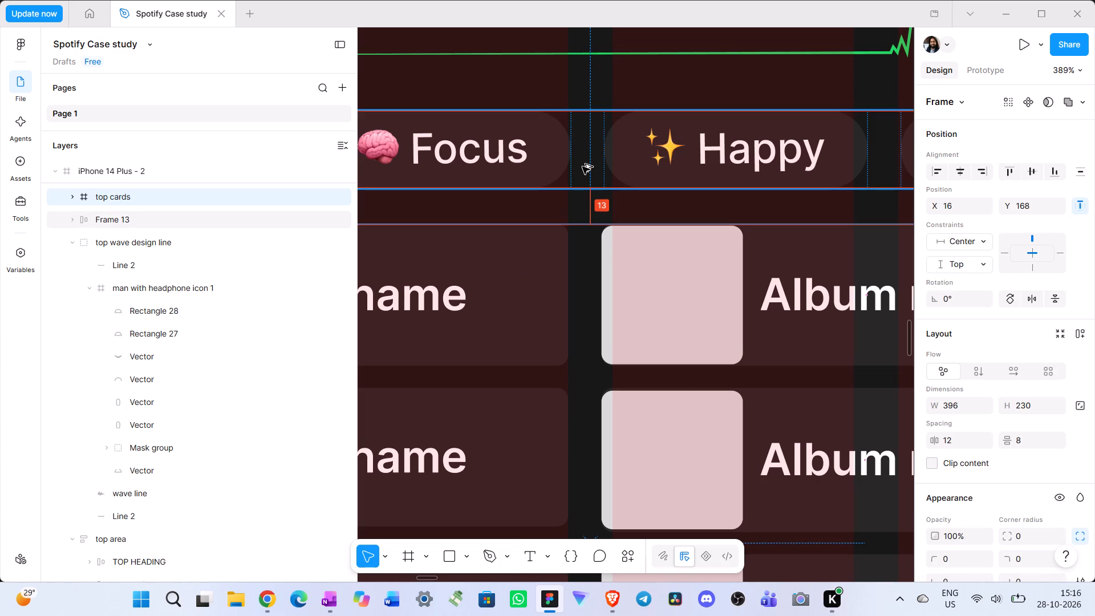
pyautogui.hotkey('alt', 'Up')
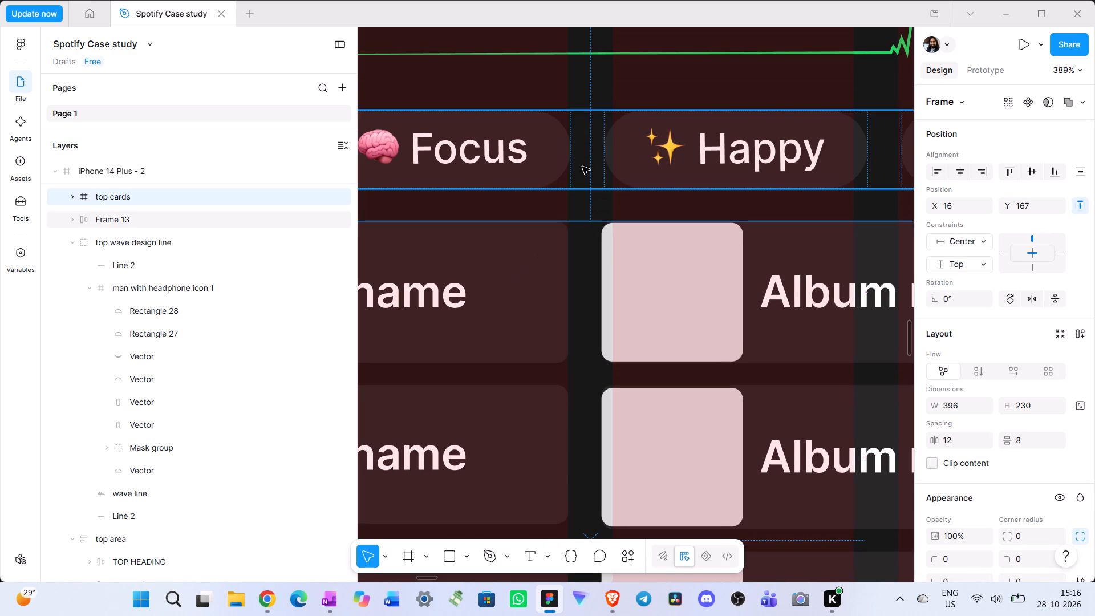
pyautogui.keyDown('ctrl'); pyautogui.scroll(-10, 659, 197); pyautogui.keyUp('ctrl')
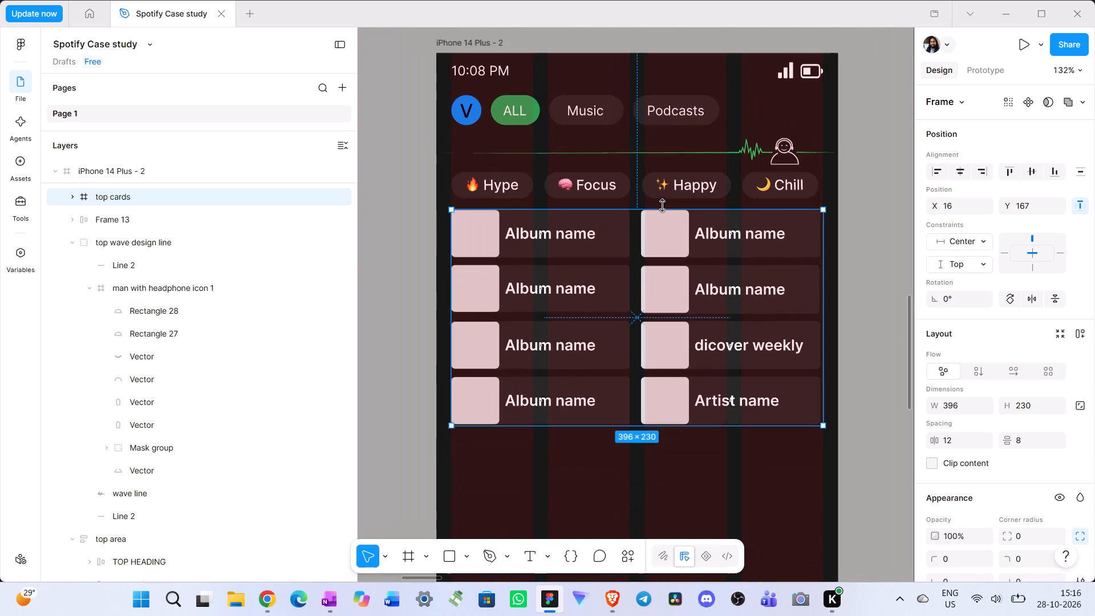
pyautogui.click(877, 280)
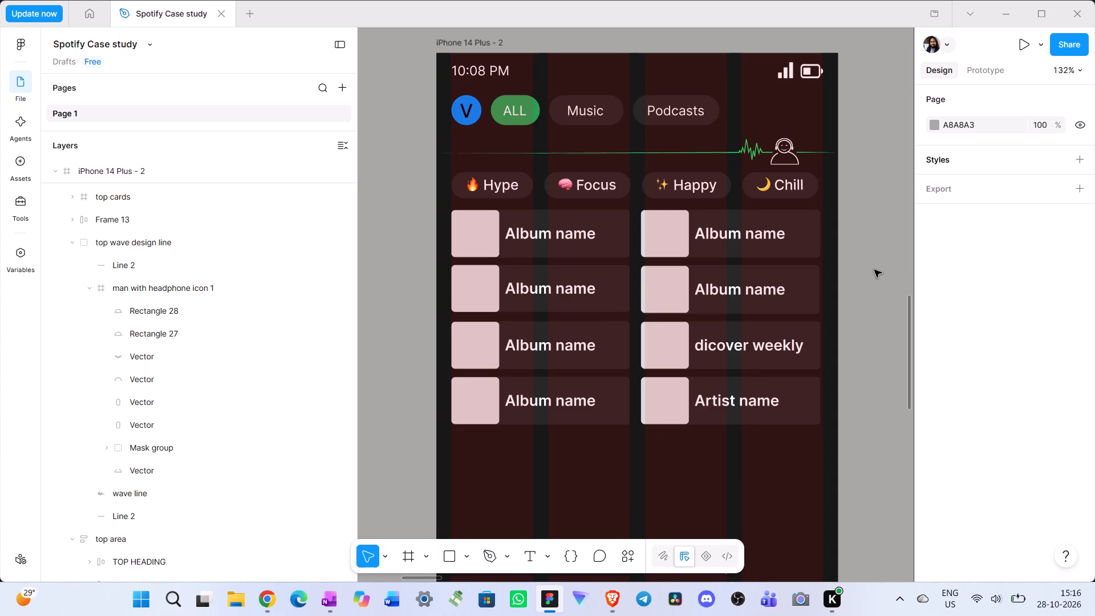
# Extend the iPhone 14 Plus - Orignal screen frame downward to a height of 1726, exposing its lower sections.
pyautogui.keyDown('ctrl'); pyautogui.scroll(-2, 910, 347); pyautogui.keyUp('ctrl')
pyautogui.keyDown('ctrl'); pyautogui.scroll(-2, 834, 347); pyautogui.keyUp('ctrl')
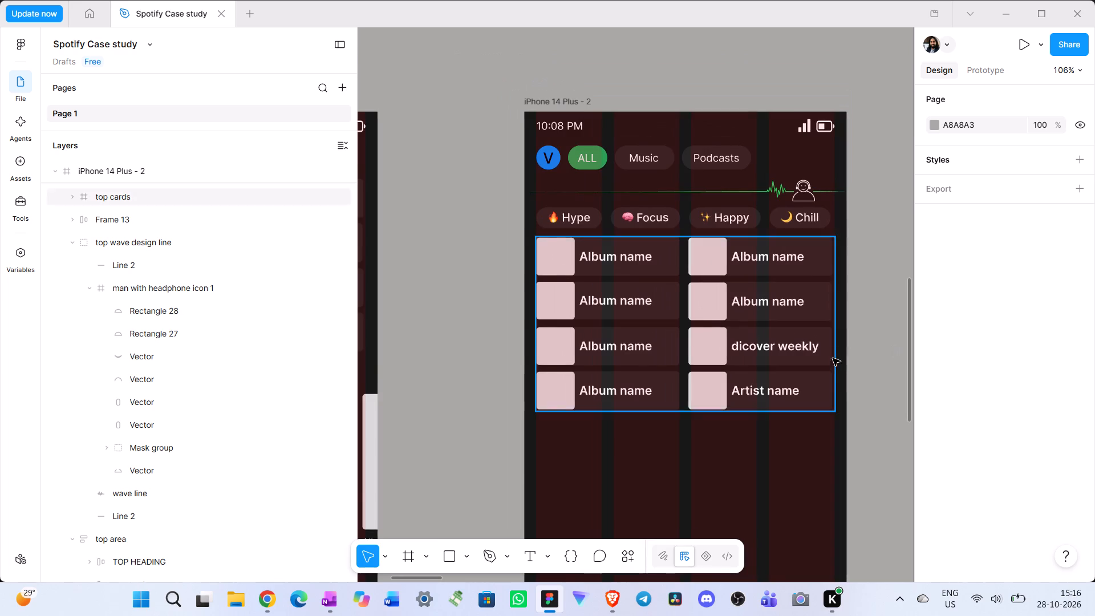
pyautogui.scroll(-3, 837, 374)
pyautogui.hscroll(-1, 821, 403)
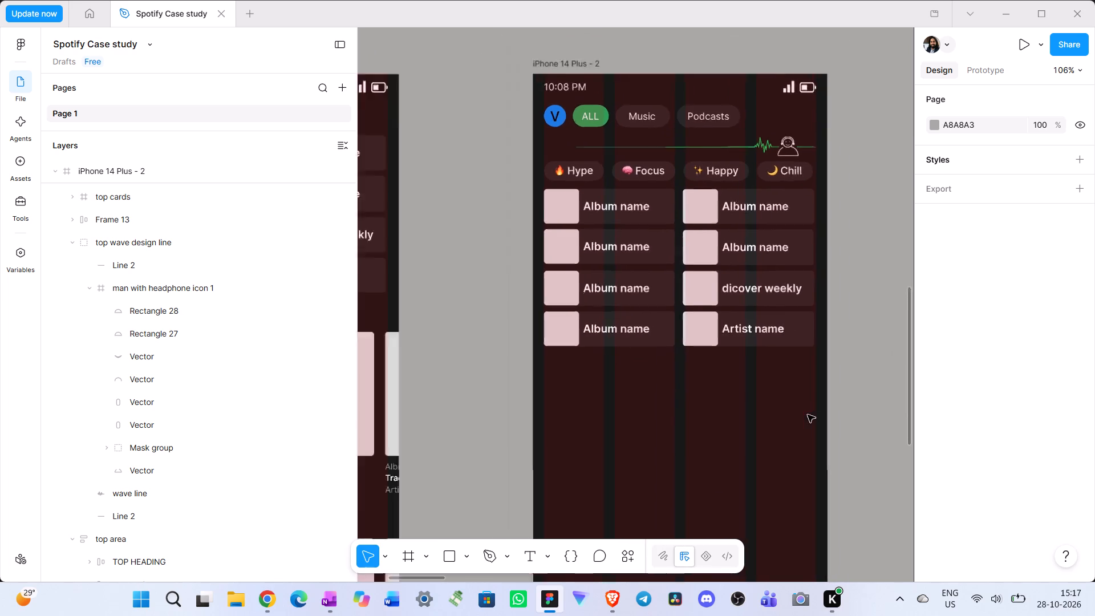
pyautogui.hscroll(1, 804, 418)
pyautogui.scroll(-1, 736, 437)
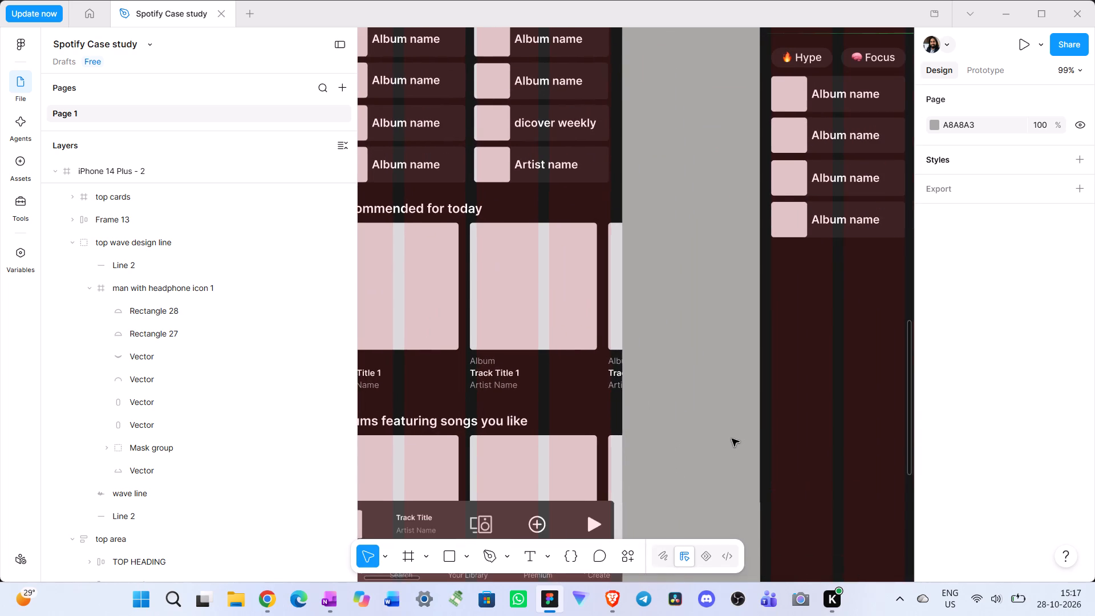
pyautogui.scroll(-1, 732, 439)
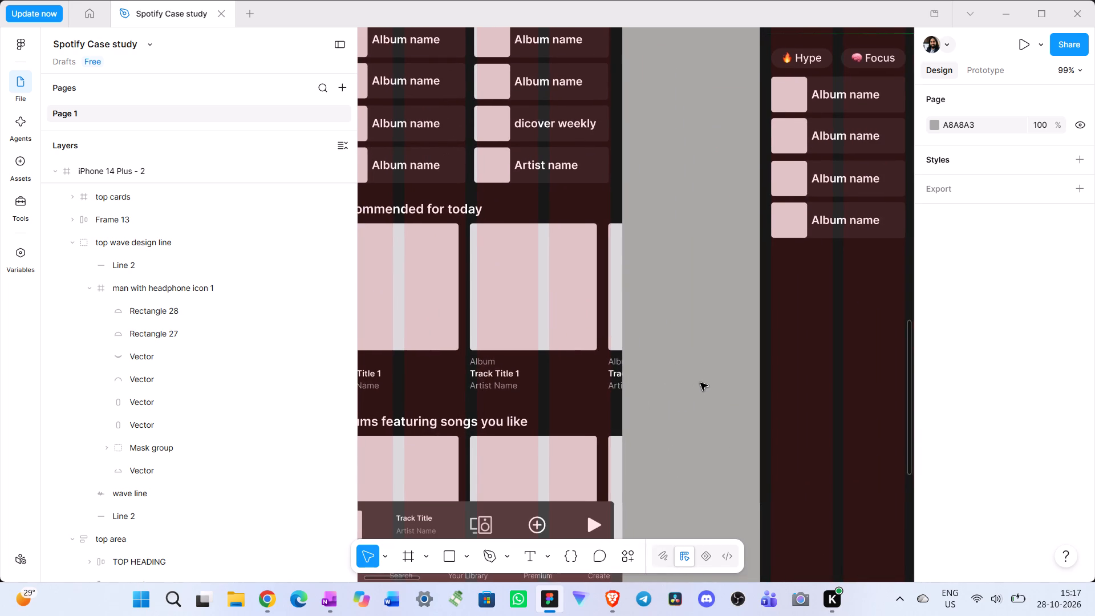
pyautogui.keyDown('ctrl'); pyautogui.scroll(-3, 700, 383); pyautogui.keyUp('ctrl')
pyautogui.scroll(-4, 653, 421)
pyautogui.scroll(1, 676, 443)
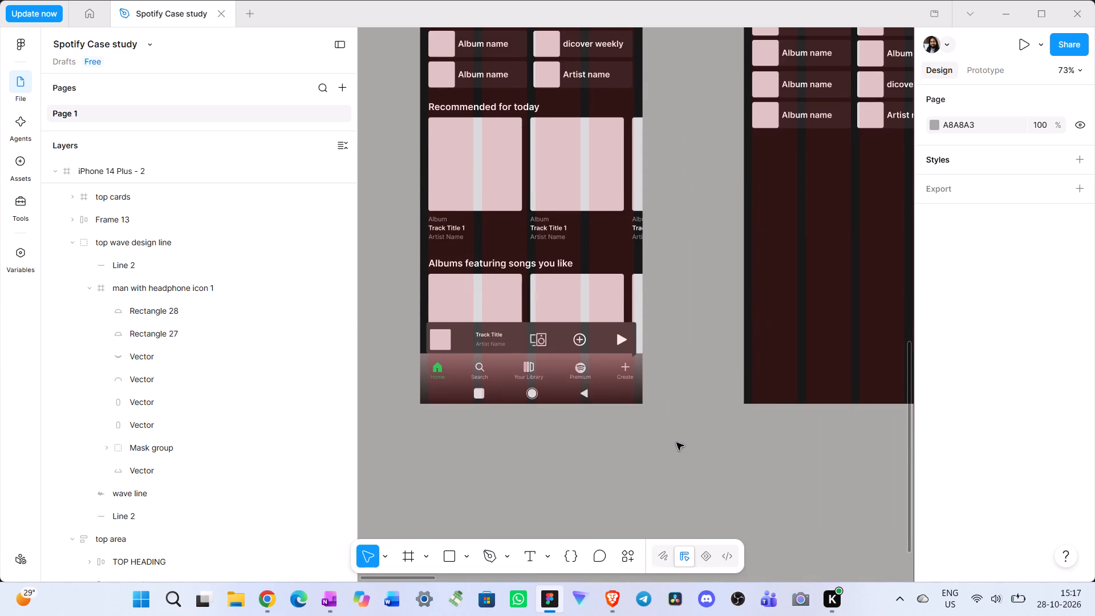
pyautogui.scroll(8, 676, 443)
pyautogui.click(494, 152)
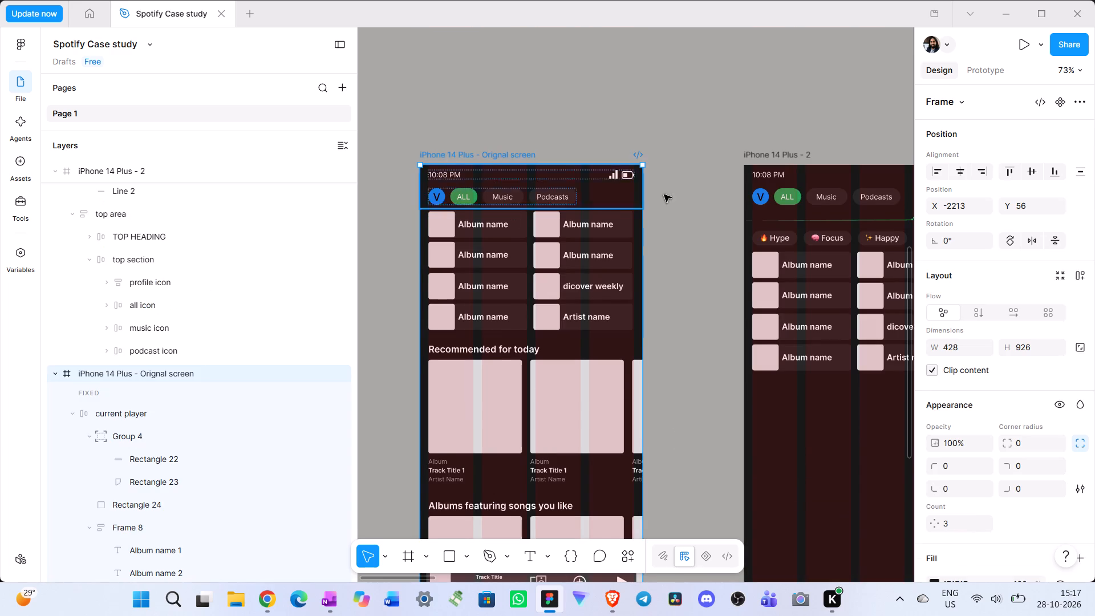
pyautogui.scroll(-10, 718, 268)
pyautogui.moveTo(575, 433); pyautogui.dragTo(597, 499)
pyautogui.scroll(5, 654, 484)
pyautogui.scroll(-1, 651, 481)
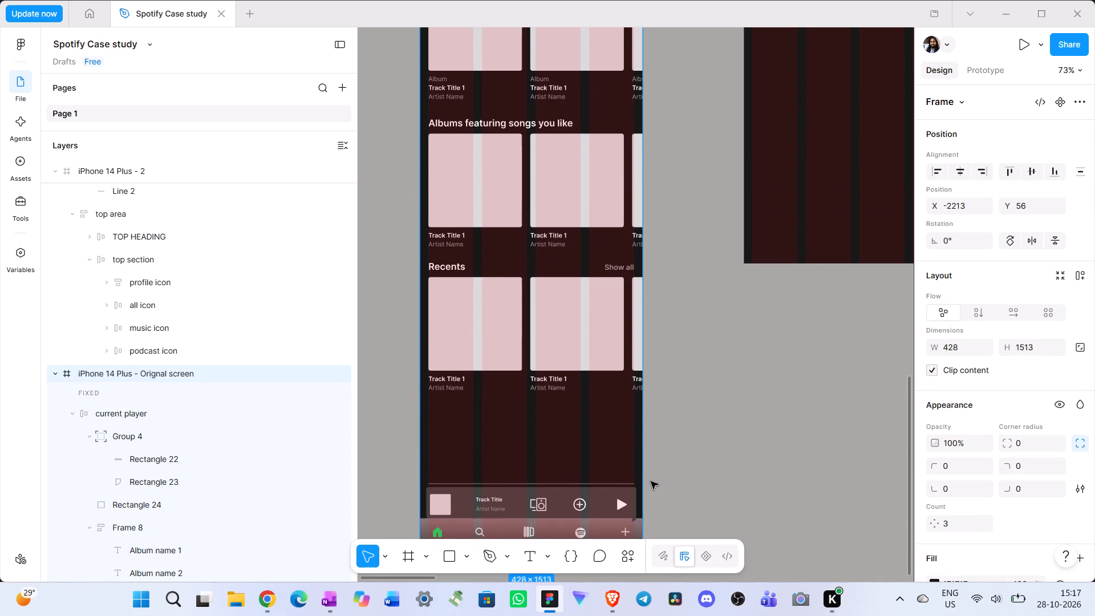
pyautogui.scroll(-5, 651, 481)
pyautogui.moveTo(591, 415); pyautogui.dragTo(591, 442)
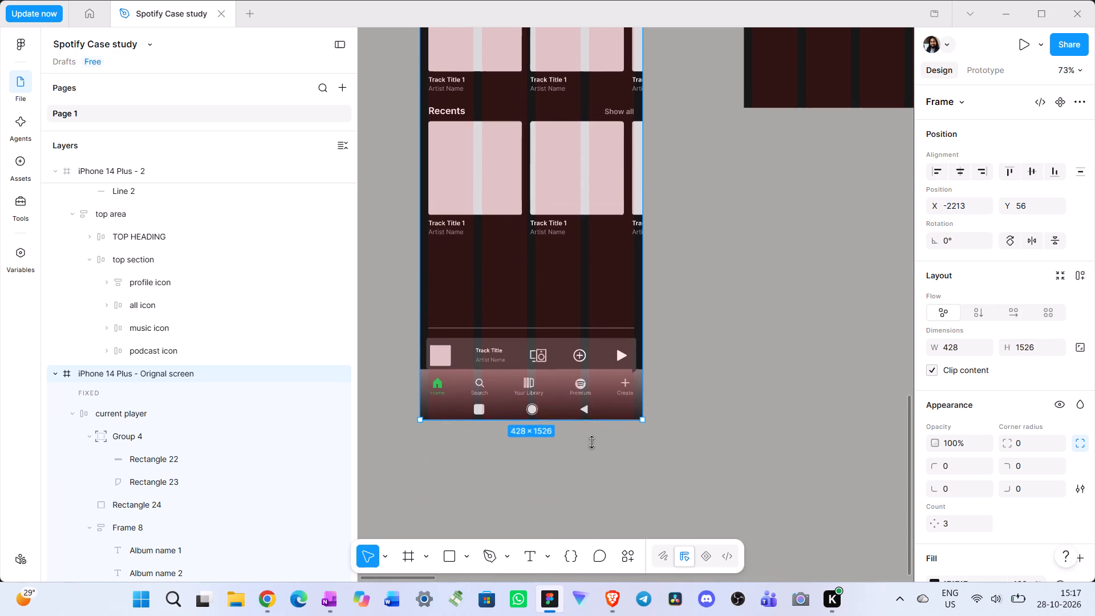
pyautogui.moveTo(591, 442); pyautogui.dragTo(591, 524)
pyautogui.scroll(2, 589, 363)
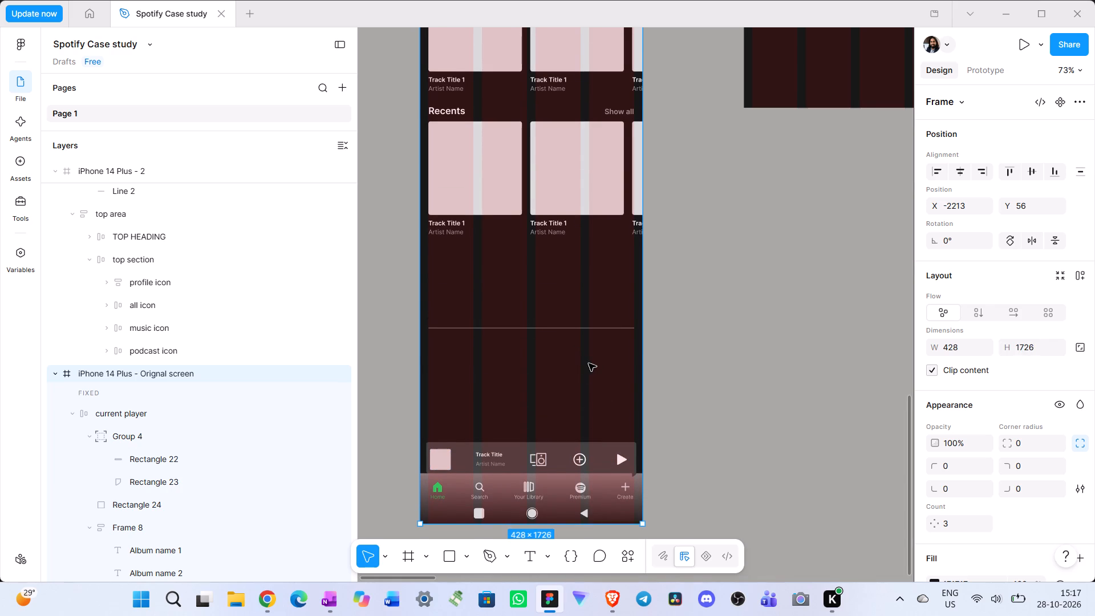
# Move the iPhone 14 Plus - Orignal screen frame up to Y -24.
pyautogui.keyDown('shift'); pyautogui.moveTo(582, 376); pyautogui.dragTo(569, 335); pyautogui.keyUp('shift')
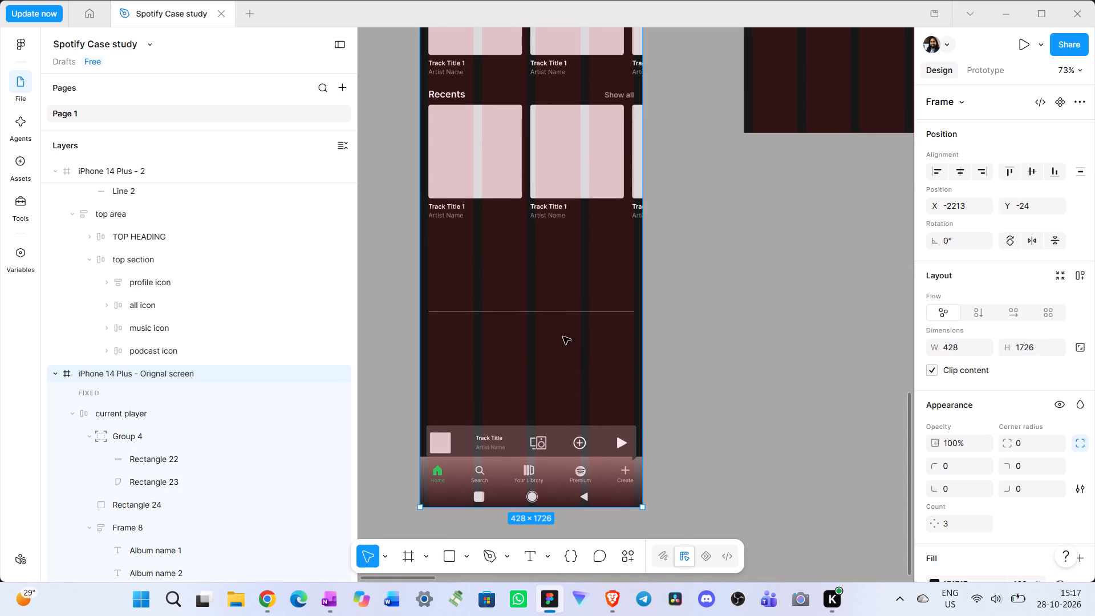
pyautogui.keyDown('shift'); pyautogui.click(523, 341); pyautogui.keyUp('shift')
pyautogui.click(732, 337)
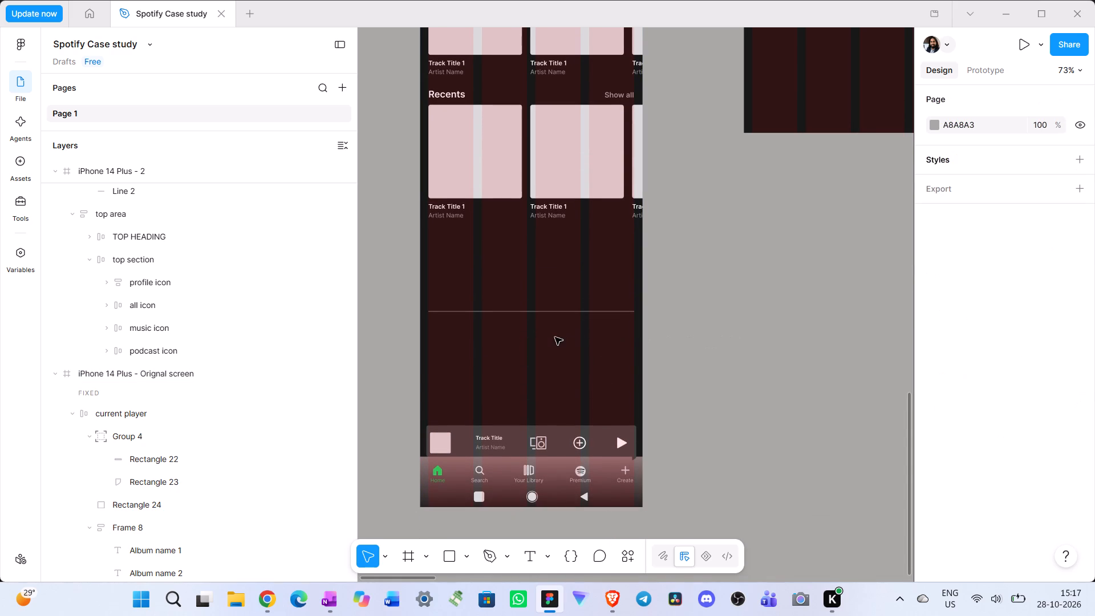
# Duplicate the original screen's Recommended for today, Albums featuring songs you like and Recents headings with their card rows and the bottom divider line.
pyautogui.keyDown('shift'); pyautogui.moveTo(555, 337); pyautogui.dragTo(494, 97); pyautogui.keyUp('shift')
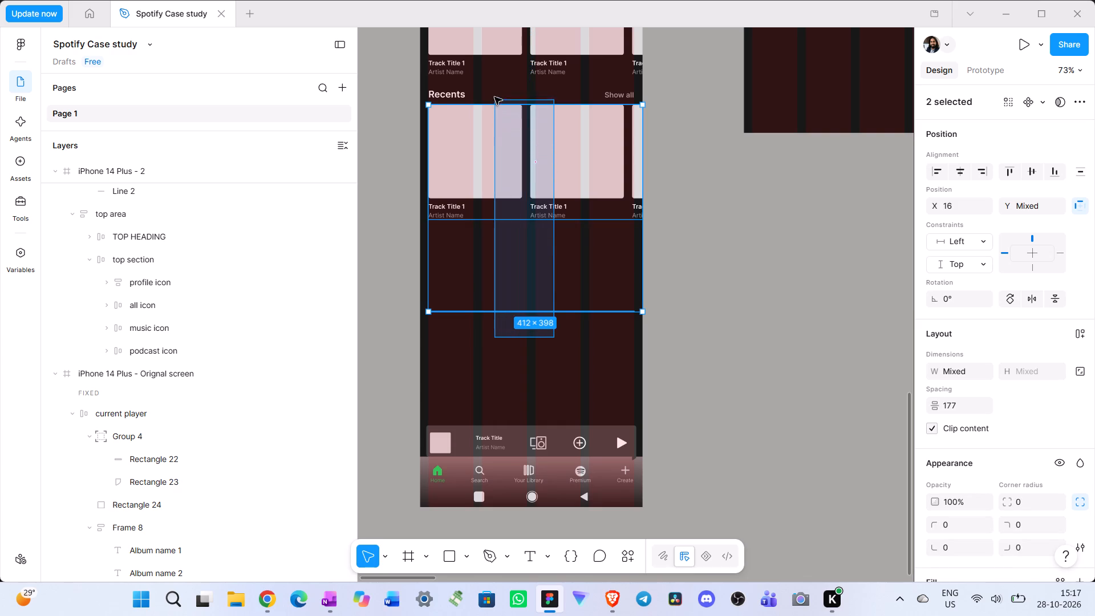
pyautogui.keyDown('shift'); pyautogui.moveTo(494, 97); pyautogui.dragTo(502, 68); pyautogui.keyUp('shift')
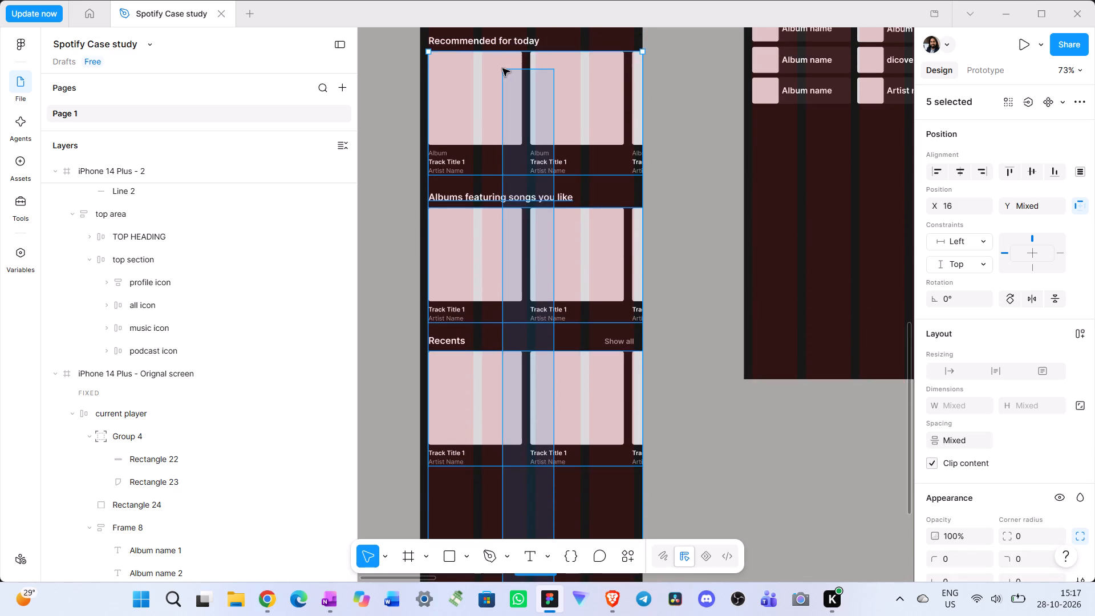
pyautogui.keyDown('shift'); pyautogui.moveTo(502, 68); pyautogui.dragTo(448, 68); pyautogui.keyUp('shift')
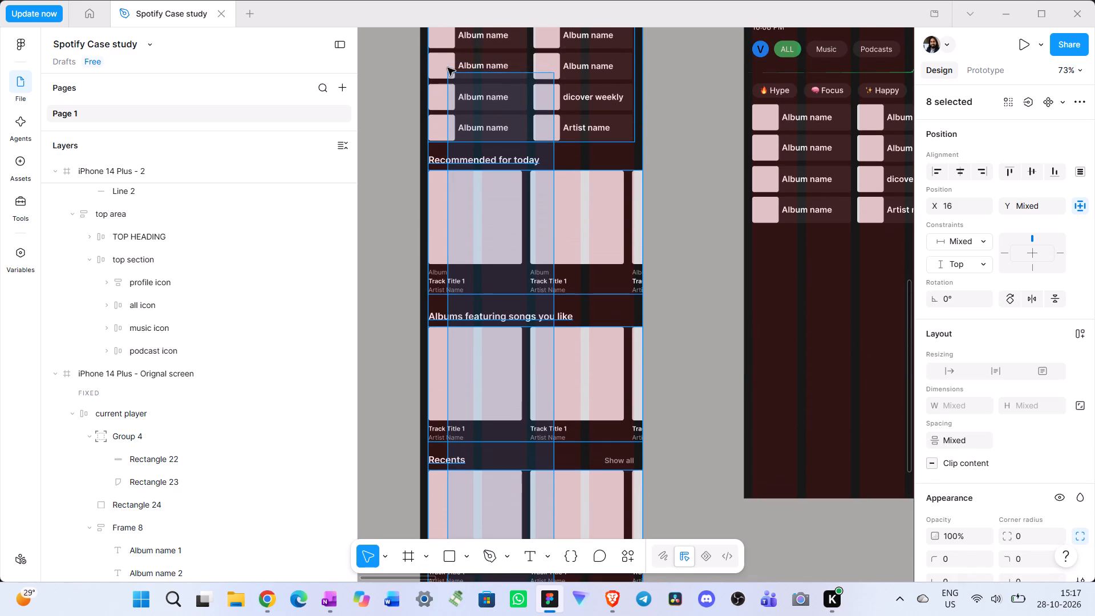
pyautogui.keyDown('shift'); pyautogui.moveTo(448, 68); pyautogui.dragTo(430, 164); pyautogui.keyUp('shift')
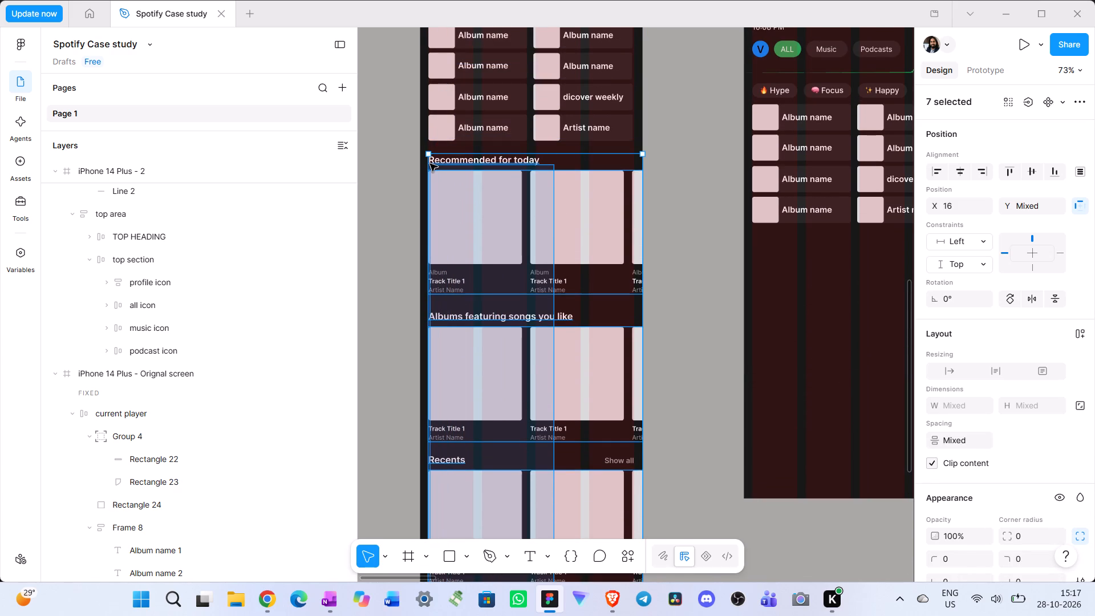
pyautogui.keyDown('shift'); pyautogui.moveTo(430, 164); pyautogui.dragTo(431, 157); pyautogui.keyUp('shift')
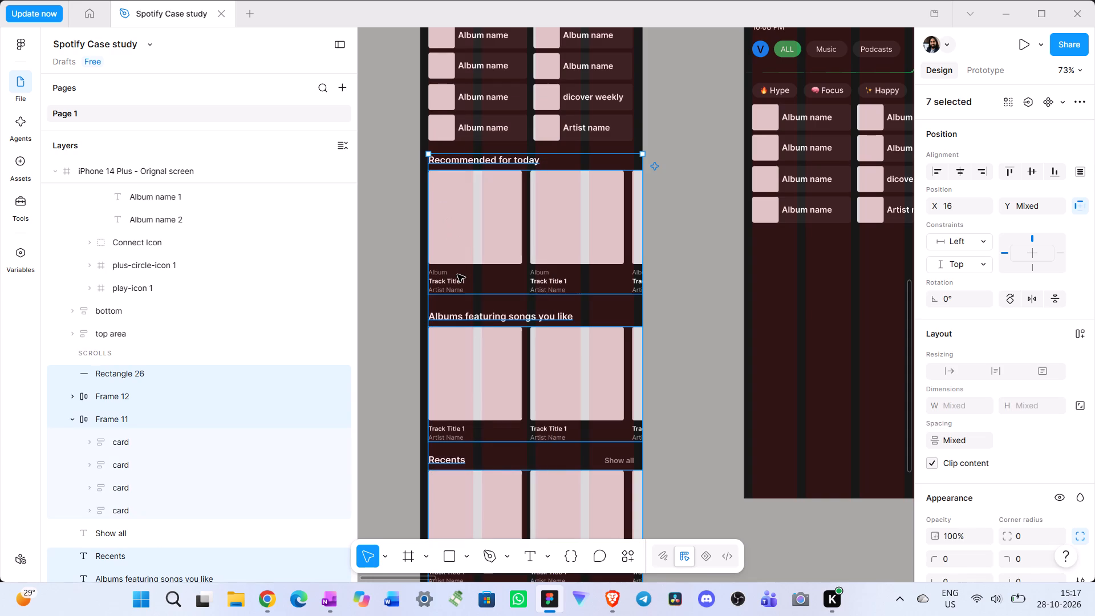
pyautogui.hotkey('ctrl', 'c')
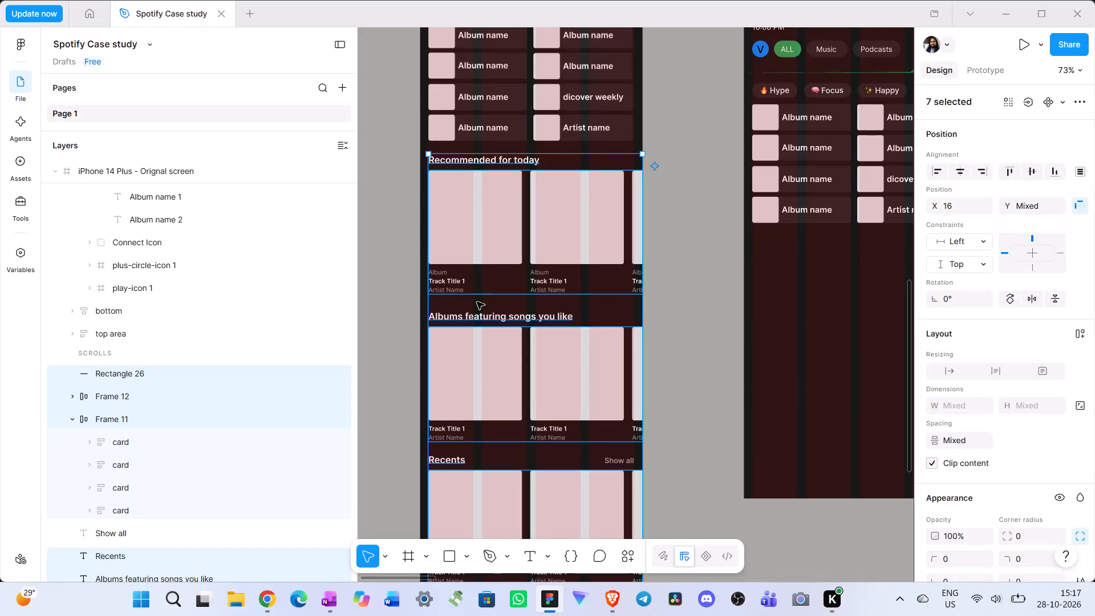
pyautogui.hscroll(-2, 752, 464)
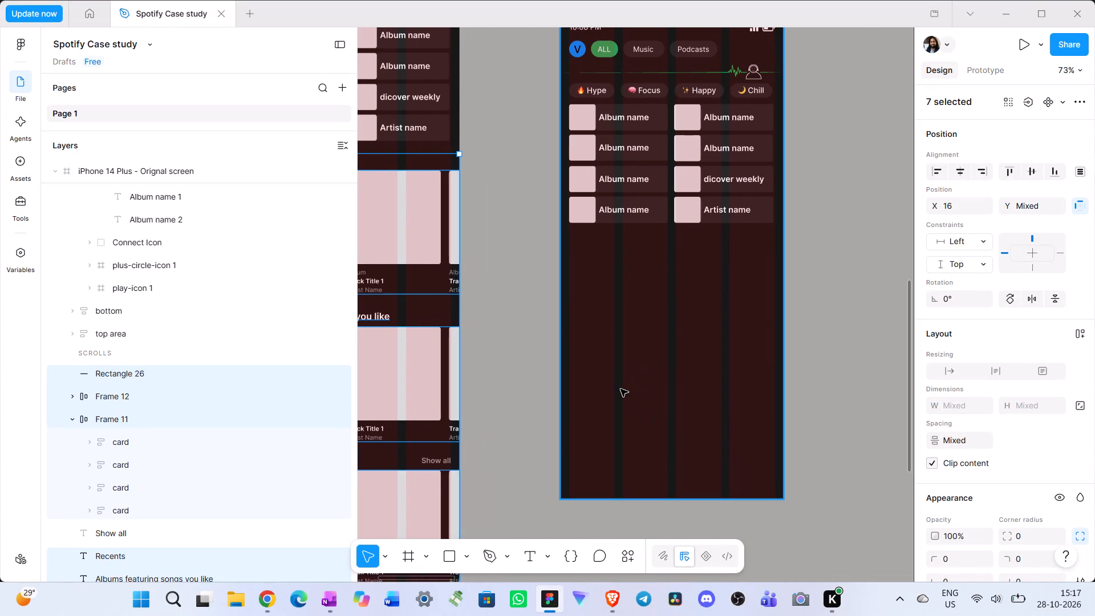
pyautogui.hotkey('ctrl', 'v')
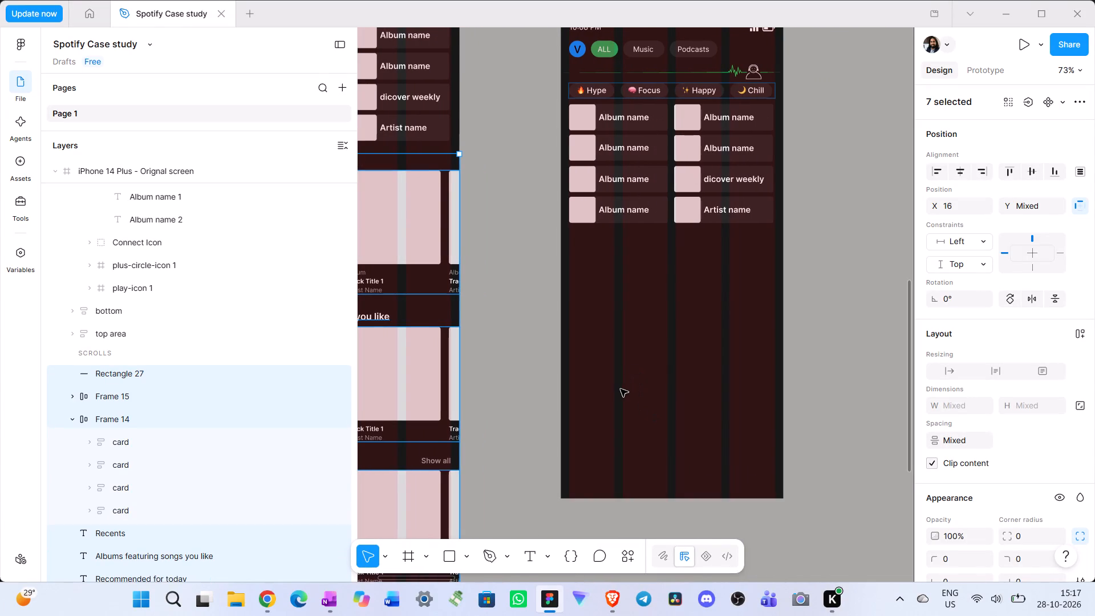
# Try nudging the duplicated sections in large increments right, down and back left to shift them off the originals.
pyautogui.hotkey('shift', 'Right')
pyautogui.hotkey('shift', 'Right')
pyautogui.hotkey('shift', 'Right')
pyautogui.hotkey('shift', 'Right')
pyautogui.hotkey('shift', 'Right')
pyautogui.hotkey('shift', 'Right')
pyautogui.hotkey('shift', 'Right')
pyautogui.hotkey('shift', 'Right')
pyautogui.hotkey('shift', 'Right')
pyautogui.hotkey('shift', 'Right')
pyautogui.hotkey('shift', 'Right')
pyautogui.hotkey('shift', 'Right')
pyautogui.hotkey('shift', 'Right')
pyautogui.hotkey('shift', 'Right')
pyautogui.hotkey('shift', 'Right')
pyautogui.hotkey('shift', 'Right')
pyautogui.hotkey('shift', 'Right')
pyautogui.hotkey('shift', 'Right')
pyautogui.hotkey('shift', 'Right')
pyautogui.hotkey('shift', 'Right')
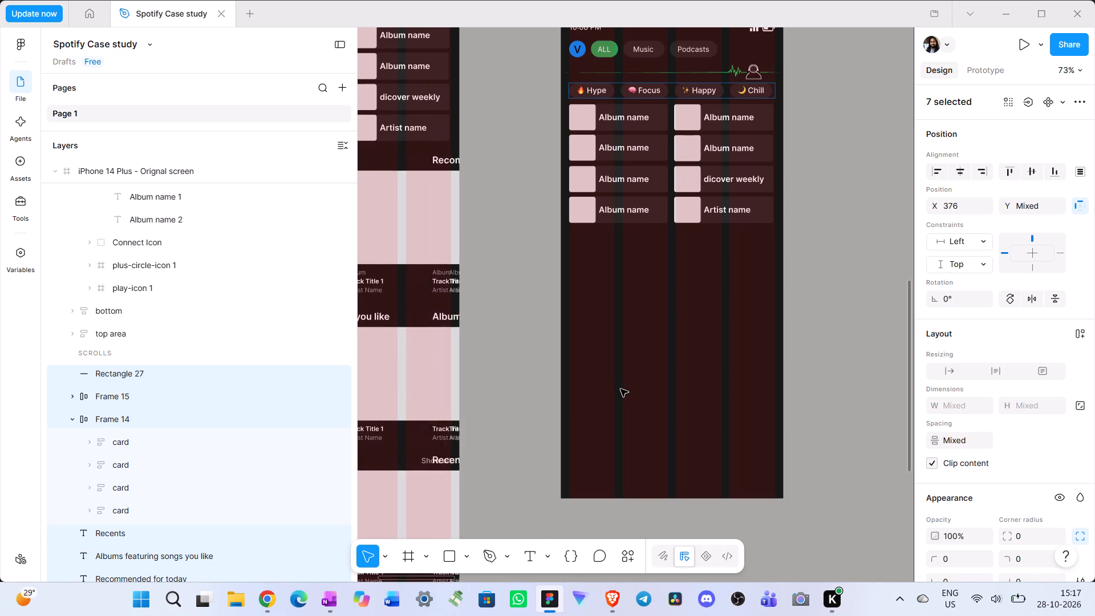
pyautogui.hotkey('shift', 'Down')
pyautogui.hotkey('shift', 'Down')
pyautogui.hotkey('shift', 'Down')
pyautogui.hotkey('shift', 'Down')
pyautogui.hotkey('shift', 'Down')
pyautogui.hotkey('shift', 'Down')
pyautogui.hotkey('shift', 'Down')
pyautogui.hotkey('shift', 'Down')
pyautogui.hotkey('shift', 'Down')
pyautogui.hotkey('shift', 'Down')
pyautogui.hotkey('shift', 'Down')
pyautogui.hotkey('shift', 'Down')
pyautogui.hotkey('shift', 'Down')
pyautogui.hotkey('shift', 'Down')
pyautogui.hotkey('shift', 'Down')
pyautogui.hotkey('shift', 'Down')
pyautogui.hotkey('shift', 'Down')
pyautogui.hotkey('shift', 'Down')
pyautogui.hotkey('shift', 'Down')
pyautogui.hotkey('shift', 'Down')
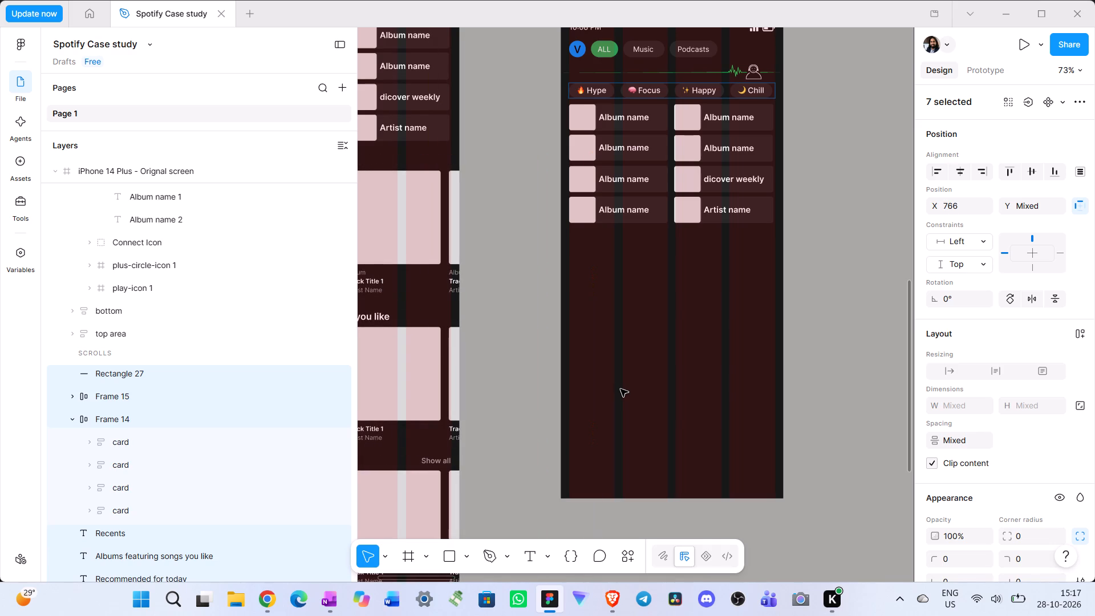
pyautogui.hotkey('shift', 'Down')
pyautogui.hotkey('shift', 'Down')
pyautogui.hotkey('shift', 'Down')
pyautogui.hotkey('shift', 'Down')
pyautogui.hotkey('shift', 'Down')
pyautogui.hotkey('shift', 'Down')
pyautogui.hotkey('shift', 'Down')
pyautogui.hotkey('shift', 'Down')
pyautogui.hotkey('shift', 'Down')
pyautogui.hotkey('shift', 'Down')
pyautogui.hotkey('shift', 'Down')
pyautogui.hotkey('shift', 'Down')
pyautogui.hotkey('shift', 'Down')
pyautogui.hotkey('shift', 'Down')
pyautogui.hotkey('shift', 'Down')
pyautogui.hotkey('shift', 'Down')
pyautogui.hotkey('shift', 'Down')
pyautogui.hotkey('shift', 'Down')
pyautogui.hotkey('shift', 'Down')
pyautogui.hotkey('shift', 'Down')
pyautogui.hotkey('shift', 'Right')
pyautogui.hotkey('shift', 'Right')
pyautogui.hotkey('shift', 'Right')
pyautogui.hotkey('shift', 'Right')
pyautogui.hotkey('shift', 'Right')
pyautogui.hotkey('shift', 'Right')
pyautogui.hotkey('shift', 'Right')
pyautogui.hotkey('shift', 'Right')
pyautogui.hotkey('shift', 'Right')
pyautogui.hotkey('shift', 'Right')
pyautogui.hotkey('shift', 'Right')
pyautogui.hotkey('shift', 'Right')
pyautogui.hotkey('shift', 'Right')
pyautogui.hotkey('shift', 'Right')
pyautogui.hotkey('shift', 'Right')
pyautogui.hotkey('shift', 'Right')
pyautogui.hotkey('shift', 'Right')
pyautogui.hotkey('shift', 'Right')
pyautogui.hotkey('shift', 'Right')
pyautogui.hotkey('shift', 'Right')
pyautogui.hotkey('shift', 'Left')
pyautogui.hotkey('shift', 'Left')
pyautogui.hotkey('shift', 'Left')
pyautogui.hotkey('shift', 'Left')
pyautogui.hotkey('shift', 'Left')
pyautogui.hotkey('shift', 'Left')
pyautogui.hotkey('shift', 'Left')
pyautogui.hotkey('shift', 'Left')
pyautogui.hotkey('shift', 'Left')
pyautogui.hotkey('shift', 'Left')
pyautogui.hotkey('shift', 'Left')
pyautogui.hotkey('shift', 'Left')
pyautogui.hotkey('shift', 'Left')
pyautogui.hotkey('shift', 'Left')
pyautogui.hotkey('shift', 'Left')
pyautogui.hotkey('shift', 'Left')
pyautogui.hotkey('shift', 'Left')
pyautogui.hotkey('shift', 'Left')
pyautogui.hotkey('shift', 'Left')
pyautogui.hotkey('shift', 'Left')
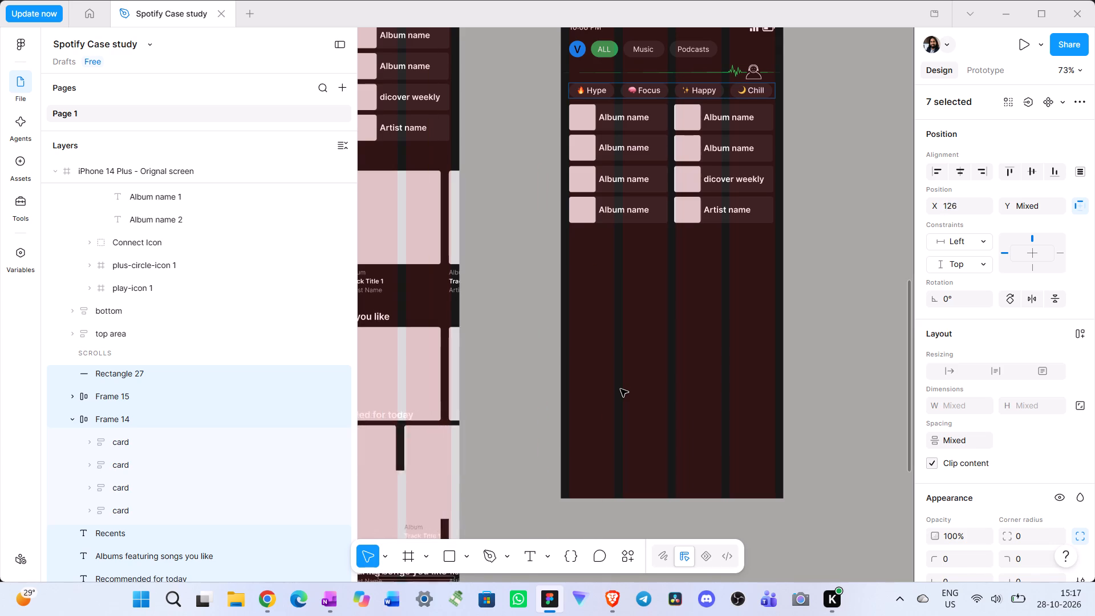
# Move the duplicated sections into iPhone 14 Plus - 2 at X 17, beneath the top cards grid.
pyautogui.hscroll(1, 618, 385)
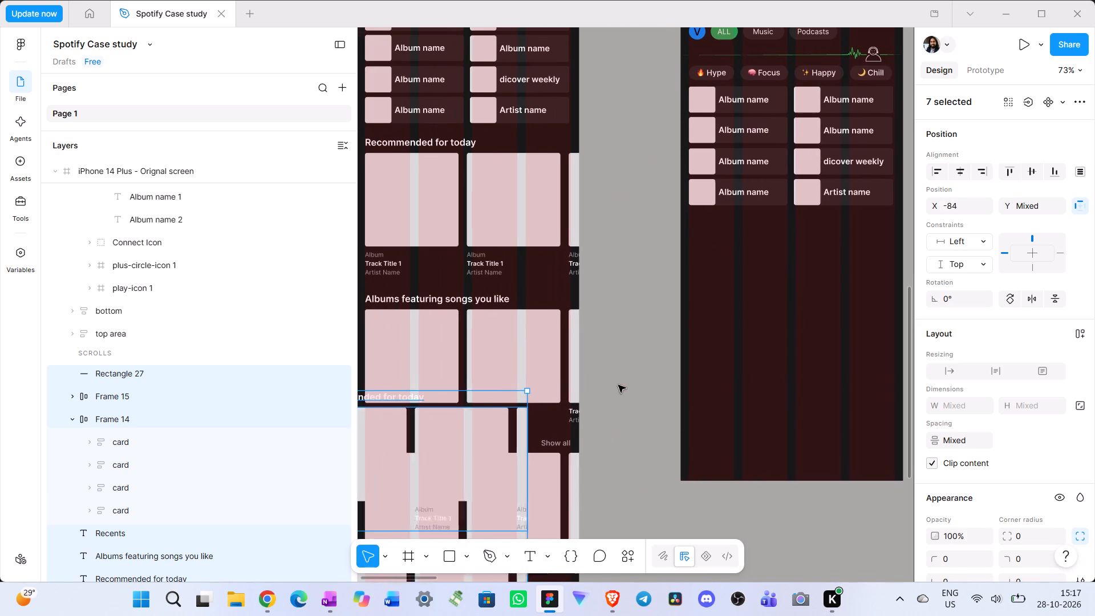
pyautogui.hscroll(1, 618, 385)
pyautogui.moveTo(542, 483); pyautogui.dragTo(970, 437)
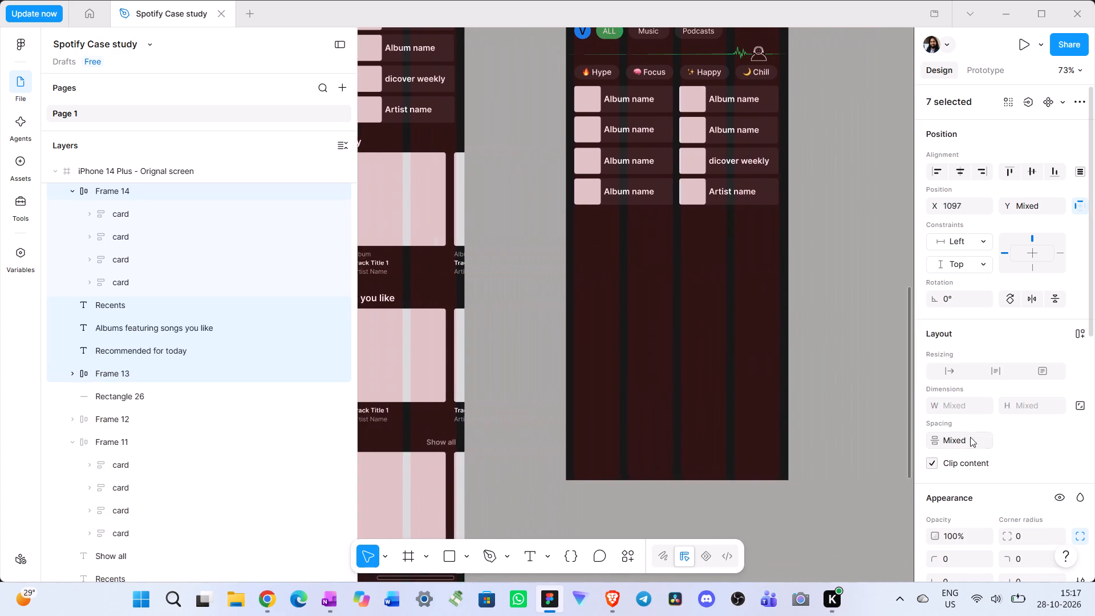
pyautogui.moveTo(970, 437); pyautogui.dragTo(692, 366)
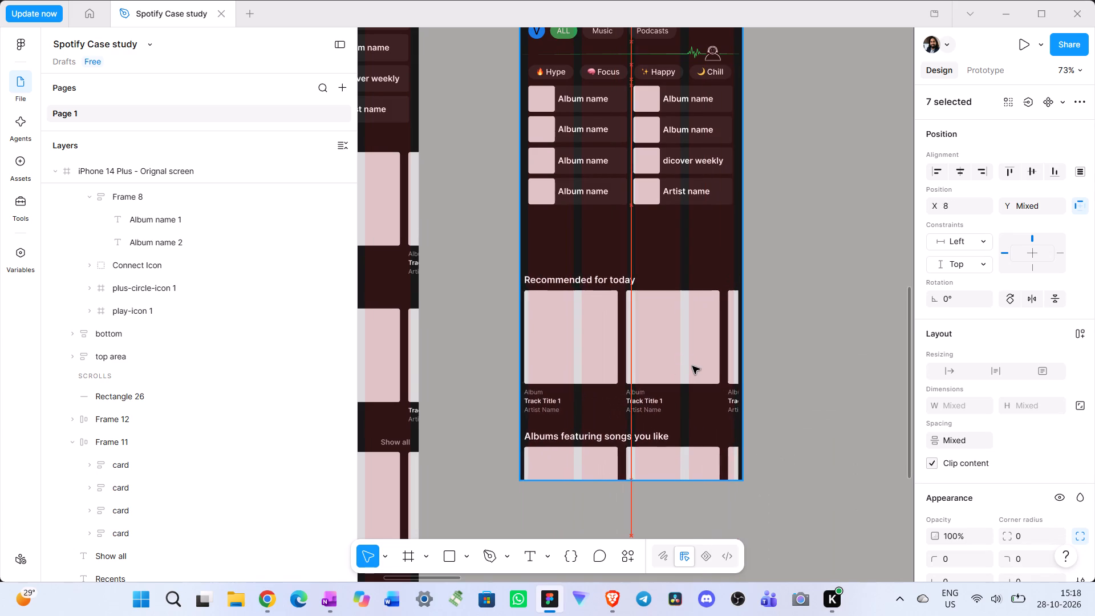
pyautogui.moveTo(692, 366); pyautogui.dragTo(695, 333)
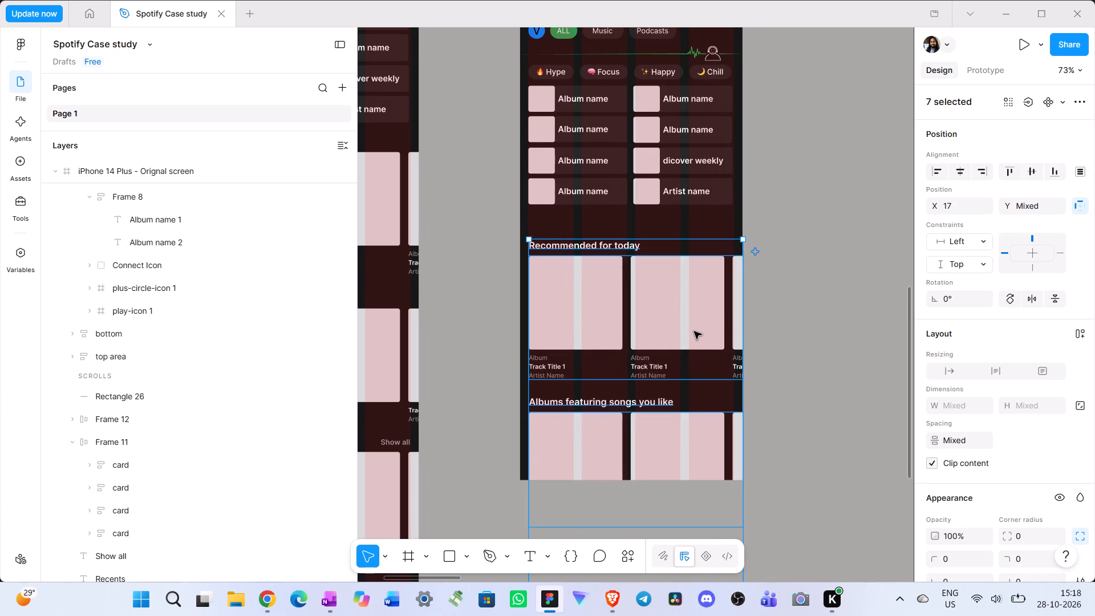
# Align the duplicated sections in iPhone 14 Plus - 2 to X 16, with Recommended for today about 25 px below the top cards.
pyautogui.scroll(3, 694, 331)
pyautogui.scroll(-1, 694, 331)
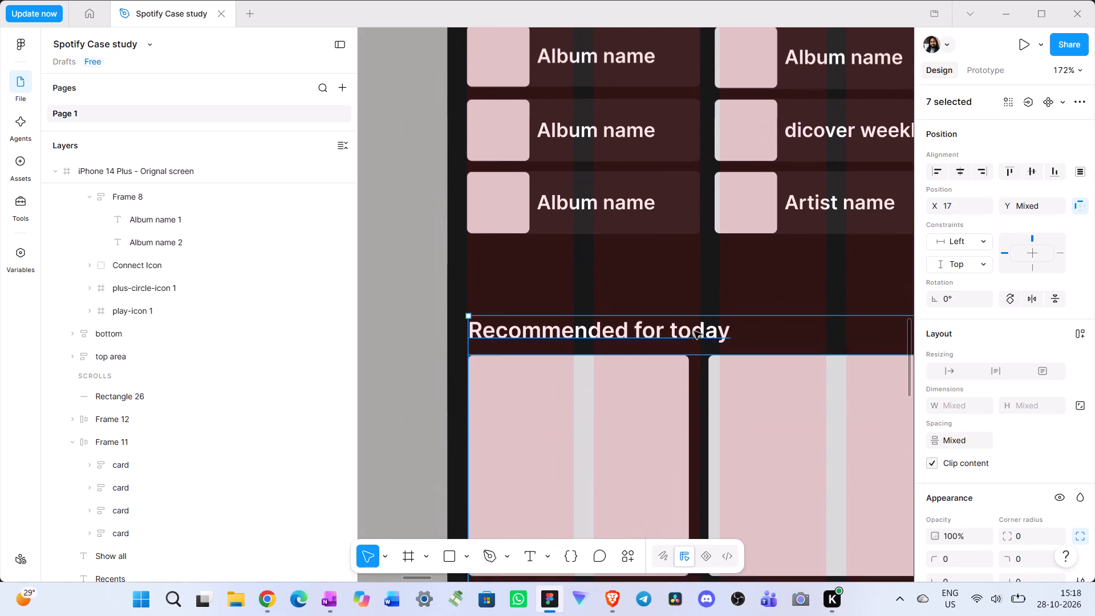
pyautogui.hscroll(-1, 692, 335)
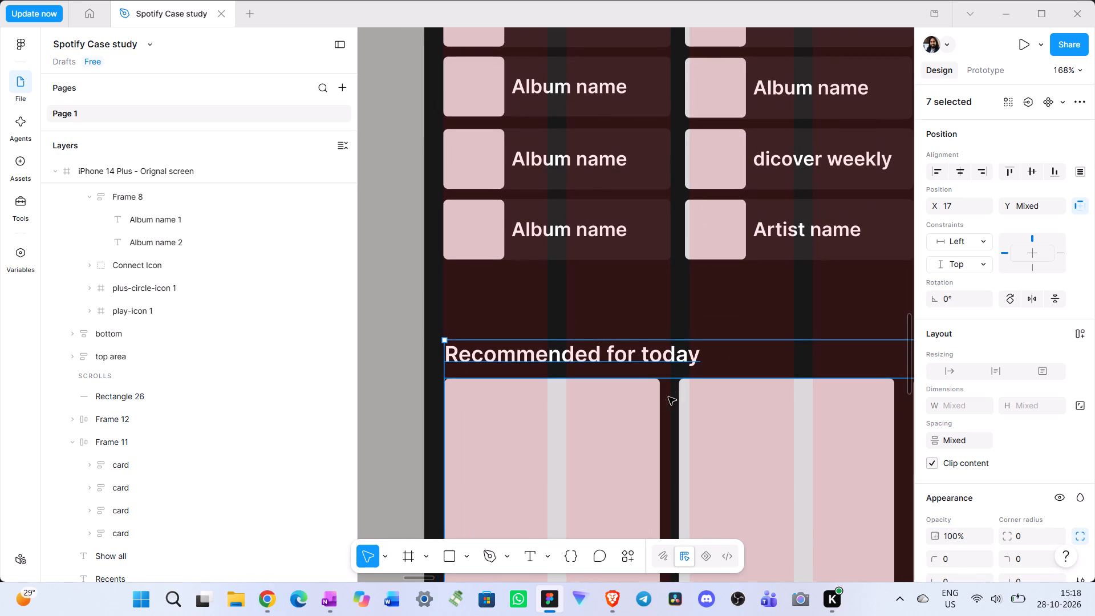
pyautogui.moveTo(667, 437); pyautogui.dragTo(670, 397)
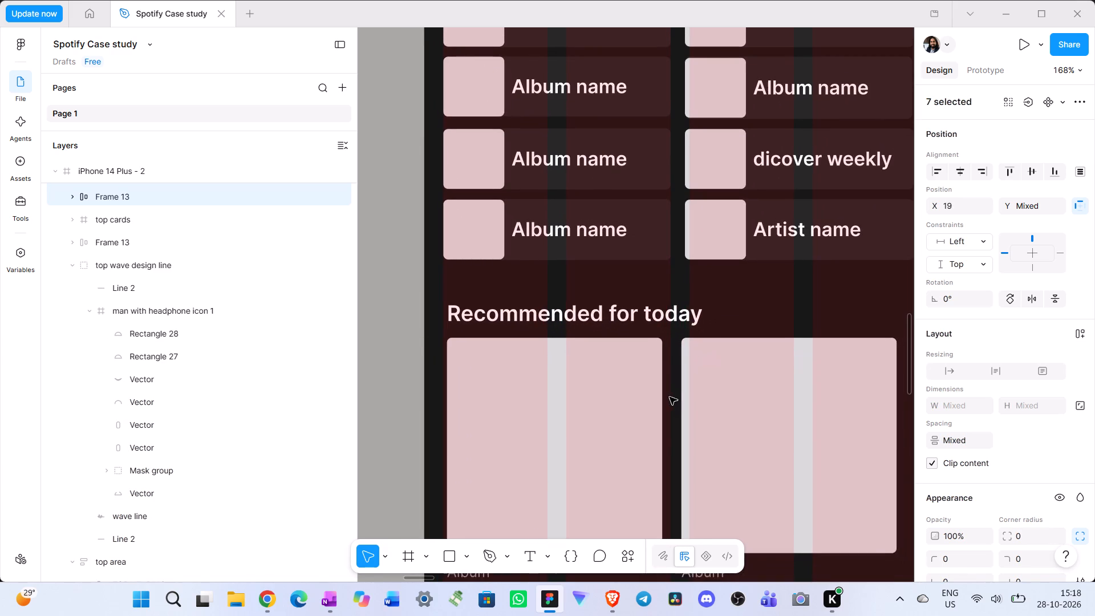
pyautogui.moveTo(670, 397); pyautogui.dragTo(667, 396)
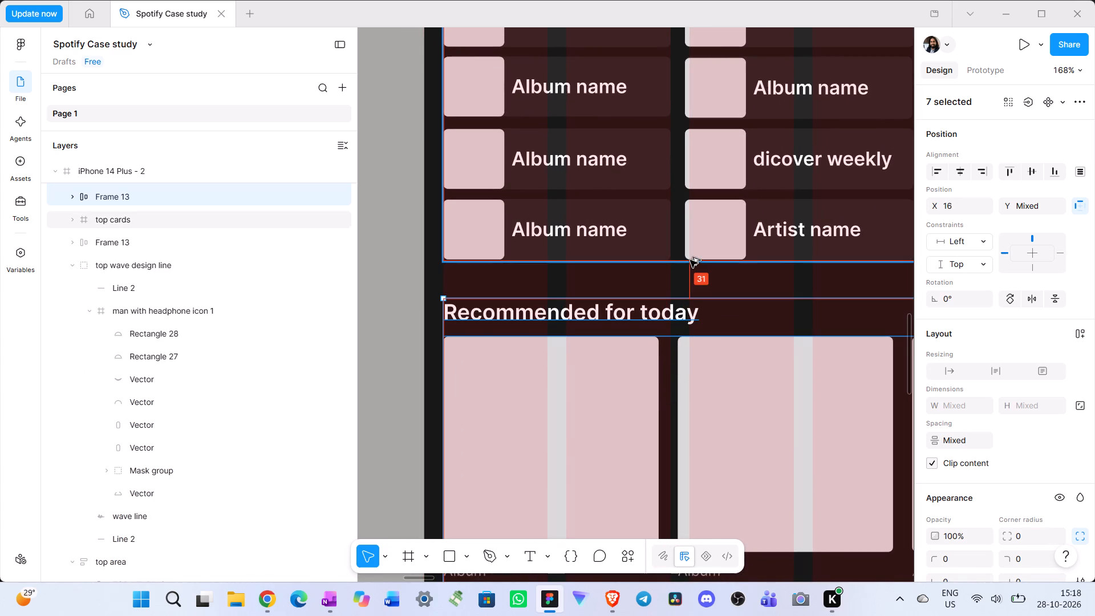
pyautogui.hotkey('alt', 'Up')
pyautogui.hotkey('alt', 'Up')
pyautogui.hotkey('alt', 'Up')
pyautogui.hotkey('alt', 'Up')
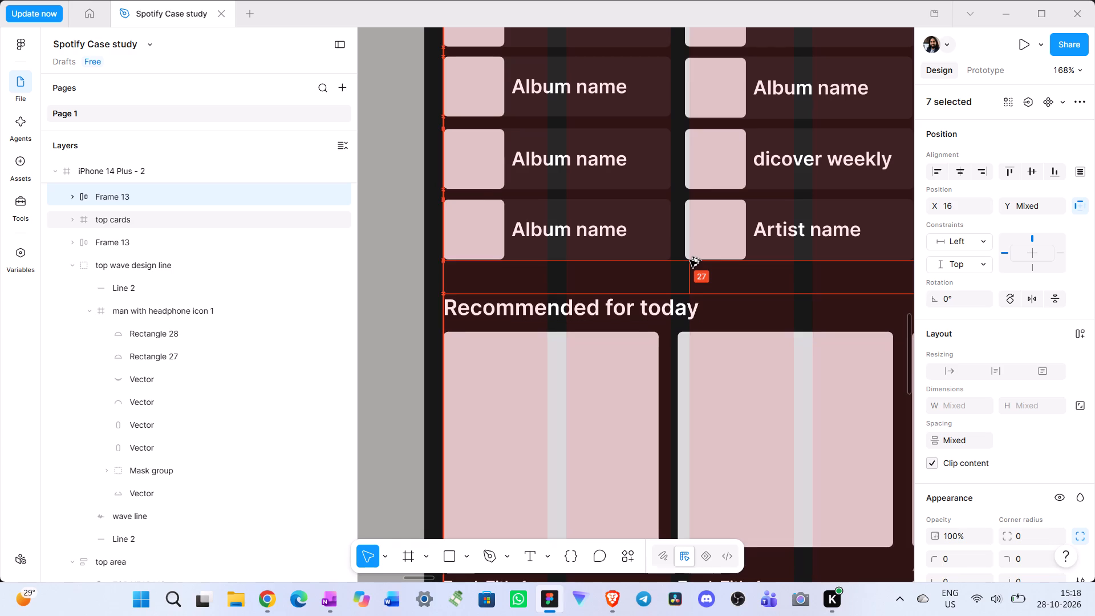
pyautogui.hotkey('alt', 'Up')
pyautogui.hotkey('alt', 'Up')
pyautogui.hotkey('alt', 'Up')
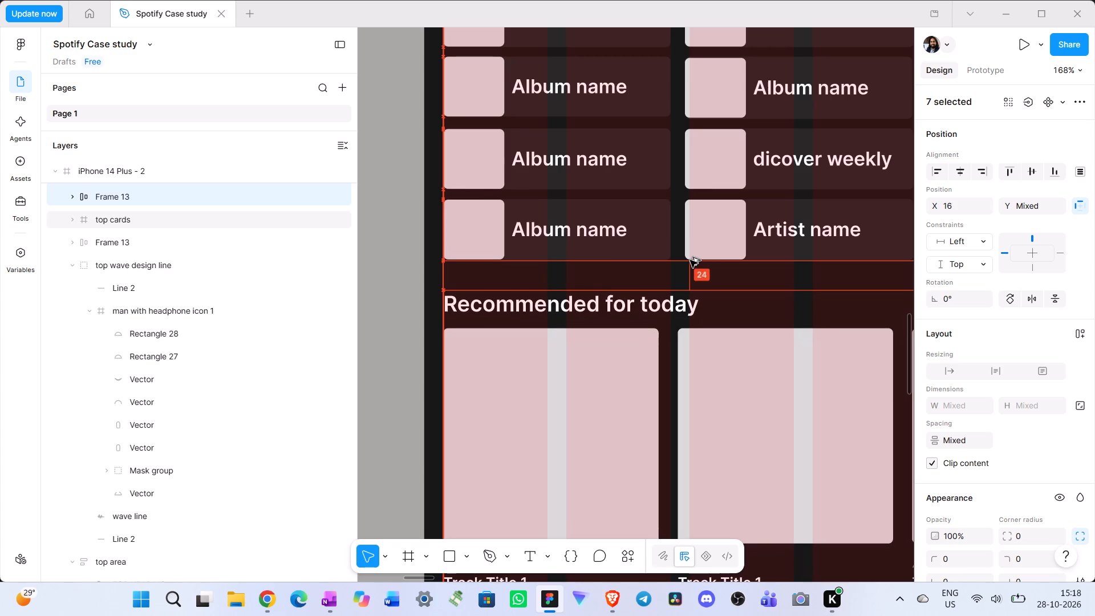
pyautogui.hotkey('alt', 'Down')
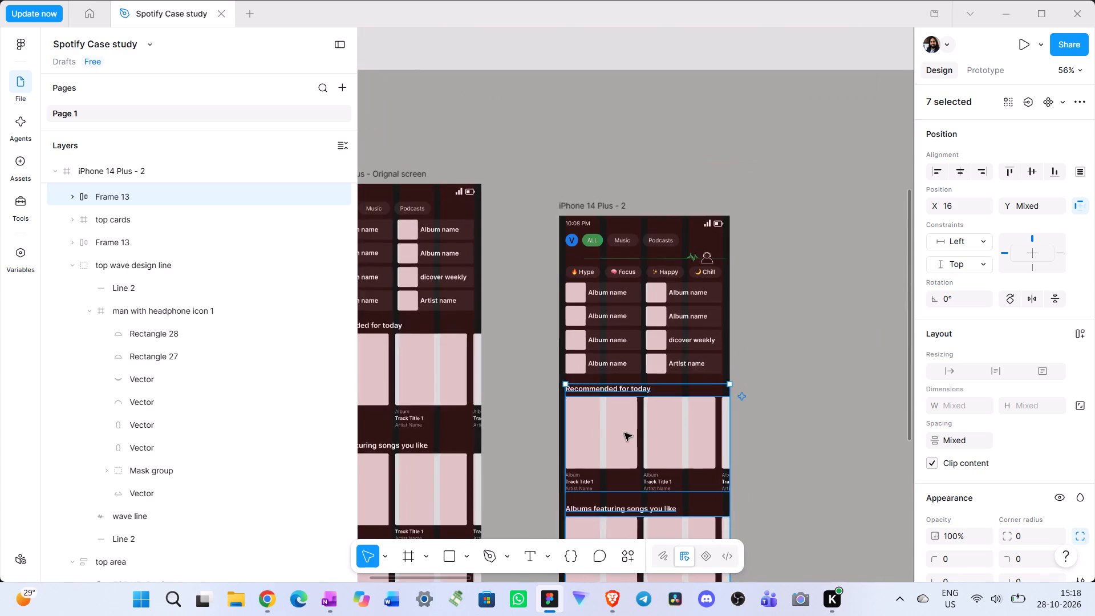
# Check the spacing between the top cards grid and the Recommended for today section on the original screen.
pyautogui.hscroll(1, 618, 440)
pyautogui.click(608, 330)
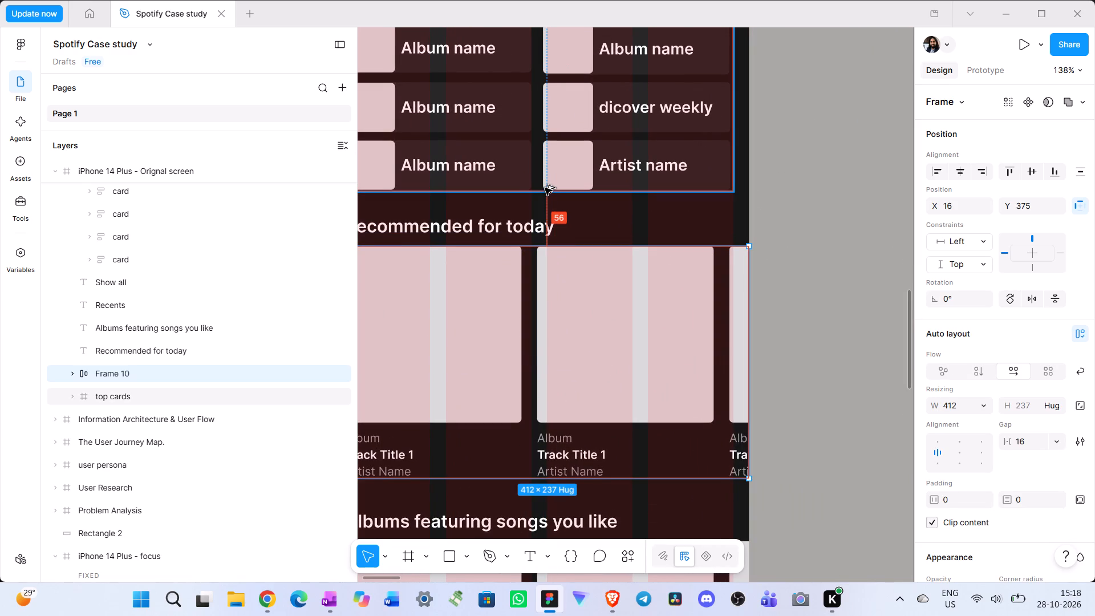
pyautogui.click(502, 228)
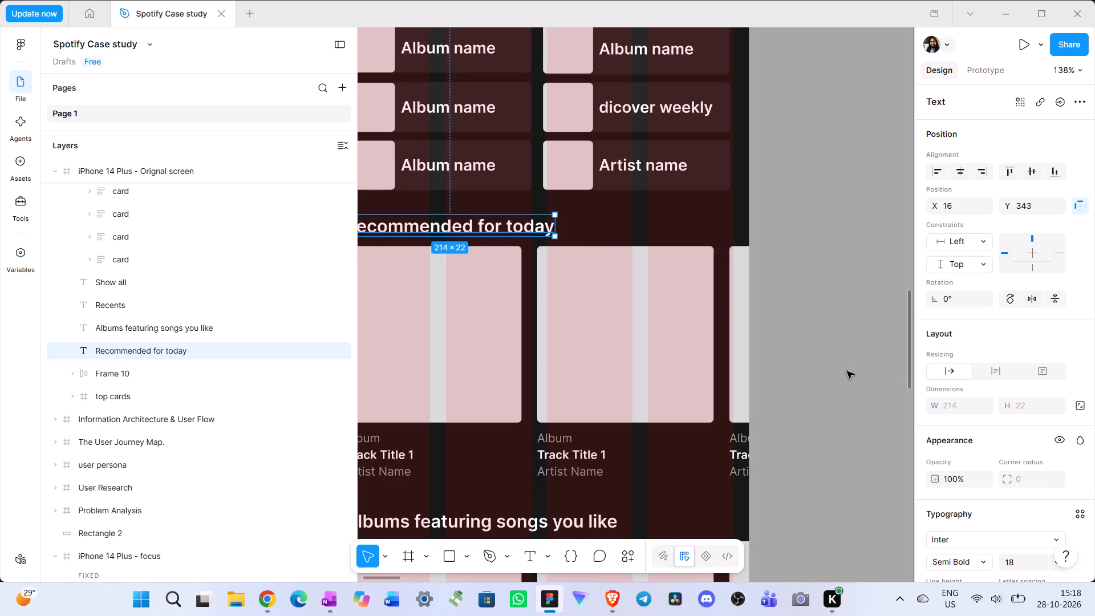
pyautogui.hscroll(-3, 847, 371)
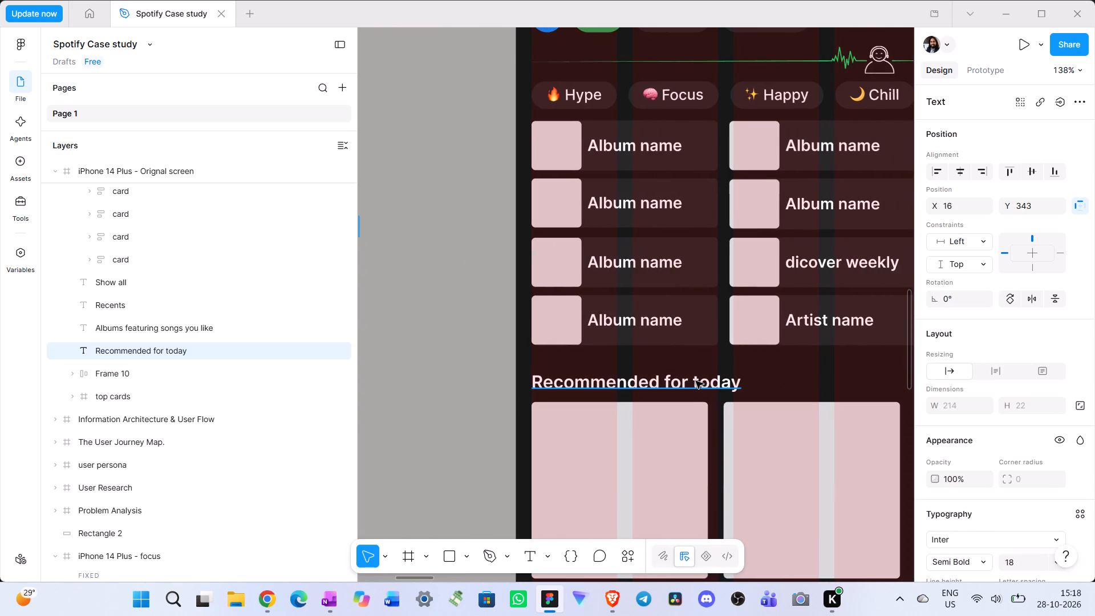
# Move the iPhone 14 Plus - 2 frame up to Y -24, level with the original screen frame.
pyautogui.keyDown('ctrl'); pyautogui.scroll(-6, 839, 426); pyautogui.keyUp('ctrl')
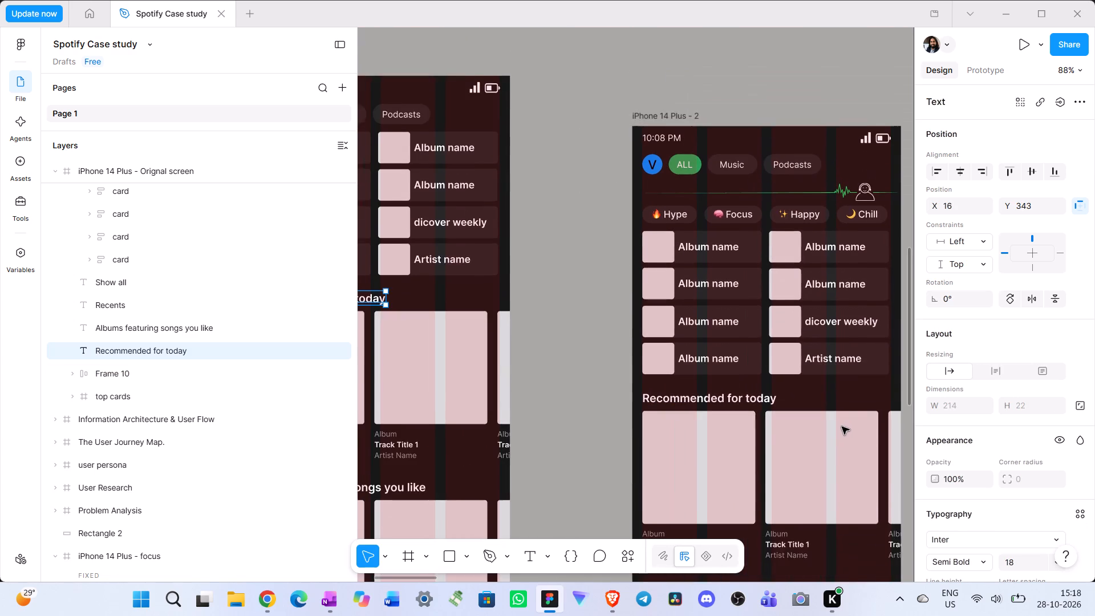
pyautogui.keyDown('ctrl'); pyautogui.scroll(-4, 842, 427); pyautogui.keyUp('ctrl')
pyautogui.scroll(6, 862, 443)
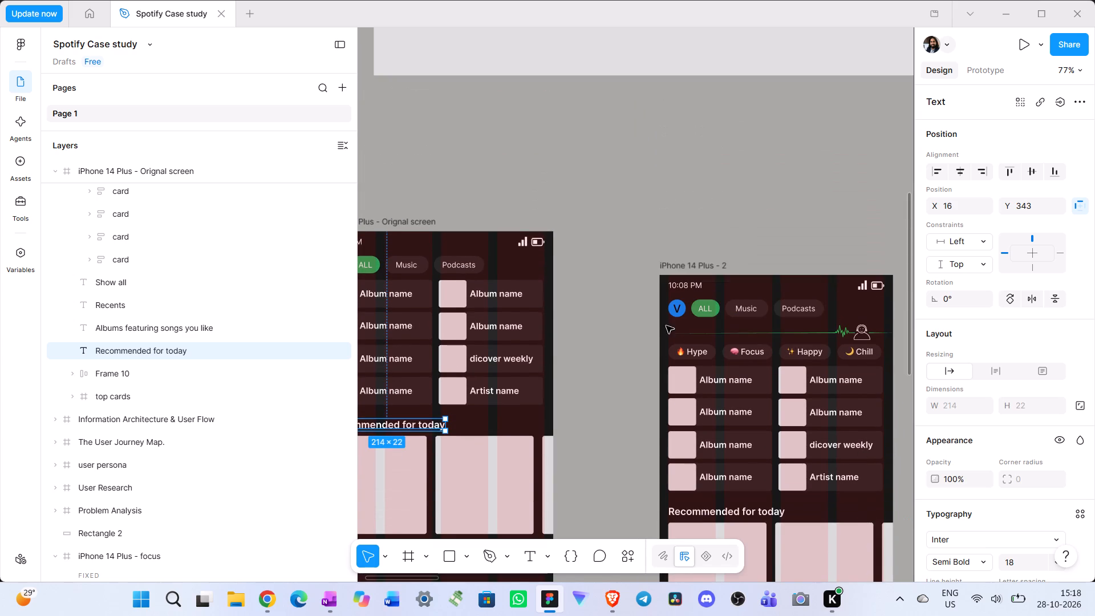
pyautogui.moveTo(701, 266); pyautogui.dragTo(700, 237)
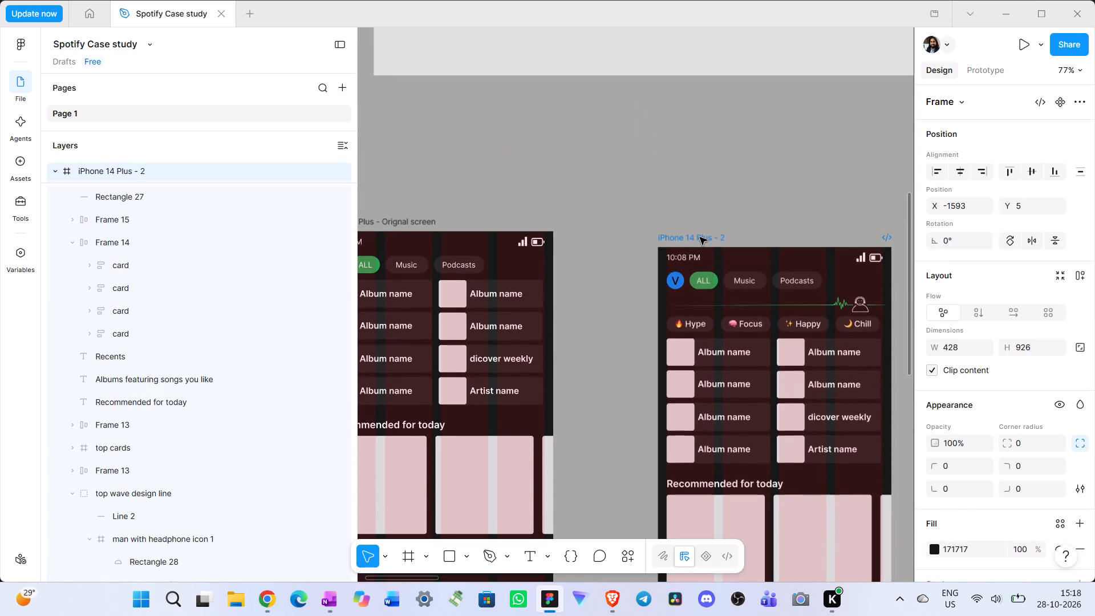
pyautogui.moveTo(700, 237); pyautogui.dragTo(700, 224)
# Extend the iPhone 14 Plus - 2 frame downward until its bottom edge lines up with the original screen's bottom edge.
pyautogui.scroll(-5, 743, 272)
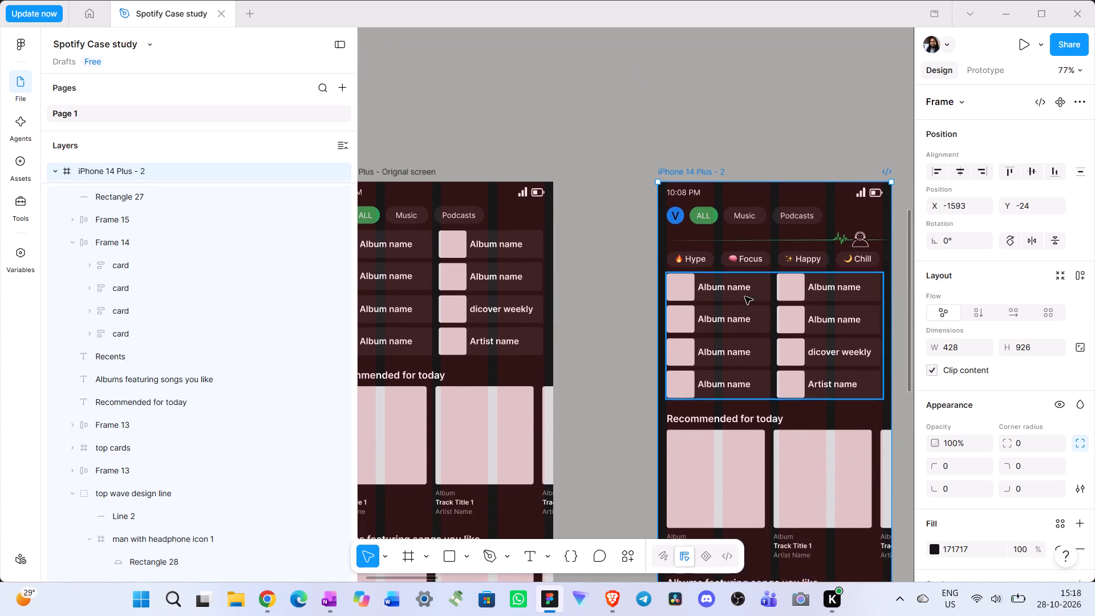
pyautogui.scroll(-9, 745, 297)
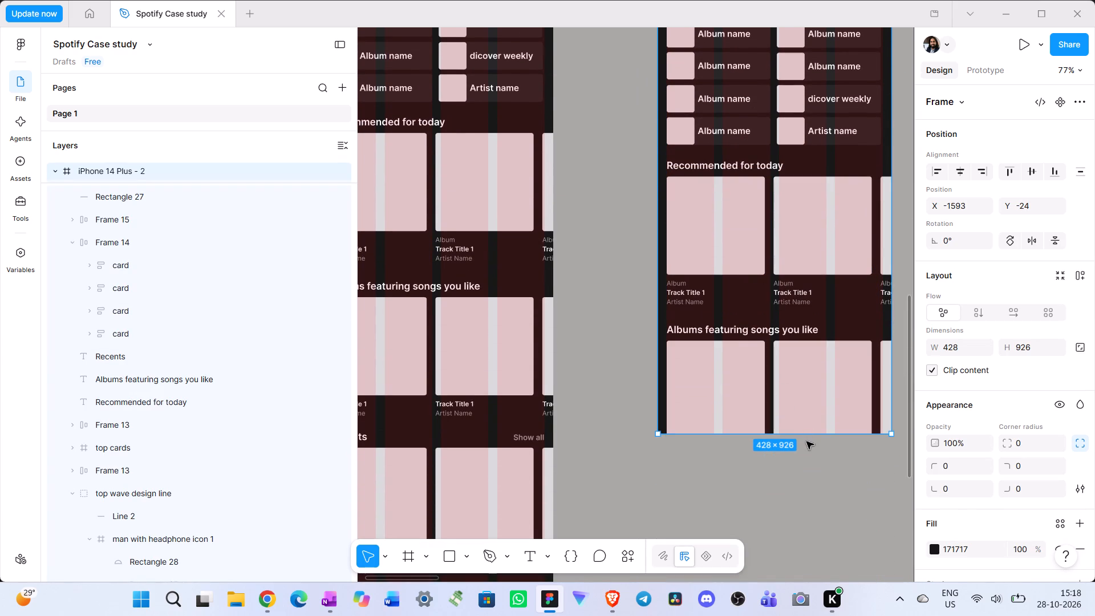
pyautogui.scroll(7, 830, 461)
pyautogui.click(679, 141)
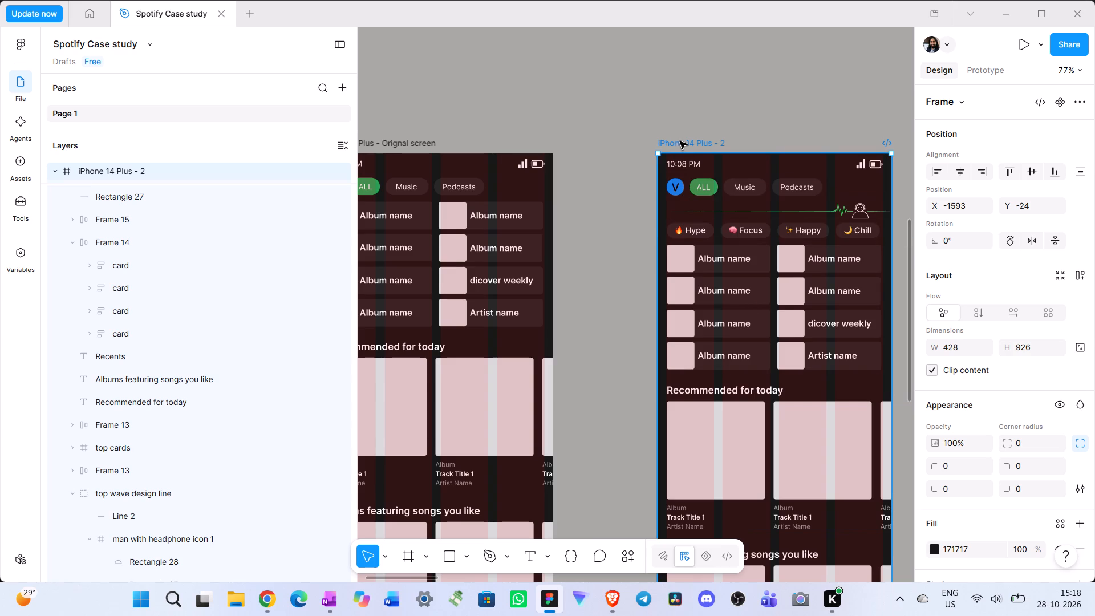
pyautogui.scroll(-8, 777, 315)
pyautogui.moveTo(790, 426); pyautogui.dragTo(791, 429)
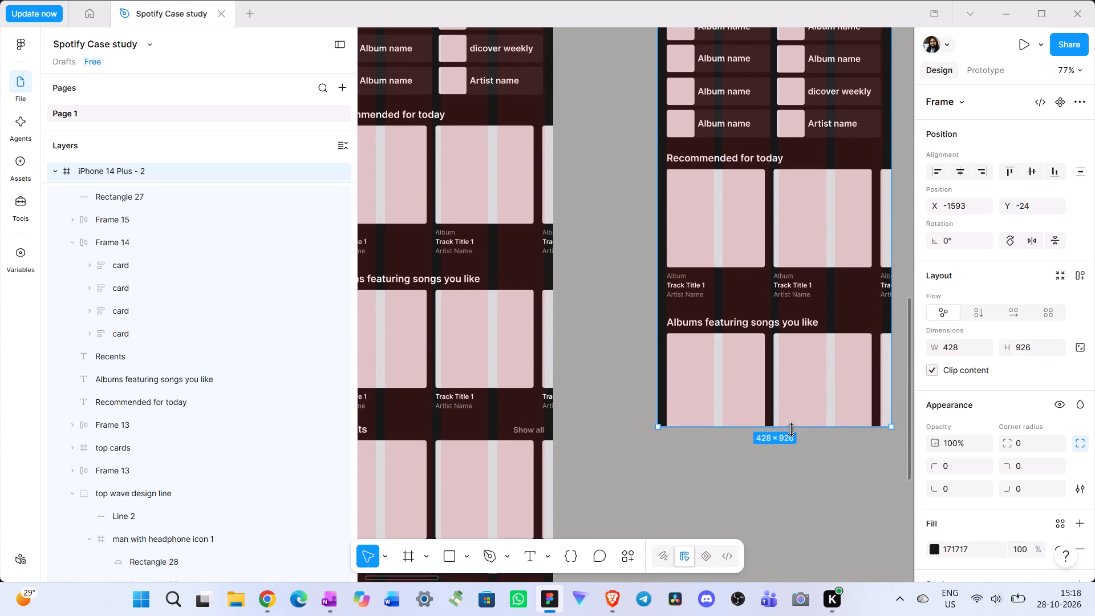
pyautogui.moveTo(791, 429); pyautogui.dragTo(796, 358)
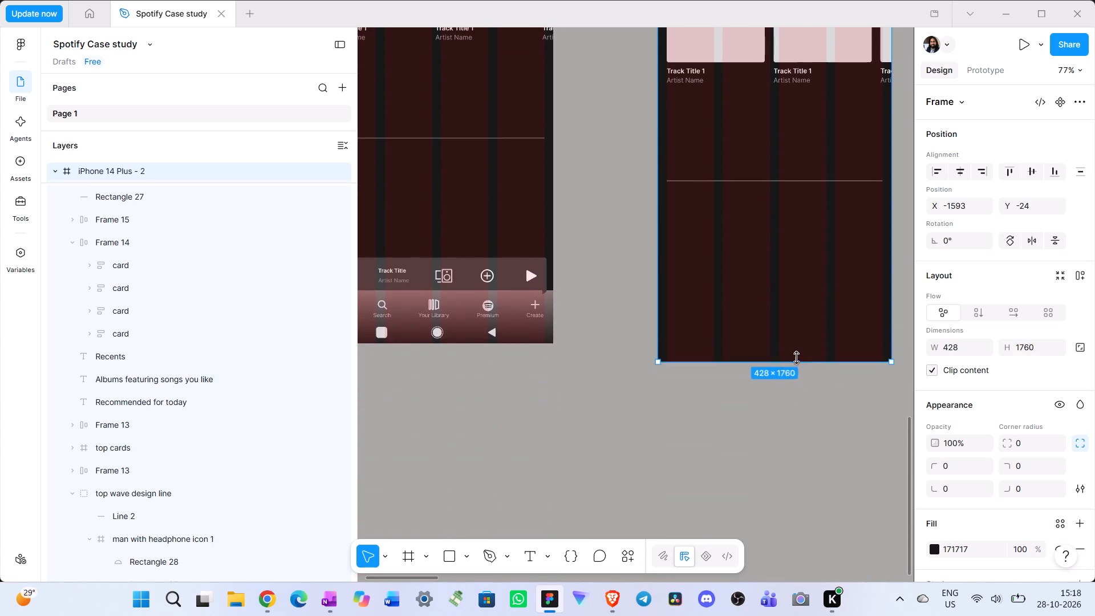
pyautogui.moveTo(796, 358); pyautogui.dragTo(787, 351)
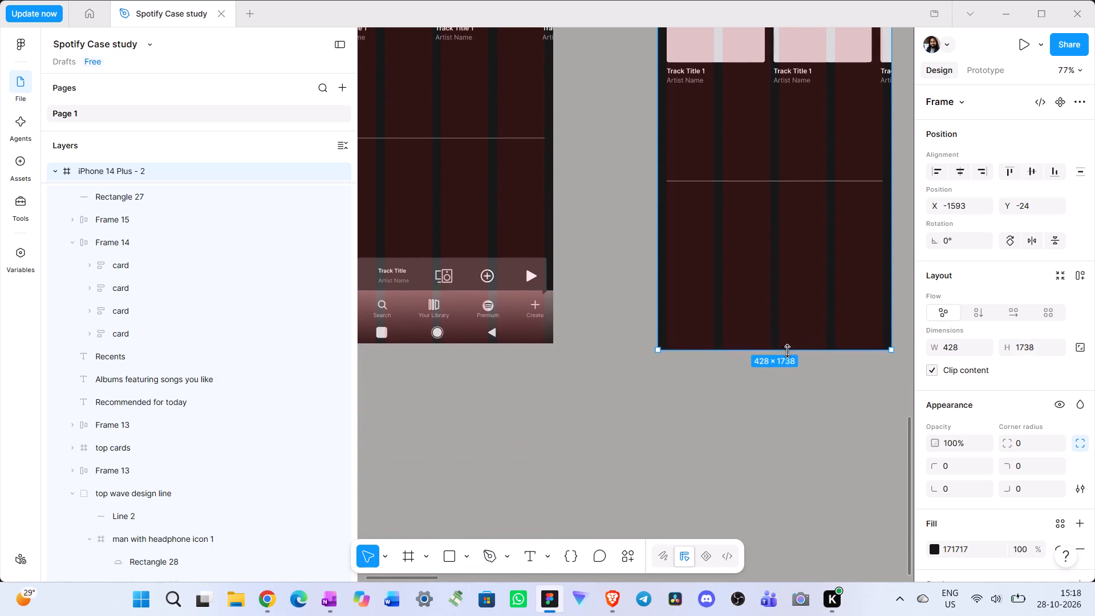
pyautogui.moveTo(787, 351); pyautogui.dragTo(787, 340)
pyautogui.click(809, 431)
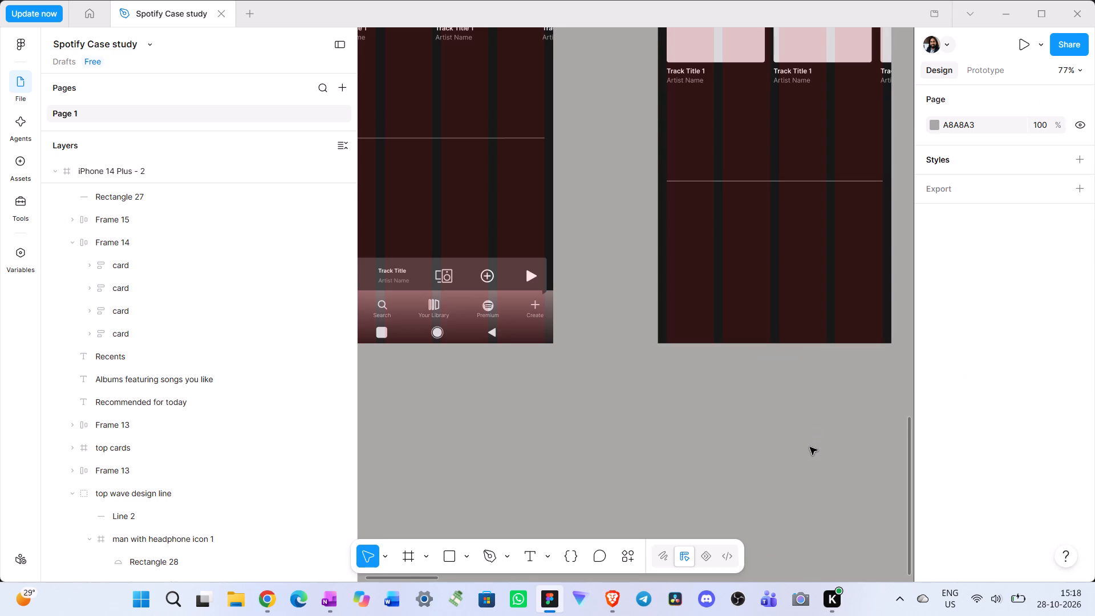
# Duplicate the original screen's current player and bottom navigation bars and place the copies at the bottom of iPhone 14 Plus - 2.
pyautogui.hscroll(1, 805, 451)
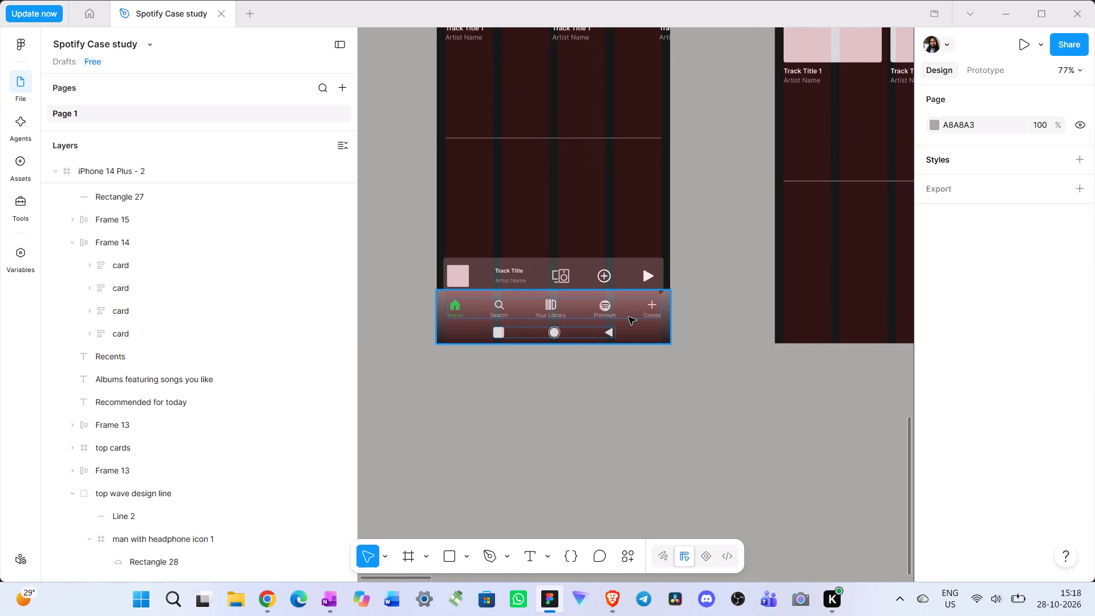
pyautogui.click(629, 327)
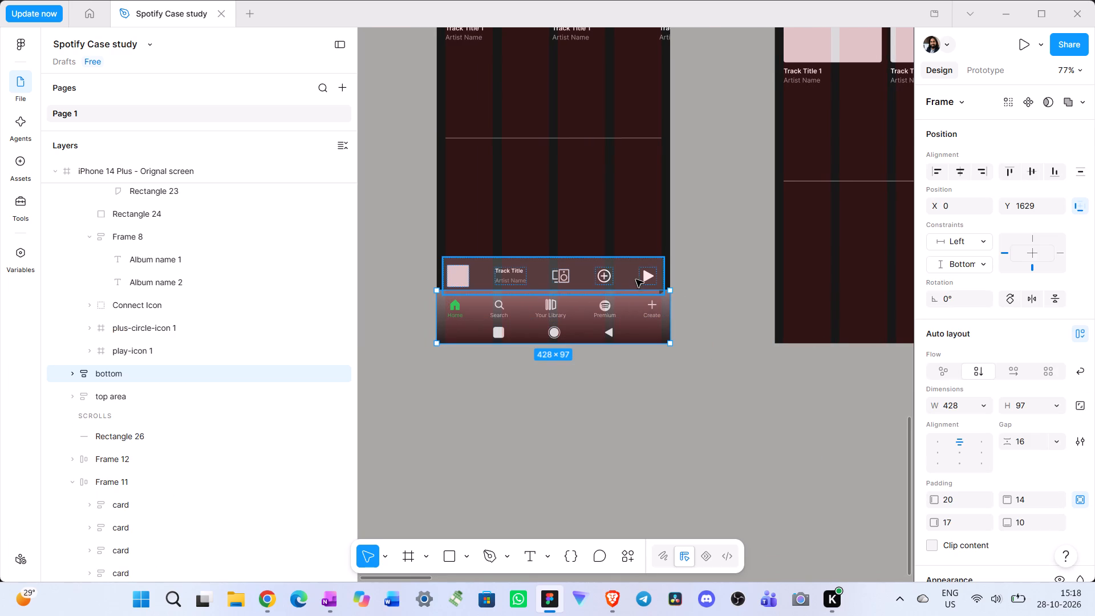
pyautogui.keyDown('shift'); pyautogui.click(636, 277); pyautogui.keyUp('shift')
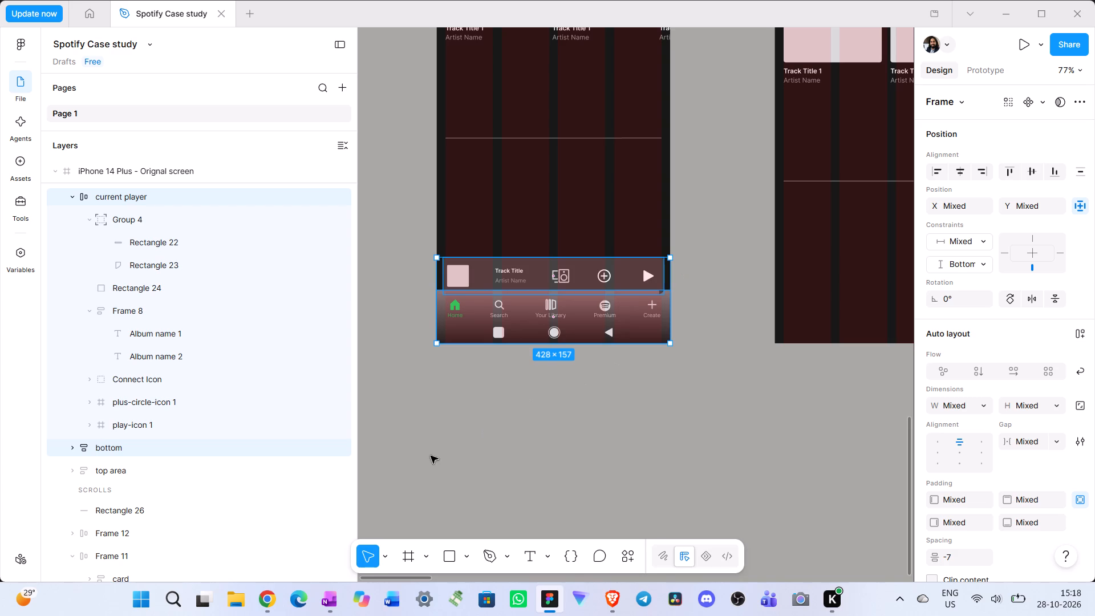
pyautogui.click(668, 422)
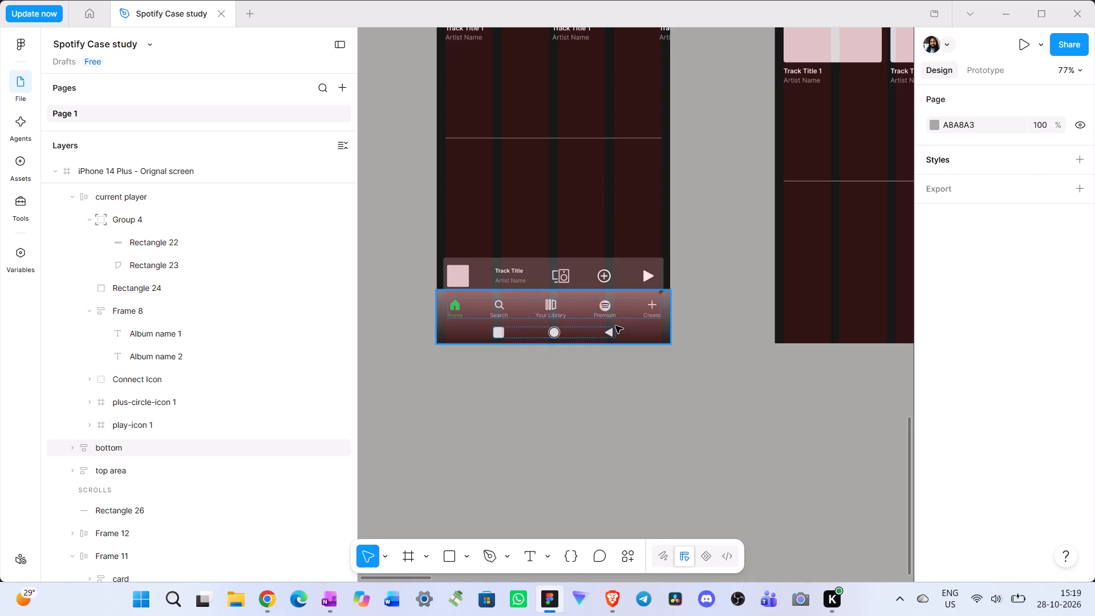
pyautogui.click(615, 326)
pyautogui.keyDown('shift'); pyautogui.click(587, 278); pyautogui.keyUp('shift')
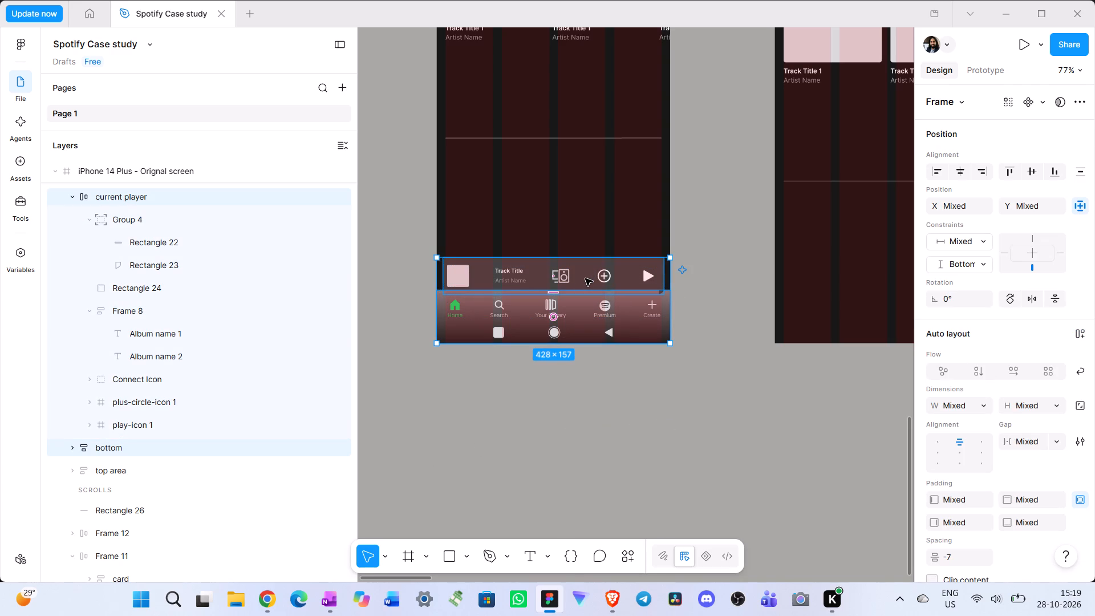
pyautogui.hotkey('ctrl', 'd')
pyautogui.moveTo(584, 284); pyautogui.dragTo(861, 296)
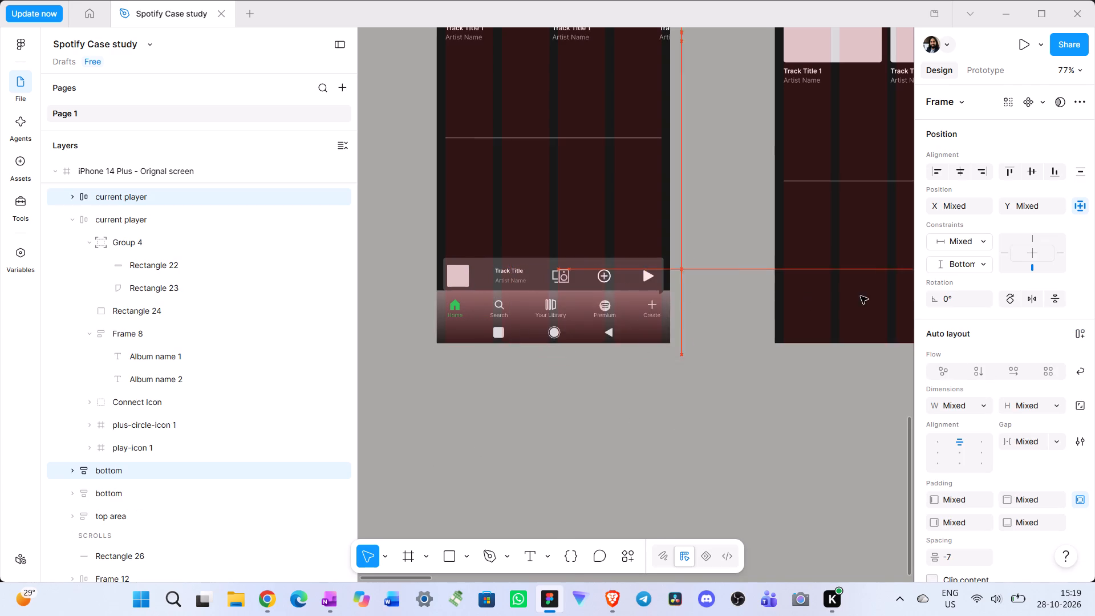
pyautogui.moveTo(861, 296); pyautogui.dragTo(756, 284)
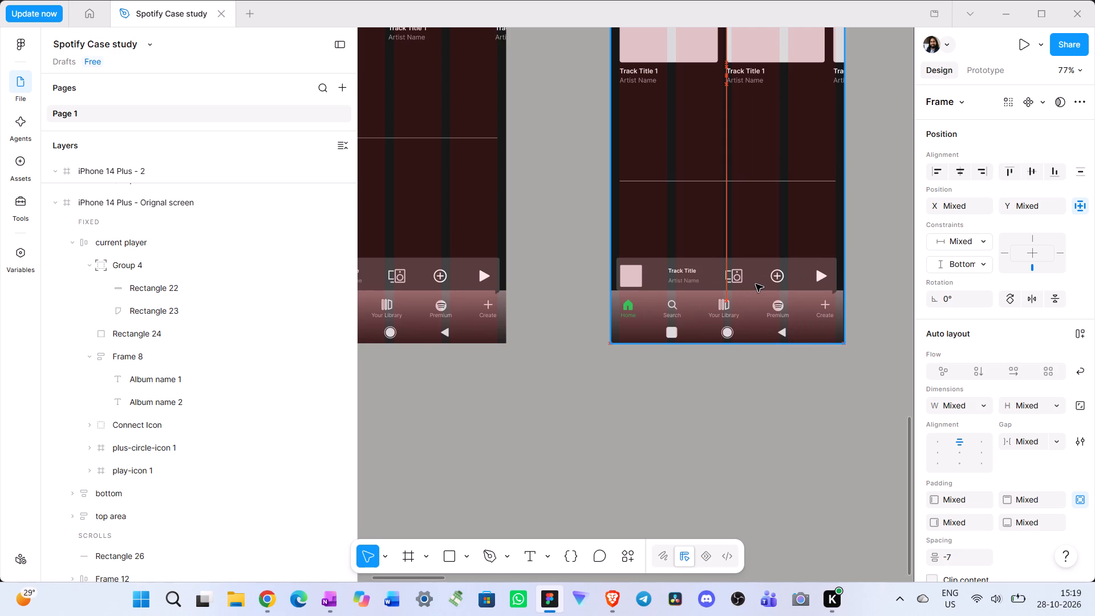
pyautogui.moveTo(756, 284); pyautogui.dragTo(758, 285)
pyautogui.click(781, 411)
# Review the iPhone 14 Plus - 2 layout from the bottom navigation up to the top cards and recommendation sections.
pyautogui.scroll(8, 833, 422)
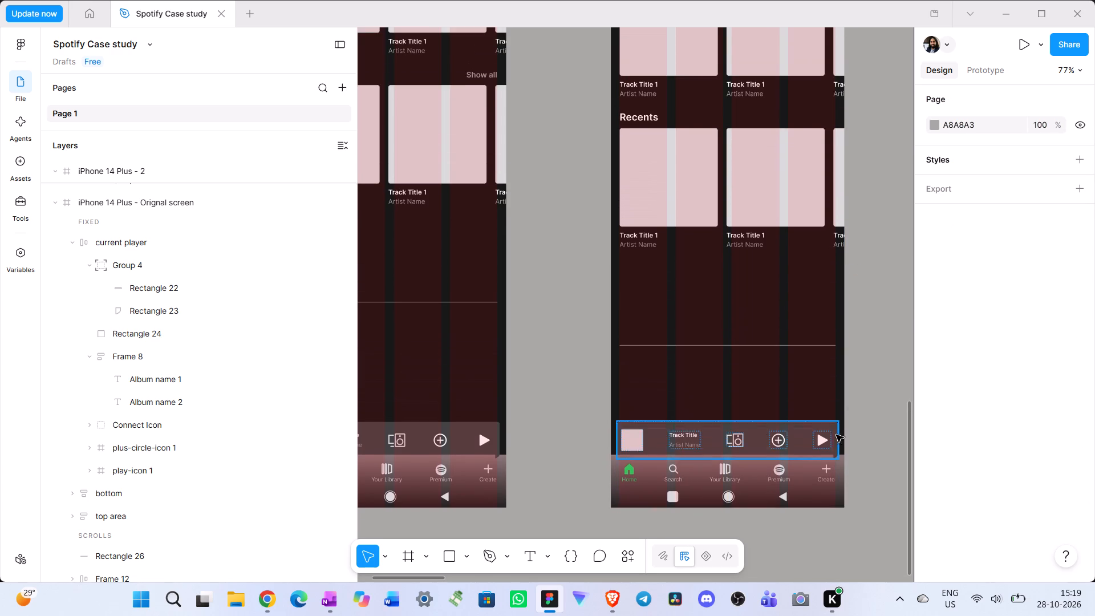
pyautogui.scroll(15, 857, 394)
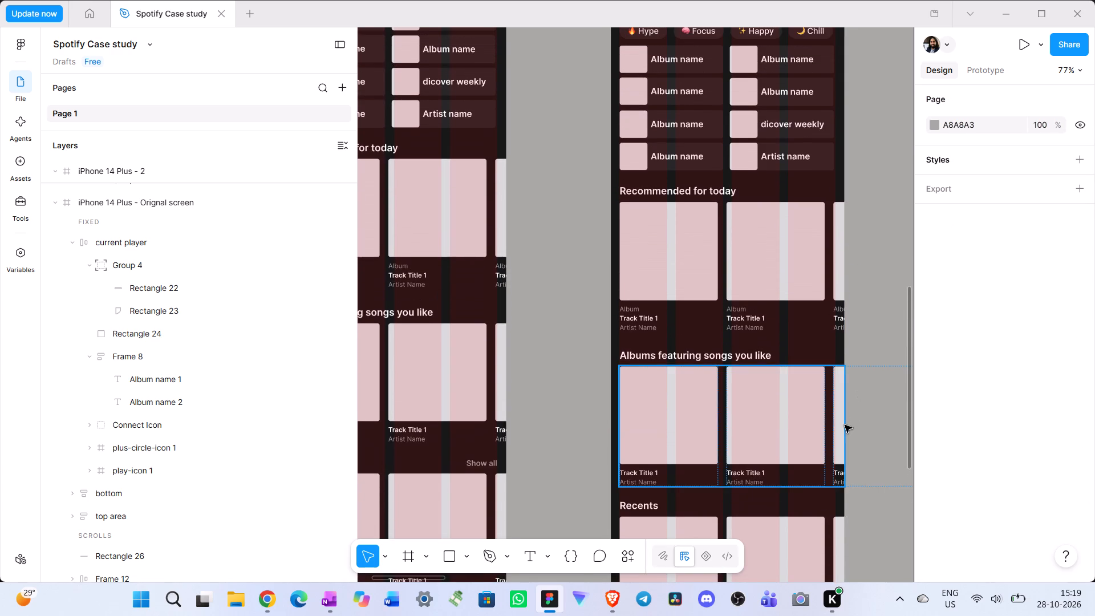
pyautogui.scroll(7, 845, 425)
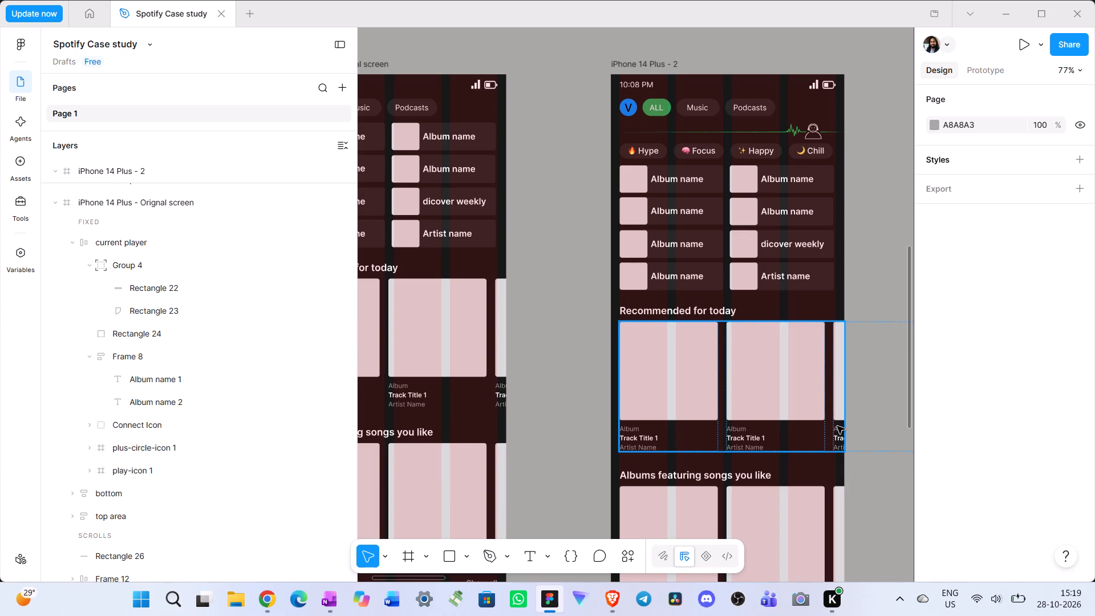
pyautogui.click(870, 516)
pyautogui.scroll(-6, 878, 508)
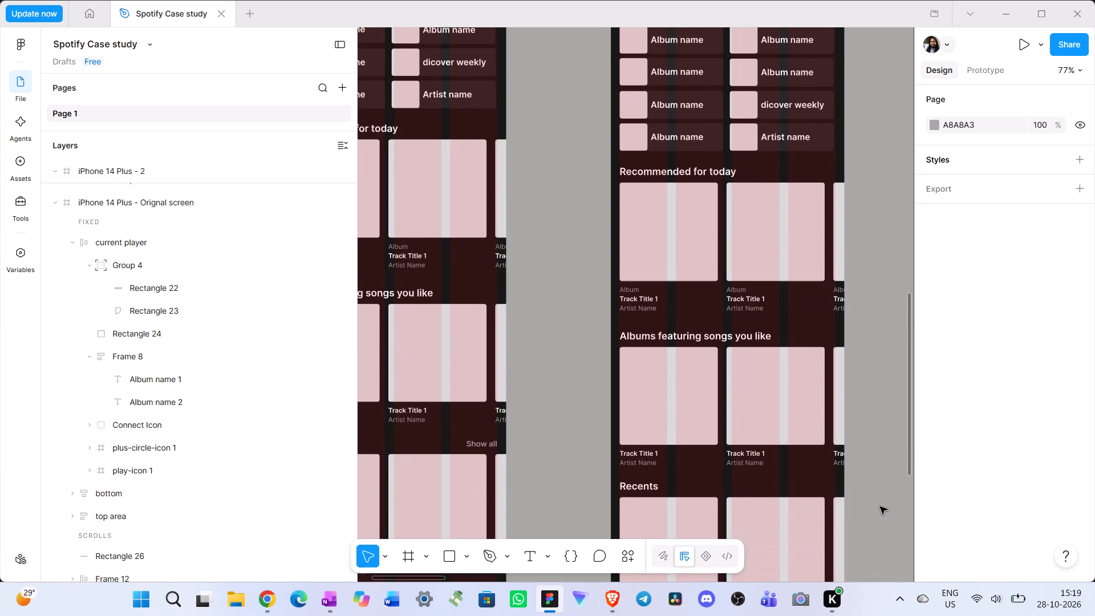
pyautogui.scroll(2, 882, 512)
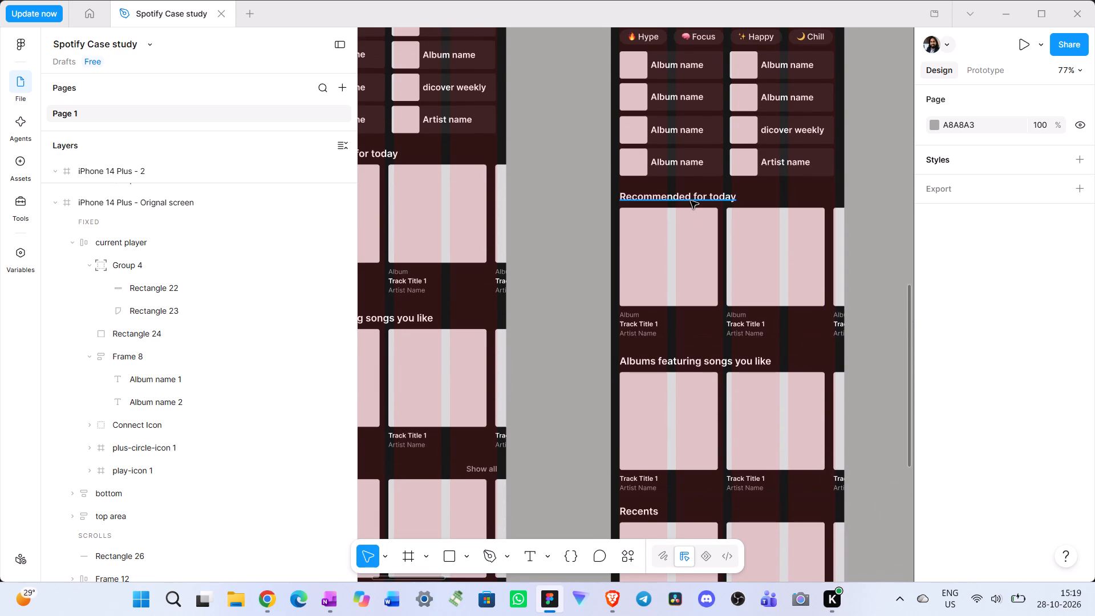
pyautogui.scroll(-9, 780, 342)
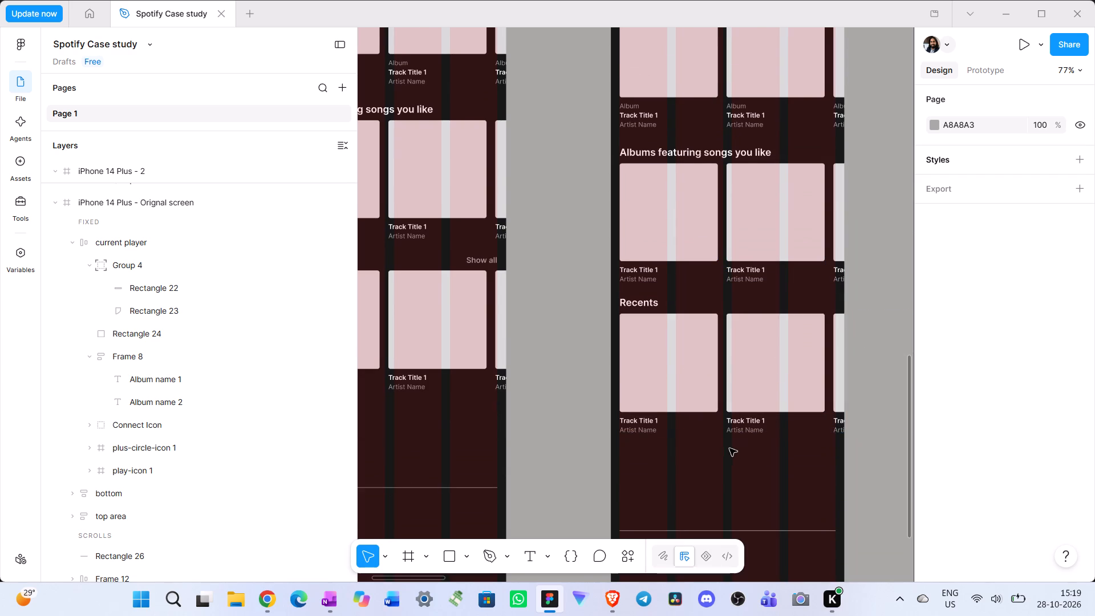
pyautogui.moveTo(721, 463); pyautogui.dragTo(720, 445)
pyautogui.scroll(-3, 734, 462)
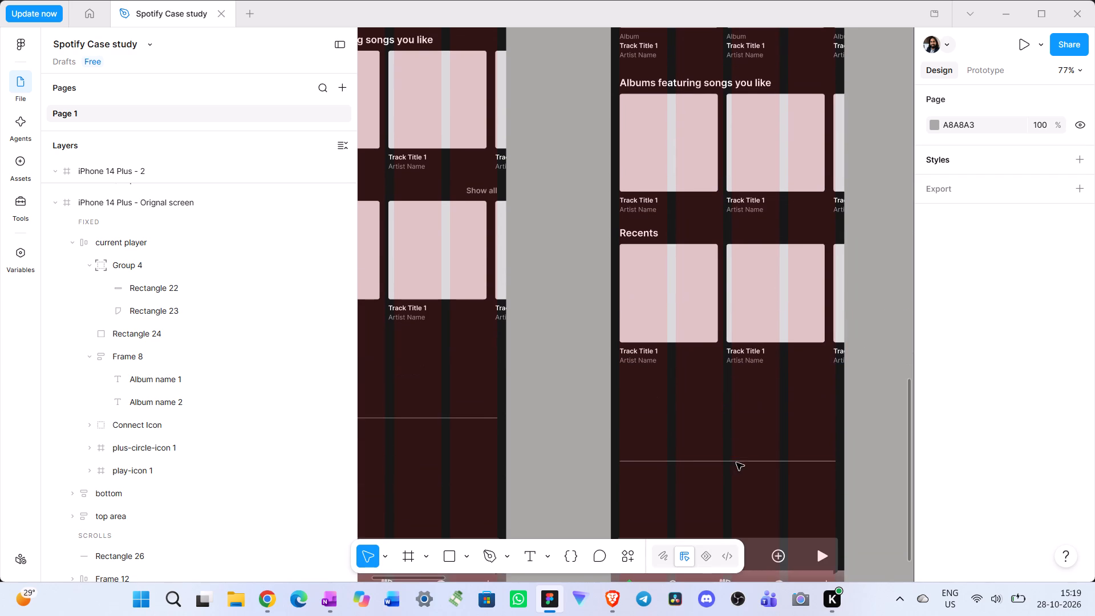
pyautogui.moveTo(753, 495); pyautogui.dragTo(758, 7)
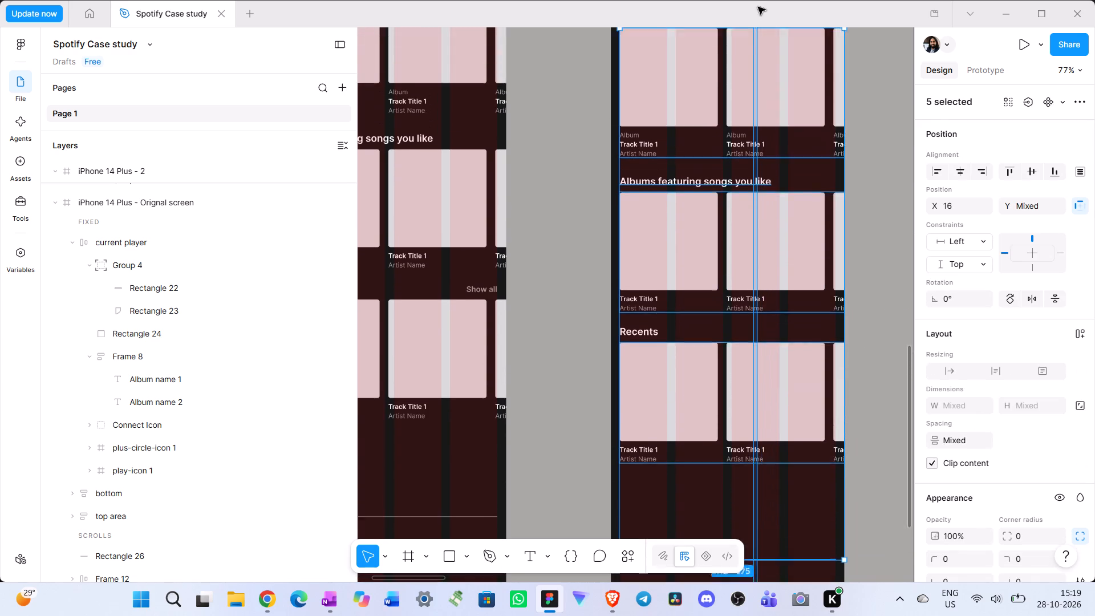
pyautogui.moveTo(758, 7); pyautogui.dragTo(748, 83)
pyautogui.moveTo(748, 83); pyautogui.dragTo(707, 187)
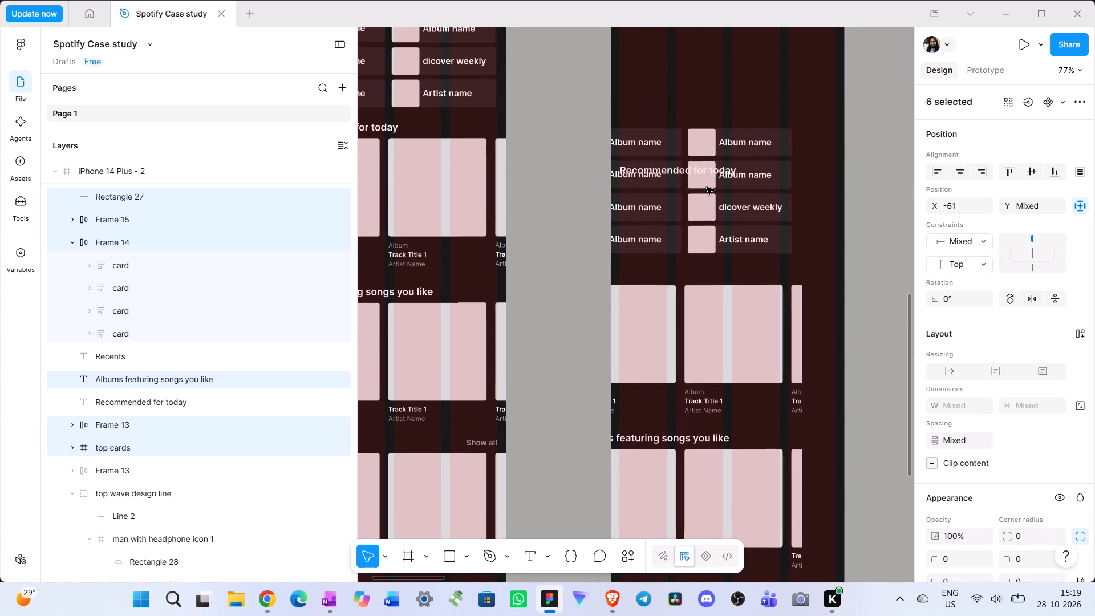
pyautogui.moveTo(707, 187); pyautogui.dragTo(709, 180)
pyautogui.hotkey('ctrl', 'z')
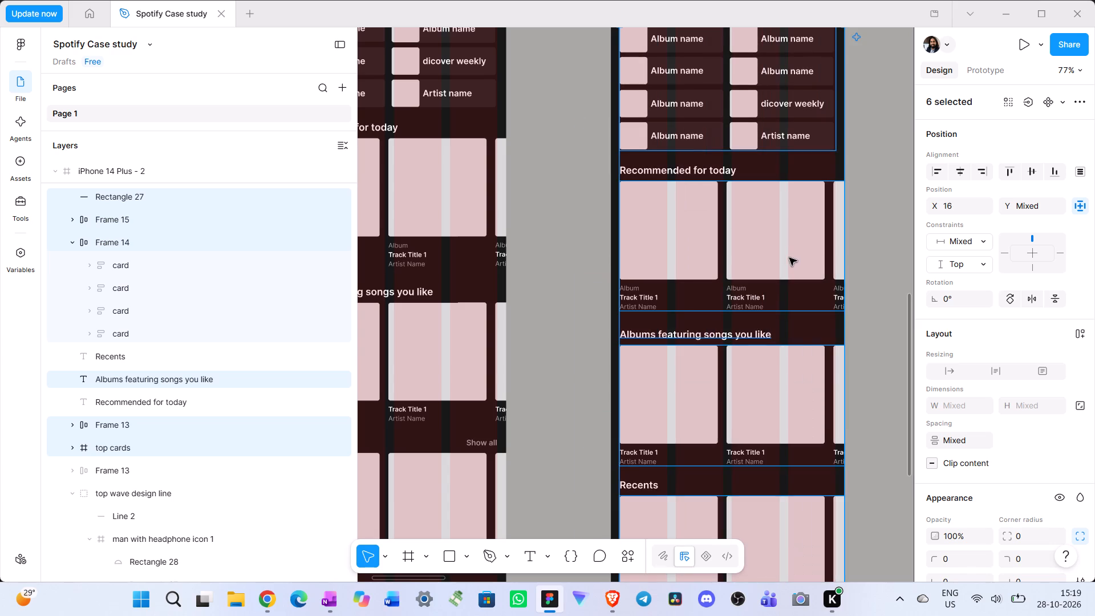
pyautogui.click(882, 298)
# Nudge the recommended and albums headings, the three card rows and the divider line up to sit 24 px below the top cards.
pyautogui.scroll(-5, 869, 309)
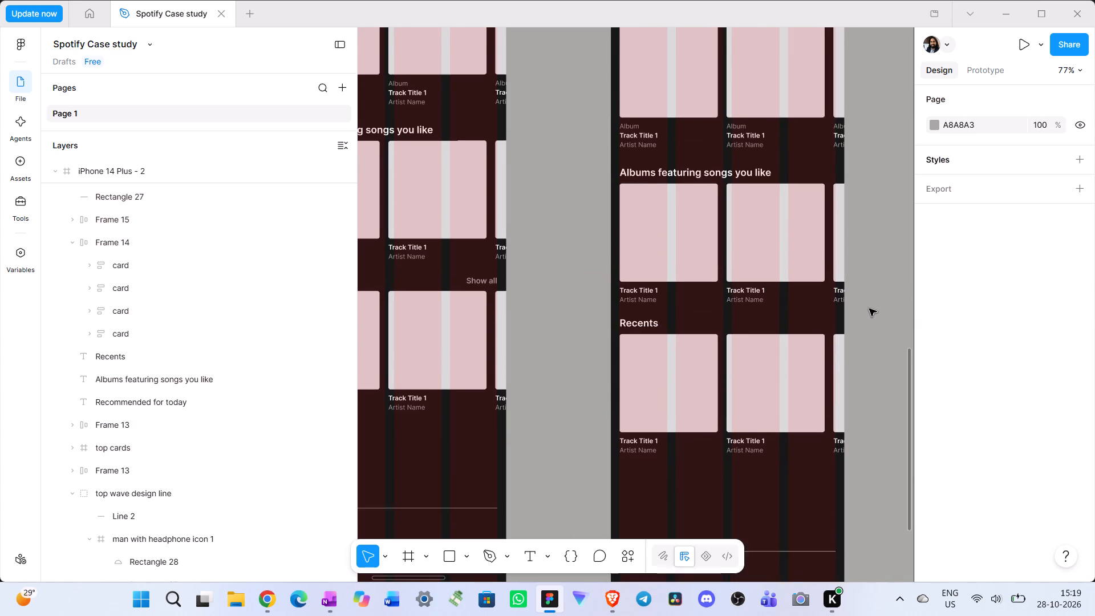
pyautogui.scroll(-2, 869, 309)
pyautogui.moveTo(740, 519); pyautogui.dragTo(701, 34)
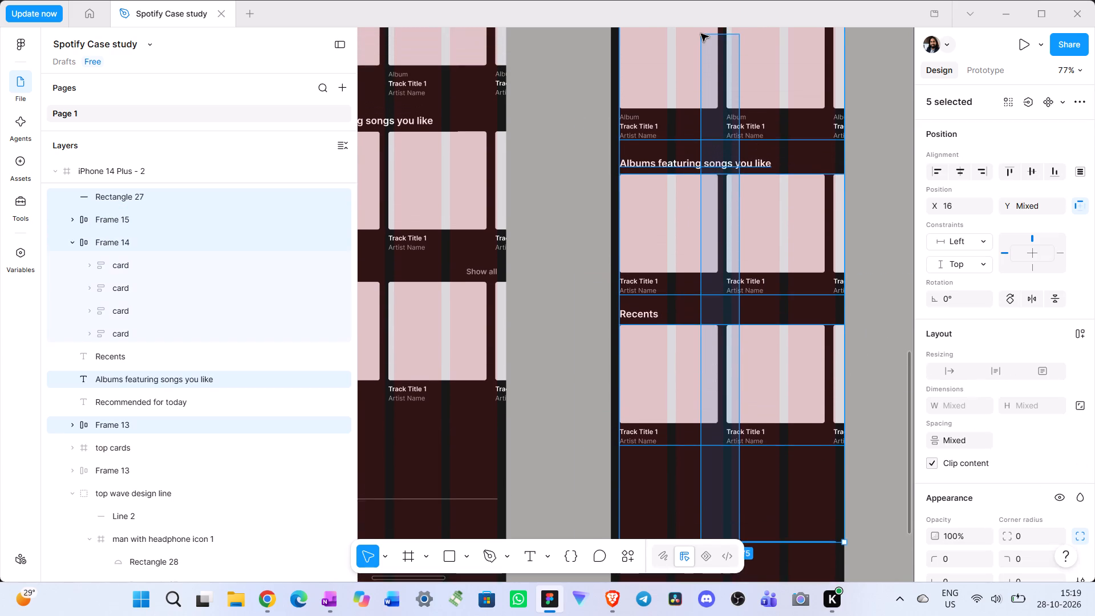
pyautogui.moveTo(701, 34); pyautogui.dragTo(684, 86)
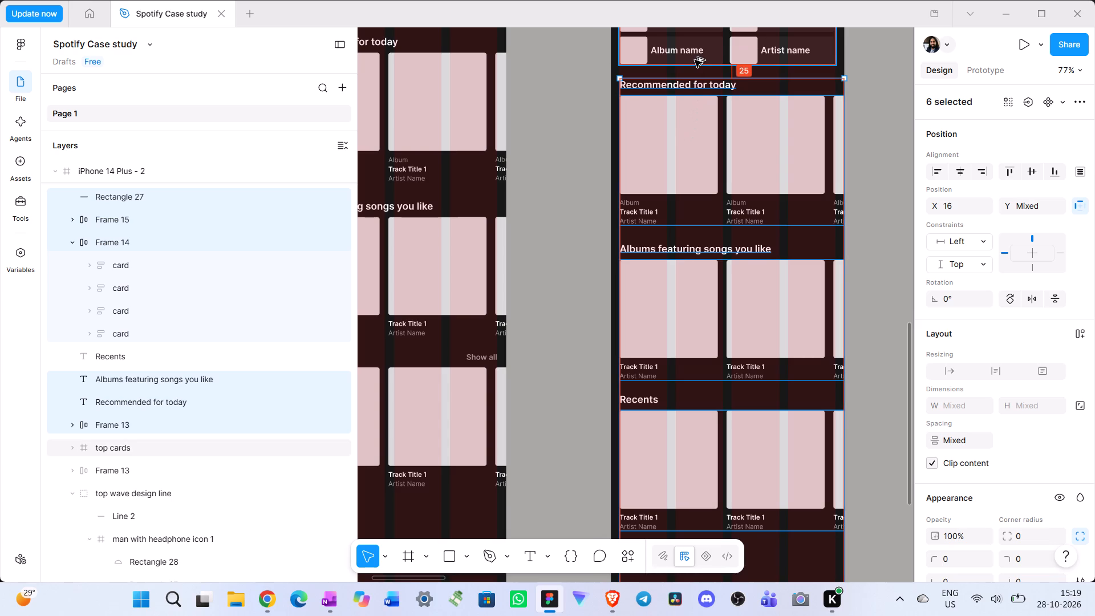
pyautogui.hotkey('alt', 'Up')
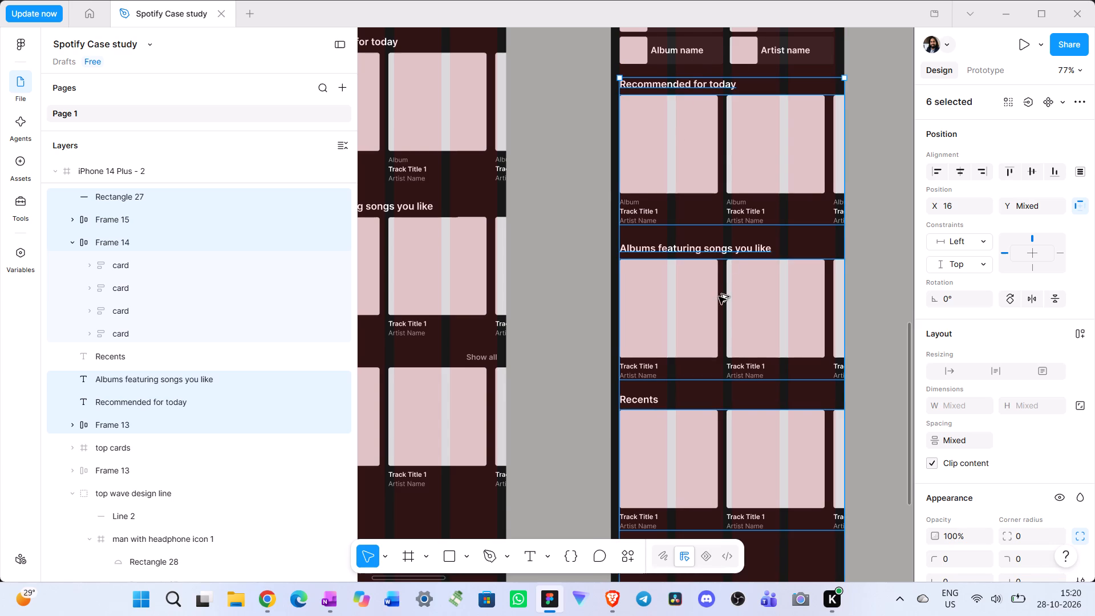
pyautogui.keyDown('alt'); pyautogui.scroll(9, 719, 297); pyautogui.keyUp('alt')
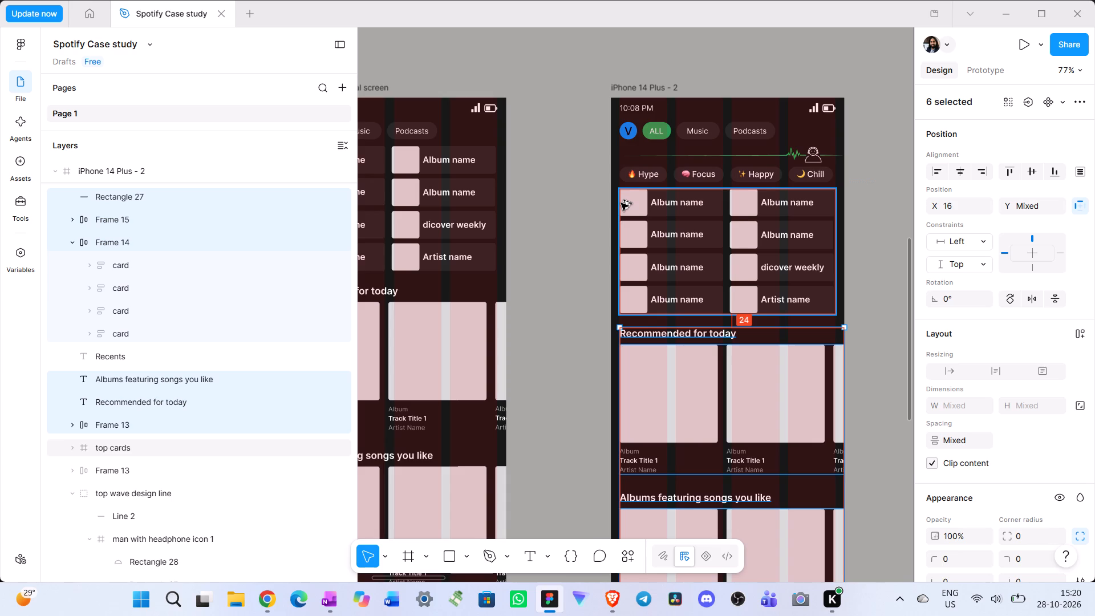
pyautogui.keyDown('ctrl'); pyautogui.scroll(6, 654, 347); pyautogui.keyUp('ctrl')
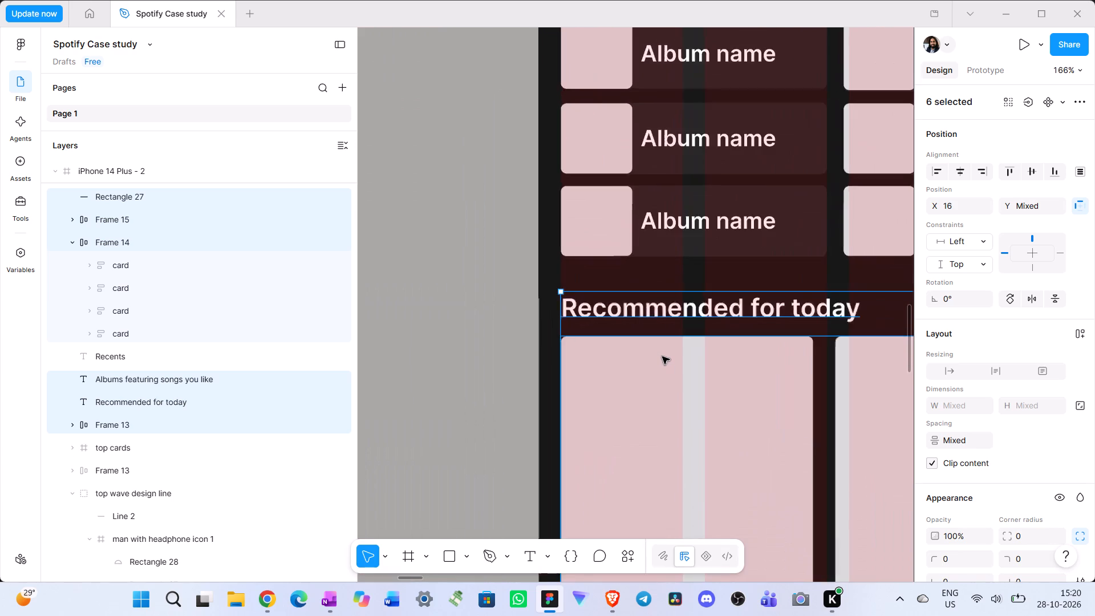
pyautogui.keyDown('ctrl'); pyautogui.scroll(10, 662, 356); pyautogui.keyUp('ctrl')
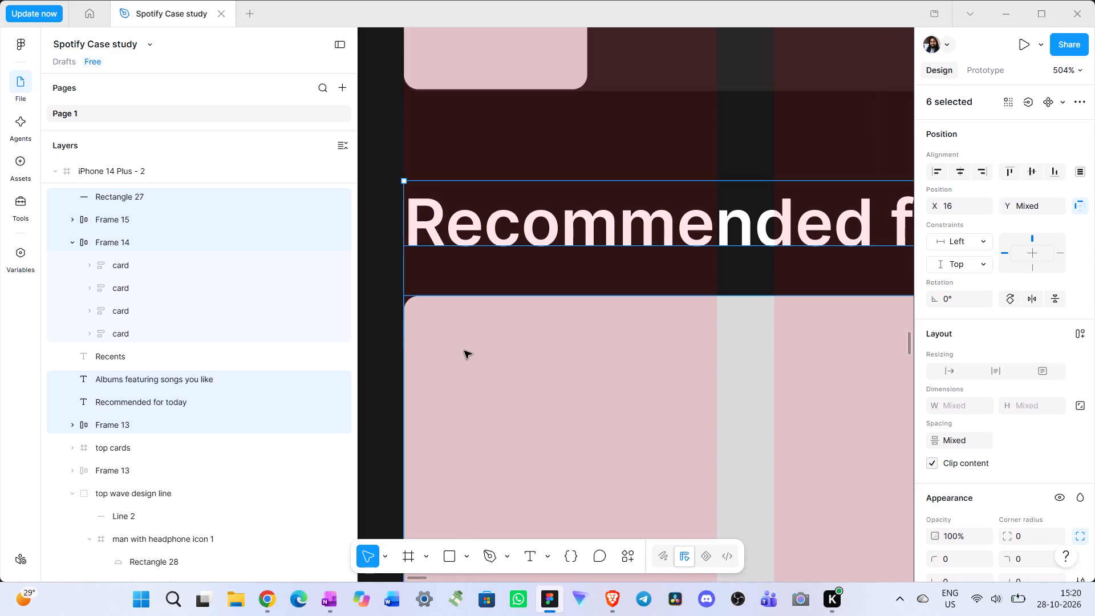
pyautogui.keyDown('ctrl'); pyautogui.scroll(-16, 464, 351); pyautogui.keyUp('ctrl')
pyautogui.click(767, 339)
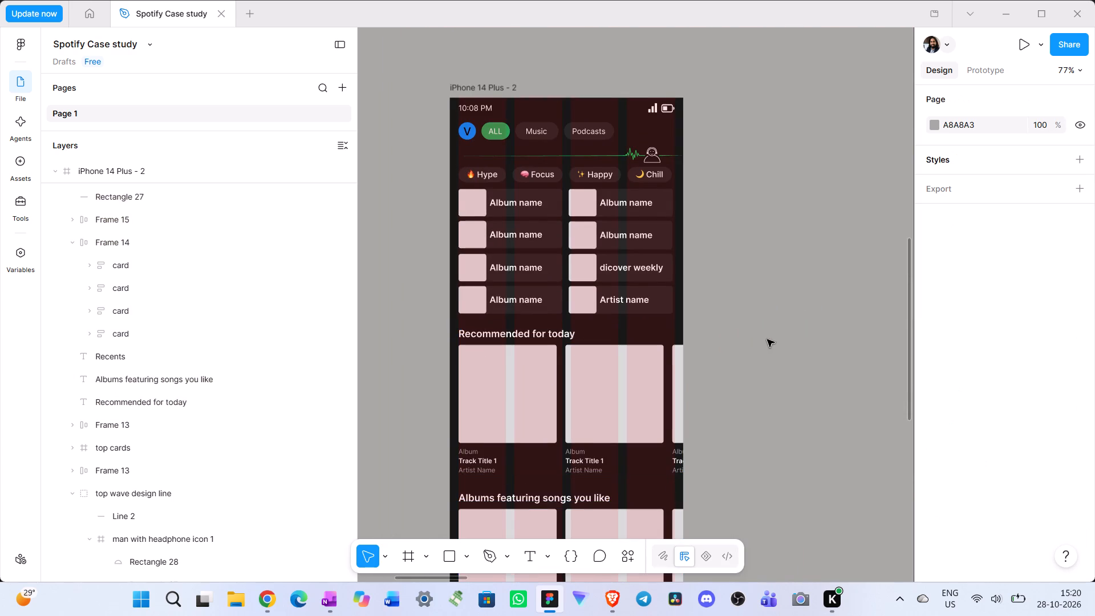
# Compare the iPhone 14 Plus - 2 layout with the original screen, from the top cards down to the bottom navigation.
pyautogui.scroll(-9, 767, 339)
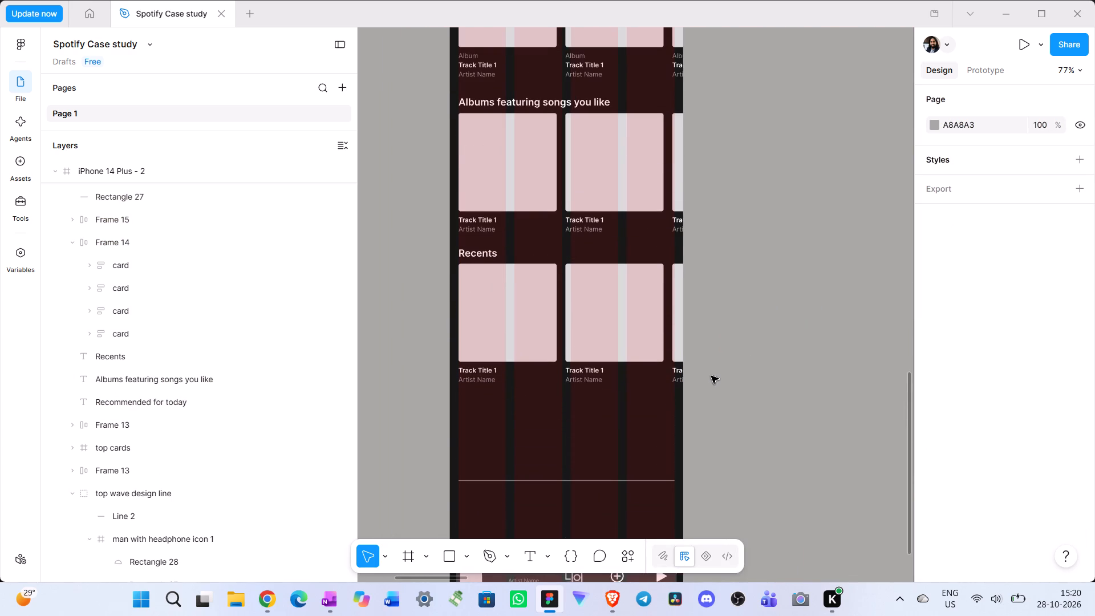
pyautogui.keyDown('ctrl'); pyautogui.scroll(-9, 720, 371); pyautogui.keyUp('ctrl')
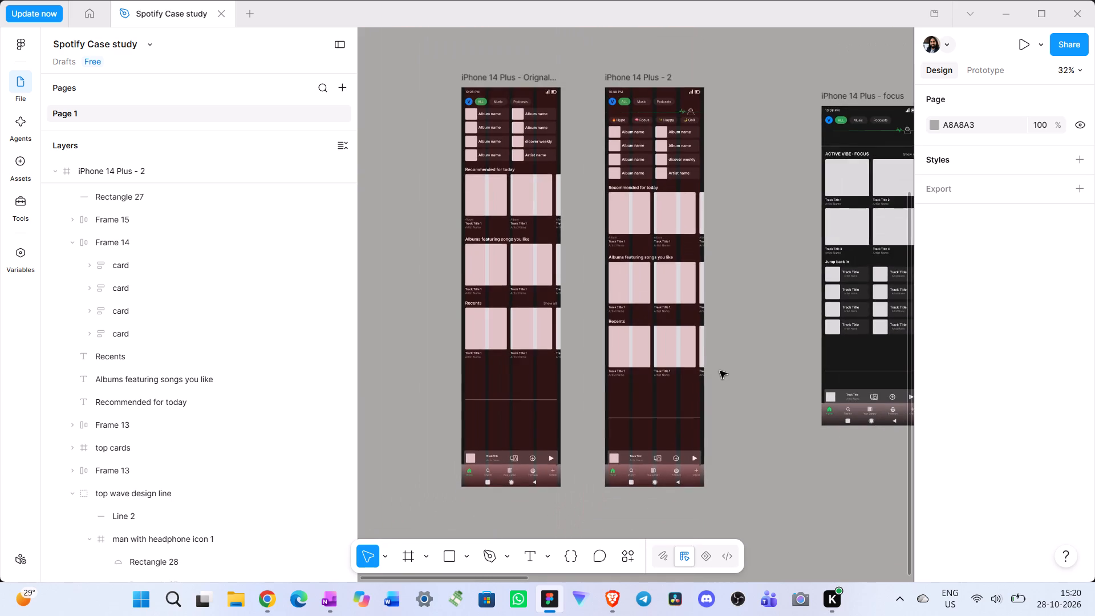
pyautogui.keyDown('ctrl'); pyautogui.scroll(-3, 720, 371); pyautogui.keyUp('ctrl')
pyautogui.keyDown('ctrl'); pyautogui.scroll(6, 721, 374); pyautogui.keyUp('ctrl')
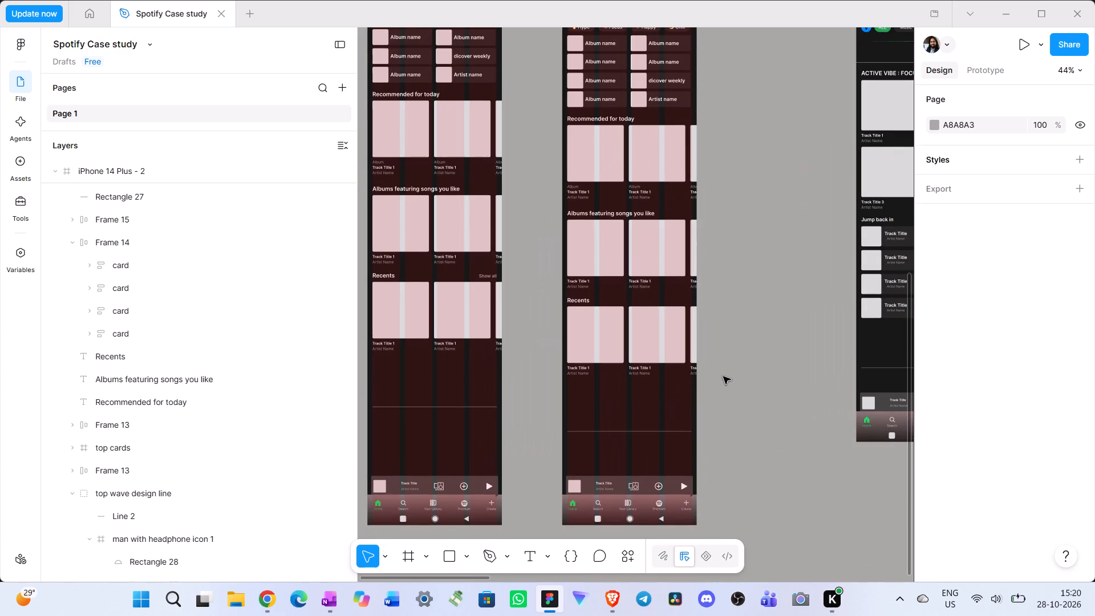
pyautogui.scroll(4, 725, 383)
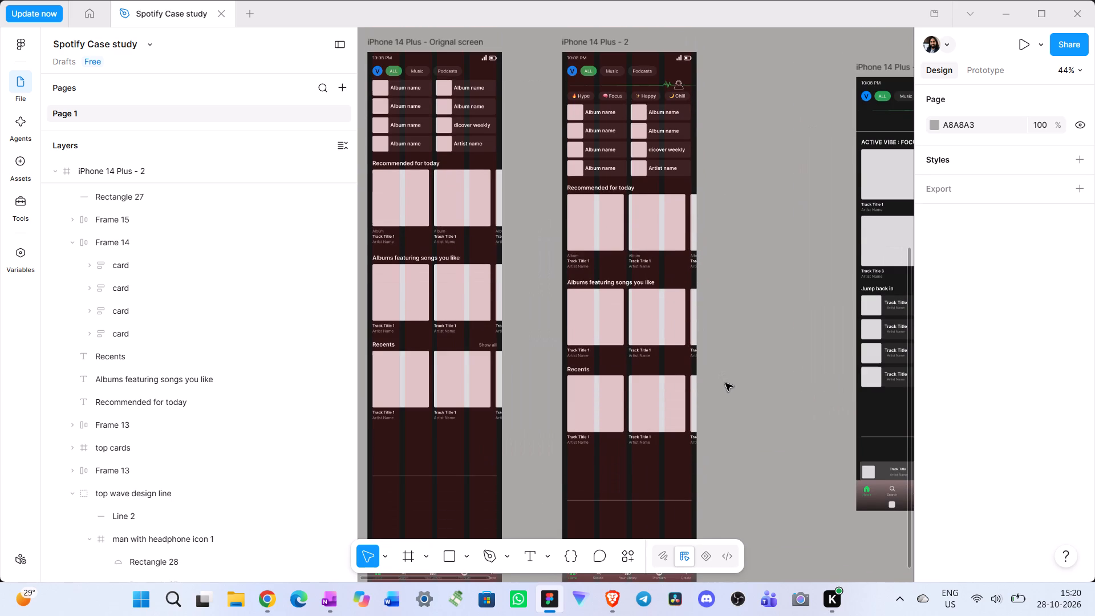
pyautogui.scroll(-8, 725, 383)
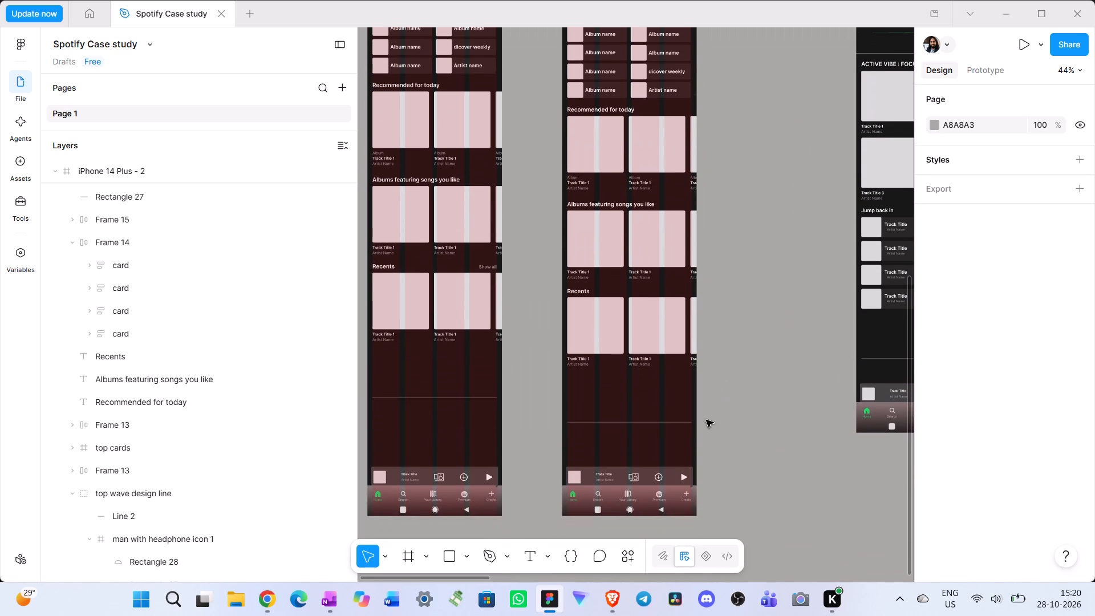
pyautogui.scroll(-4, 706, 420)
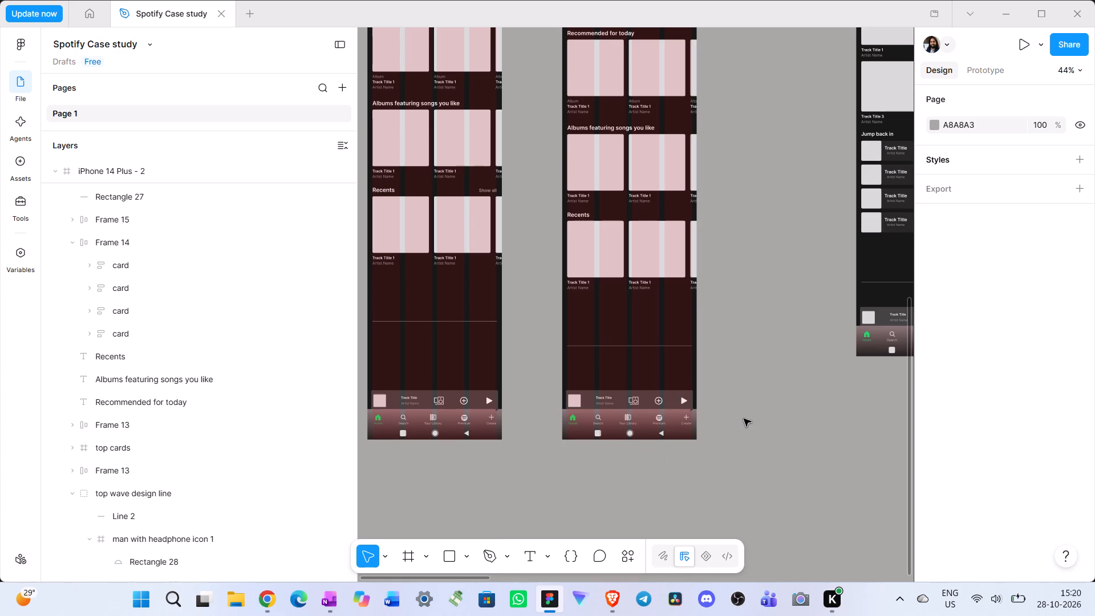
pyautogui.scroll(10, 744, 419)
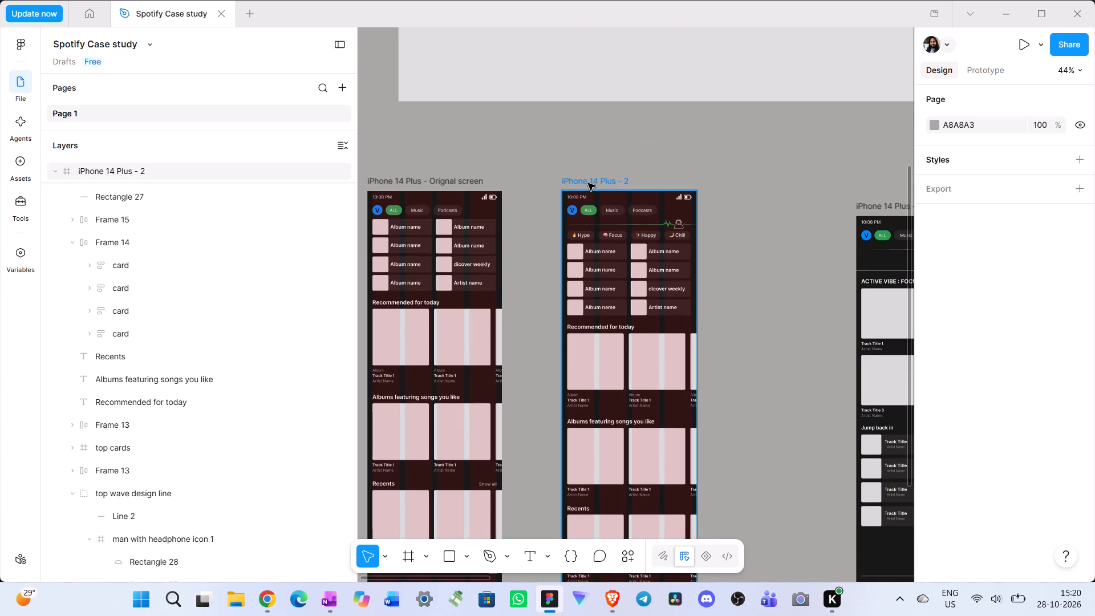
# Examine the iPhone 14 Plus - 2 frame from its top area to its bottom edge alongside the original and focus screens.
pyautogui.click(588, 180)
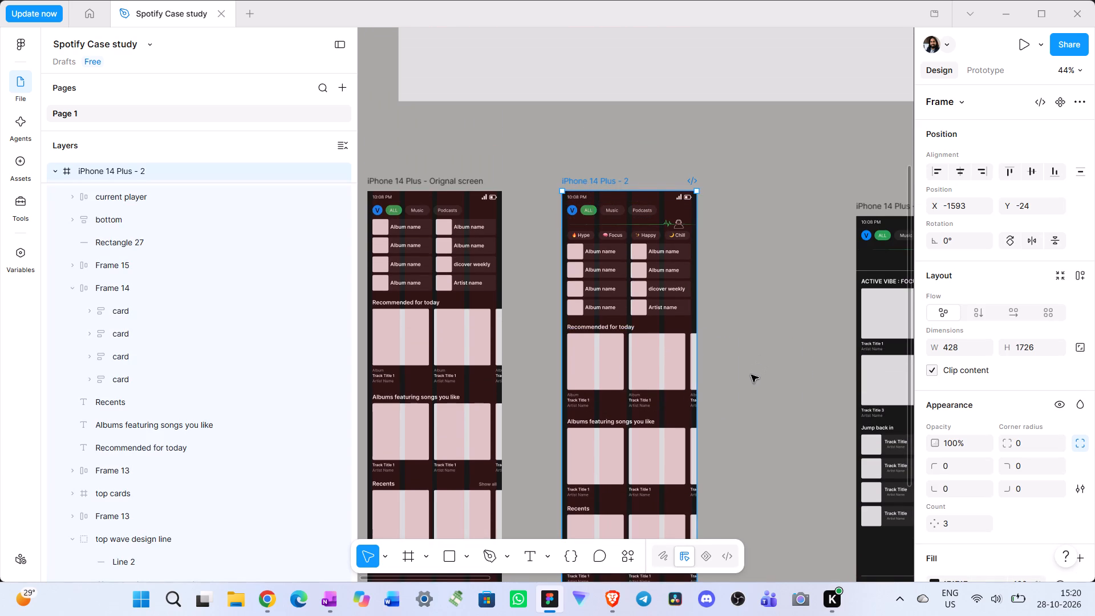
pyautogui.scroll(-4, 751, 376)
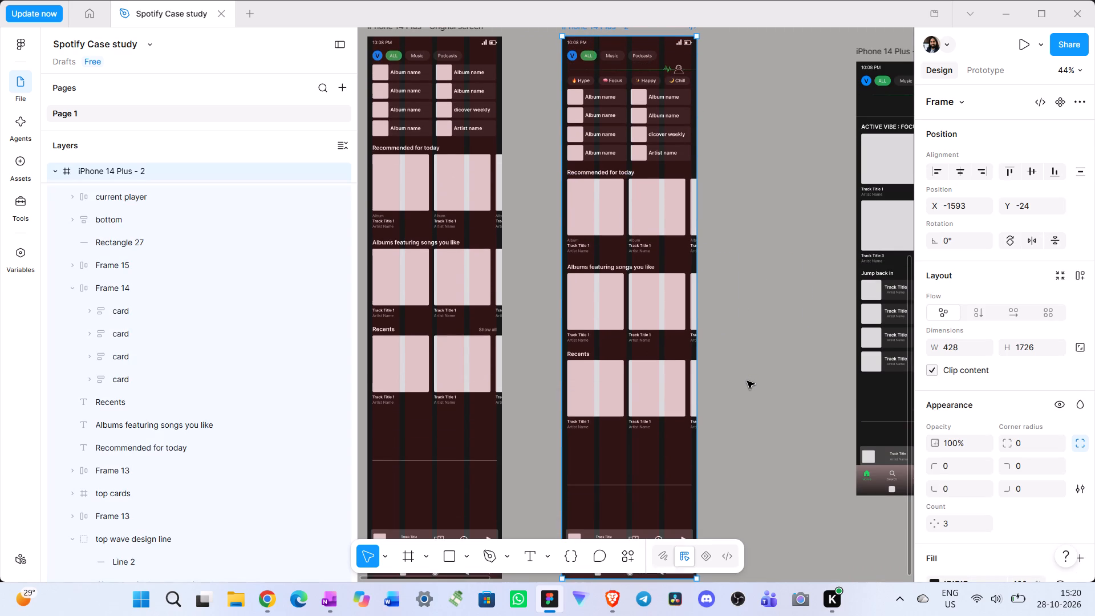
pyautogui.scroll(-6, 747, 382)
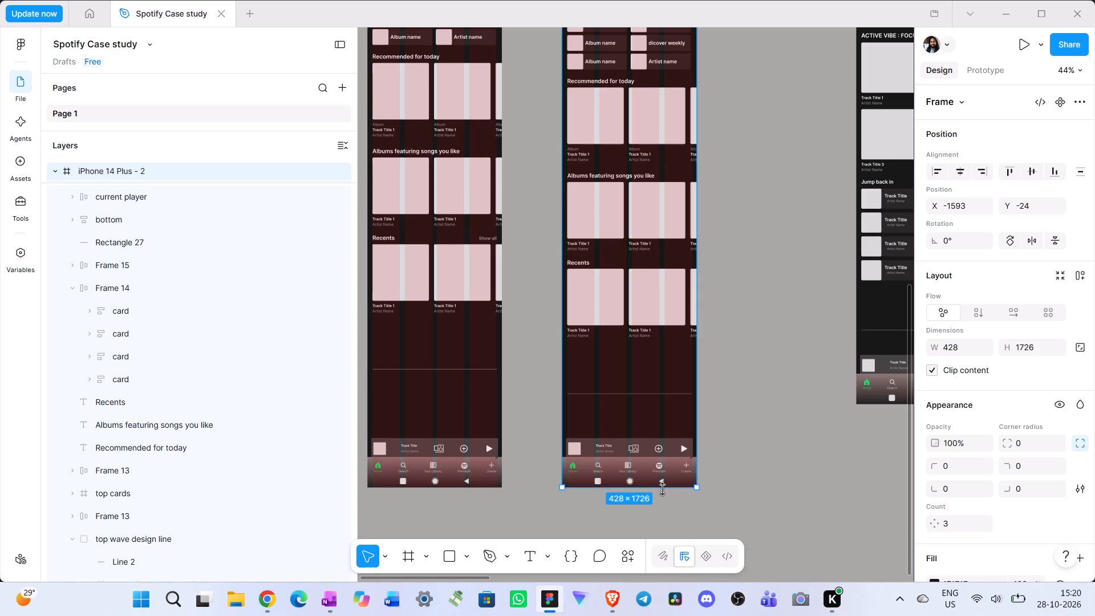
pyautogui.click(654, 489)
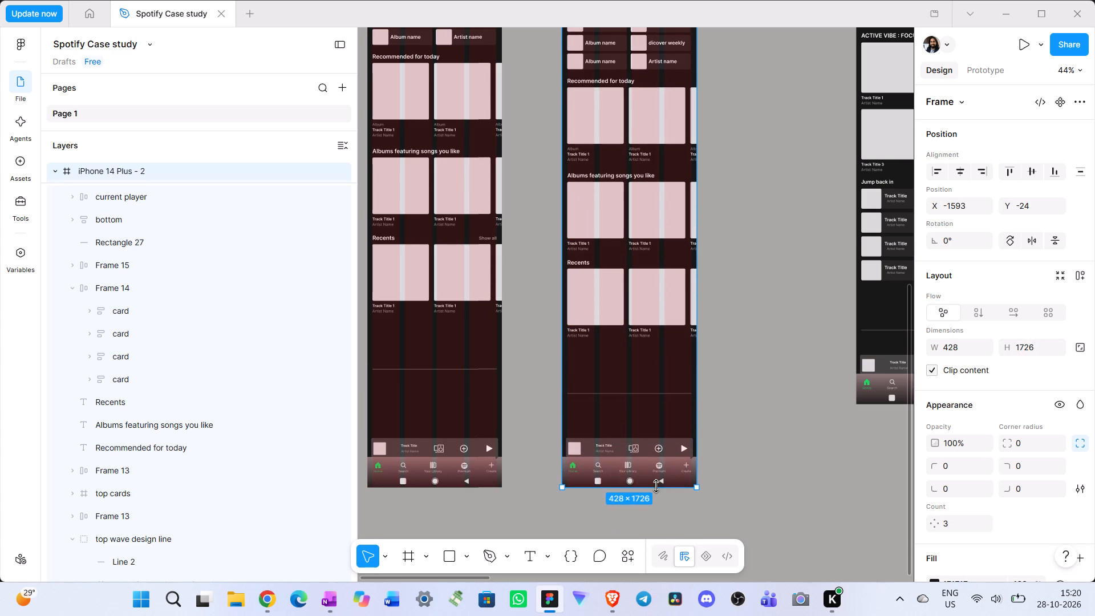
pyautogui.hscroll(-3, 656, 486)
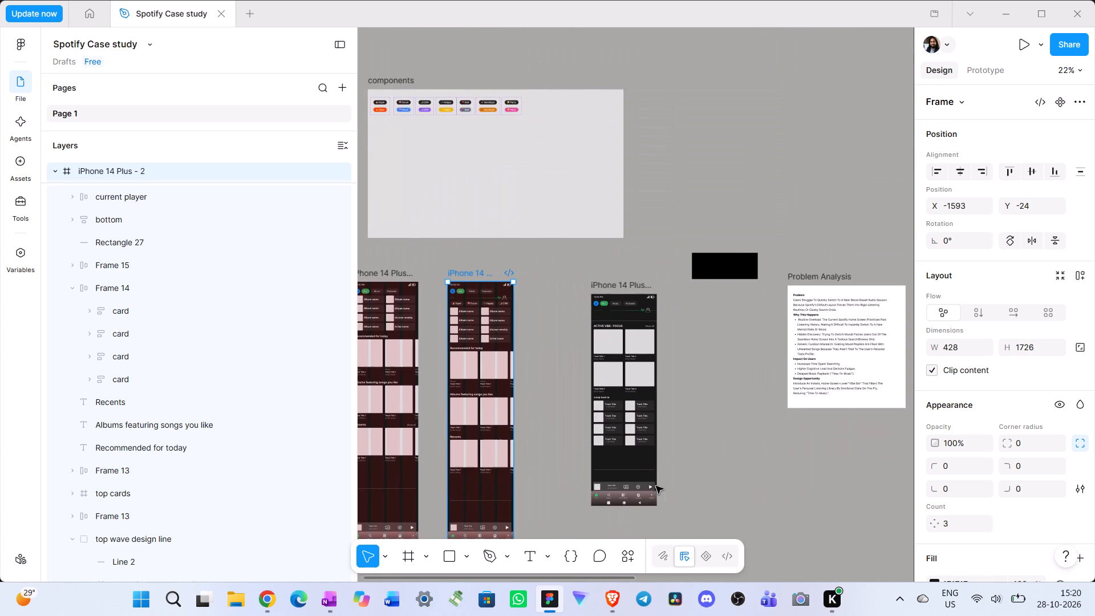
pyautogui.hscroll(-1, 656, 486)
pyautogui.hscroll(1, 656, 486)
pyautogui.hscroll(-1, 656, 486)
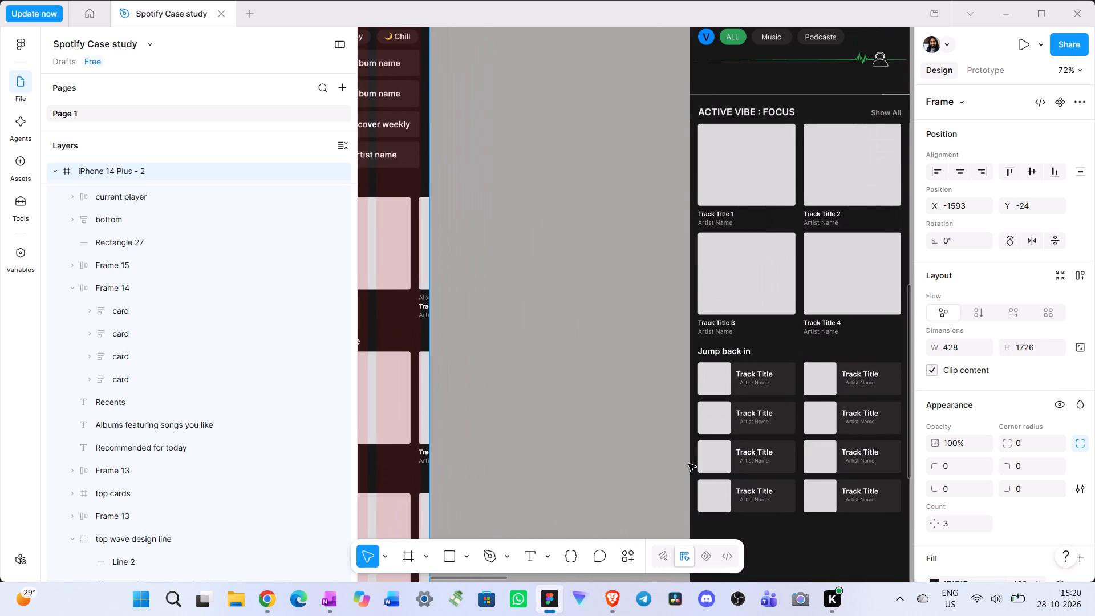
pyautogui.hscroll(1, 688, 464)
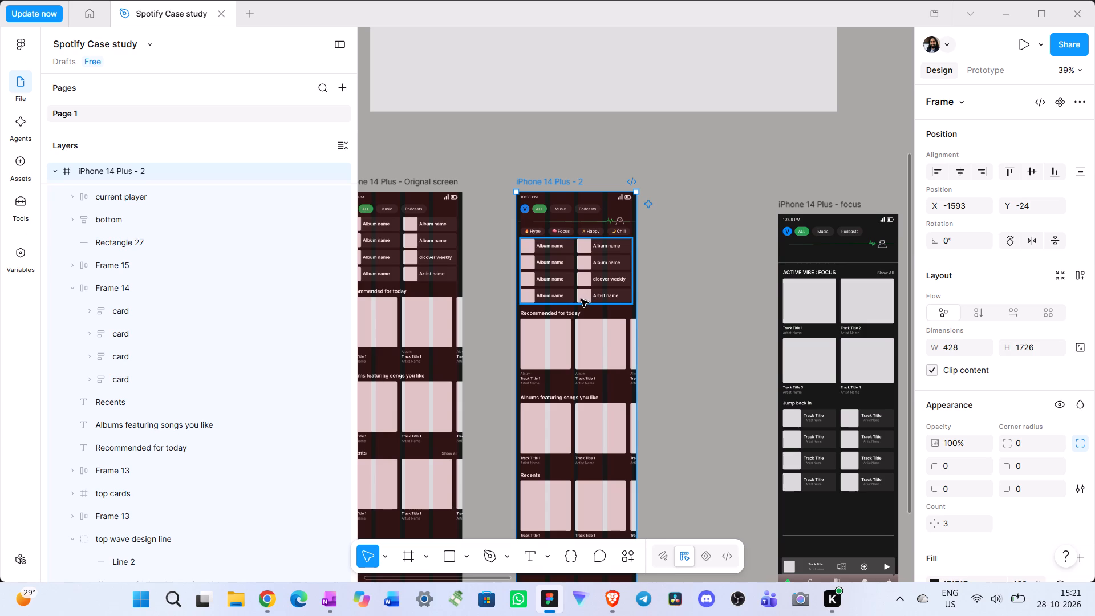
pyautogui.hscroll(1, 641, 310)
pyautogui.scroll(-1, 636, 311)
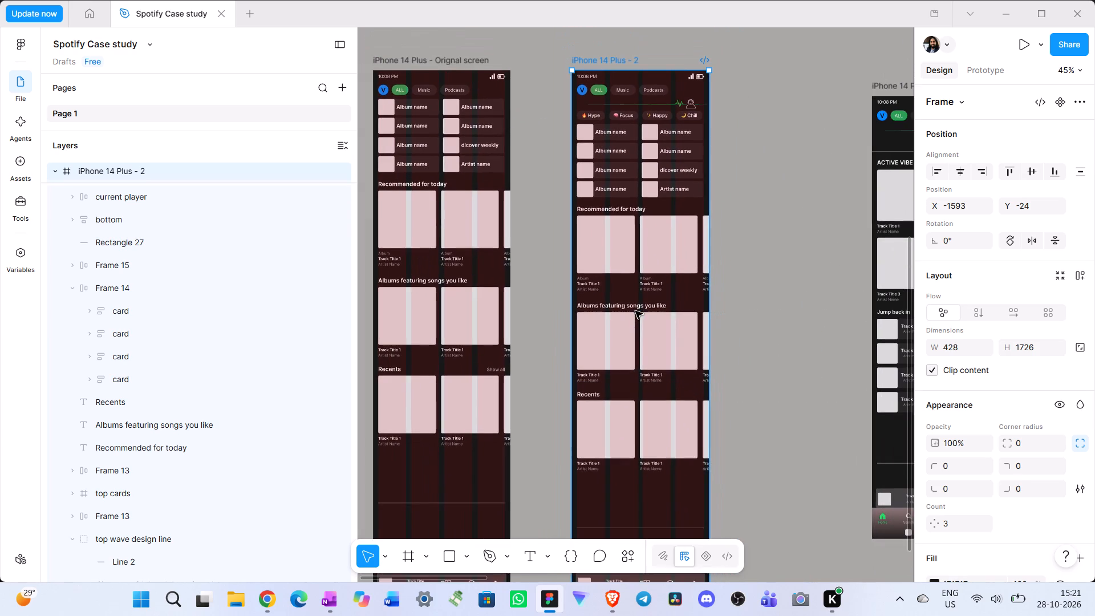
pyautogui.scroll(-1, 635, 311)
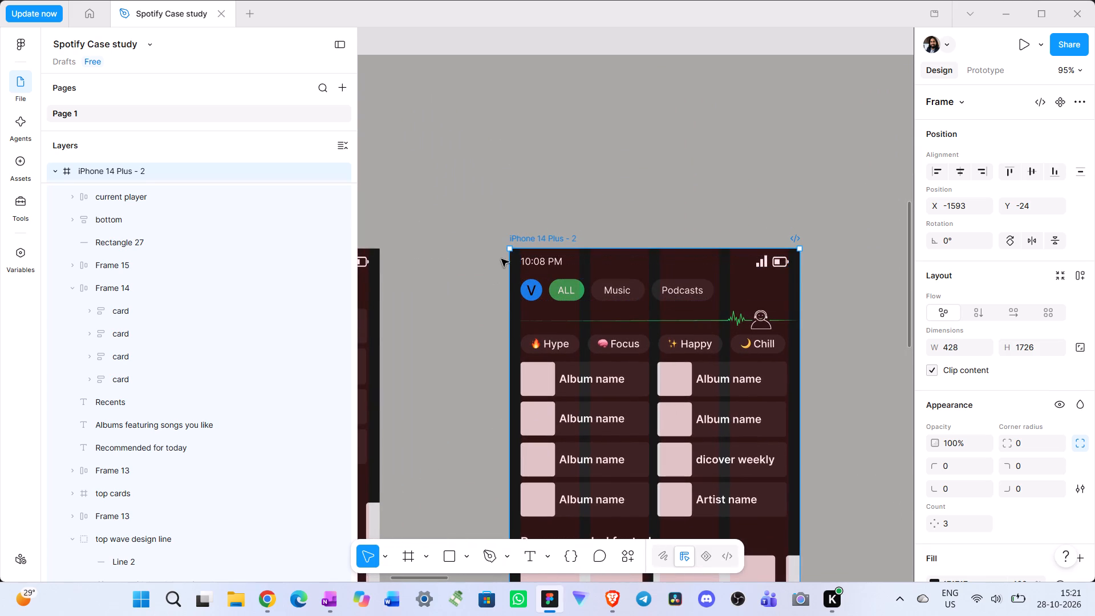
pyautogui.click(544, 236)
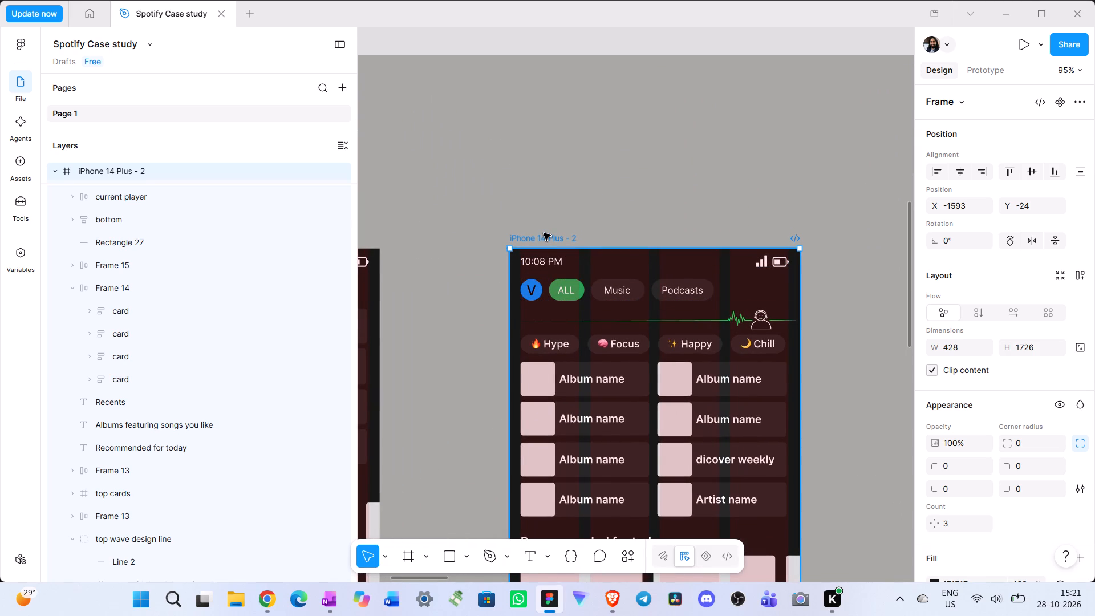
pyautogui.click(784, 194)
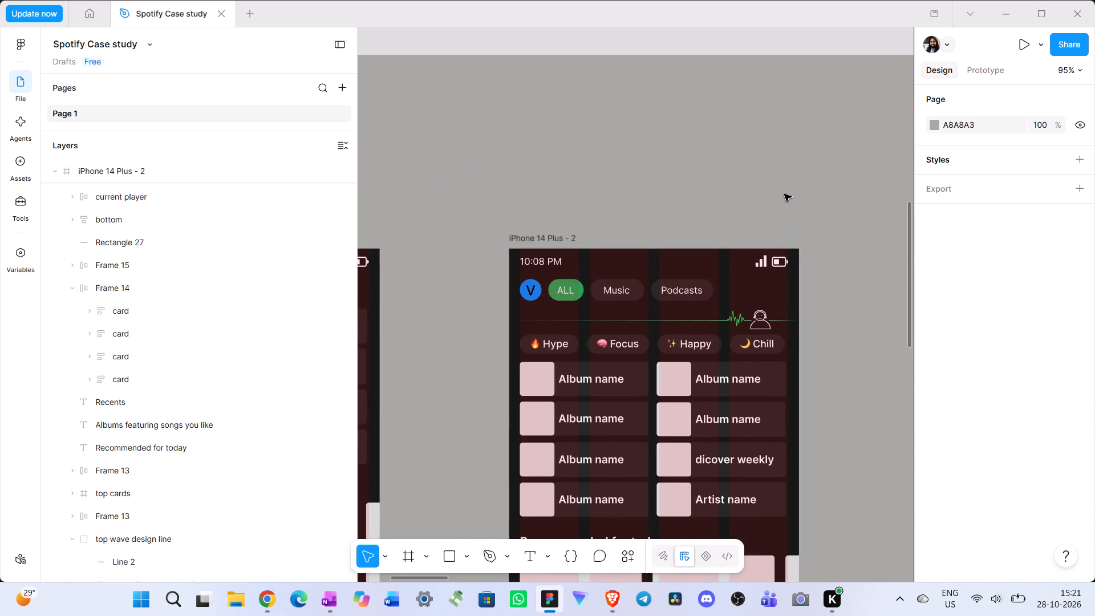
# Move the iPhone 14 Plus - focus frame farther away from iPhone 14 Plus - 2, to about X -513, Y 30.
pyautogui.hscroll(-1, 763, 205)
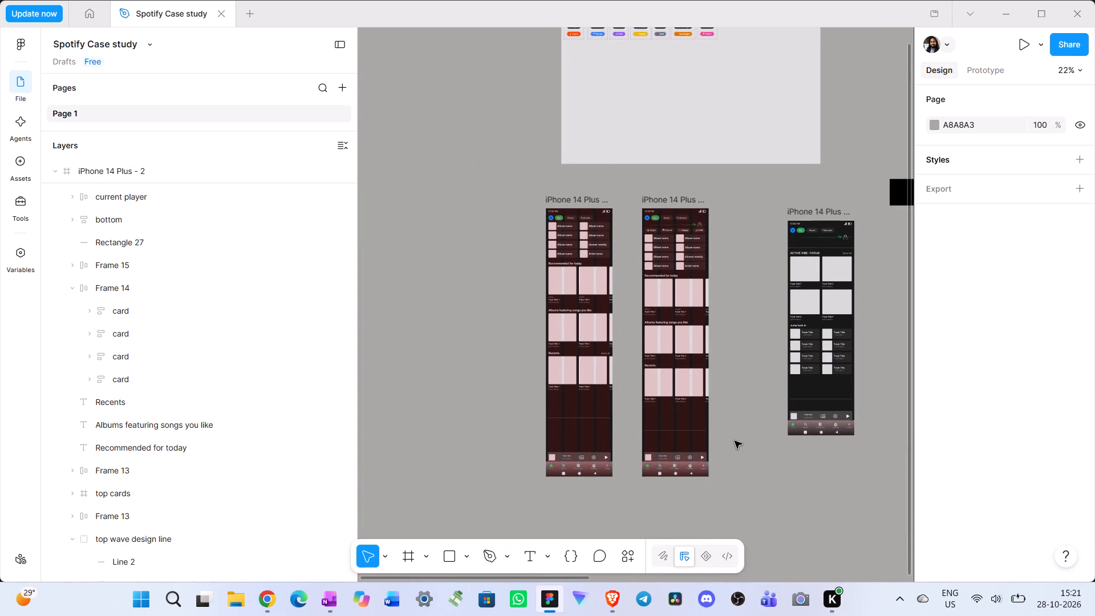
pyautogui.click(735, 441)
pyautogui.hscroll(-1, 735, 441)
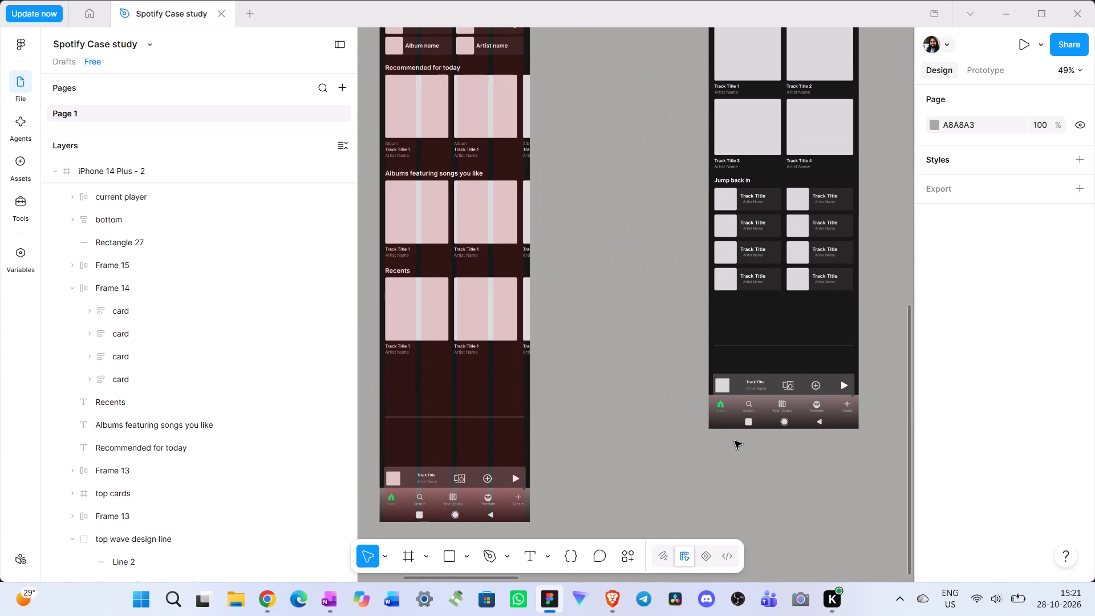
pyautogui.scroll(3, 735, 441)
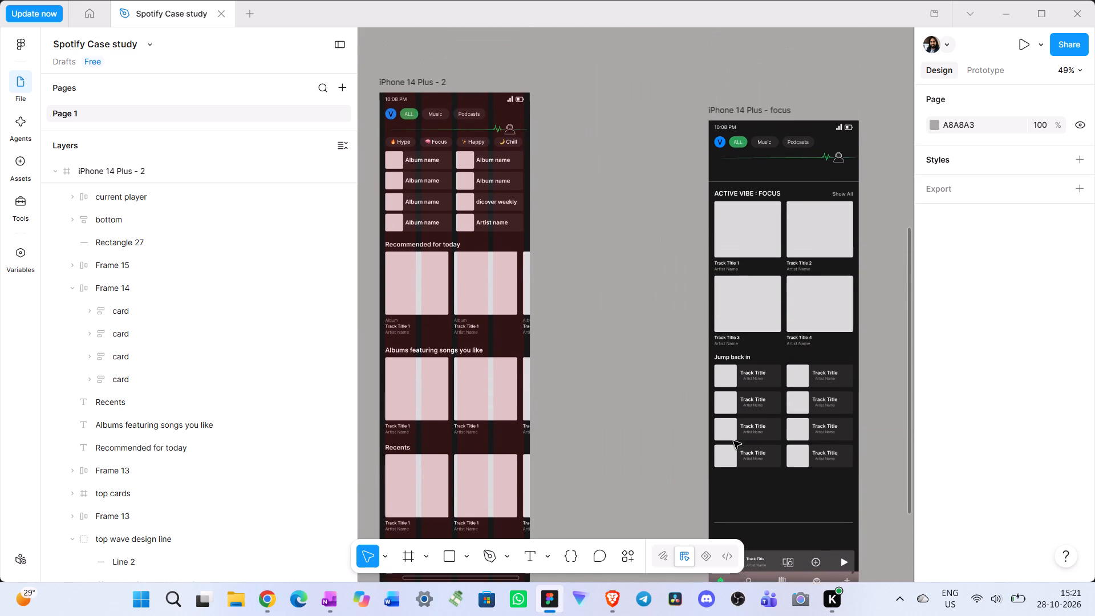
pyautogui.scroll(1, 733, 441)
pyautogui.moveTo(757, 180); pyautogui.dragTo(818, 171)
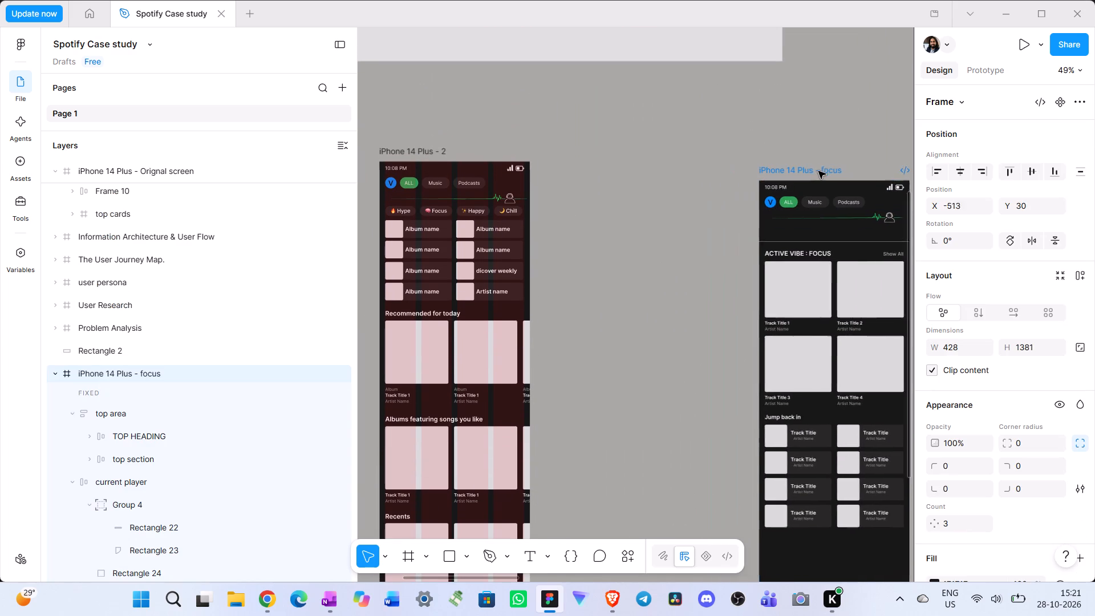
# Move the iPhone 14 Plus - focus frame farther away and align its top edge with the iPhone 14 Plus - 2 frame.
pyautogui.moveTo(818, 171); pyautogui.dragTo(838, 152)
pyautogui.click(644, 221)
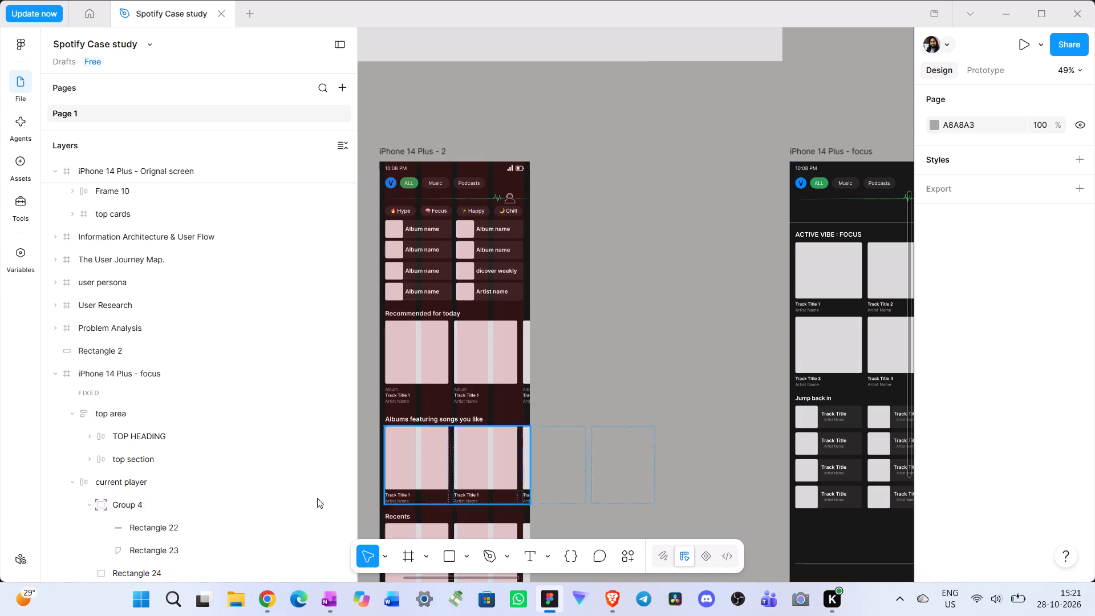
# Add a 428 × 926 iPhone 14 Plus preset frame between iPhone 14 Plus - 2 and the focus frame, at X -1079, Y -24.
pyautogui.click(408, 553)
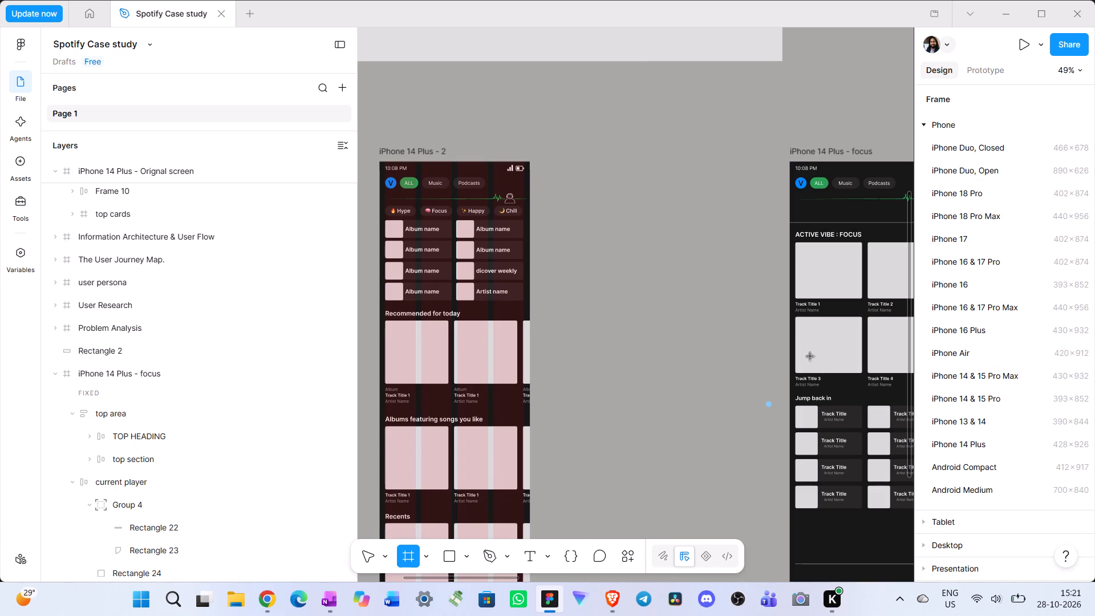
pyautogui.click(967, 445)
pyautogui.moveTo(646, 382); pyautogui.dragTo(646, 404)
# Rename the new empty frame as iPhone 14 Plus - hype.
pyautogui.click(610, 152)
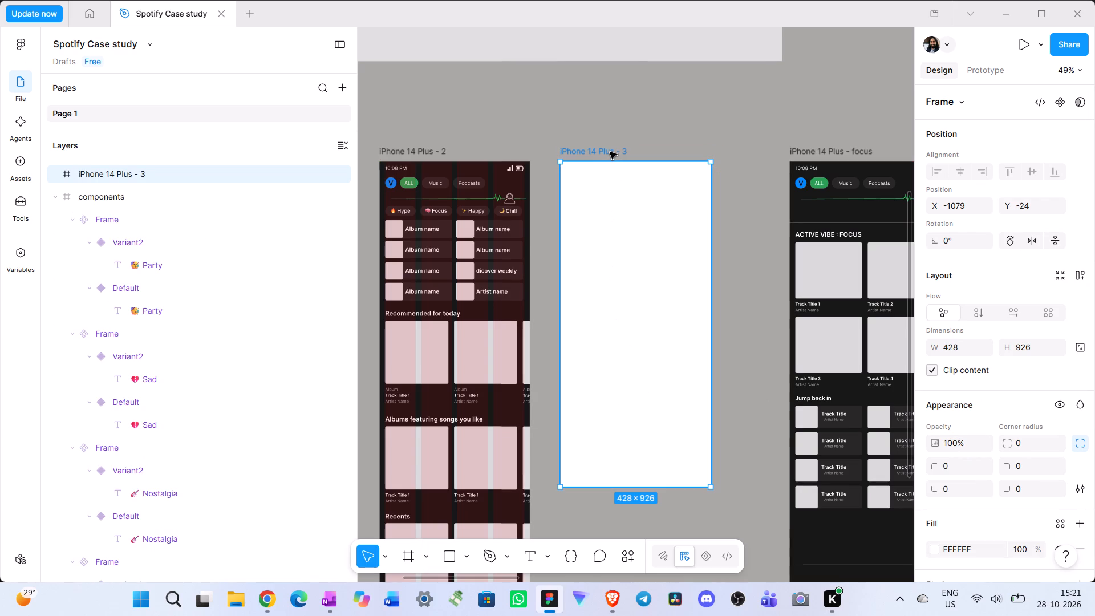
pyautogui.doubleClick(610, 152)
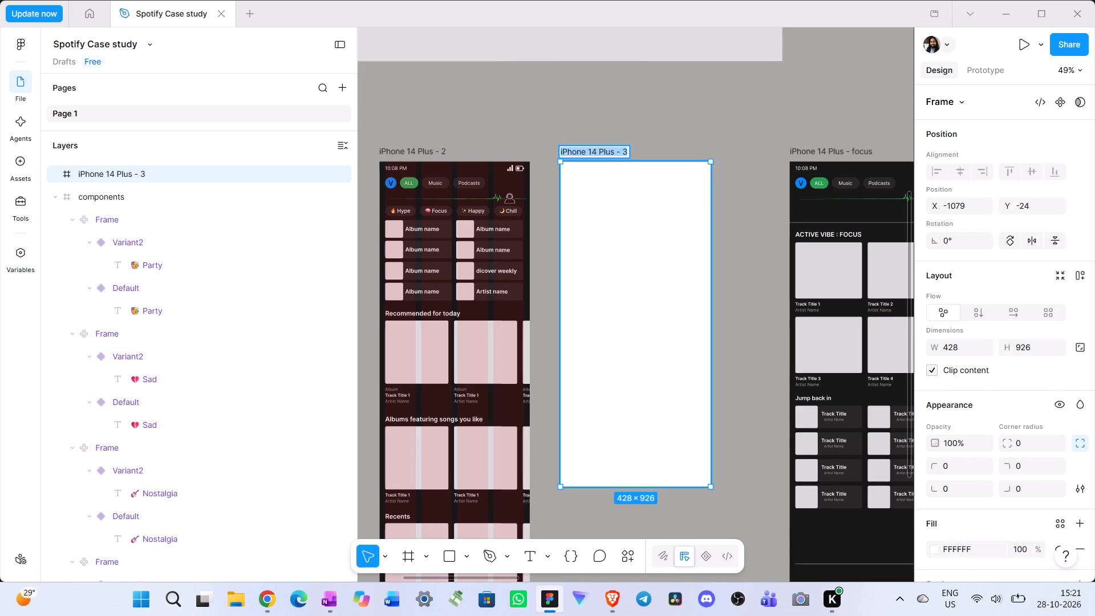
pyautogui.click(625, 151)
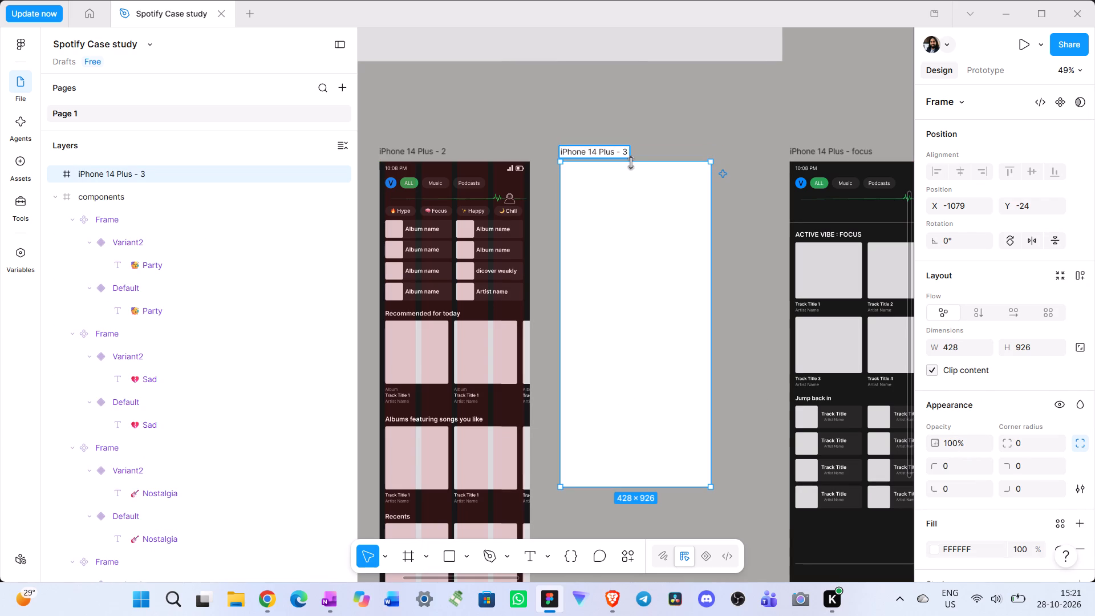
pyautogui.press('BackSpace')
pyautogui.press('h')
pyautogui.write('ype')
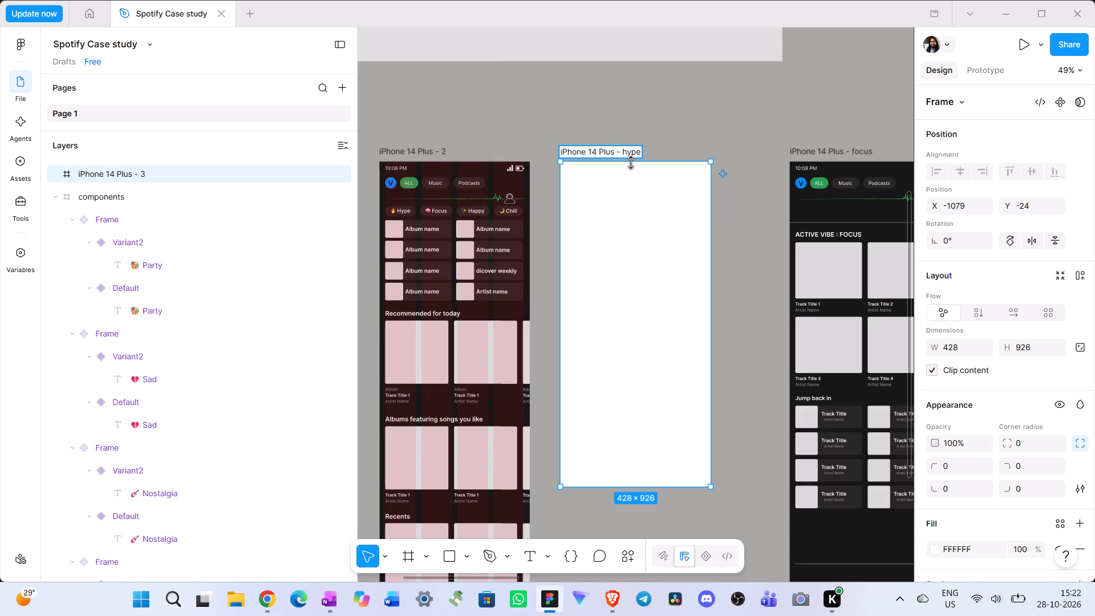
pyautogui.click(734, 127)
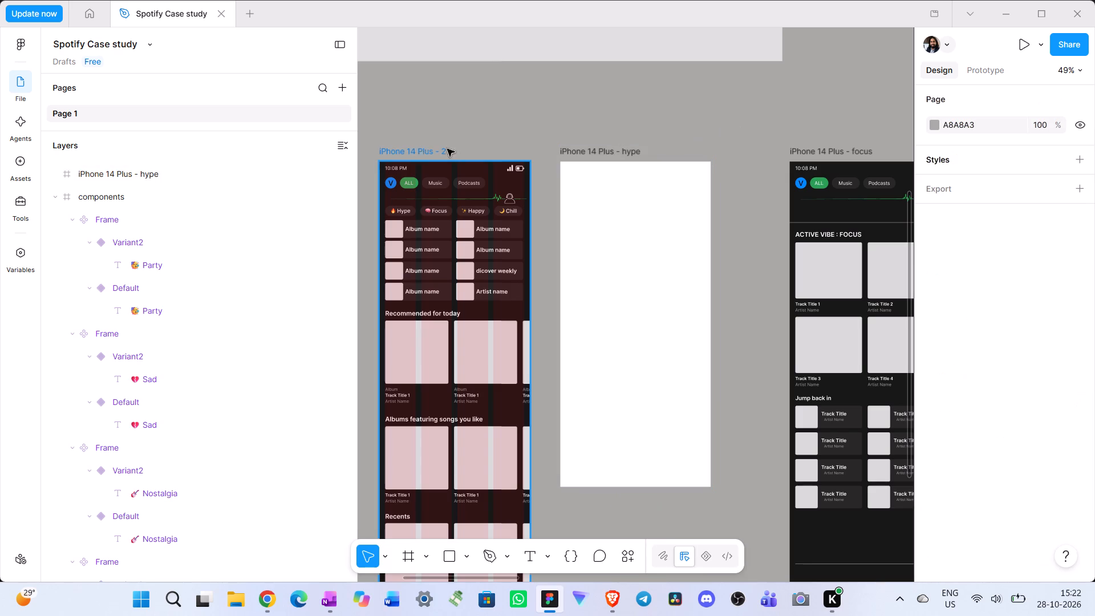
# Rename the iPhone 14 Plus - 2 frame as iPhone 14 Plus - normal.
pyautogui.doubleClick(427, 150)
pyautogui.click(444, 148)
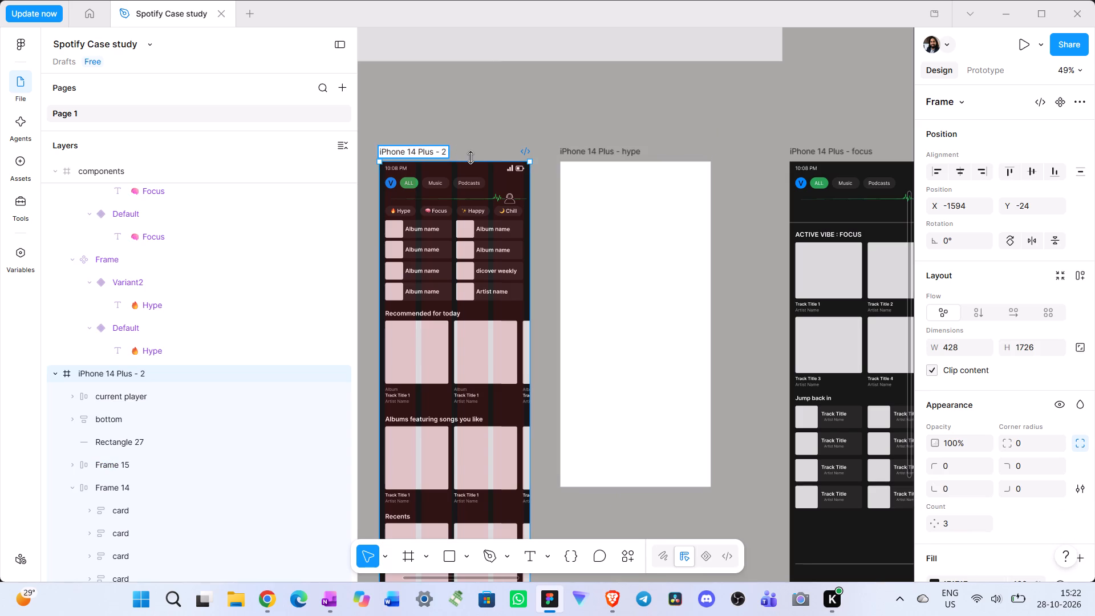
pyautogui.press('BackSpace')
pyautogui.write('normal')
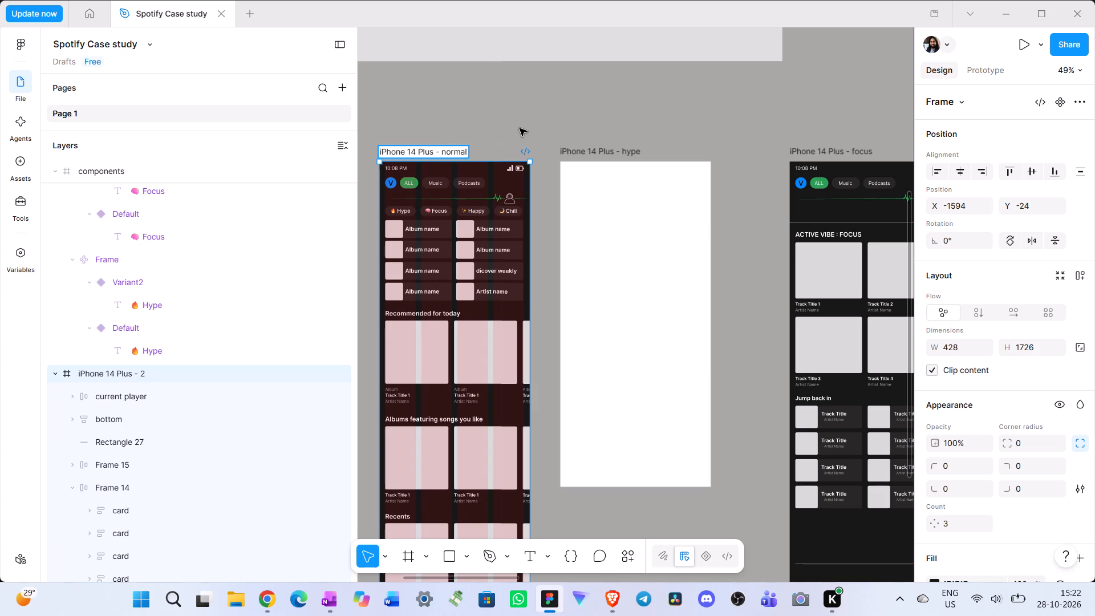
pyautogui.click(520, 125)
# Shorten the iPhone 14 Plus - normal frame from its bottom edge to 926 px high, matching the hype frame.
pyautogui.scroll(-8, 688, 379)
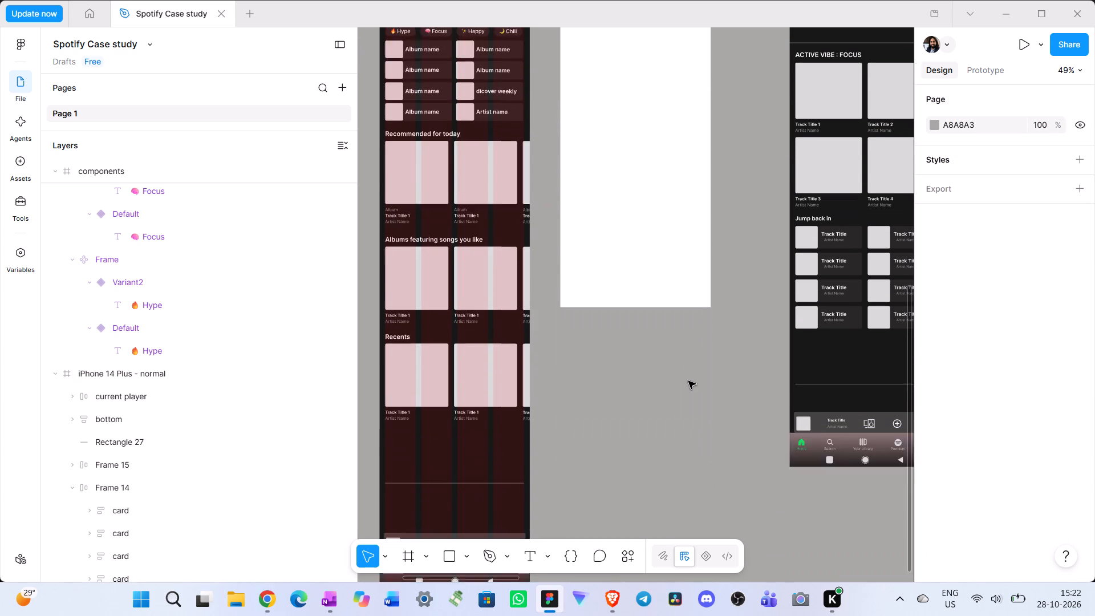
pyautogui.scroll(4, 684, 439)
pyautogui.scroll(-3, 684, 440)
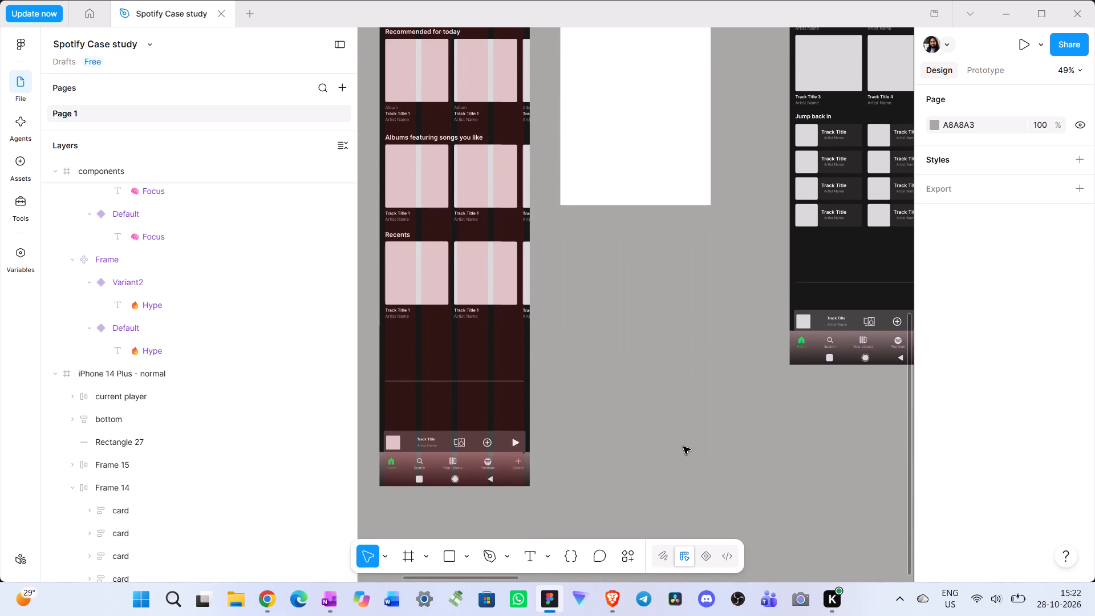
pyautogui.scroll(2, 683, 449)
pyautogui.scroll(-3, 681, 450)
pyautogui.scroll(5, 560, 436)
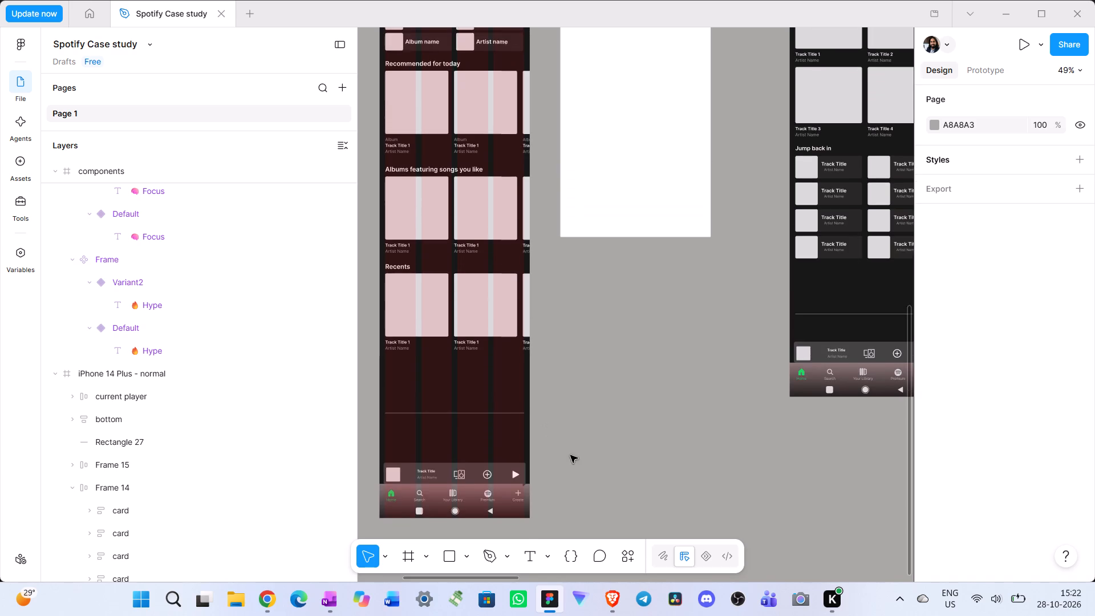
pyautogui.scroll(7, 570, 455)
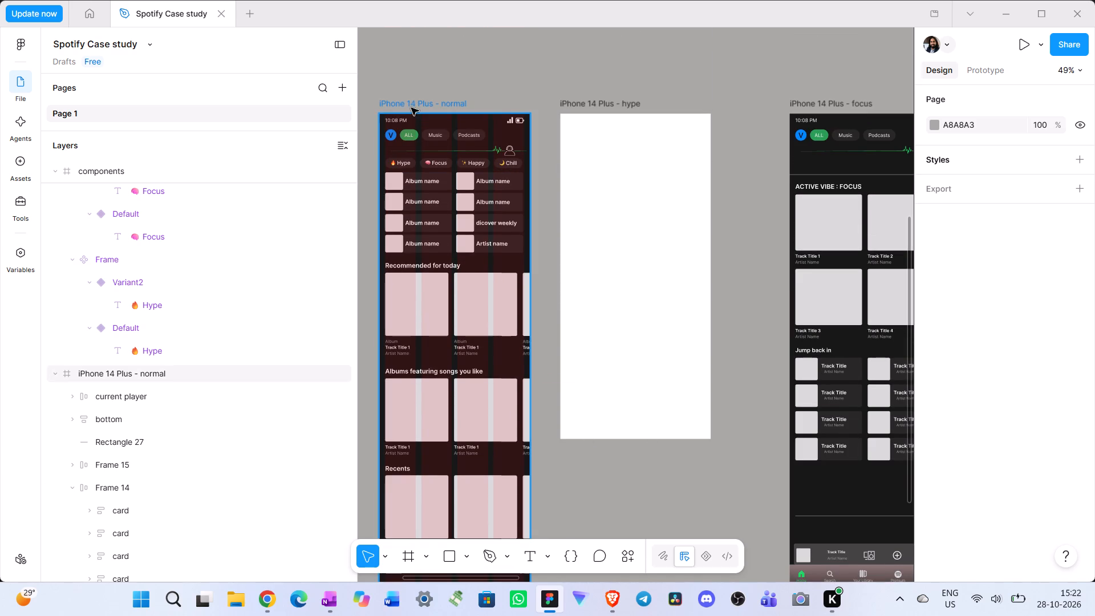
pyautogui.click(411, 108)
pyautogui.scroll(-9, 570, 300)
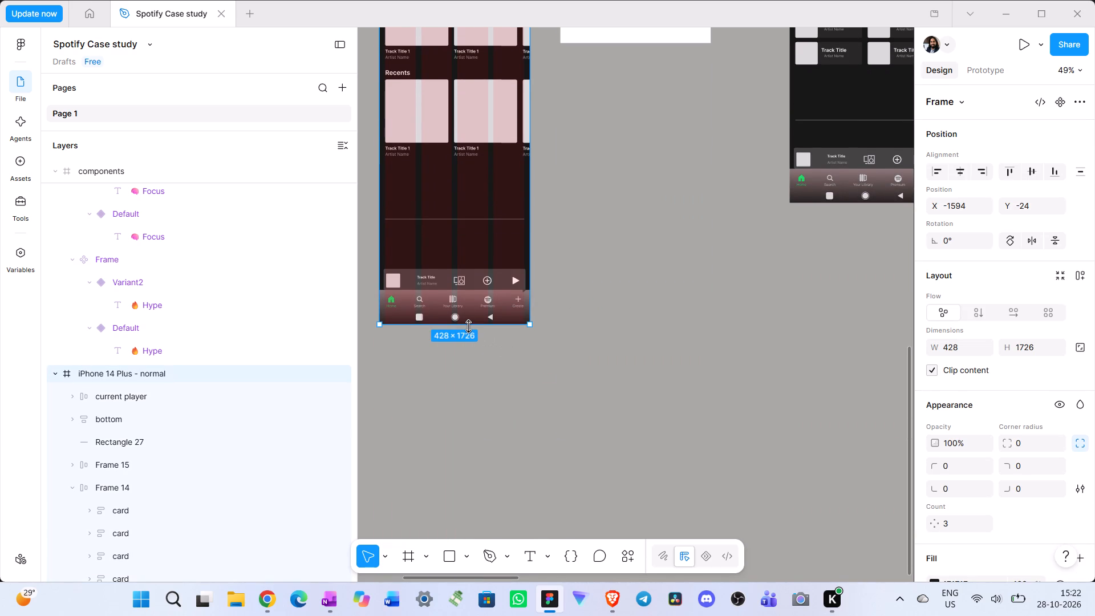
pyautogui.moveTo(468, 326); pyautogui.dragTo(478, 56)
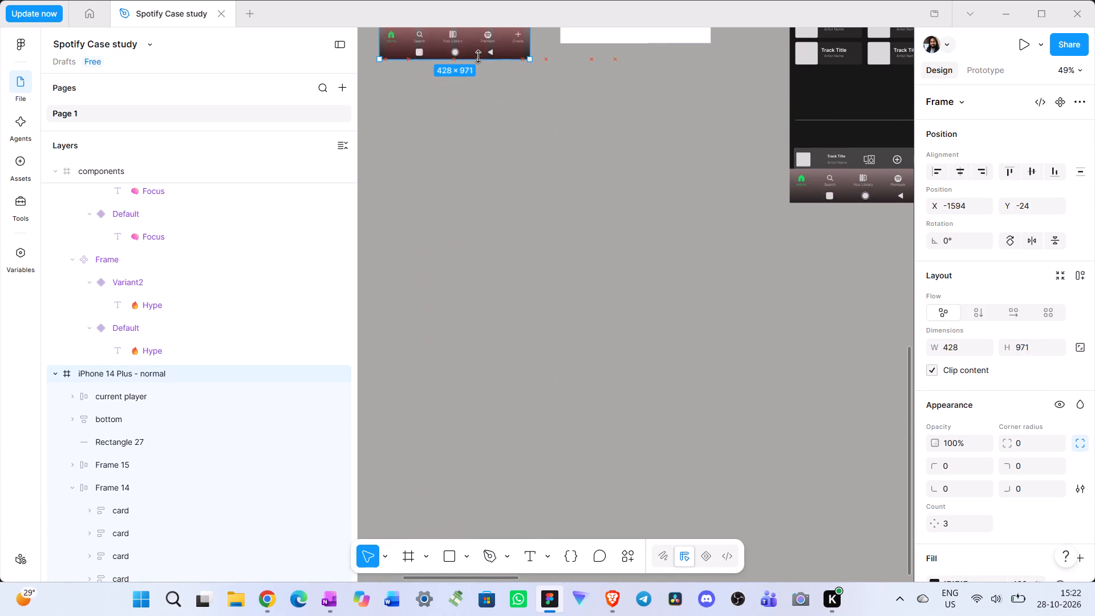
pyautogui.moveTo(478, 56); pyautogui.dragTo(478, 46)
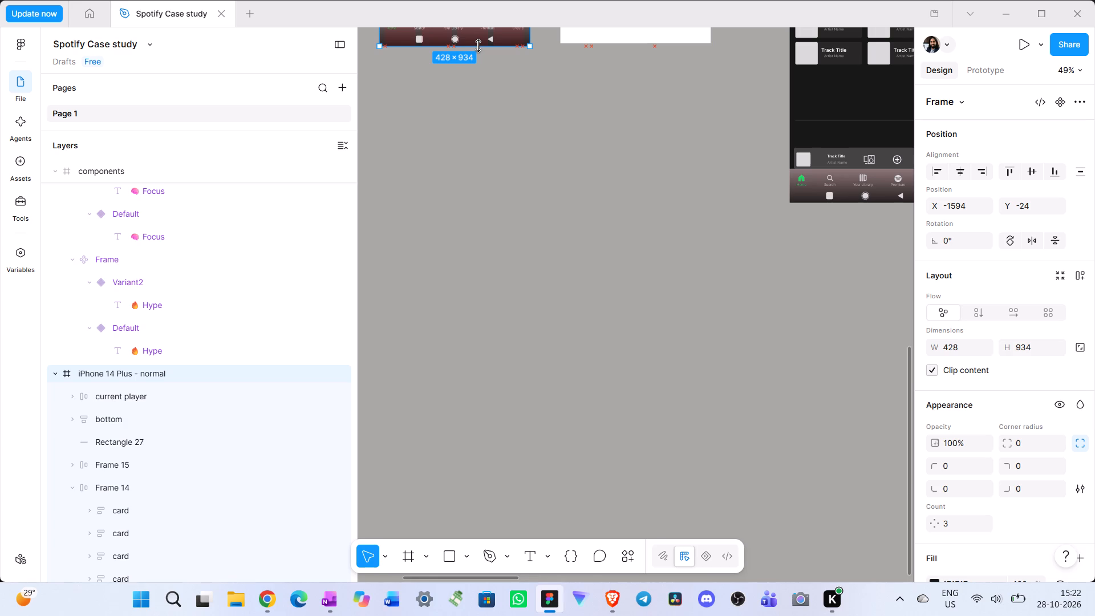
pyautogui.moveTo(478, 46); pyautogui.dragTo(478, 44)
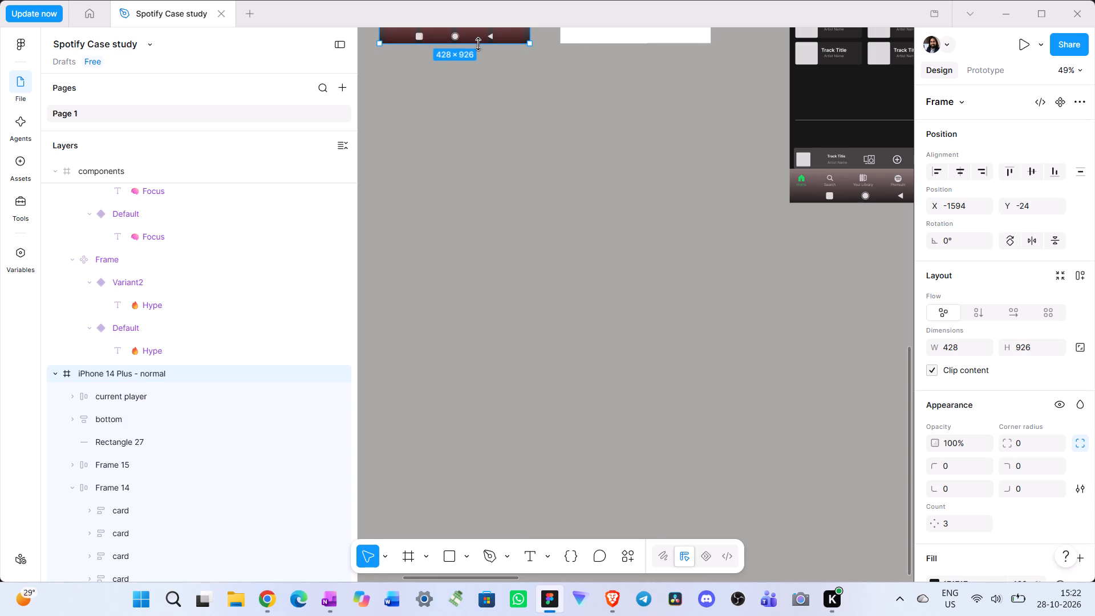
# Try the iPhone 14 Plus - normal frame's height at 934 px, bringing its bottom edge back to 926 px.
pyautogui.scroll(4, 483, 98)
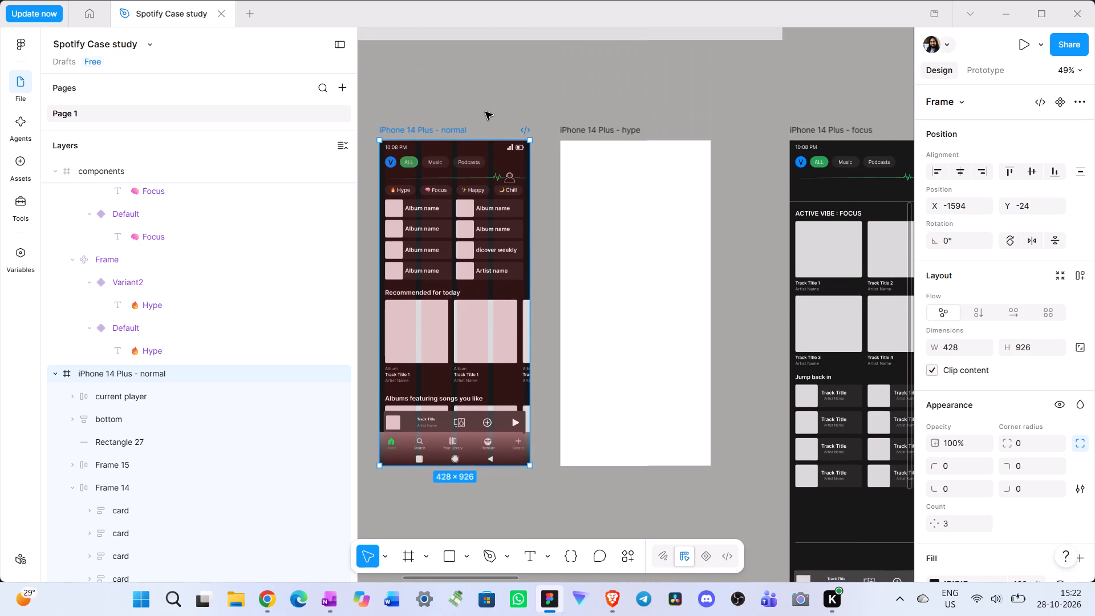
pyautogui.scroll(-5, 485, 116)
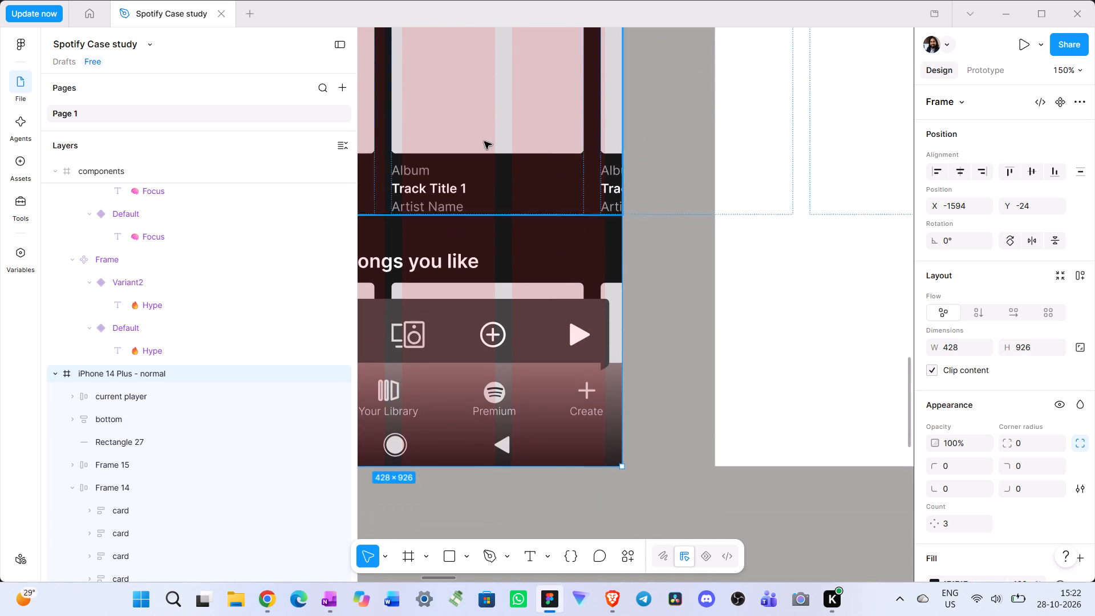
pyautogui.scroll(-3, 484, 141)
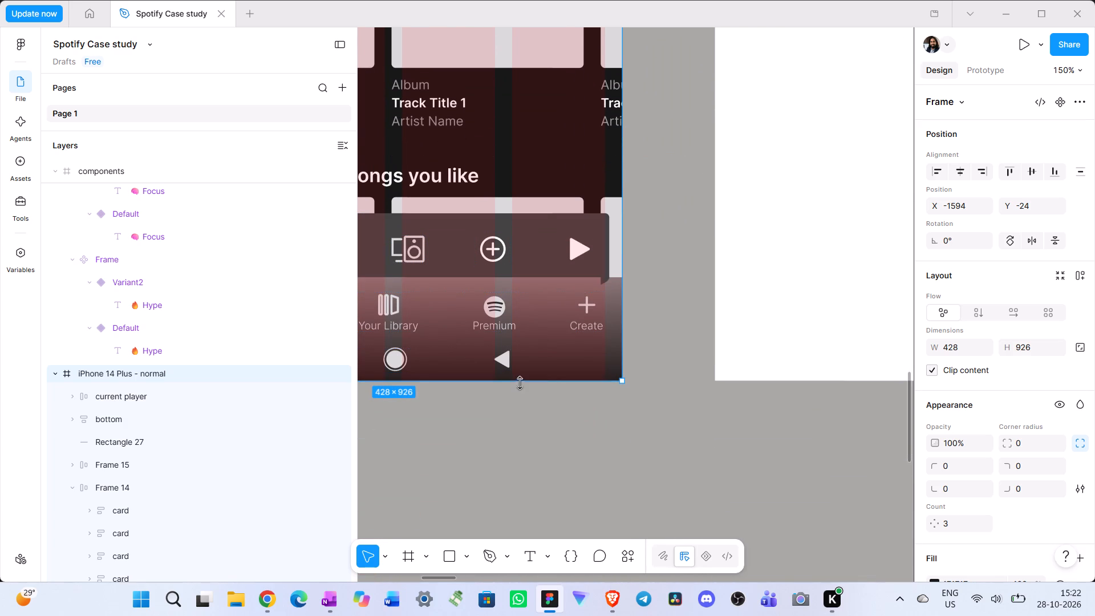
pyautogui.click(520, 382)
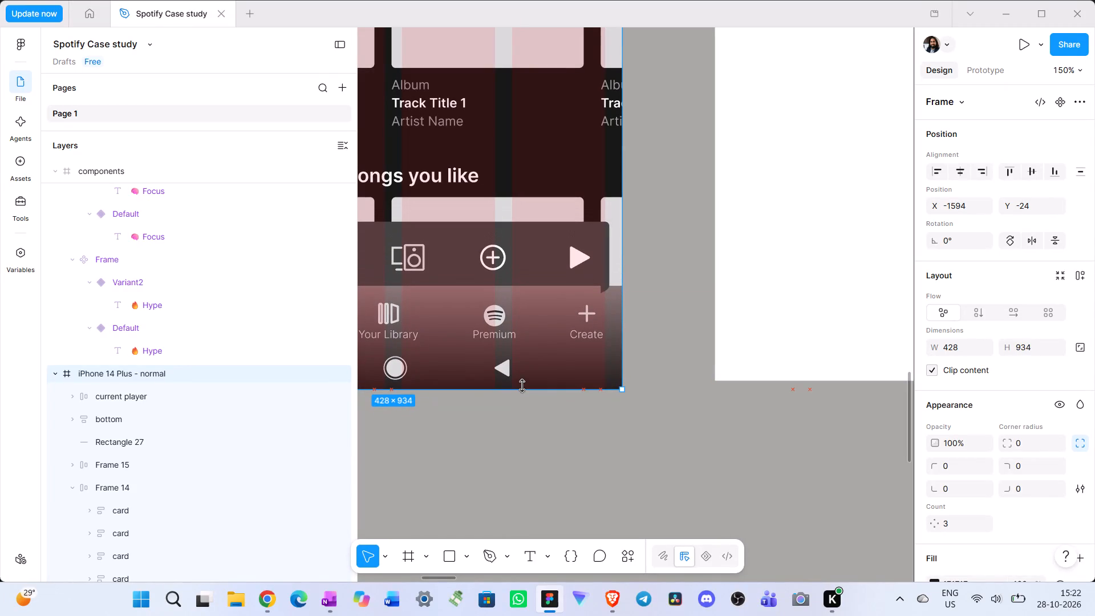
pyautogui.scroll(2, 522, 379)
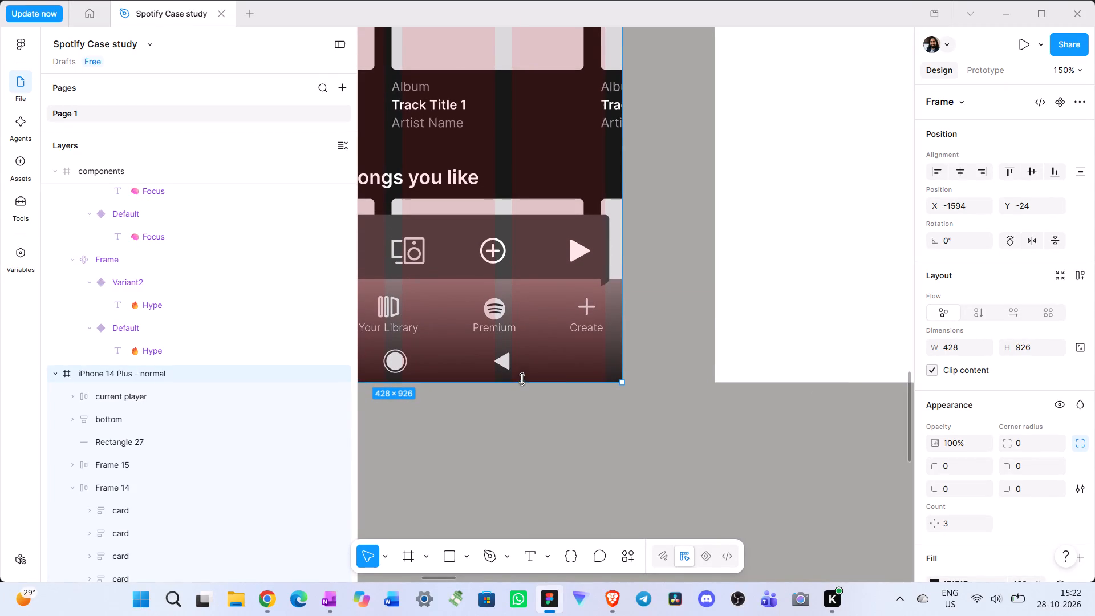
# Shift the iPhone 14 Plus - normal frame slightly away from the hype frame, to X -1598, Y -24.
pyautogui.scroll(7, 522, 379)
pyautogui.scroll(-3, 521, 379)
pyautogui.hscroll(-1, 521, 379)
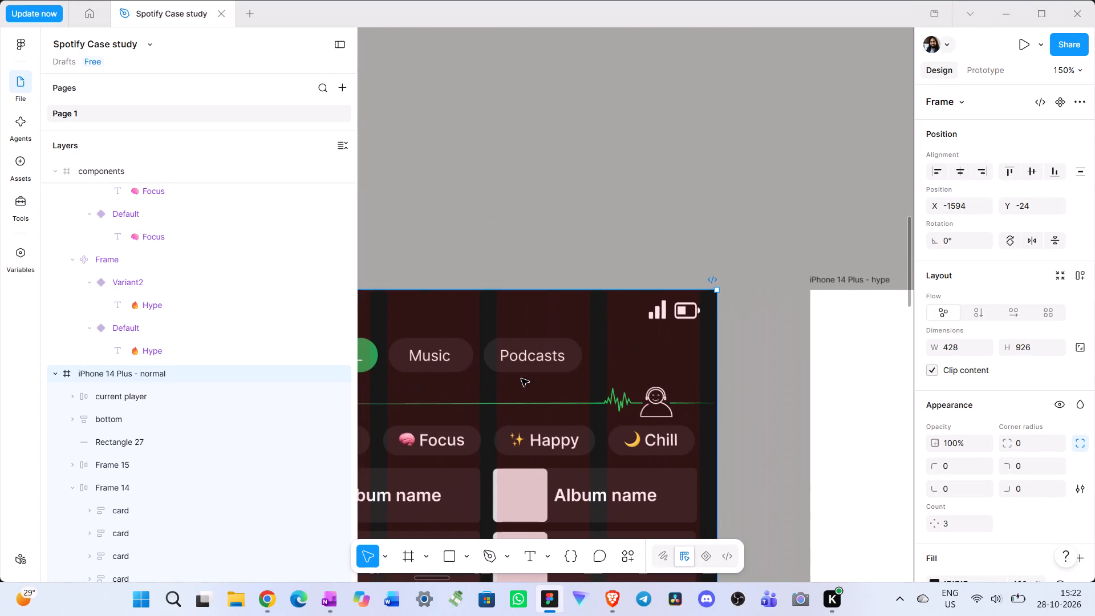
pyautogui.hscroll(-1, 521, 379)
pyautogui.hscroll(1, 541, 247)
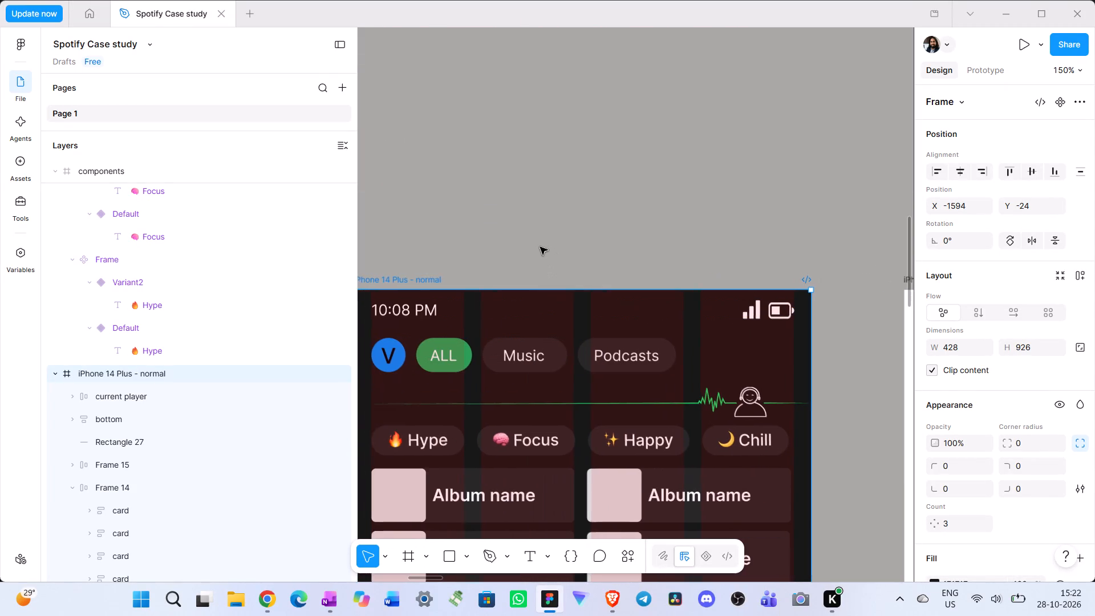
pyautogui.hscroll(1, 540, 247)
pyautogui.click(482, 266)
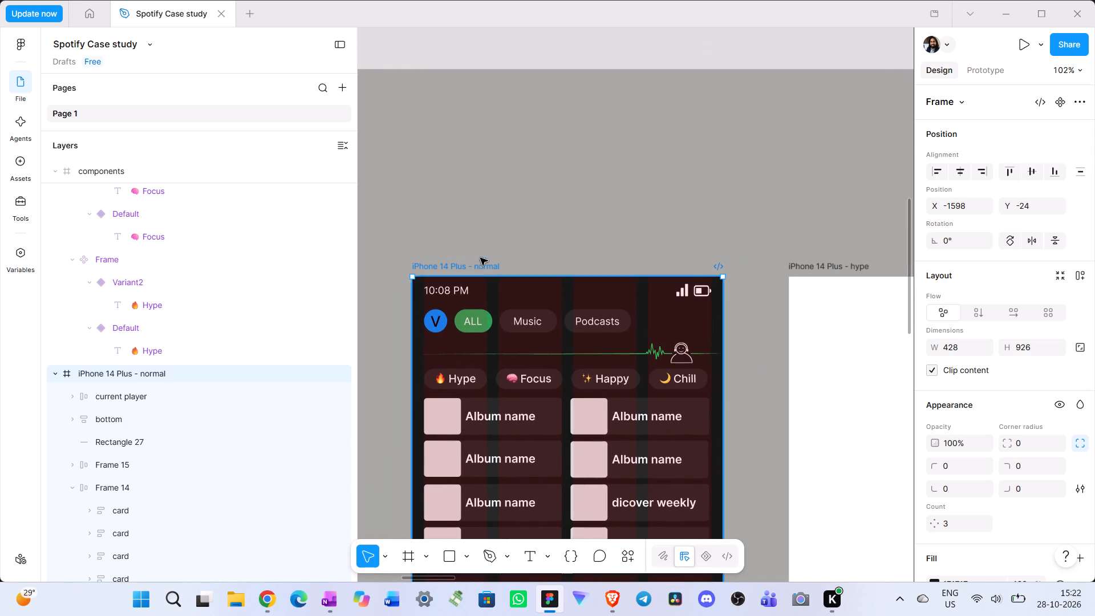
pyautogui.click(541, 185)
# Shorten the iPhone 14 Plus - Orignal screen frame from its bottom edge to 926 px high, matching the normal frame.
pyautogui.scroll(-1, 539, 208)
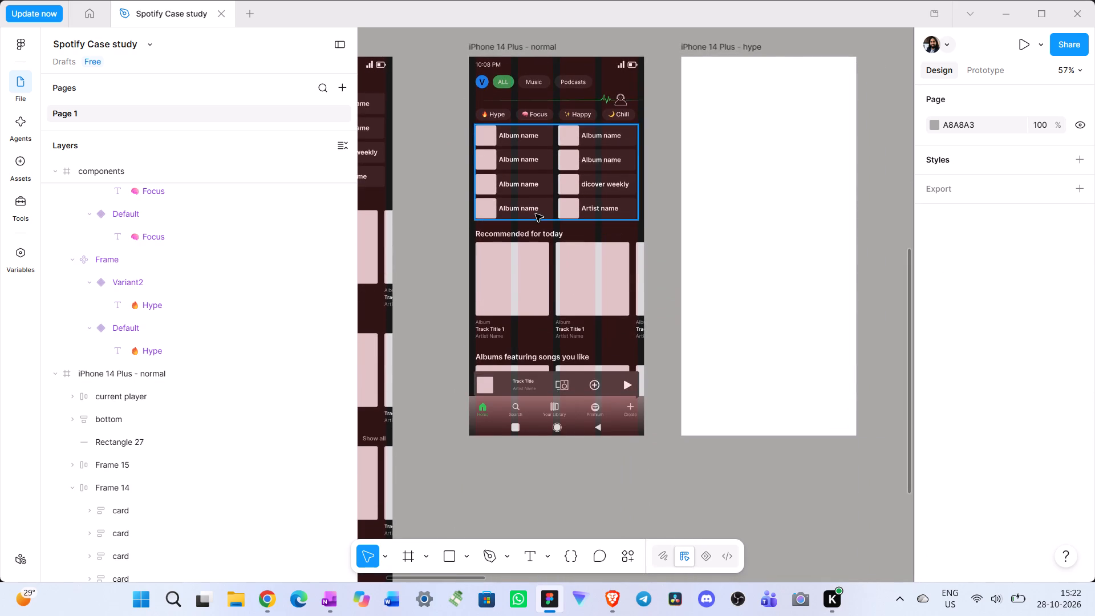
pyautogui.hscroll(3, 536, 215)
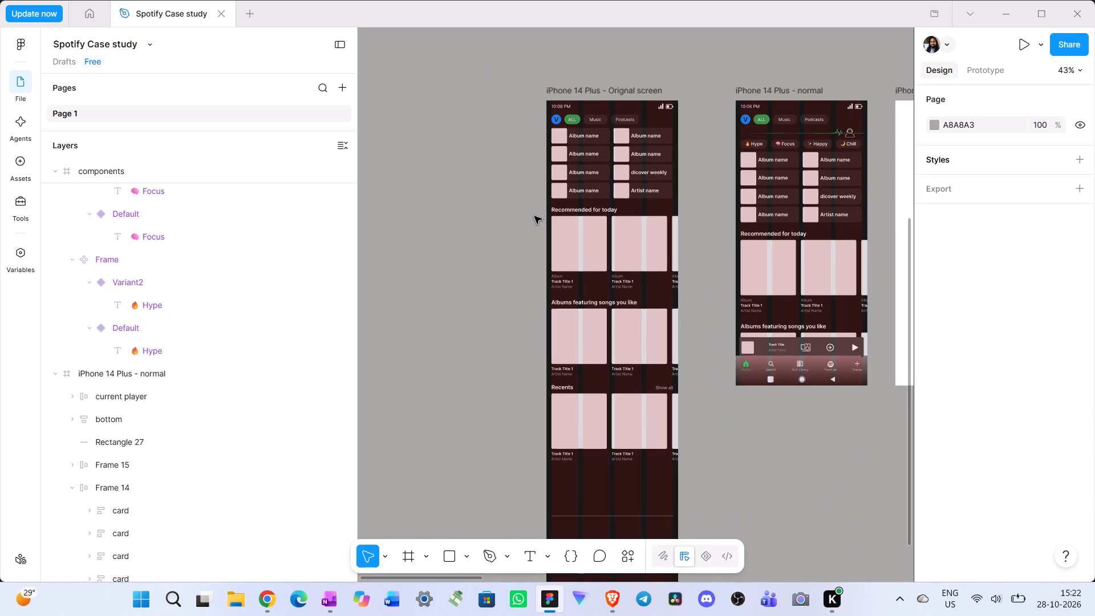
pyautogui.hscroll(-1, 534, 216)
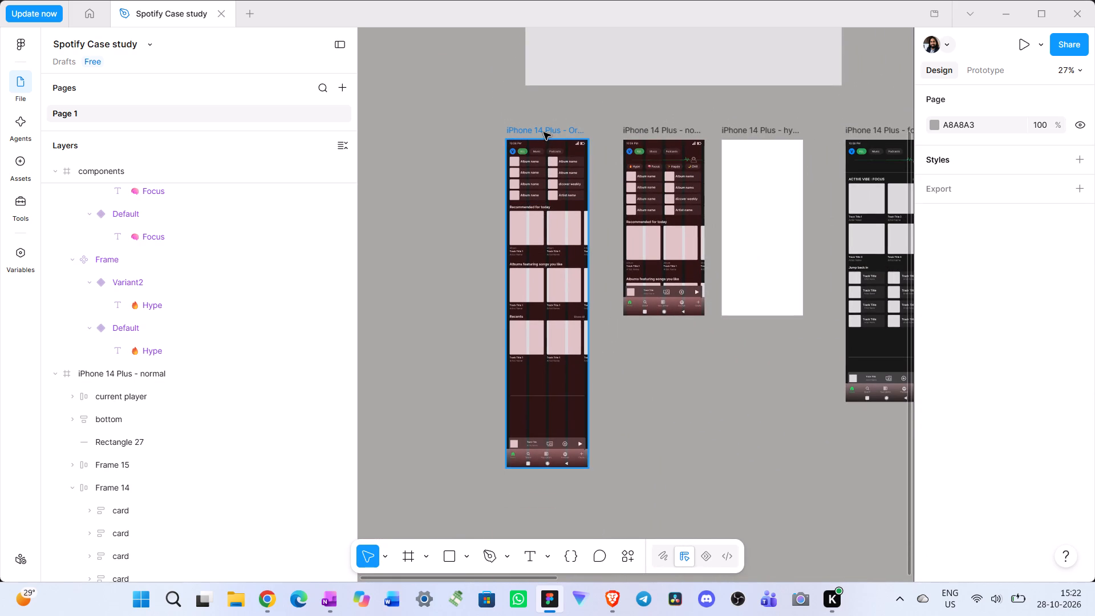
pyautogui.click(544, 131)
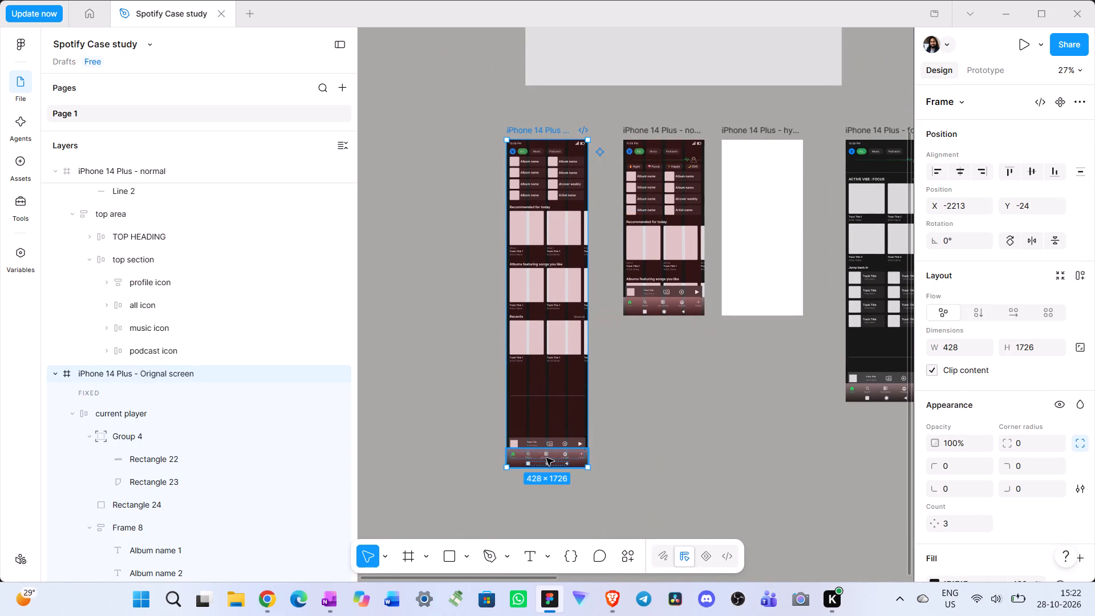
pyautogui.moveTo(549, 471); pyautogui.dragTo(566, 351)
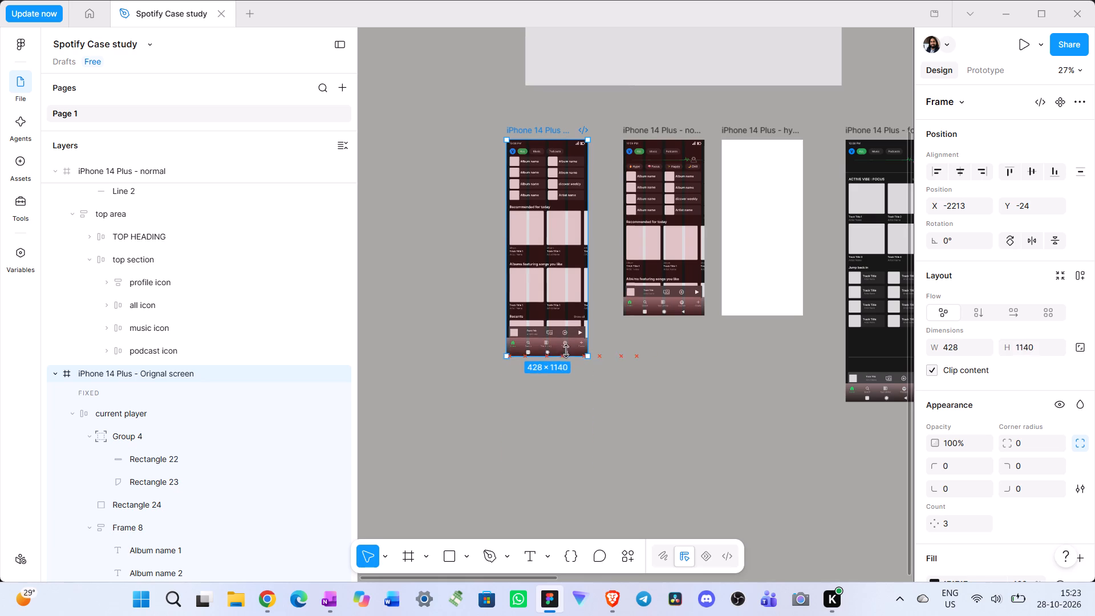
pyautogui.moveTo(566, 351); pyautogui.dragTo(571, 321)
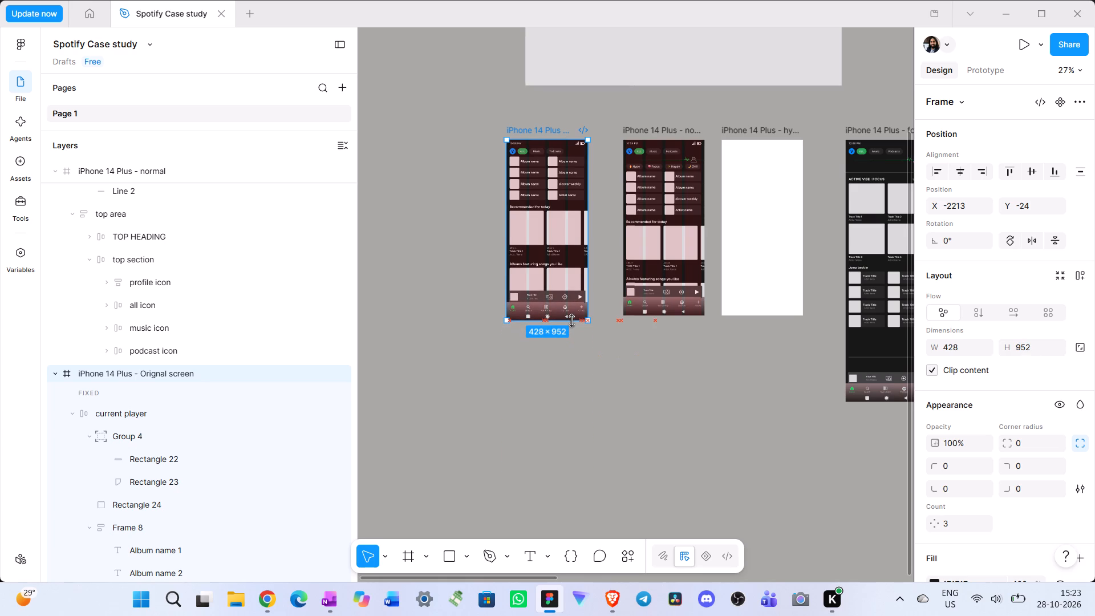
pyautogui.moveTo(571, 321); pyautogui.dragTo(572, 317)
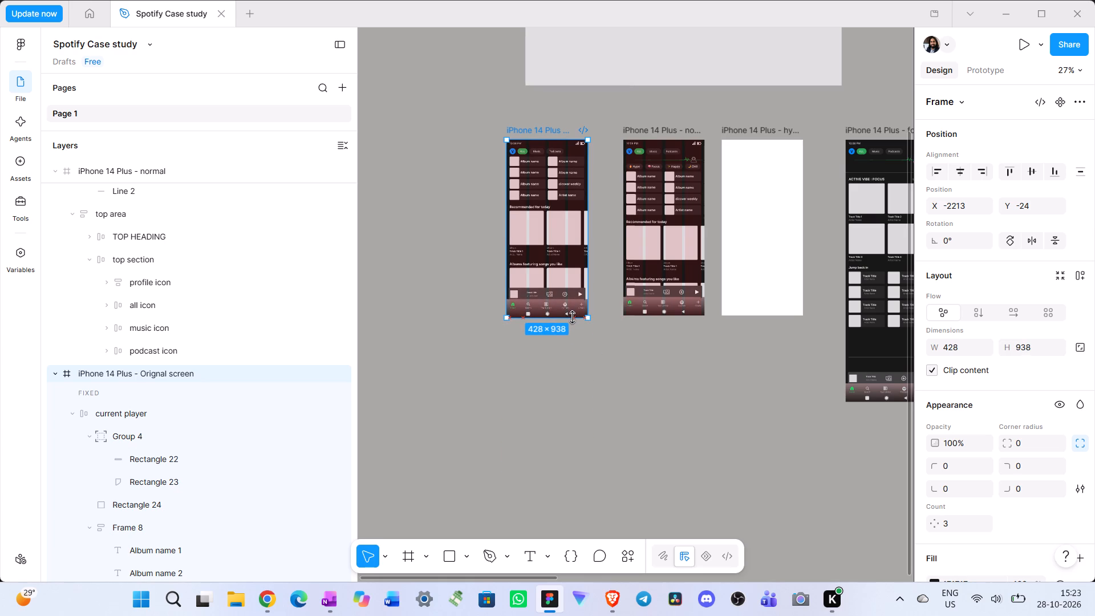
pyautogui.moveTo(572, 317); pyautogui.dragTo(574, 307)
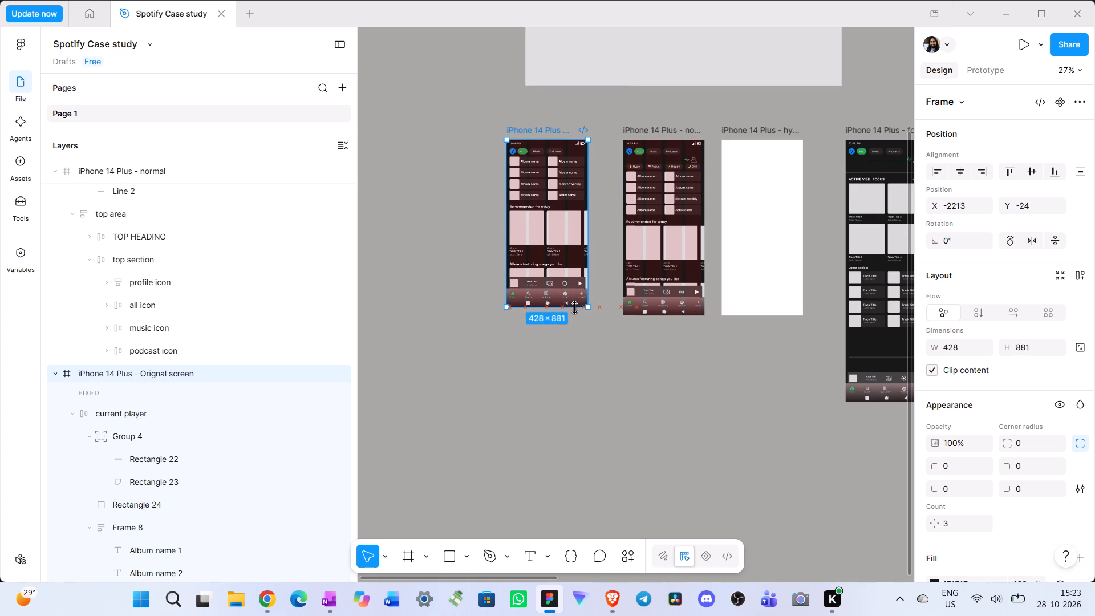
pyautogui.moveTo(574, 307); pyautogui.dragTo(572, 322)
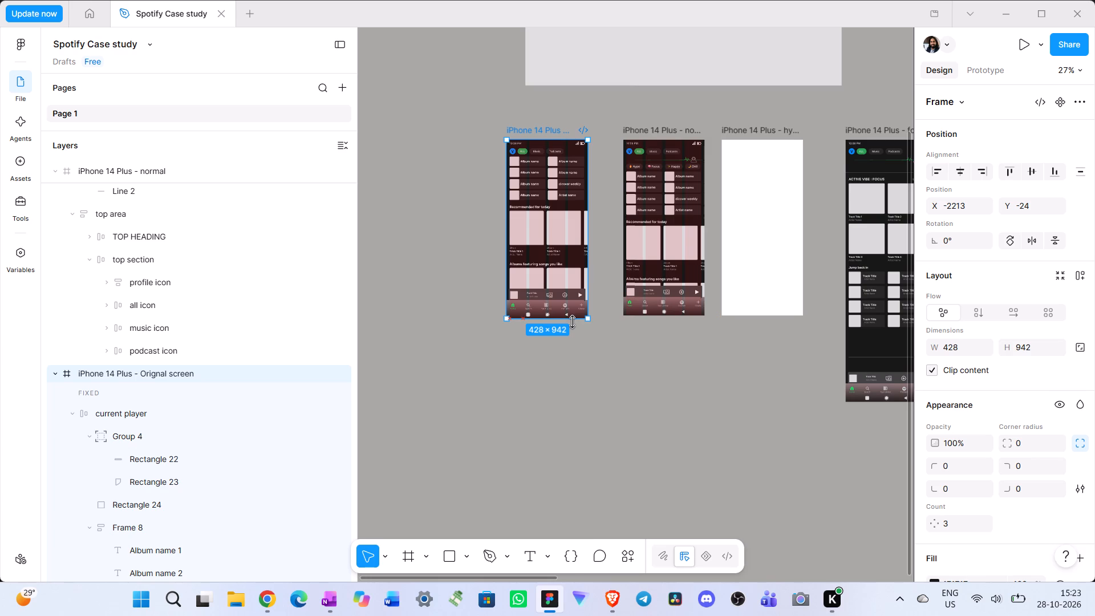
pyautogui.moveTo(572, 322); pyautogui.dragTo(573, 316)
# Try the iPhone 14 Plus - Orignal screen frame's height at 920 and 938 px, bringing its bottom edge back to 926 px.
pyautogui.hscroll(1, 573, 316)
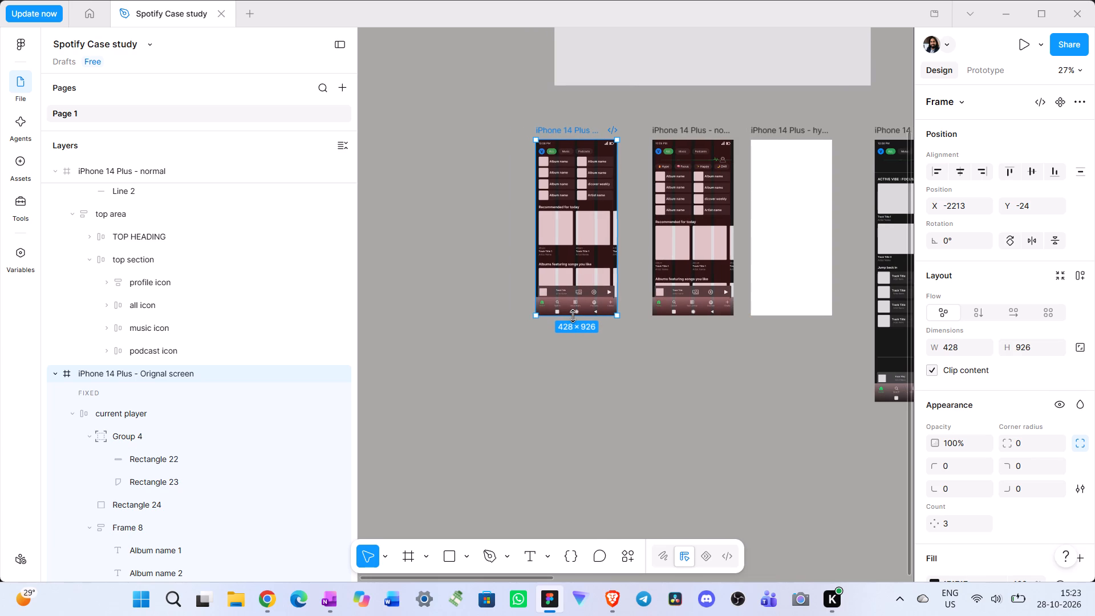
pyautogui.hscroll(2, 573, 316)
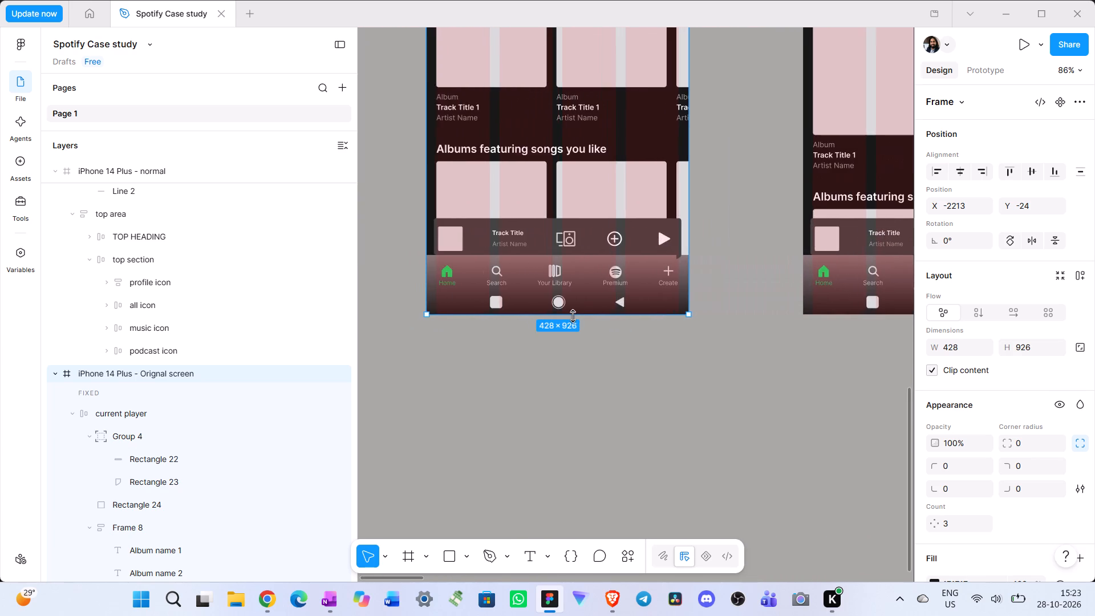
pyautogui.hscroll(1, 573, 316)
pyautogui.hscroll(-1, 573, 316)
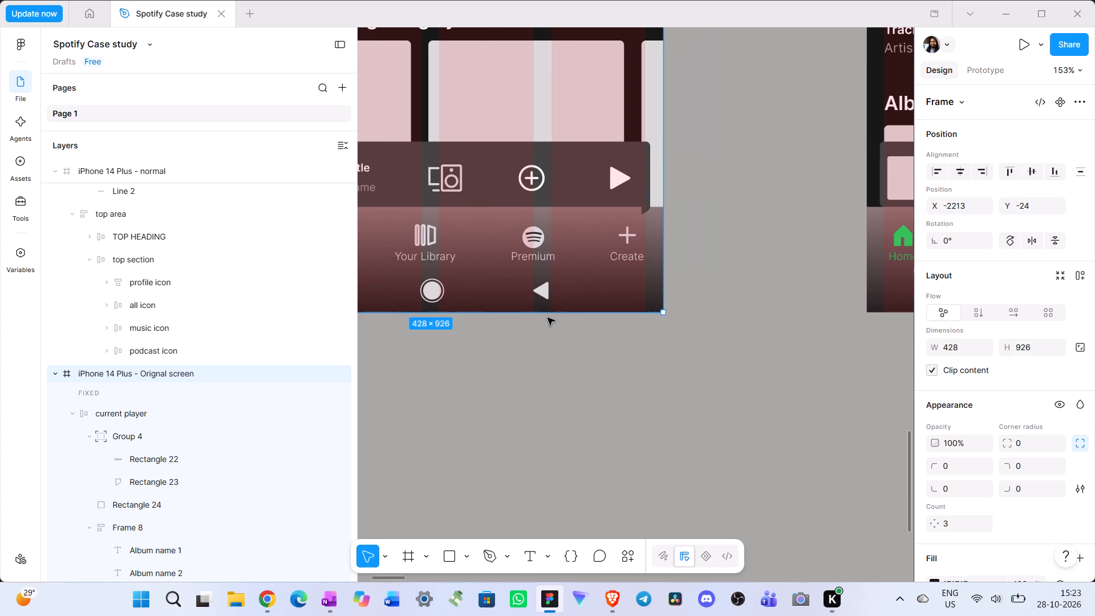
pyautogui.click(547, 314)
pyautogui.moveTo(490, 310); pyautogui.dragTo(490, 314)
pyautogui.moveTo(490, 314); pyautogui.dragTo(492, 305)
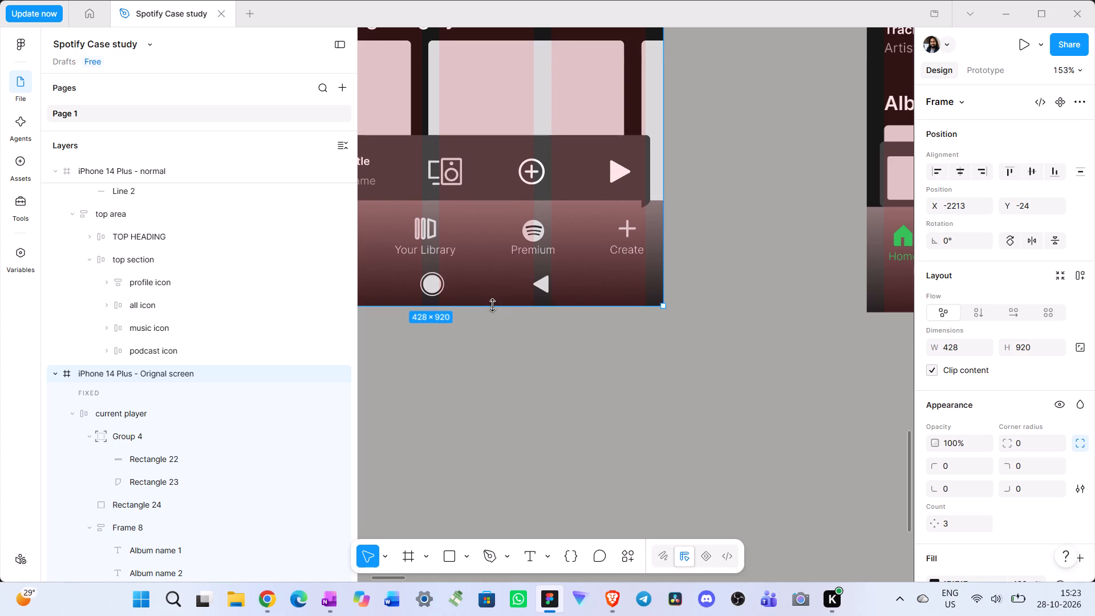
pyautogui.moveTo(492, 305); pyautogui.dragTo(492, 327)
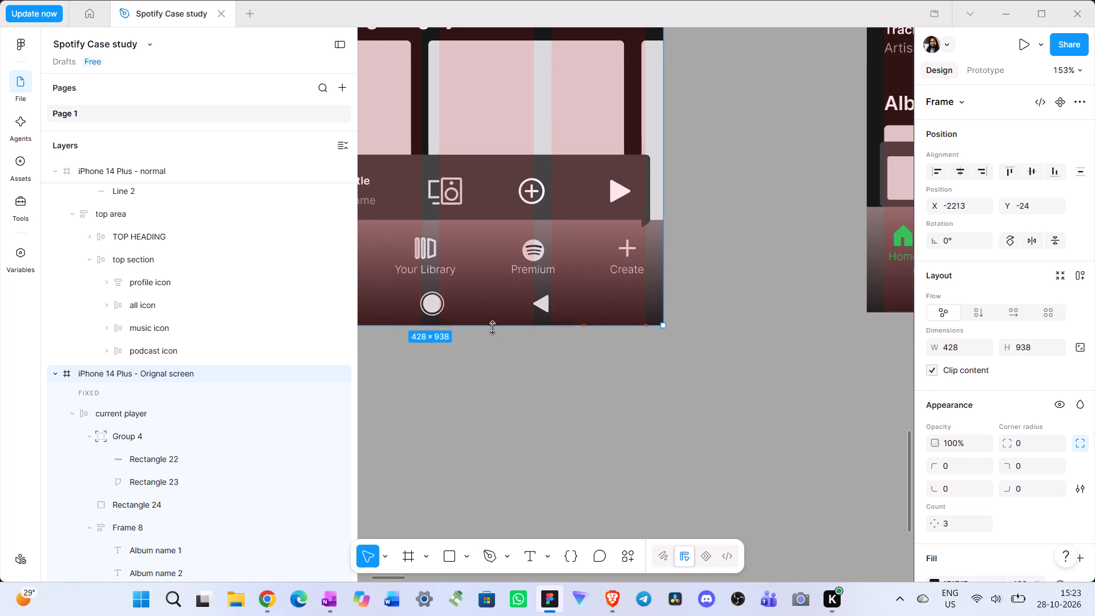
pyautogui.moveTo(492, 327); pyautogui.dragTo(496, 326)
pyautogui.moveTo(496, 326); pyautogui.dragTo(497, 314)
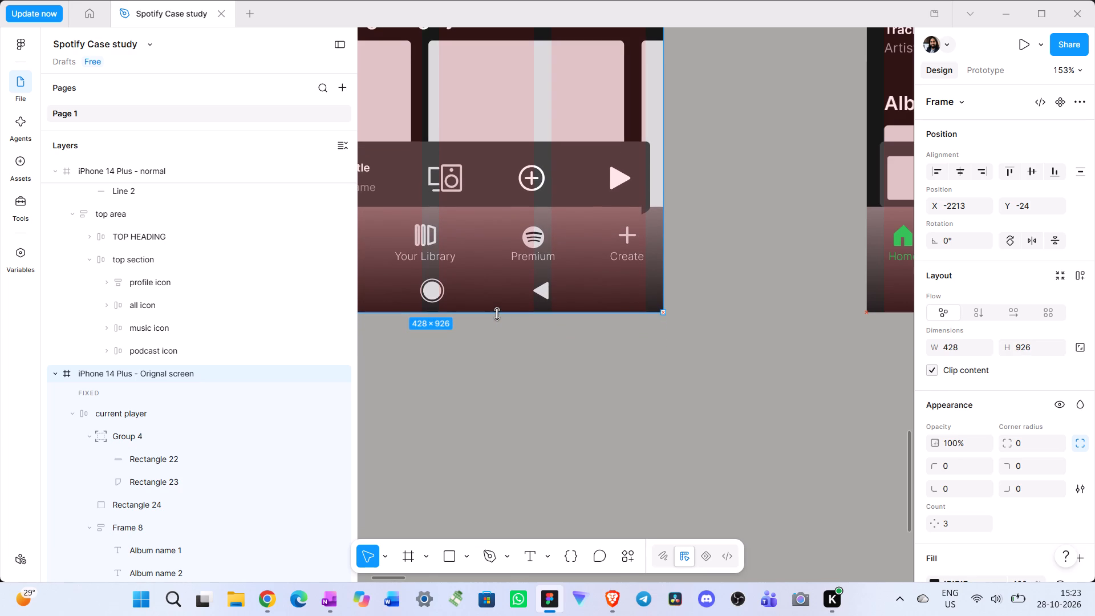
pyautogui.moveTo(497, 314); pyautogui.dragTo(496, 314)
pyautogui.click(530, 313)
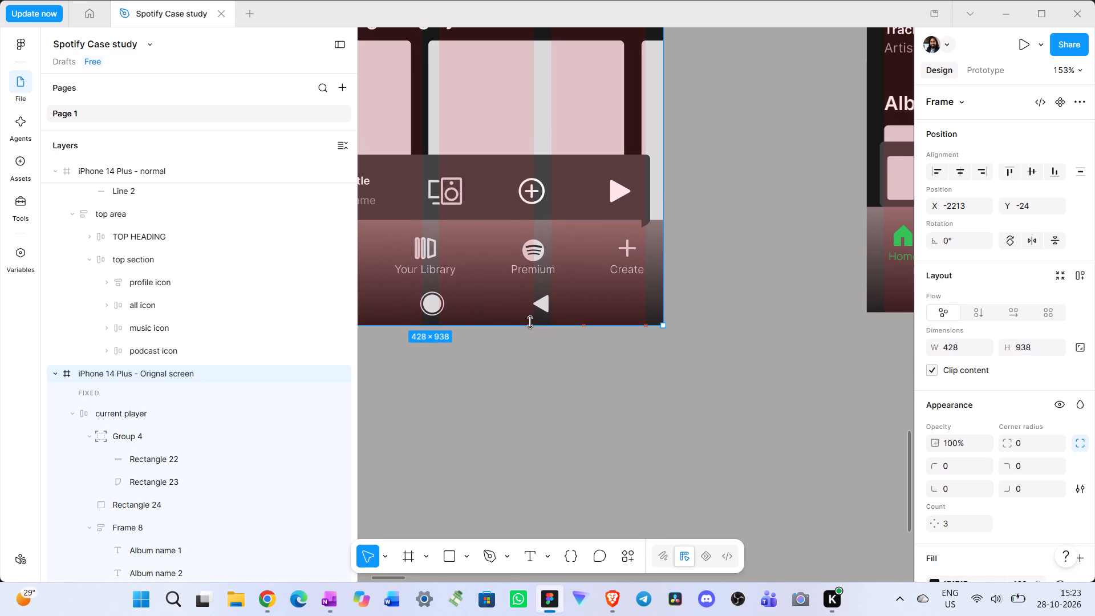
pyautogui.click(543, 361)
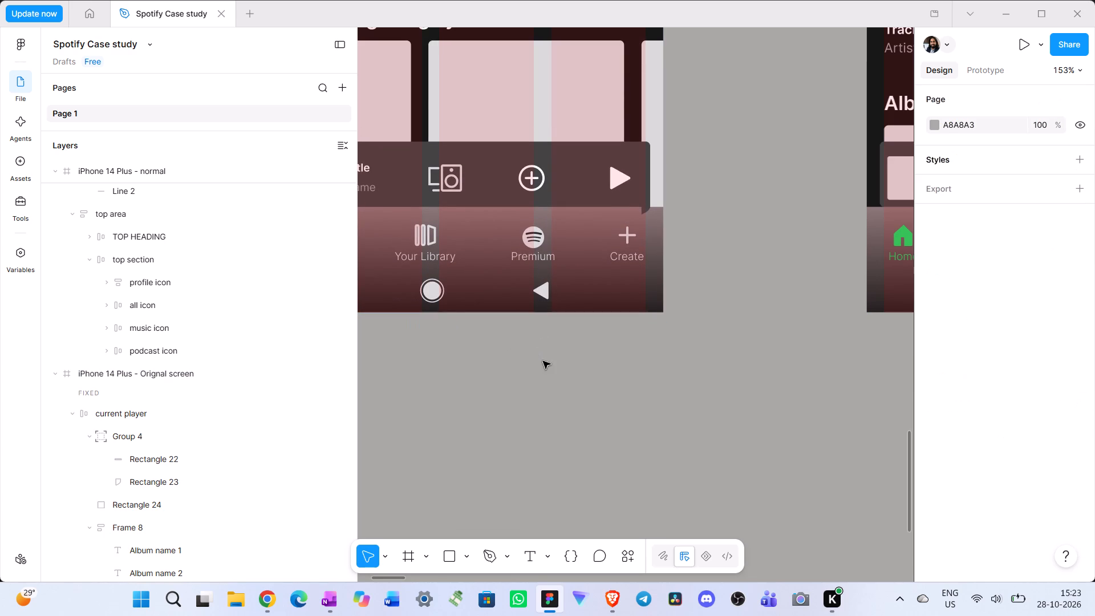
# Rename the iPhone 14 Plus - normal frame as iPhone 14 Plus - MY Normal.
pyautogui.scroll(1, 543, 361)
pyautogui.hscroll(-1, 542, 366)
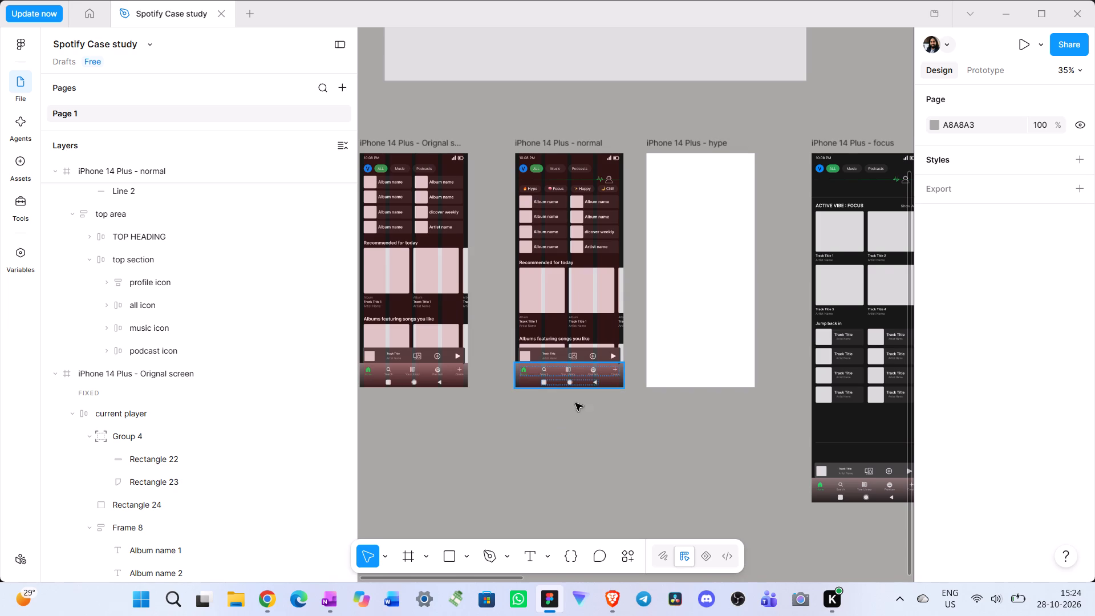
pyautogui.hscroll(1, 606, 435)
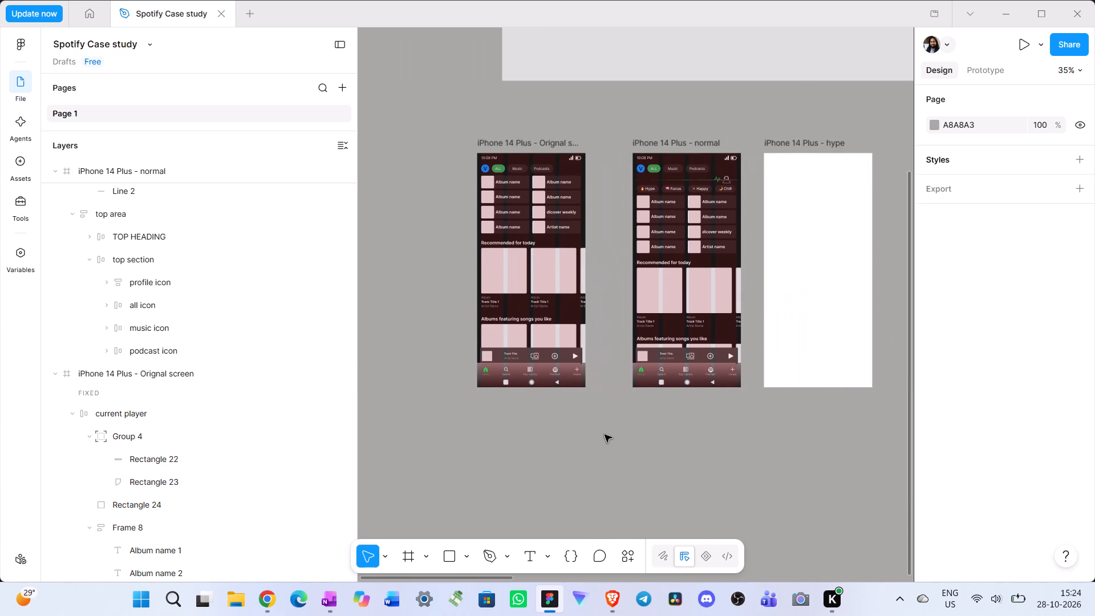
pyautogui.scroll(2, 603, 435)
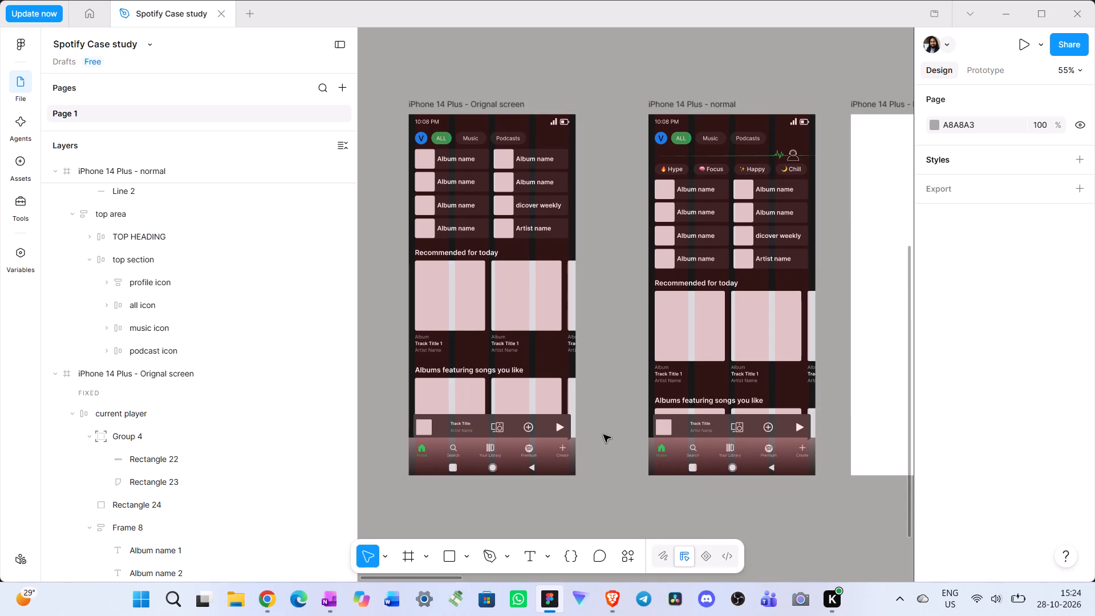
pyautogui.doubleClick(723, 103)
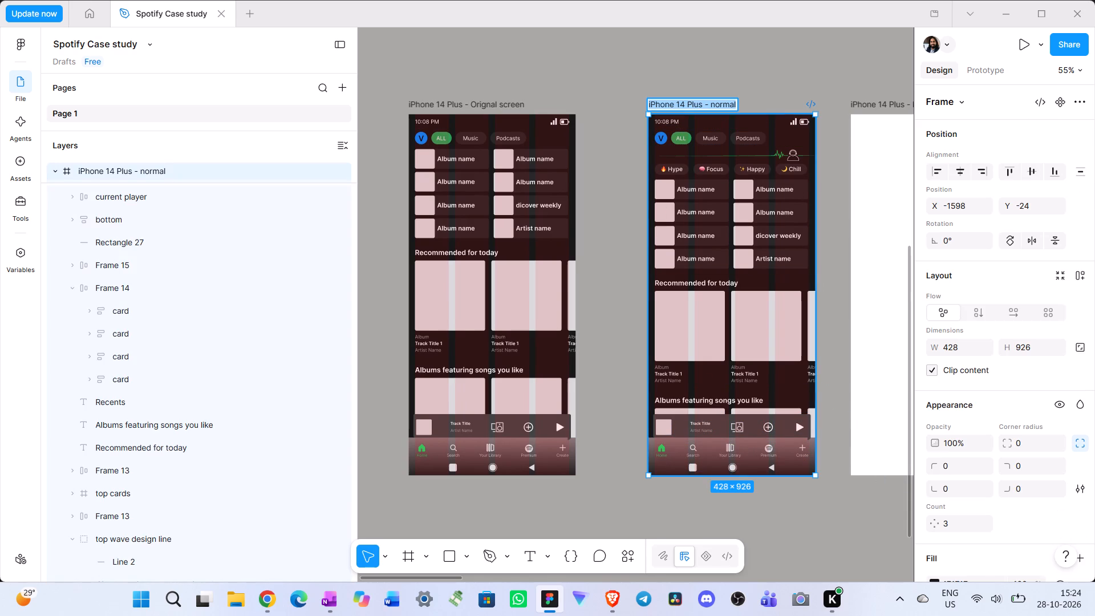
pyautogui.click(710, 103)
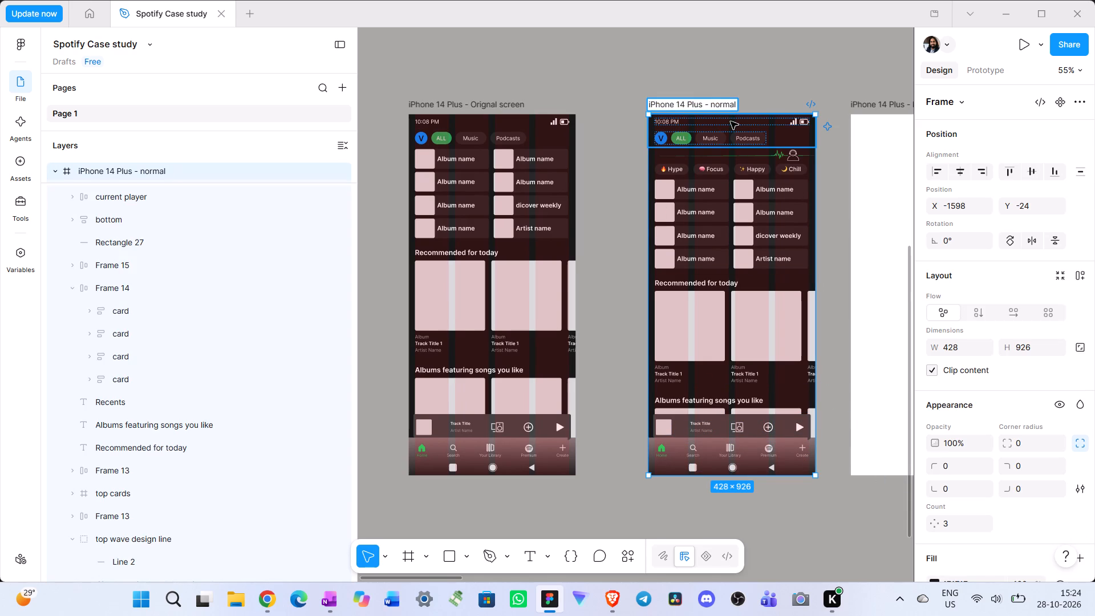
pyautogui.write('MY')
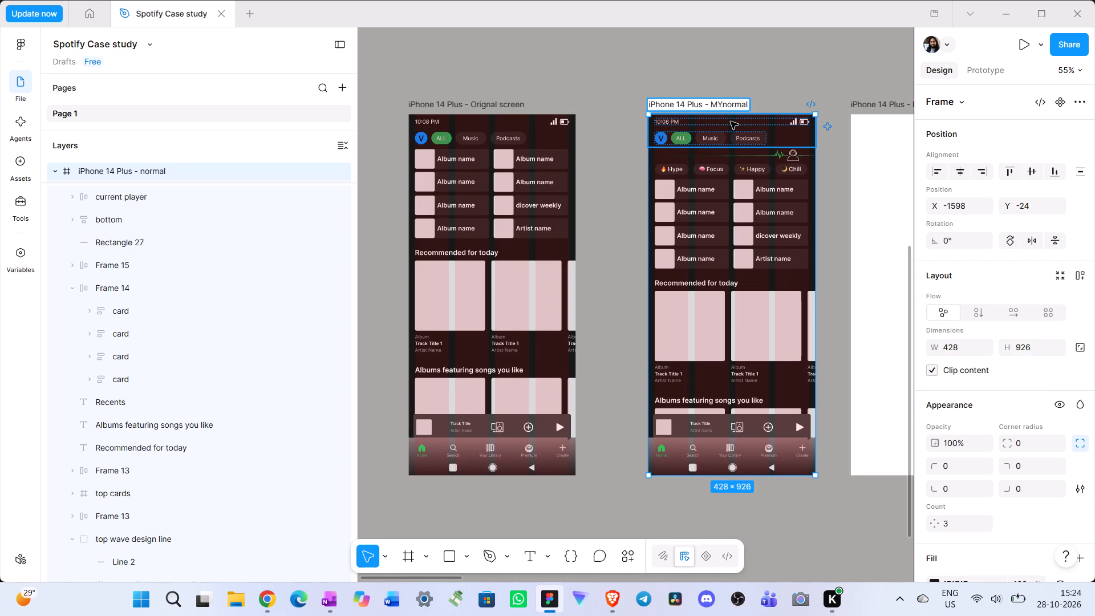
pyautogui.press('space')
pyautogui.press('Right')
pyautogui.press('BackSpace')
pyautogui.hotkey('shift', 'n')
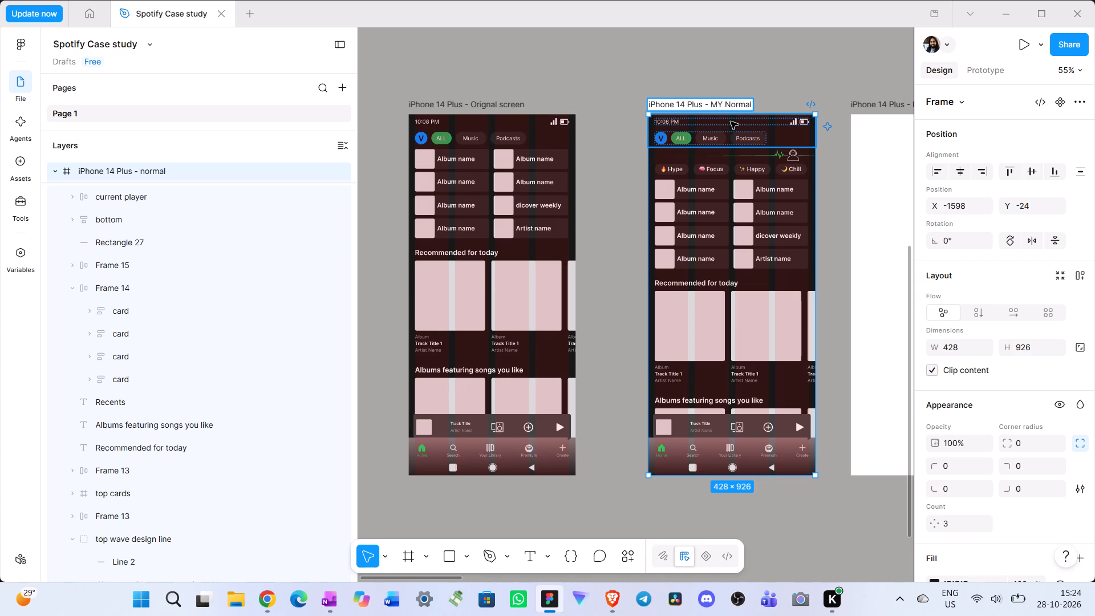
pyautogui.click(797, 78)
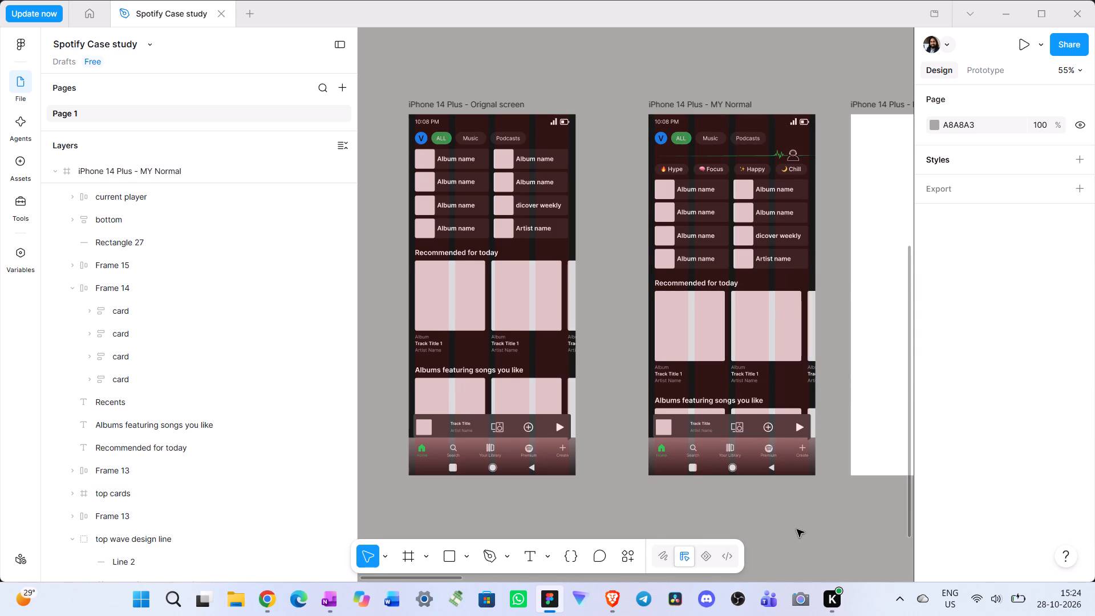
# Capture a screenshot showing the Orignal screen and MY Normal frames side by side.
pyautogui.press('alt+Print')
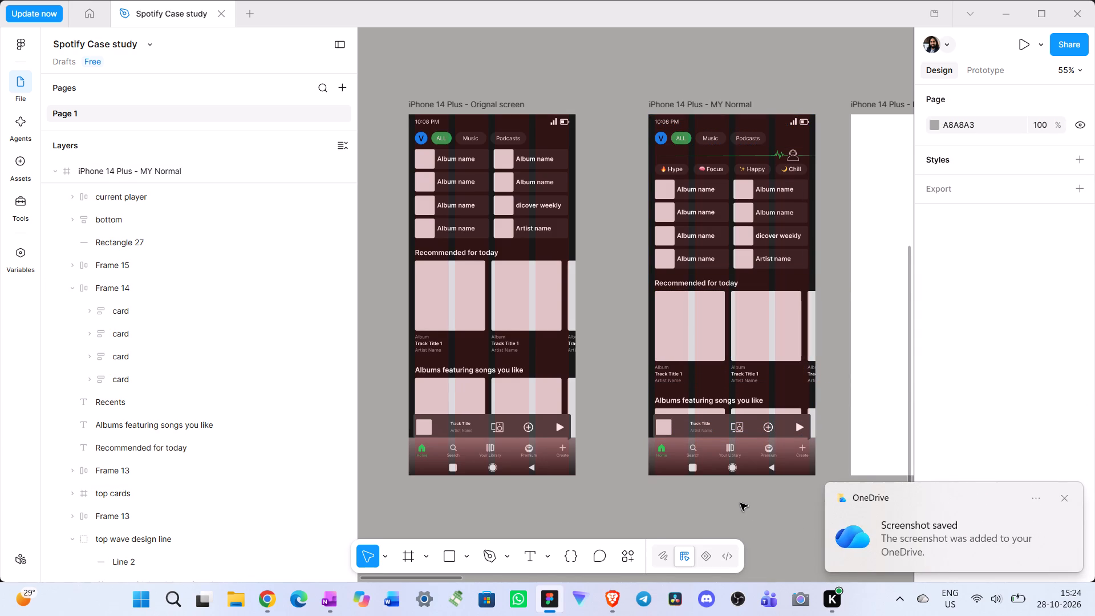
pyautogui.press('super+Print')
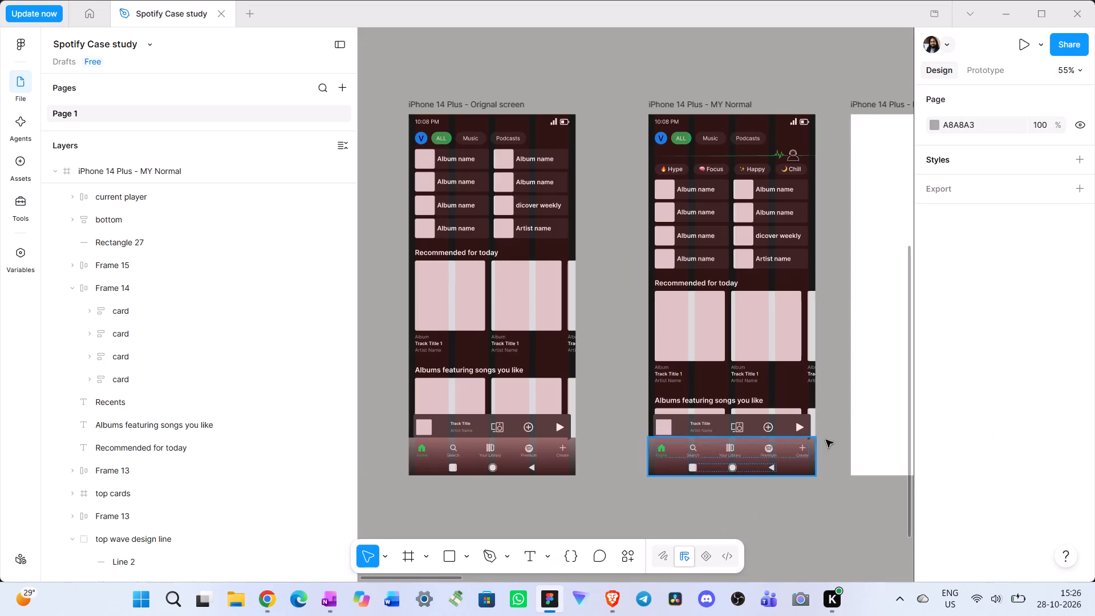
pyautogui.hscroll(-5, 809, 379)
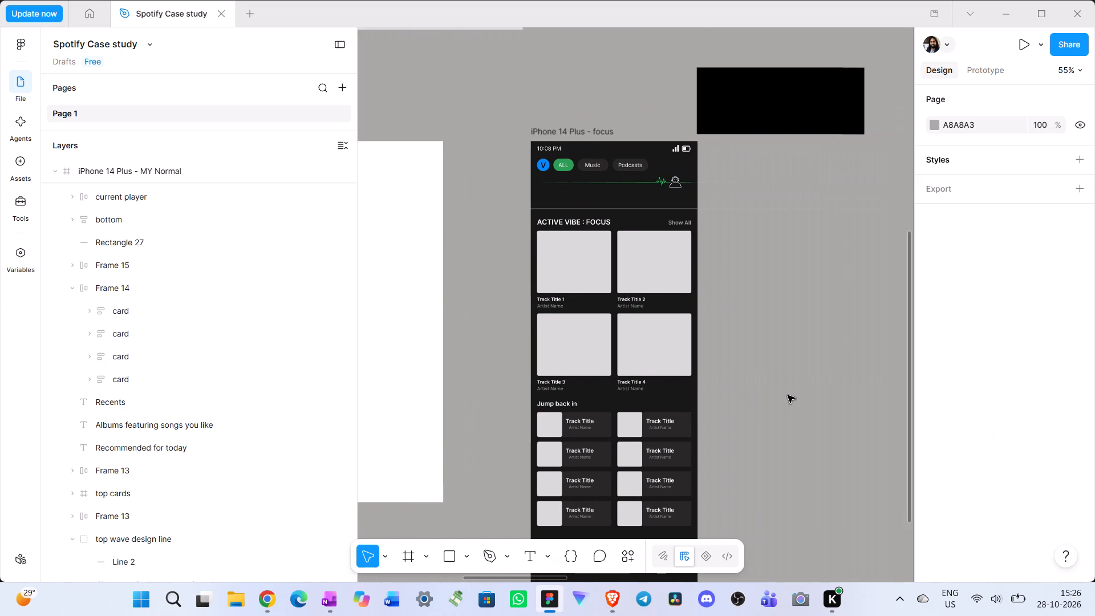
pyautogui.hscroll(-1, 788, 395)
pyautogui.scroll(2, 785, 397)
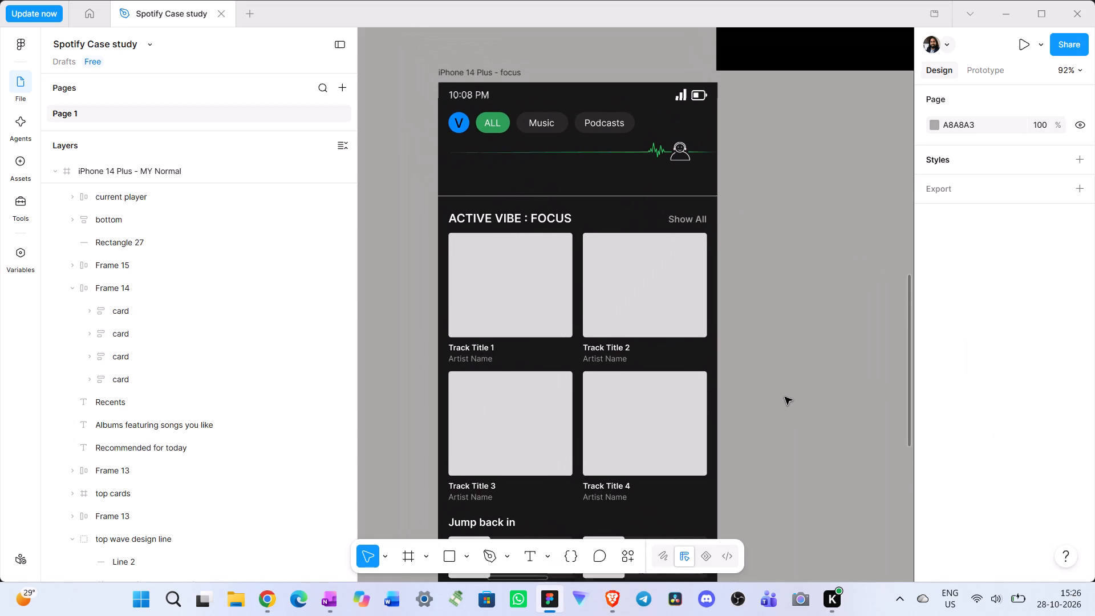
pyautogui.scroll(1, 785, 397)
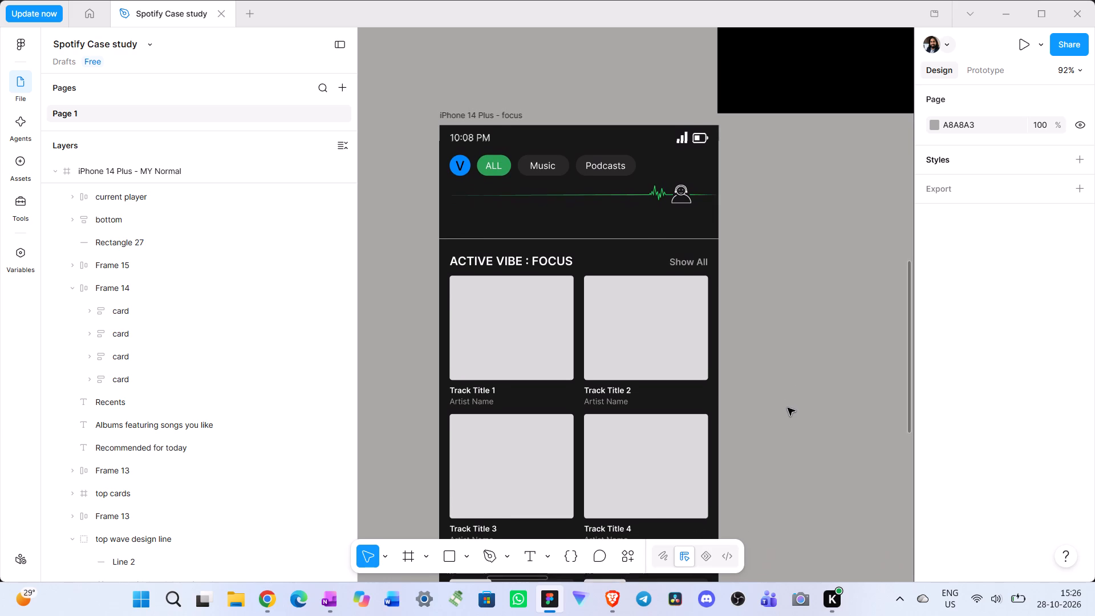
pyautogui.scroll(-3, 788, 408)
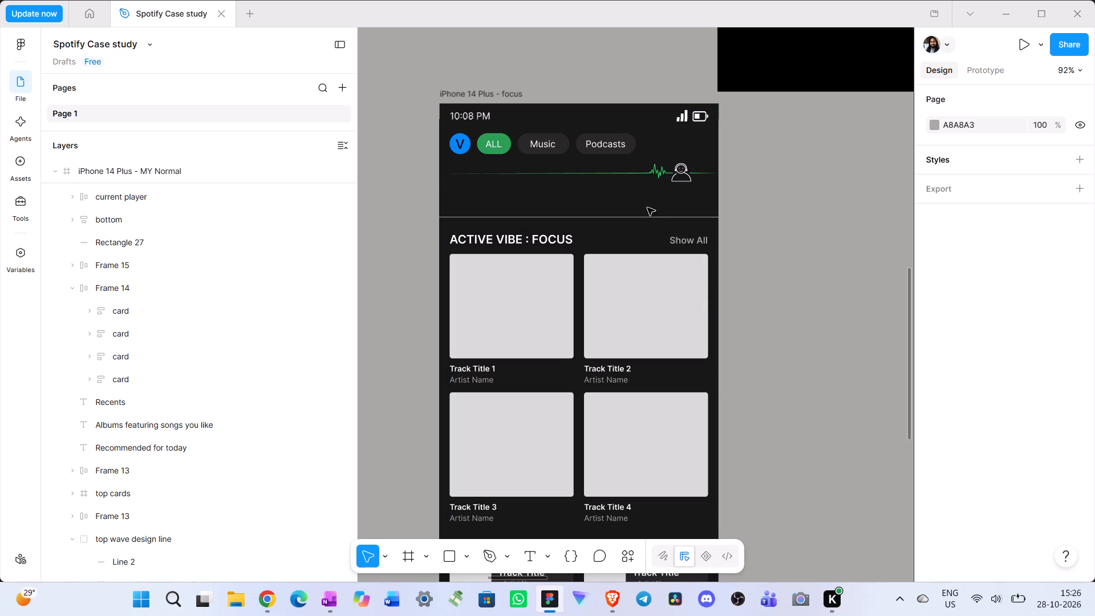
pyautogui.click(644, 175)
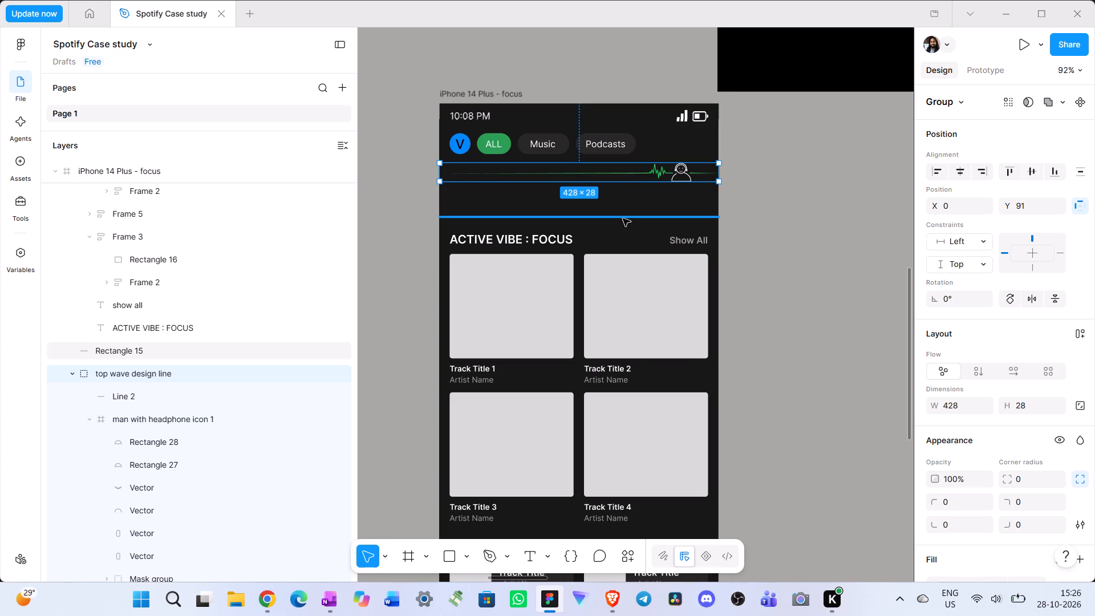
# Copy the Hype, Focus, Happy and Chill pill row from MY Normal into the focus frame below the wave line, at X 16, Y 132.
pyautogui.hscroll(11, 623, 218)
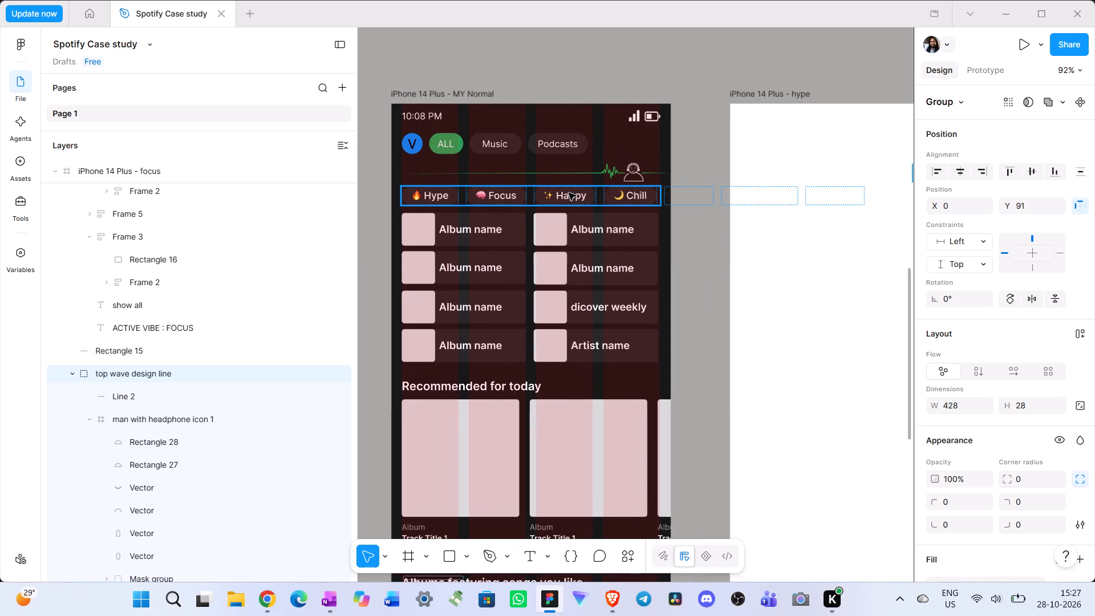
pyautogui.click(569, 193)
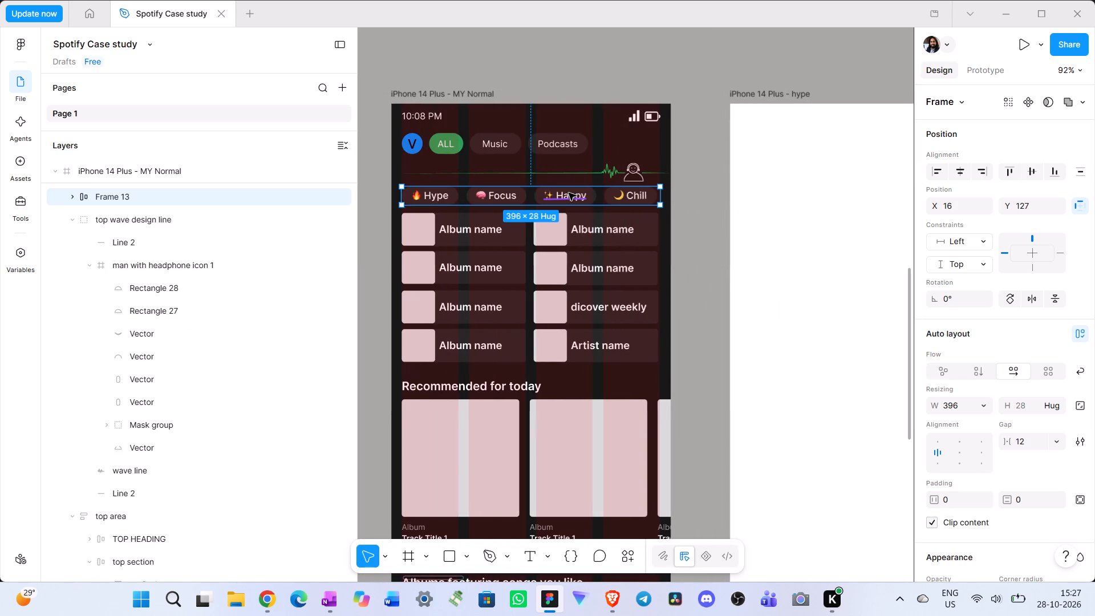
pyautogui.hotkey('ctrl', 'c')
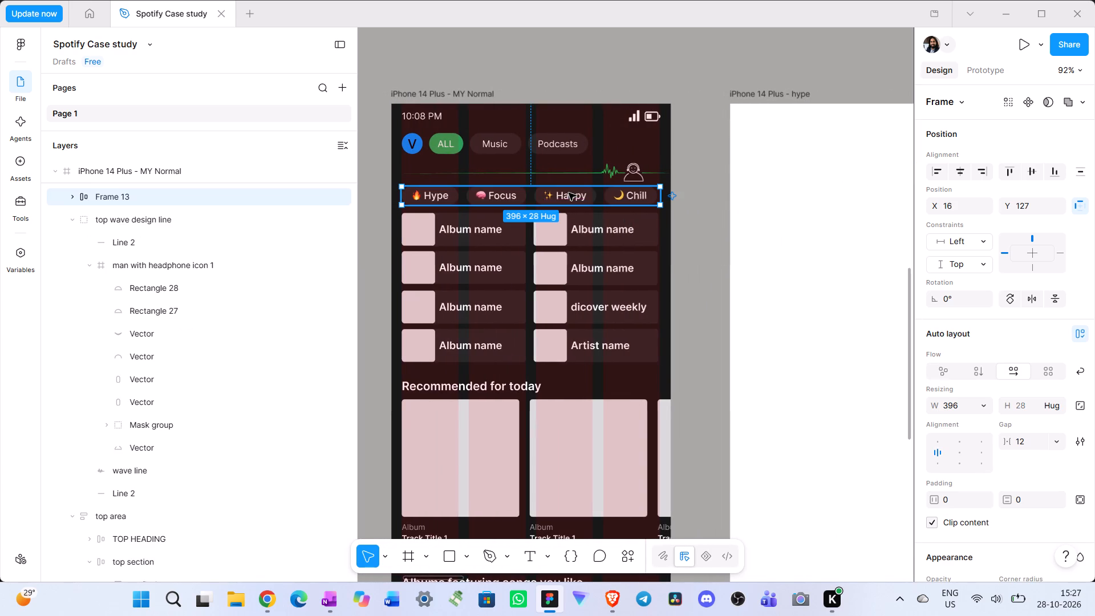
pyautogui.hscroll(-3, 569, 193)
pyautogui.hscroll(-2, 619, 201)
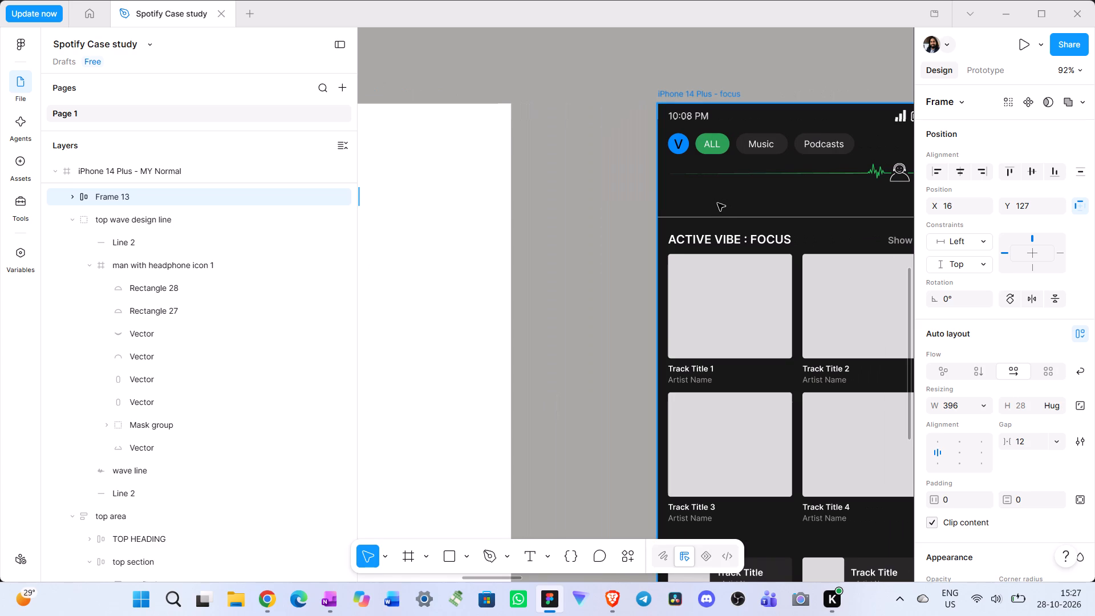
pyautogui.hotkey('ctrl', 'v')
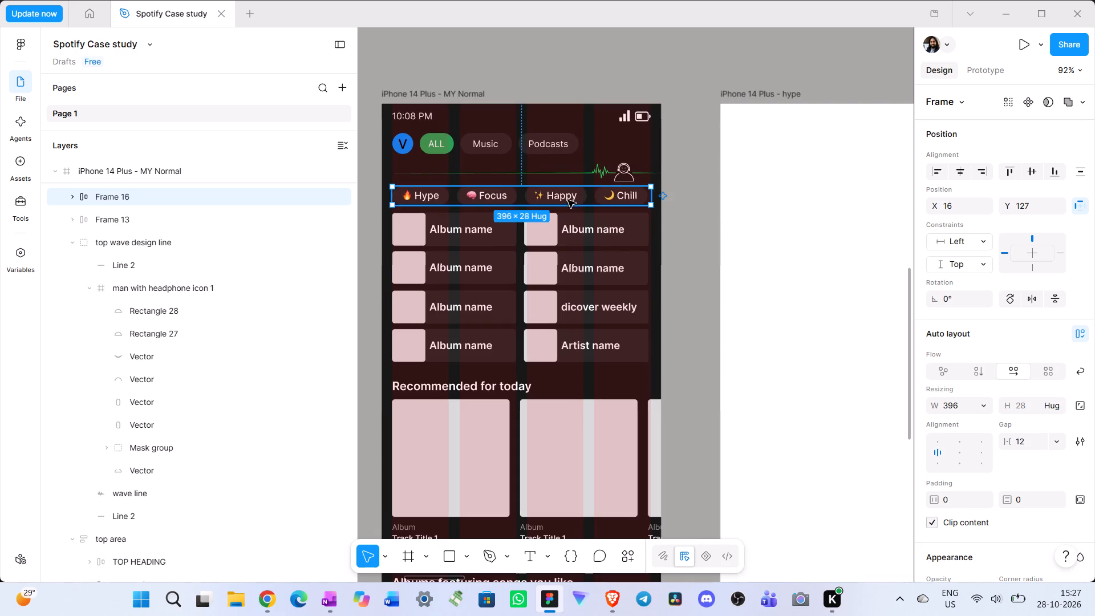
pyautogui.moveTo(567, 200); pyautogui.dragTo(922, 217)
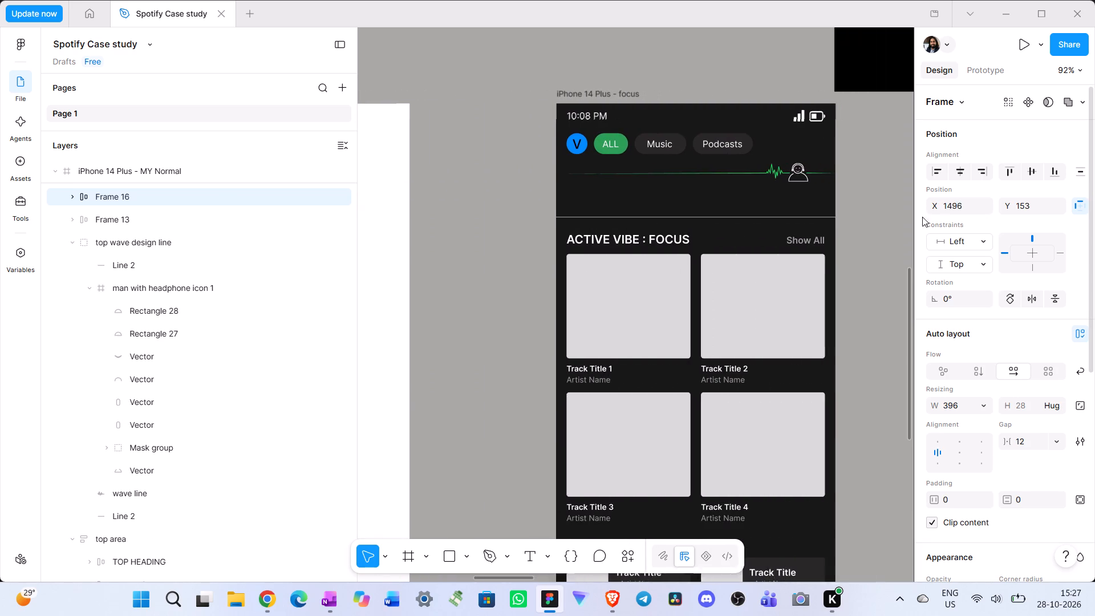
pyautogui.moveTo(922, 217); pyautogui.dragTo(728, 205)
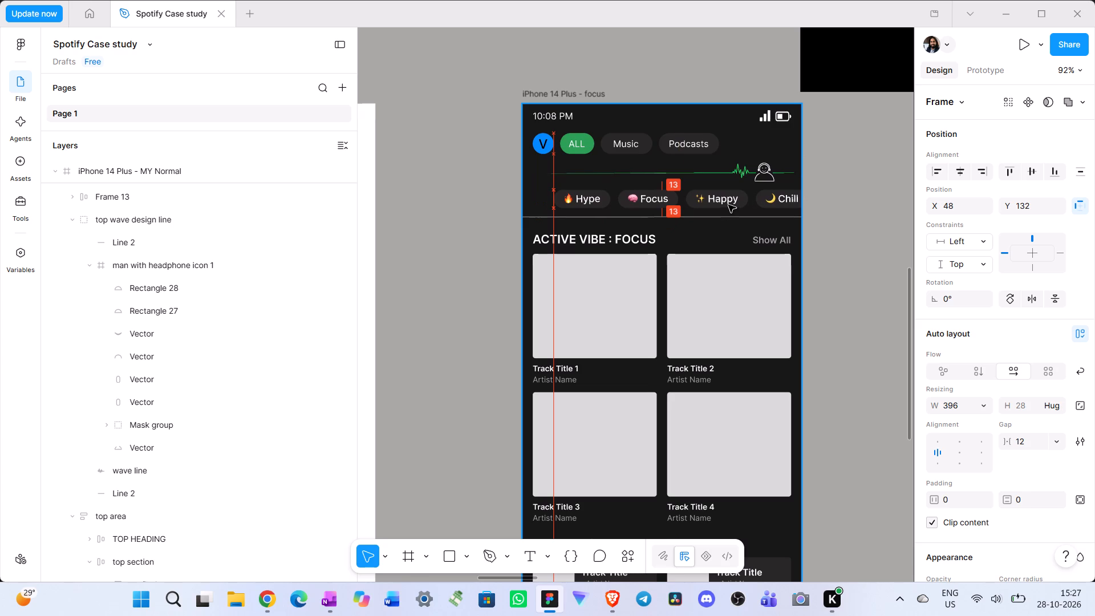
pyautogui.moveTo(728, 205); pyautogui.dragTo(708, 202)
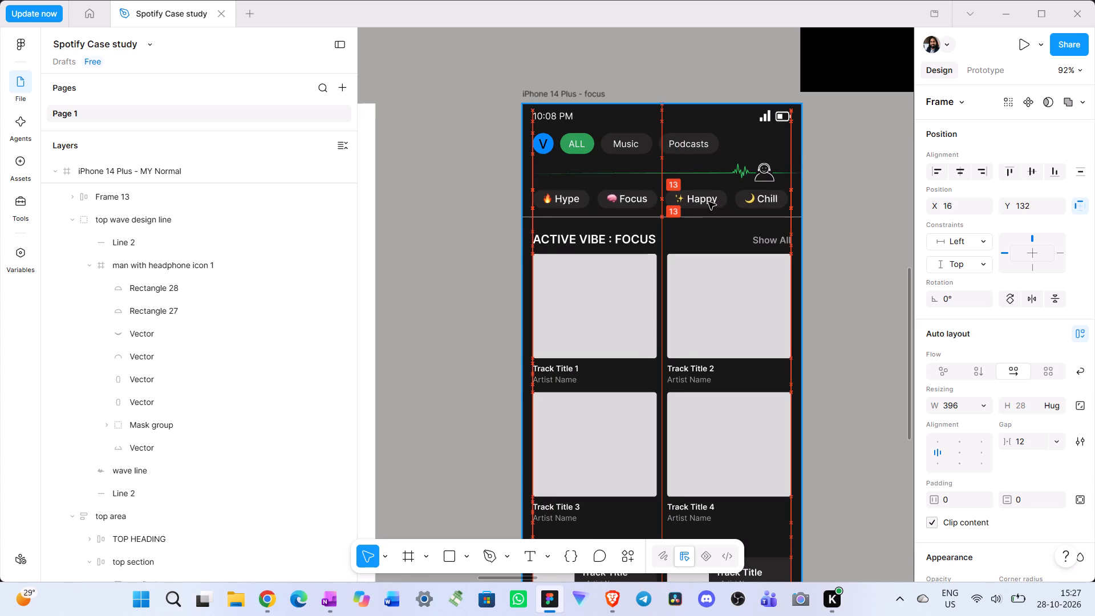
pyautogui.moveTo(708, 202); pyautogui.dragTo(708, 202)
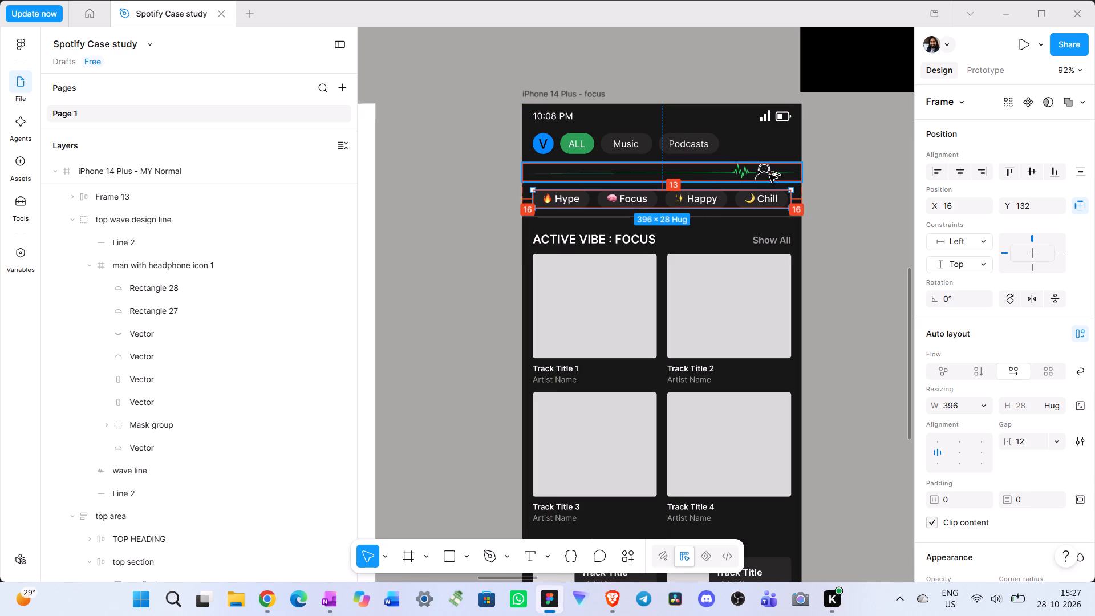
# Nudge the focus frame's vibe pill row up to Y 127, closer to the wave line.
pyautogui.hotkey('alt', 'Up')
pyautogui.hotkey('alt', 'Up')
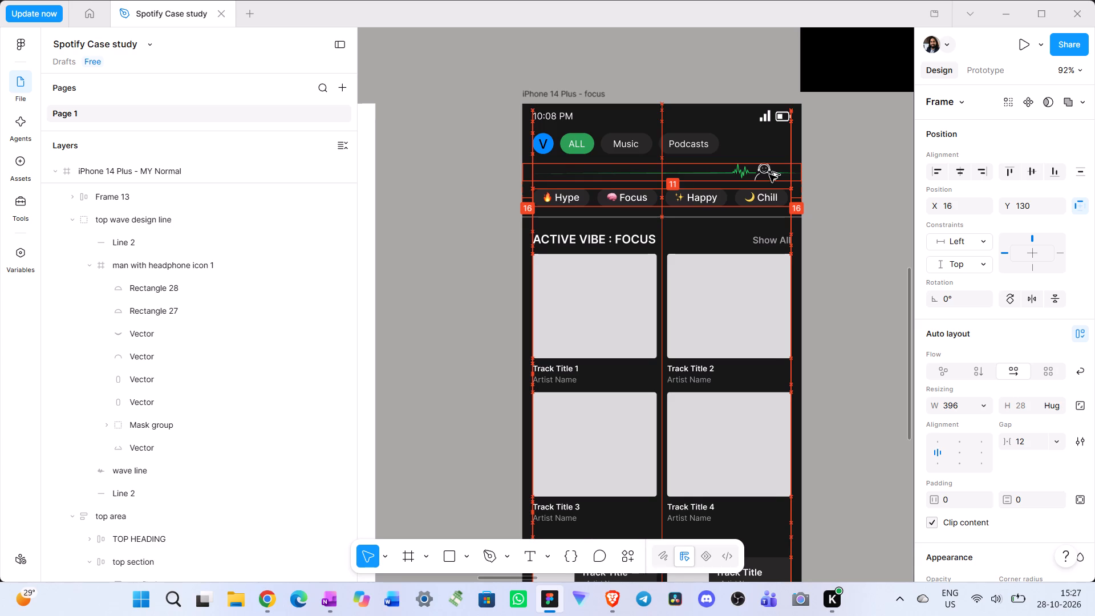
pyautogui.hotkey('alt', 'Up')
pyautogui.hotkey('alt', 'Up')
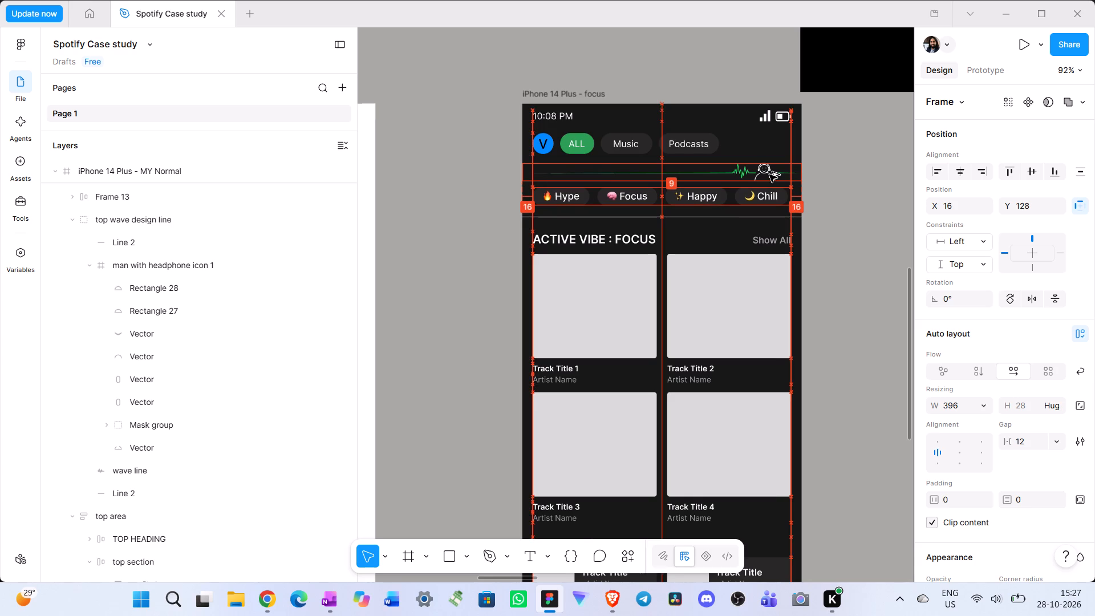
pyautogui.hotkey('alt', 'Up')
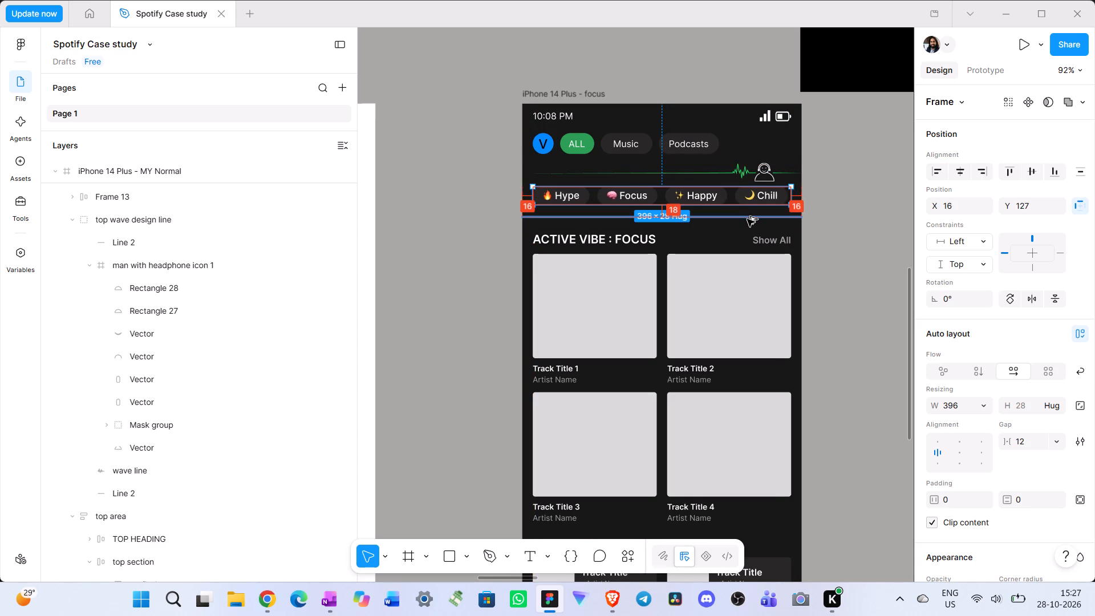
# Move the thin divider line under the focus frame's vibe pills up to Y 167.
pyautogui.click(745, 218)
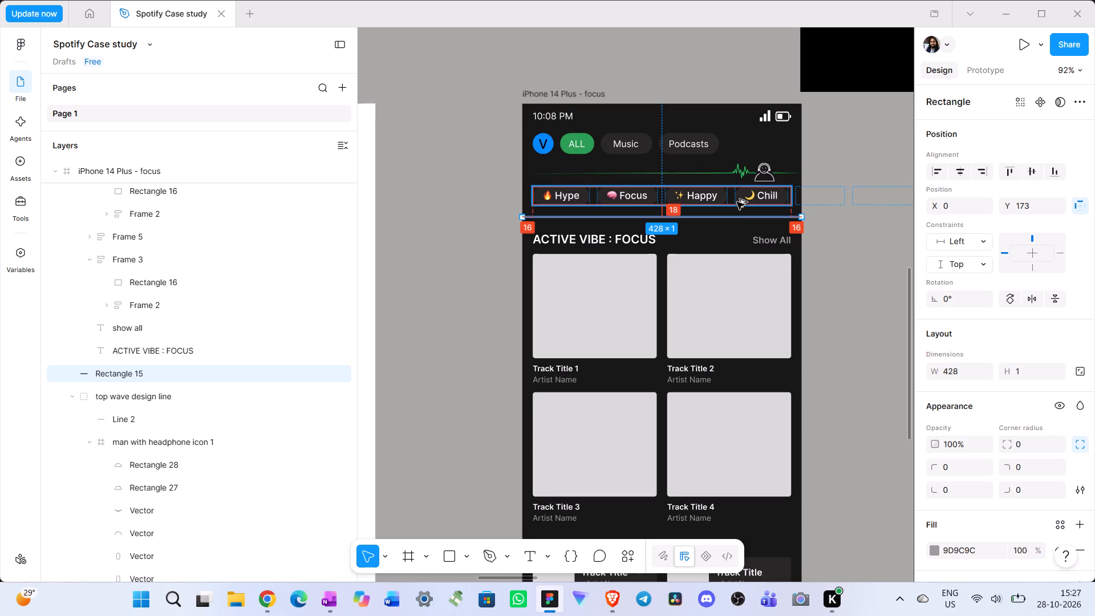
pyautogui.hotkey('alt', 'Up')
pyautogui.hotkey('alt', 'Up')
pyautogui.hotkey('alt', 'Up')
pyautogui.hotkey('alt', 'Up')
pyautogui.hotkey('alt', 'Up')
pyautogui.hotkey('alt', 'Up')
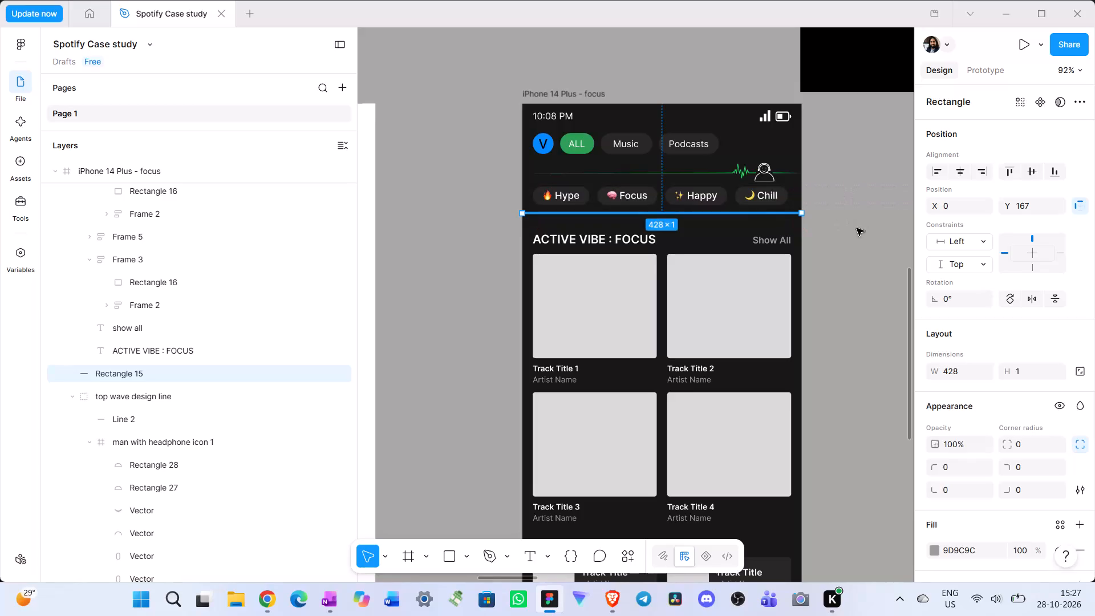
pyautogui.click(834, 257)
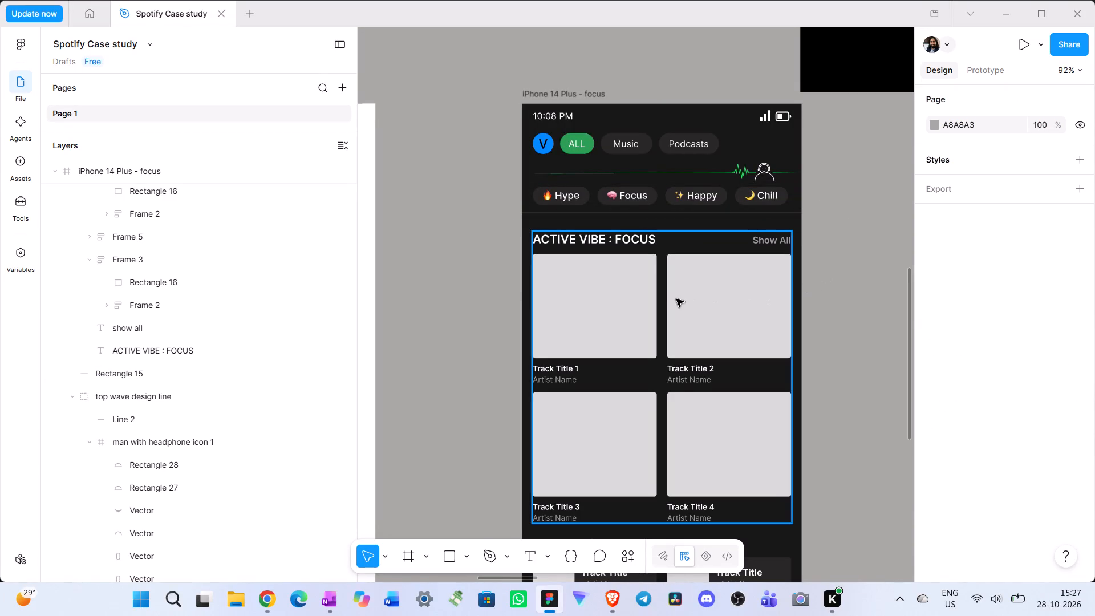
# Move the active vibe session section in the focus frame up to Y 192, closer to the divider line.
pyautogui.click(676, 299)
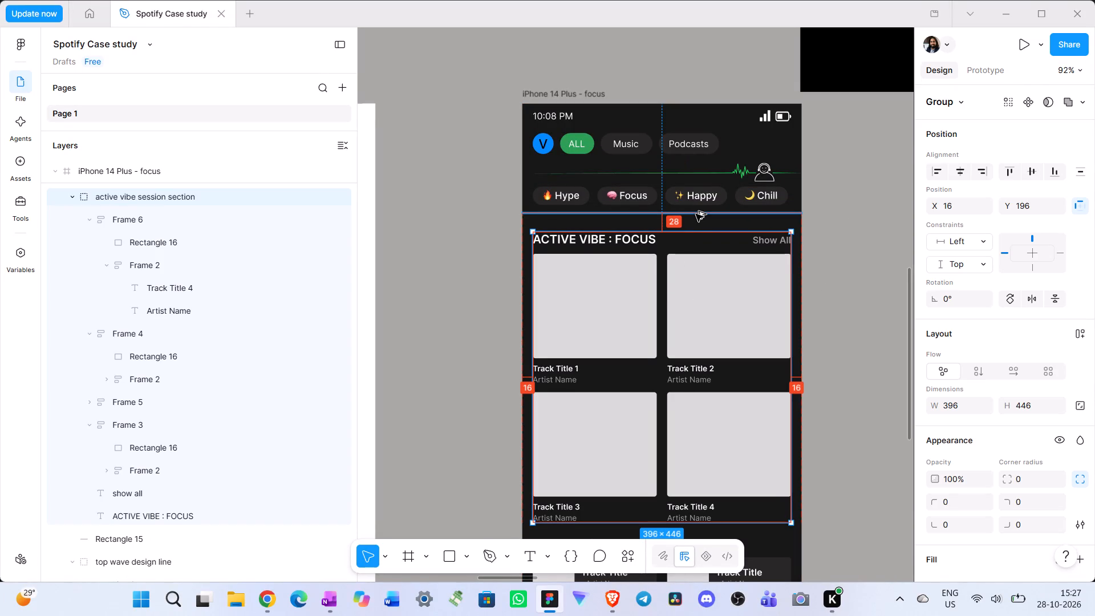
pyautogui.hotkey('alt', 'Up')
pyautogui.hotkey('alt', 'Up')
pyautogui.hotkey('alt', 'Up')
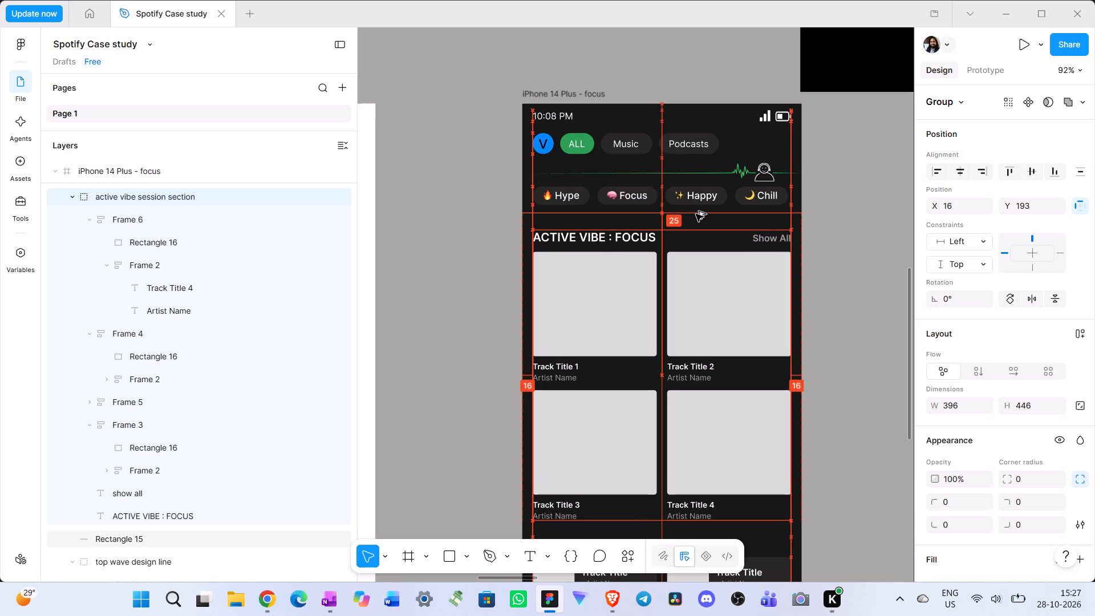
pyautogui.hotkey('alt', 'Up')
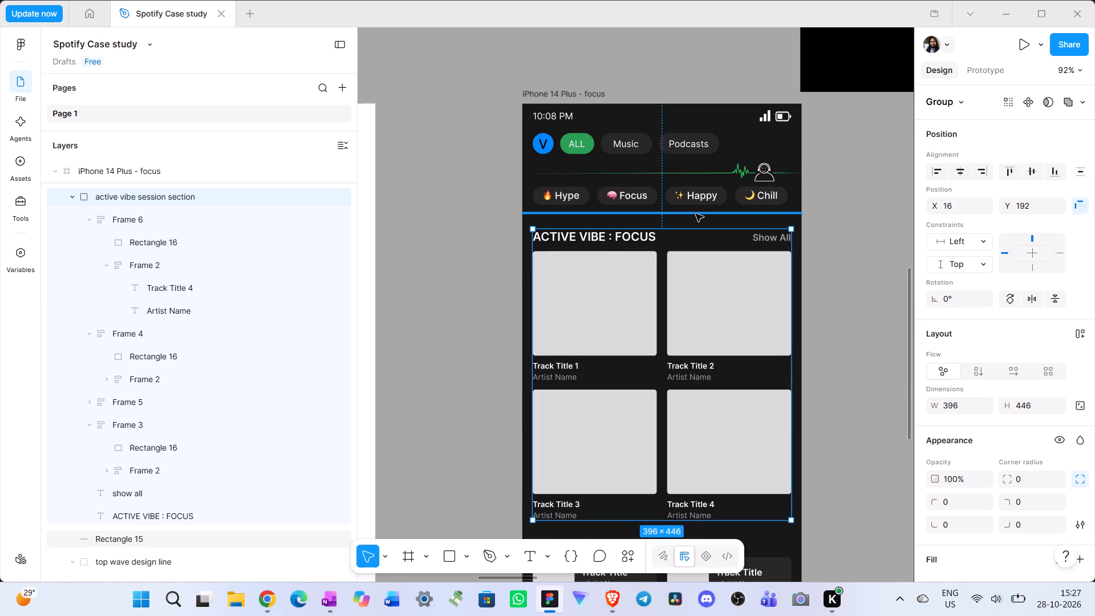
pyautogui.click(885, 374)
# Review the focus frame's layout from the header through the Jump back in section to the bottom navigation bar.
pyautogui.scroll(-7, 847, 385)
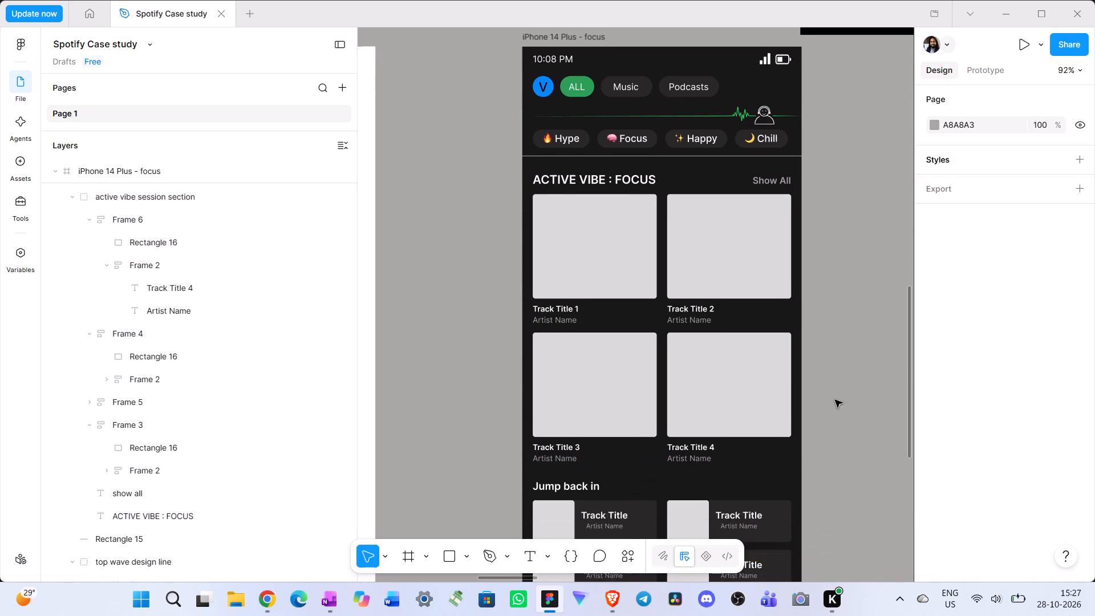
pyautogui.scroll(-3, 835, 400)
pyautogui.click(628, 326)
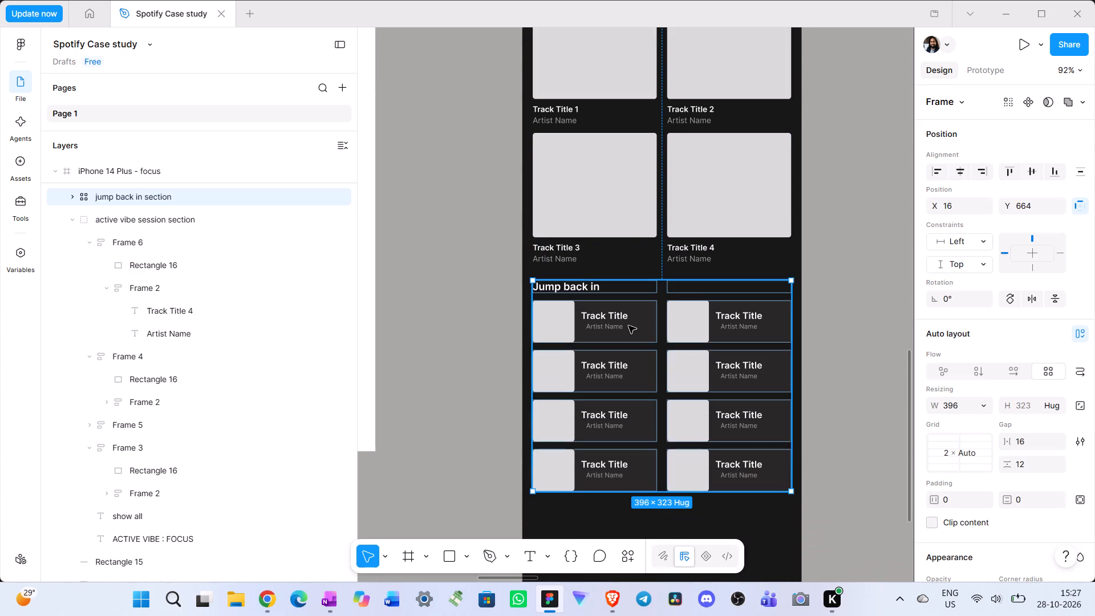
pyautogui.click(838, 349)
pyautogui.scroll(-6, 833, 353)
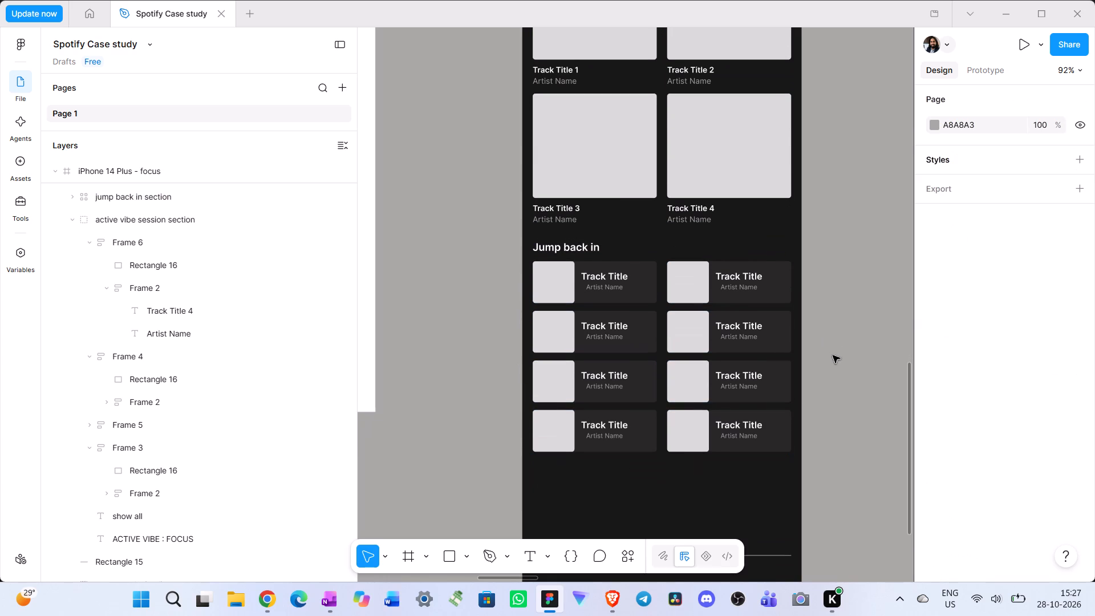
pyautogui.scroll(-9, 833, 355)
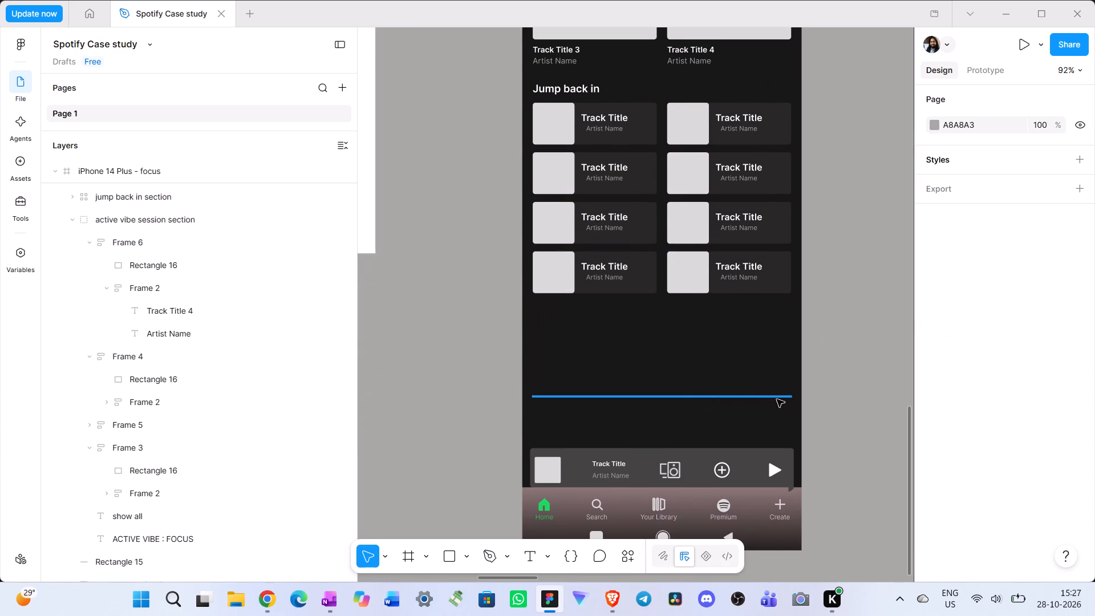
pyautogui.keyDown('ctrl'); pyautogui.scroll(-2, 777, 399); pyautogui.keyUp('ctrl')
pyautogui.scroll(12, 779, 400)
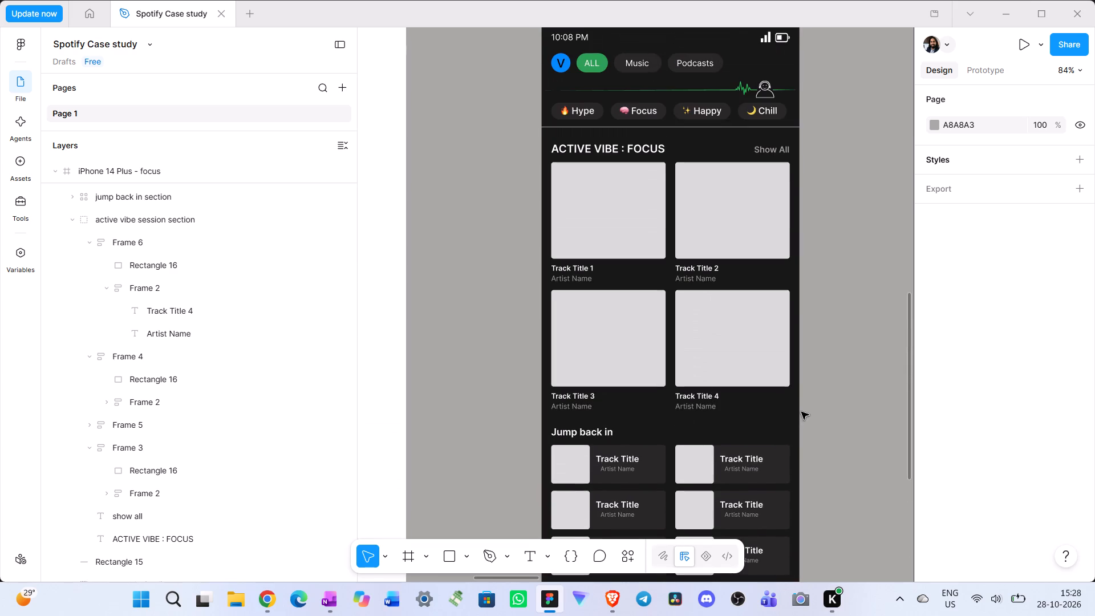
pyautogui.scroll(2, 867, 382)
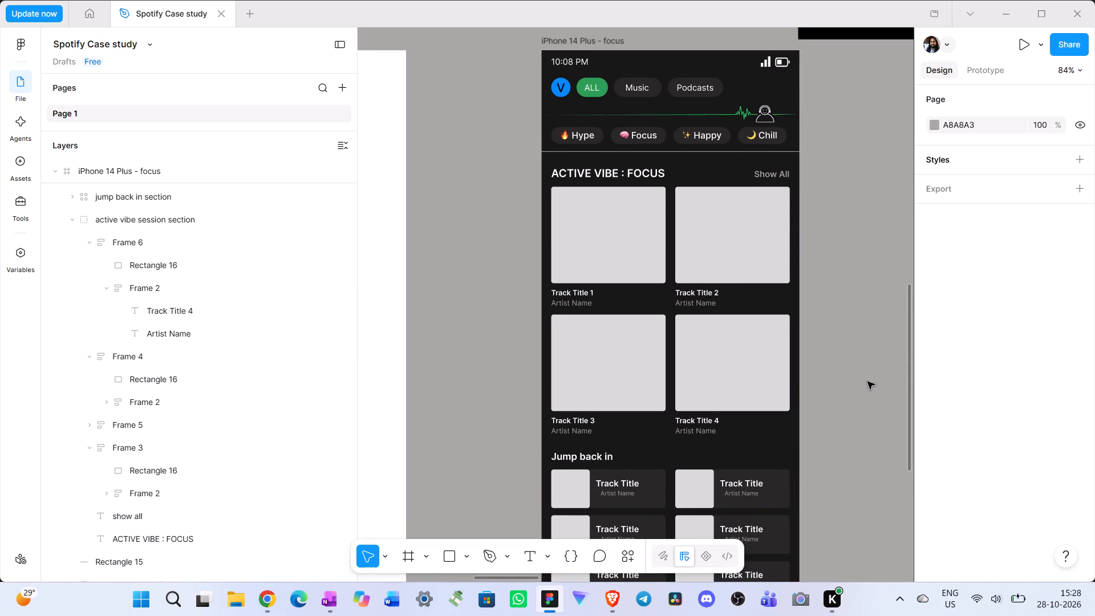
pyautogui.scroll(3, 867, 382)
pyautogui.scroll(-1, 867, 372)
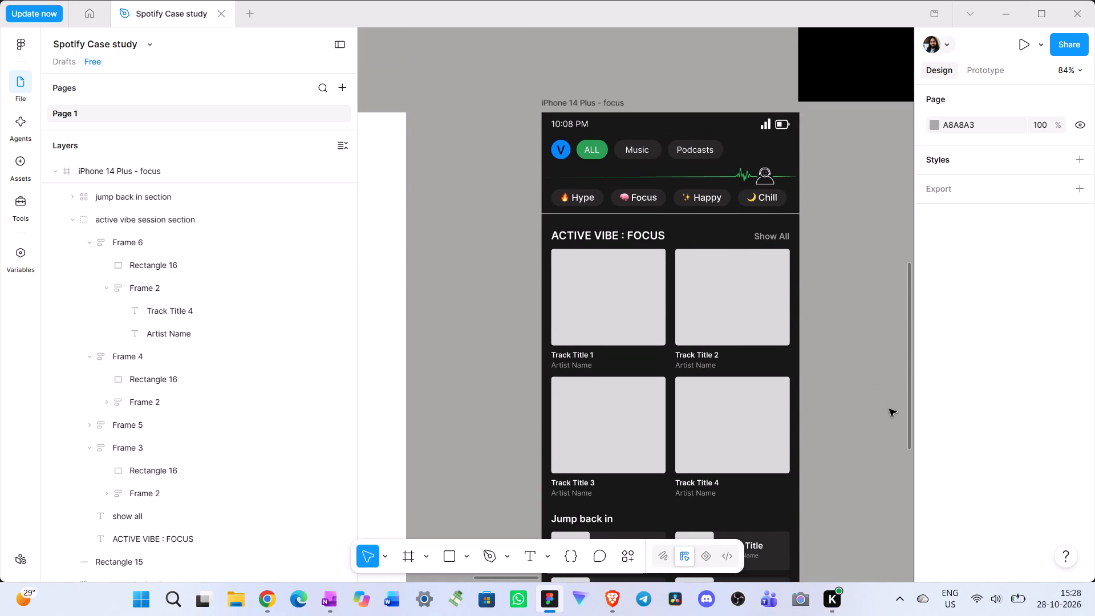
# Capture a screenshot of the iPhone 14 Plus - focus frame from its header down to the third and fourth tracks.
pyautogui.press('alt+Print')
pyautogui.press('Print')
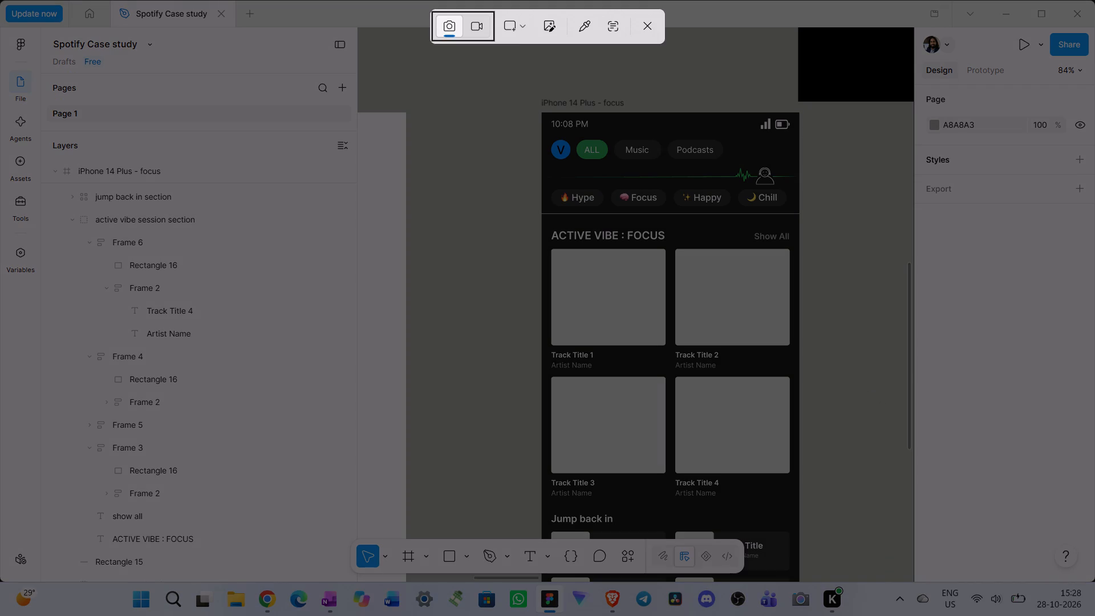